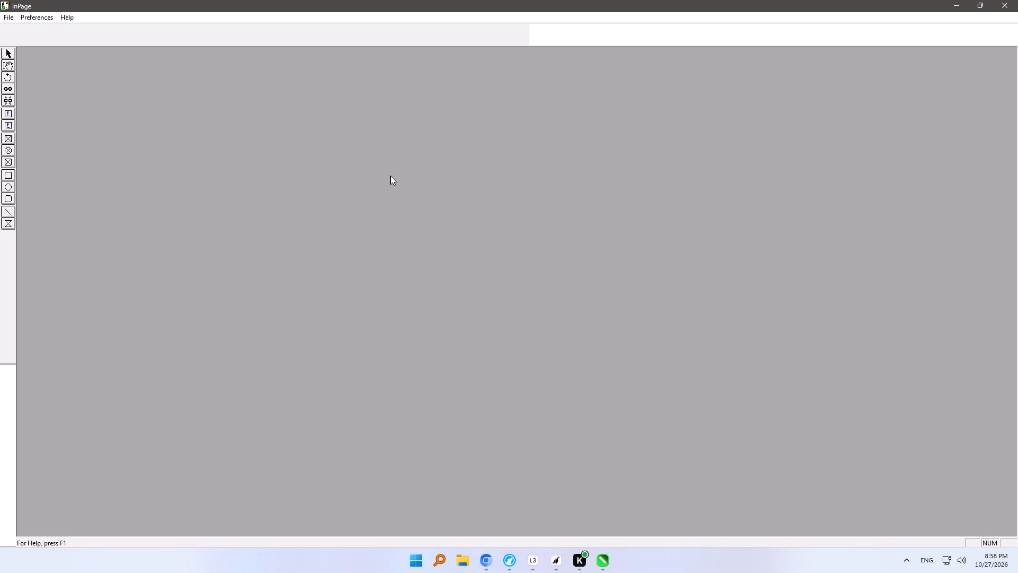
Open the recent document Haiku - Fun O Falsafa.INP.
left_click(5, 16)
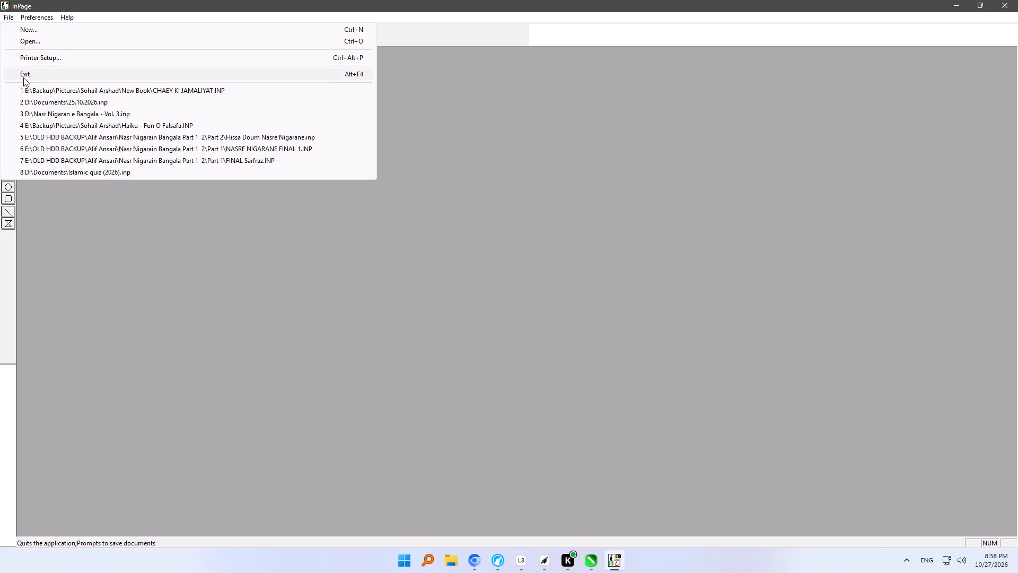
left_click(43, 125)
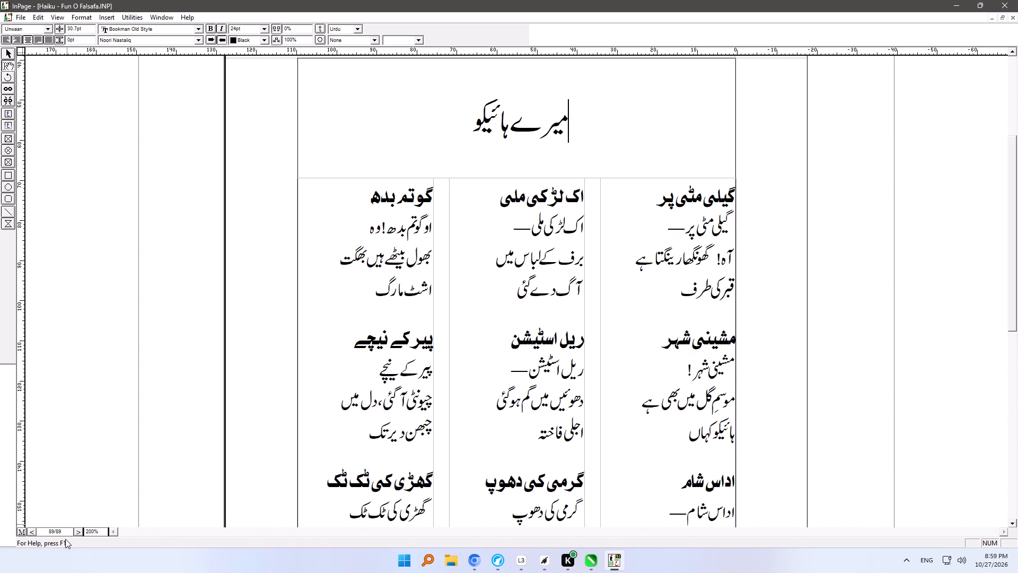
Go to page 1 and examine the title, copyright, contents and preface pages in order, up to page 5.
left_click_drag(65, 531, 27, 533)
key("1")
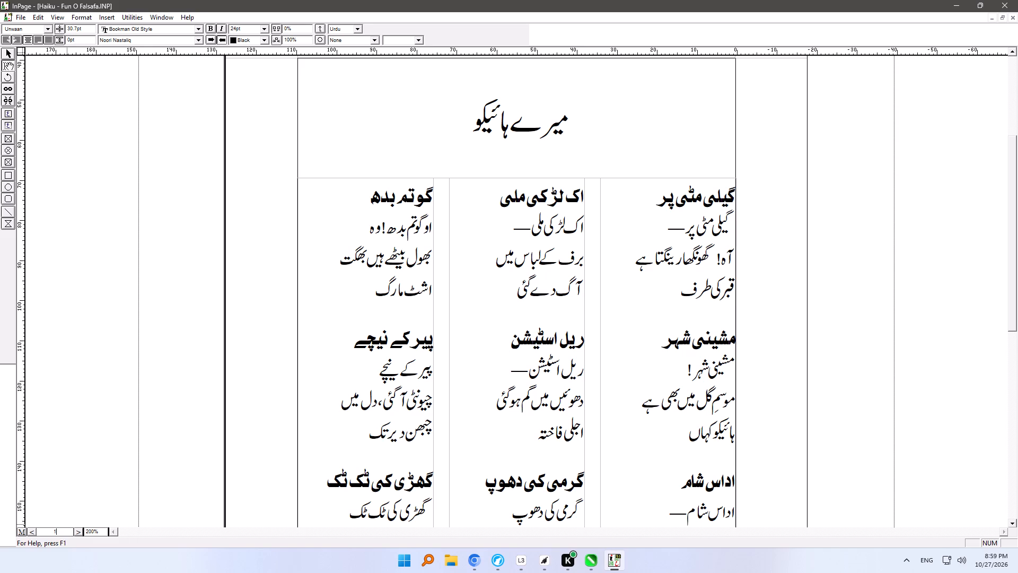
key("Return")
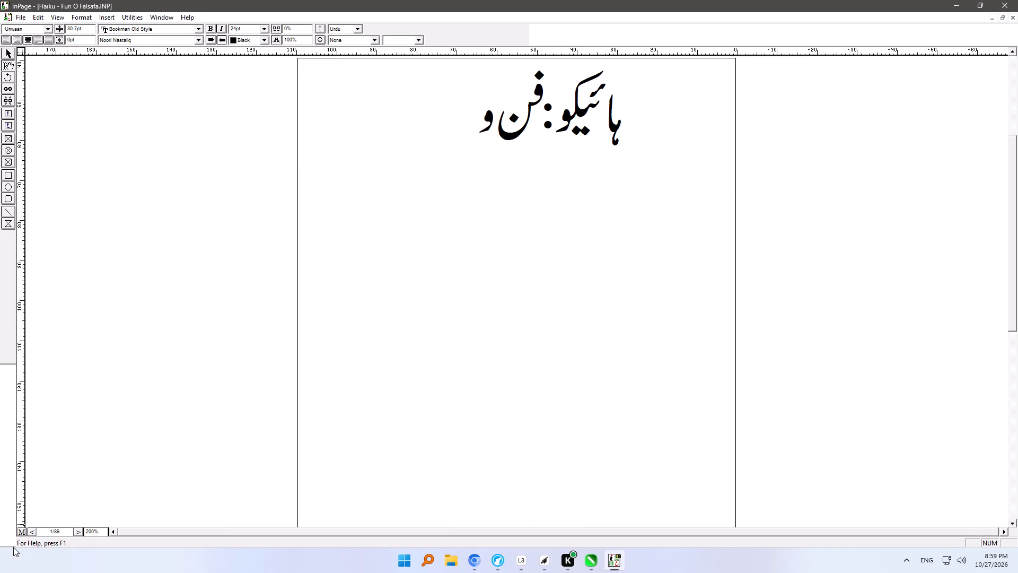
left_click(34, 530)
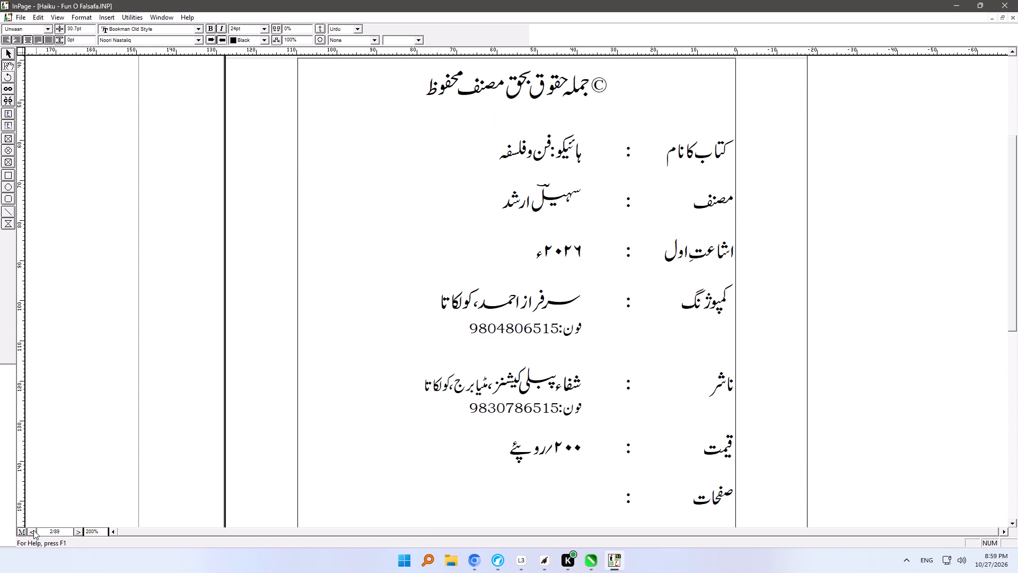
left_click(33, 530)
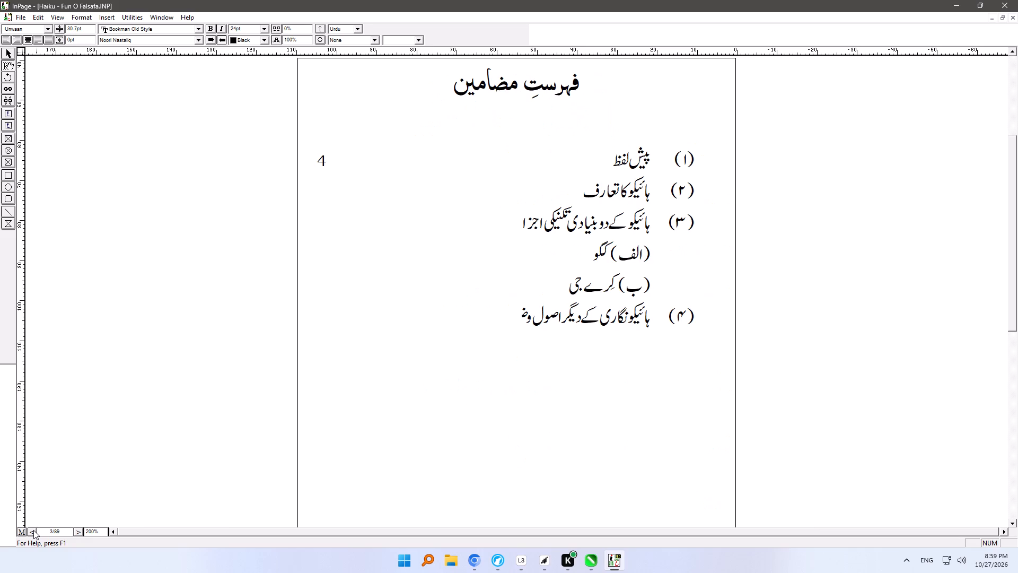
left_click(33, 530)
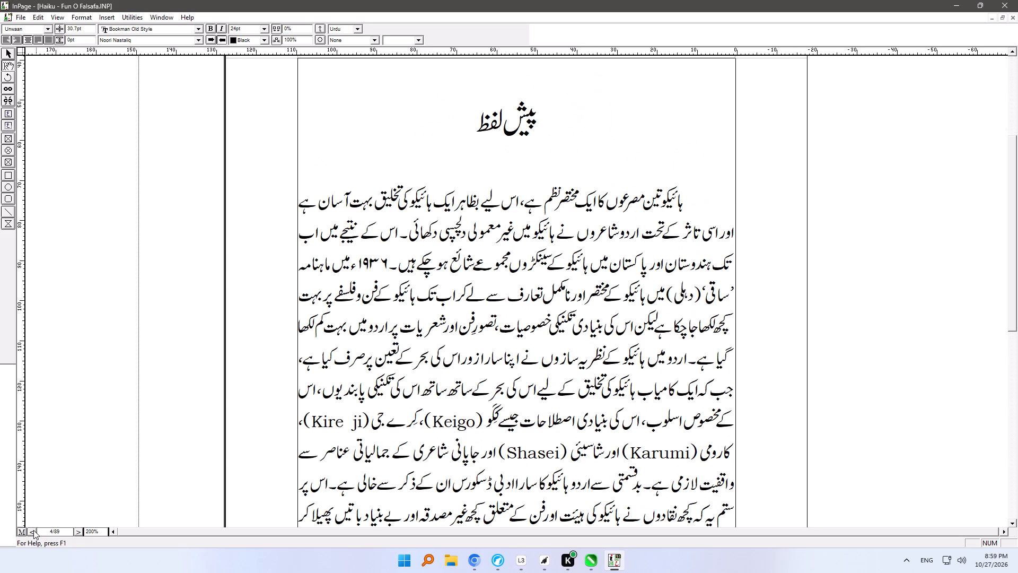
left_click(33, 530)
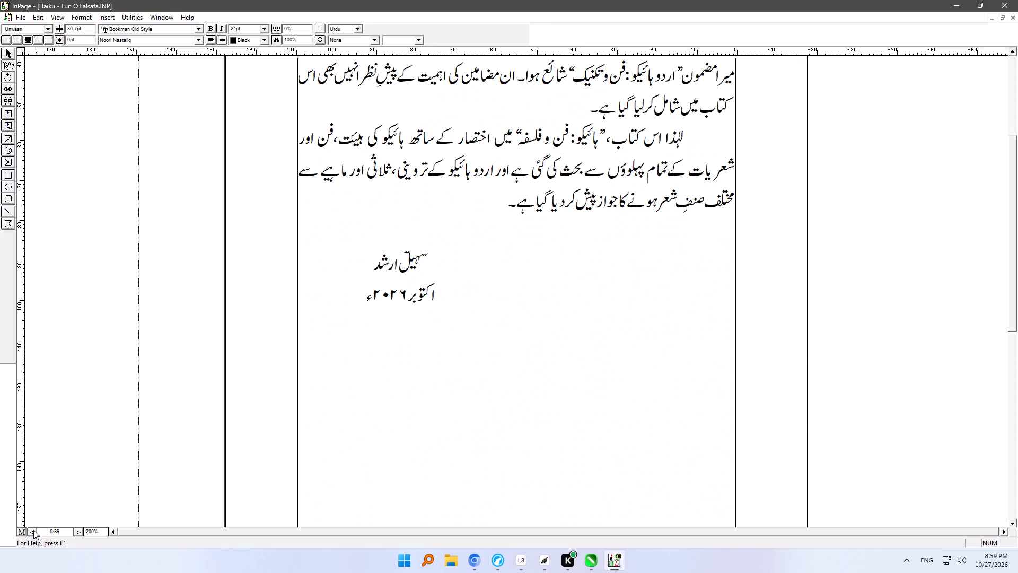
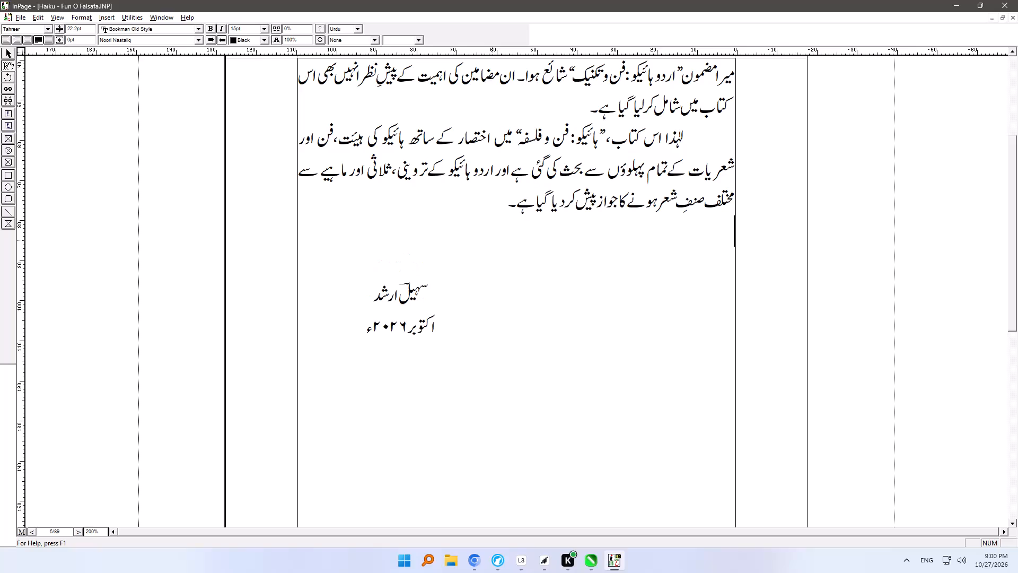
Paste the copied paragraph beginning "کتاب کے آخر میں" as an indented closing paragraph on the empty line above the preface's signature.
key("Tab")
key("ctrl+v")
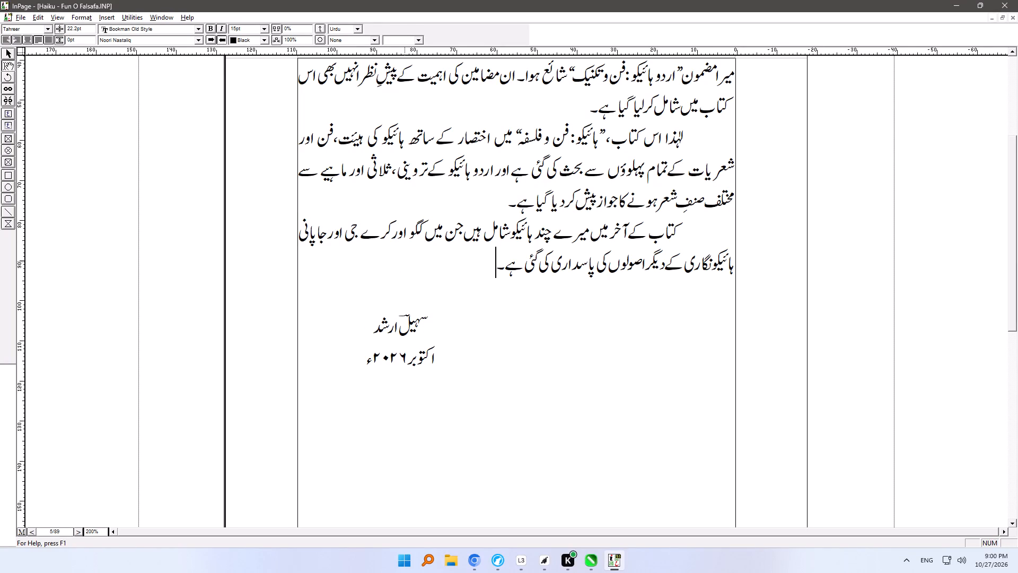
Zoom to 300% and set the font of the single word before "اور کرے جی" in the closing paragraph to Alvi Lahori Nastaleeq.
left_click(410, 231)
right_click(410, 232)
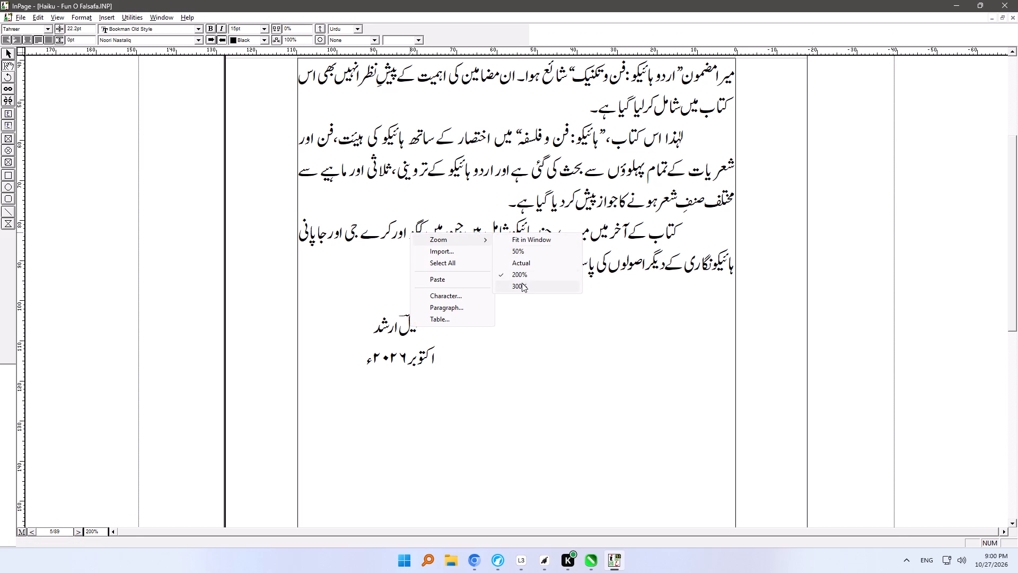
left_click(522, 283)
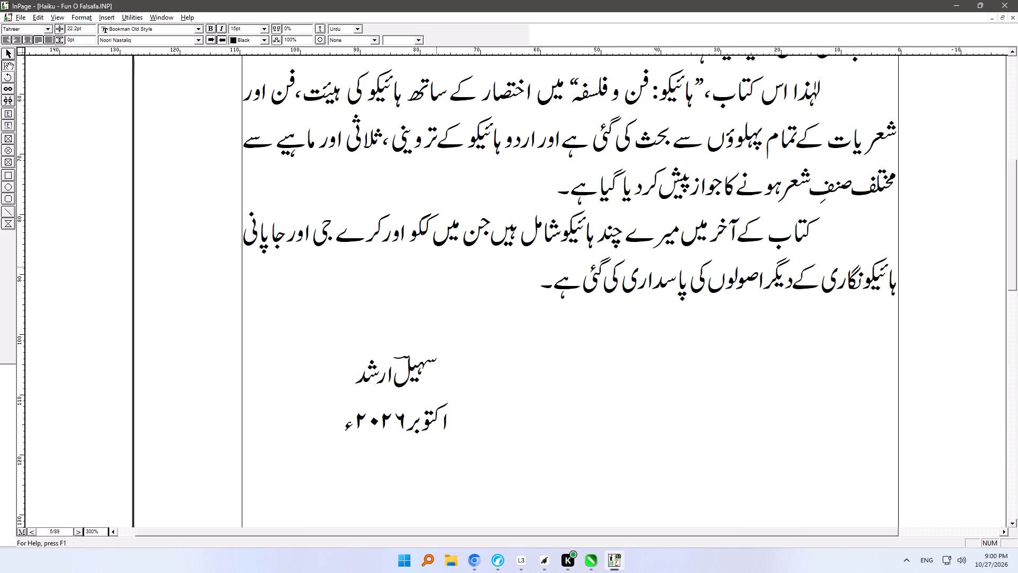
left_click(410, 235)
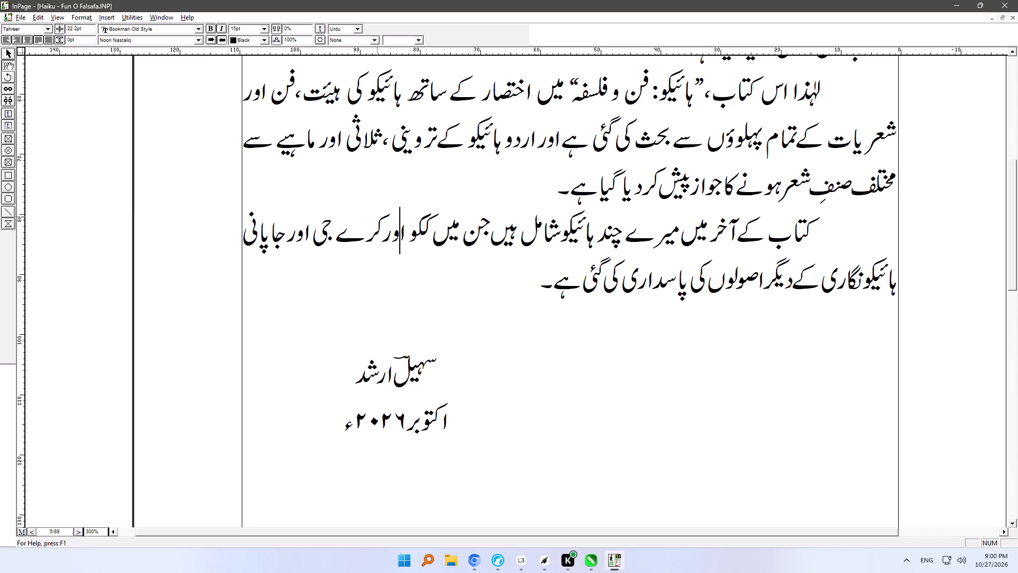
left_click(411, 230)
left_click(424, 235)
left_click_drag(414, 235, 444, 234)
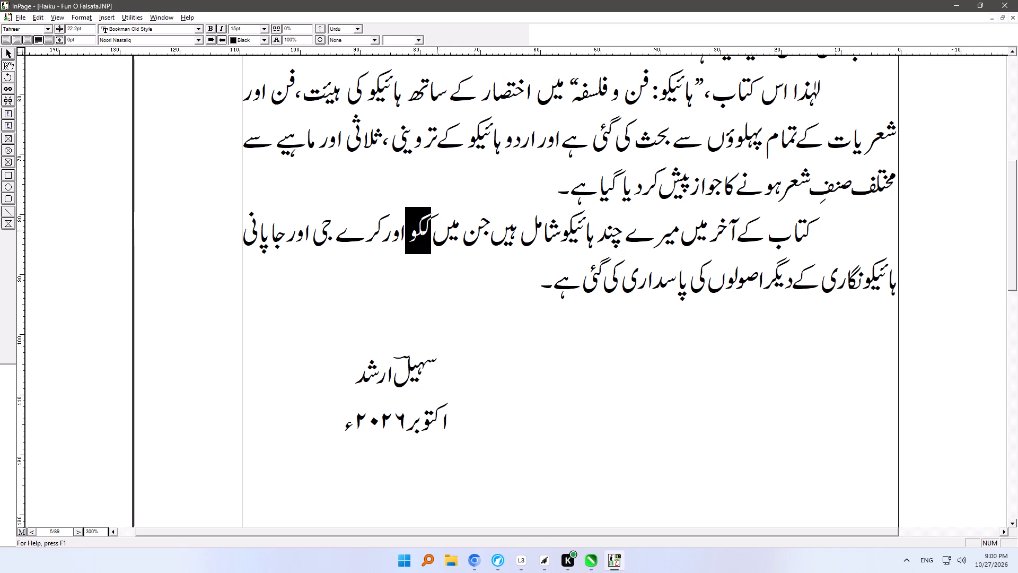
left_click(174, 40)
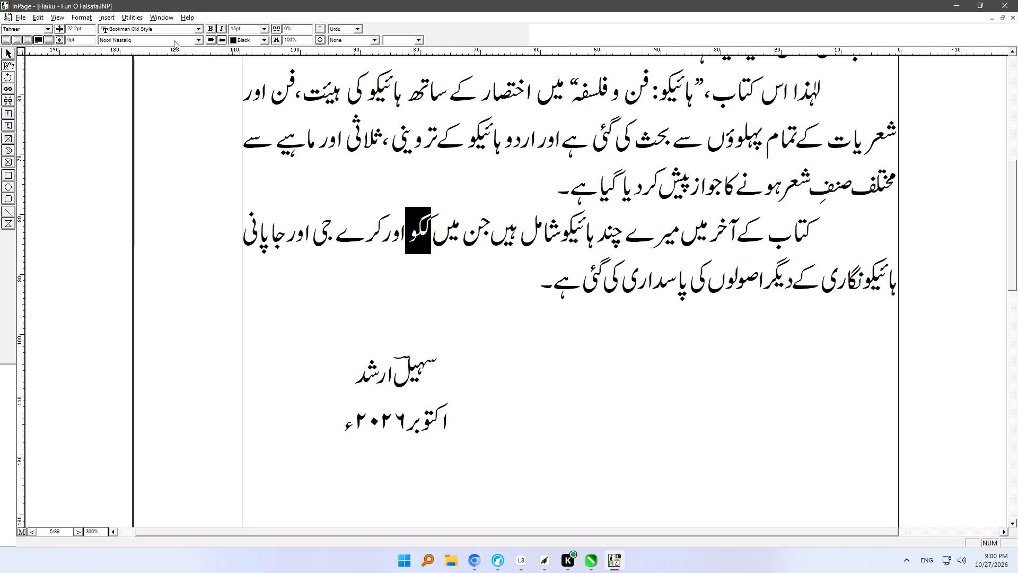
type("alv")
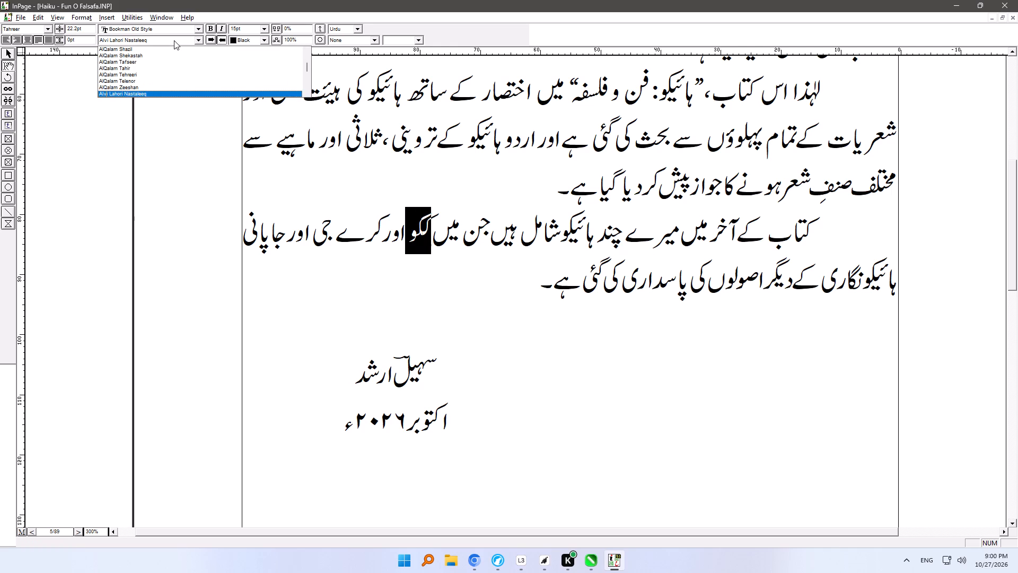
Apply the Alvi Lahori Nastaleeq font to the selected word before "اور کرے جی" in the closing paragraph and deselect the word.
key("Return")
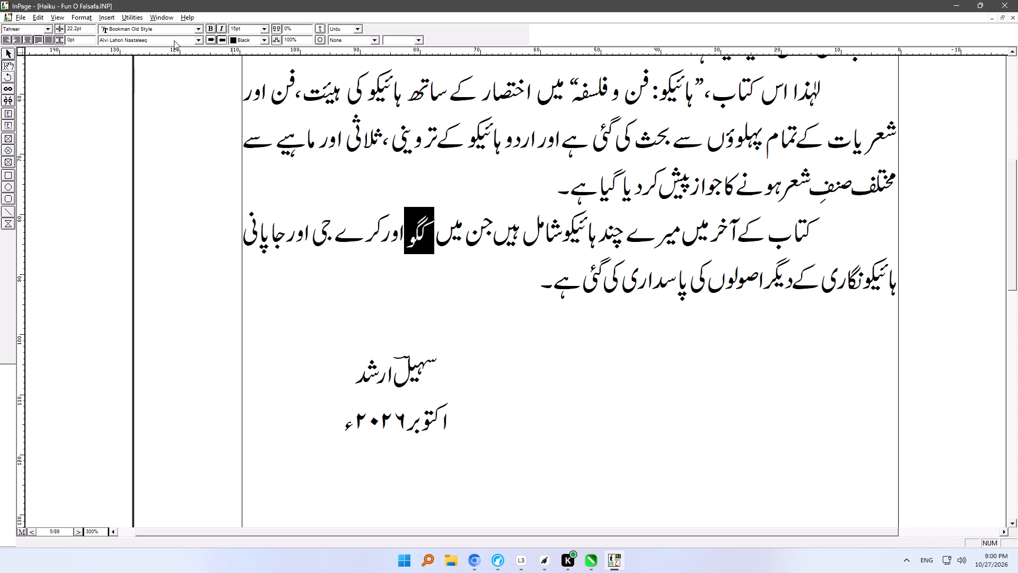
left_click(493, 231)
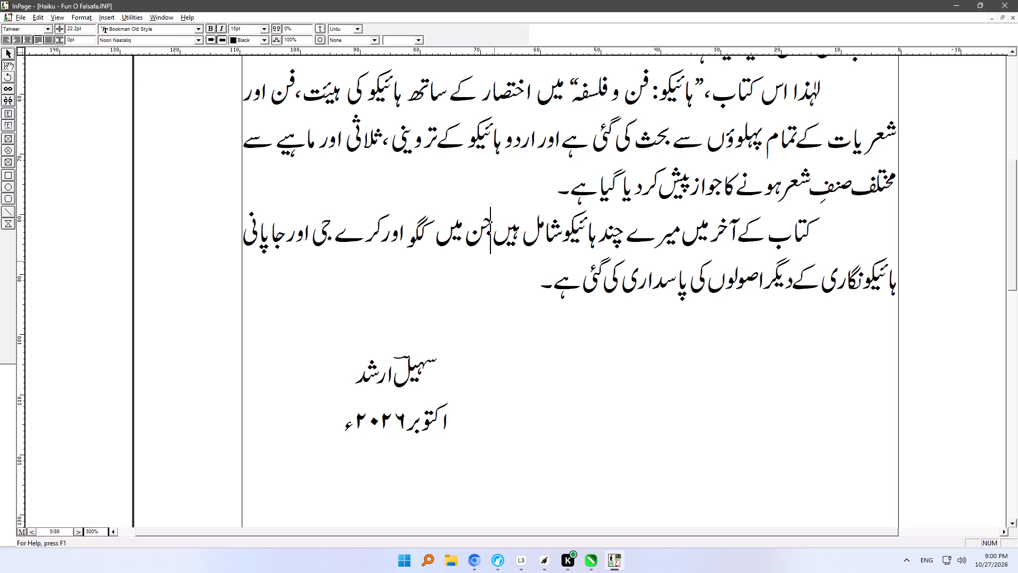
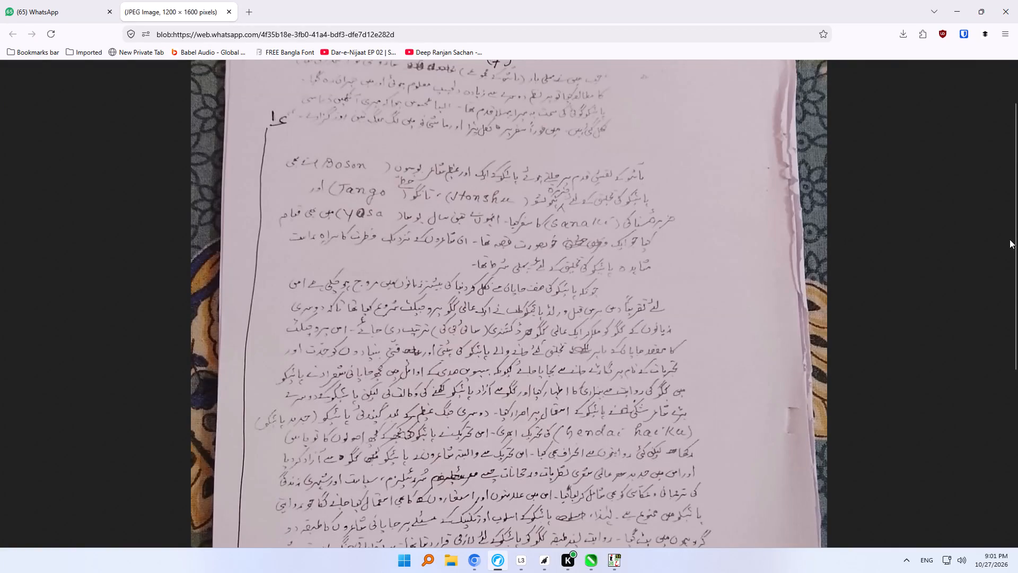
Consult the top of handwritten page 7, switch to InPage and search the book for "جاپان سے نکل کر".
left_click_drag(1017, 241, 1016, 188)
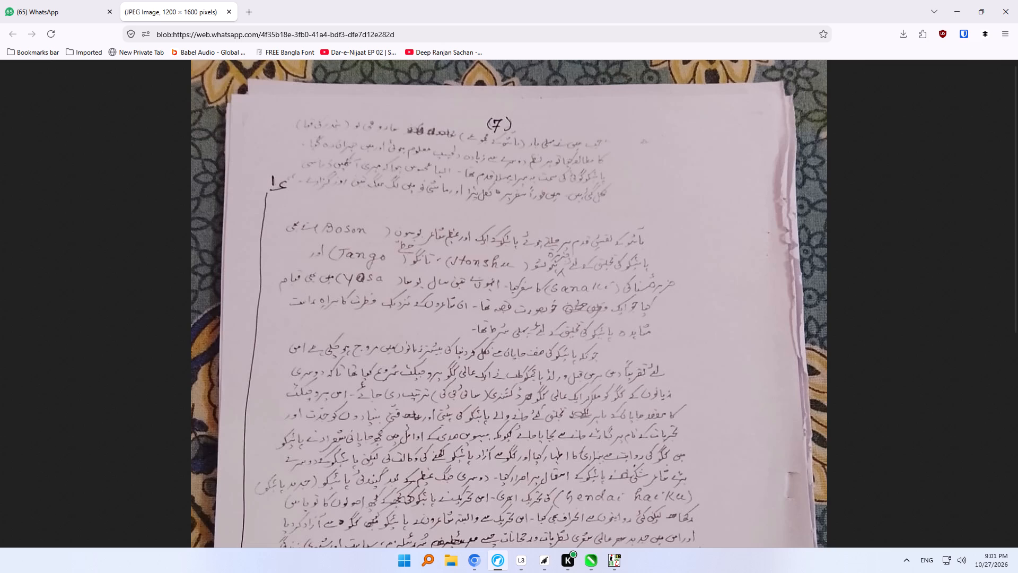
left_click(608, 562)
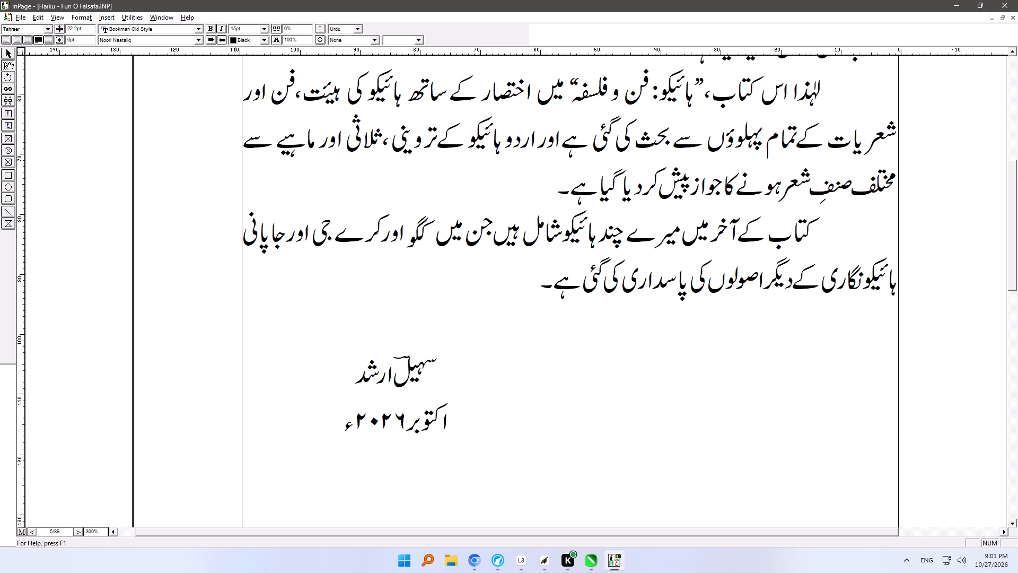
key("ctrl+f")
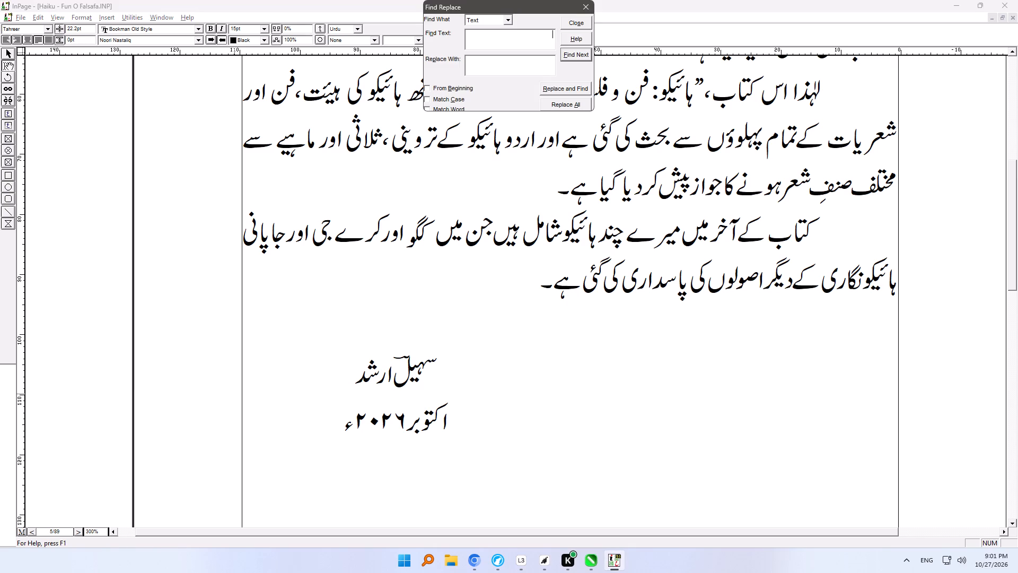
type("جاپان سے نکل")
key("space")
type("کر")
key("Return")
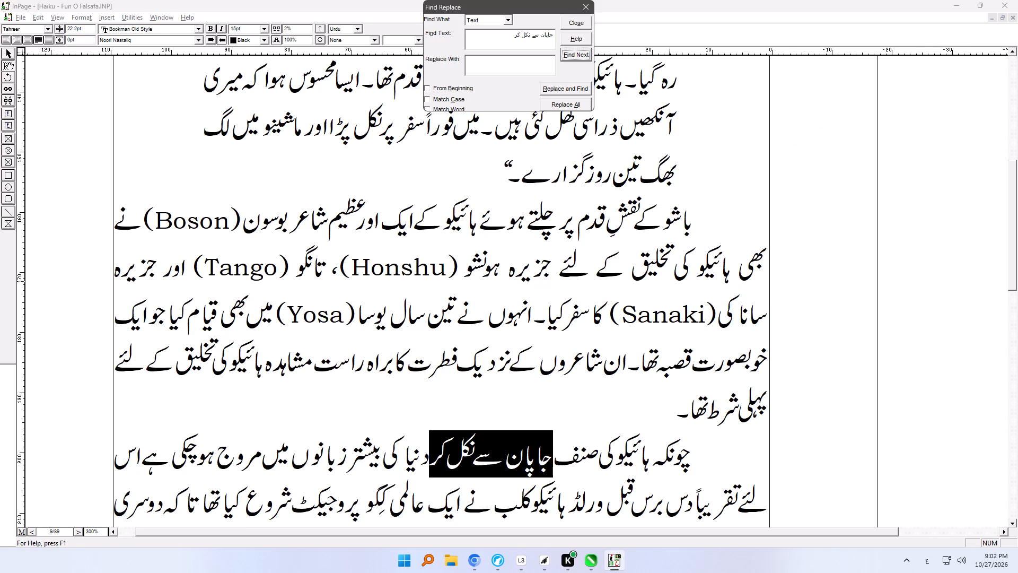
Insert a footnote, preceded by a space, after the closing quotation mark of the indented quotation ending "تین روز گزارے" on page 9.
left_click(445, 175)
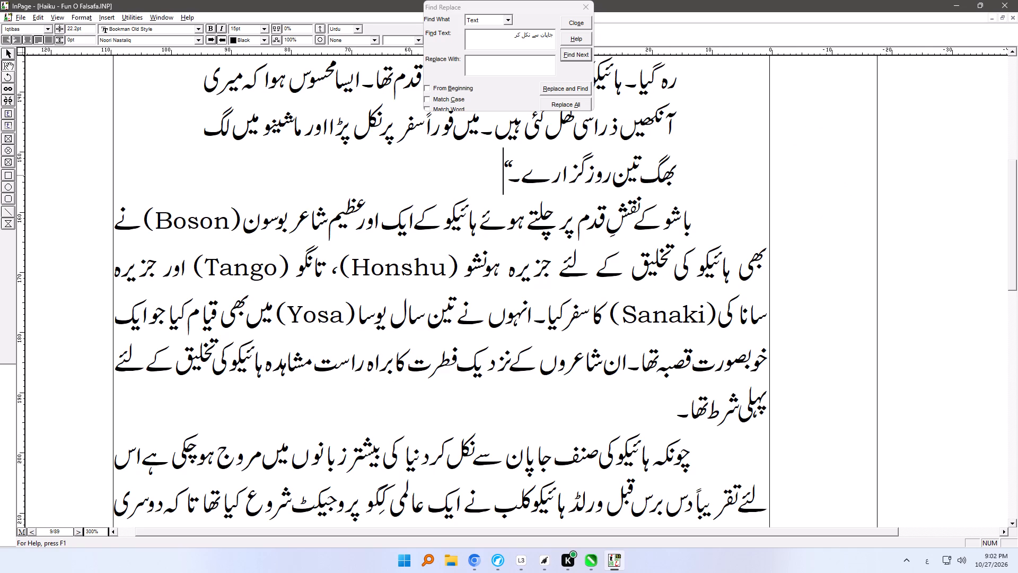
key("alt+Tab")
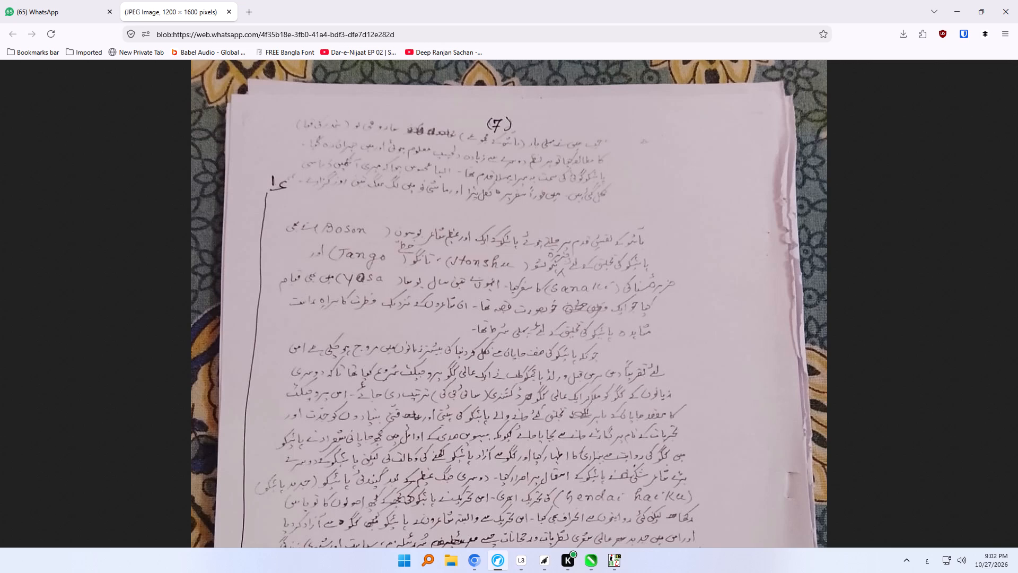
key("alt+Tab")
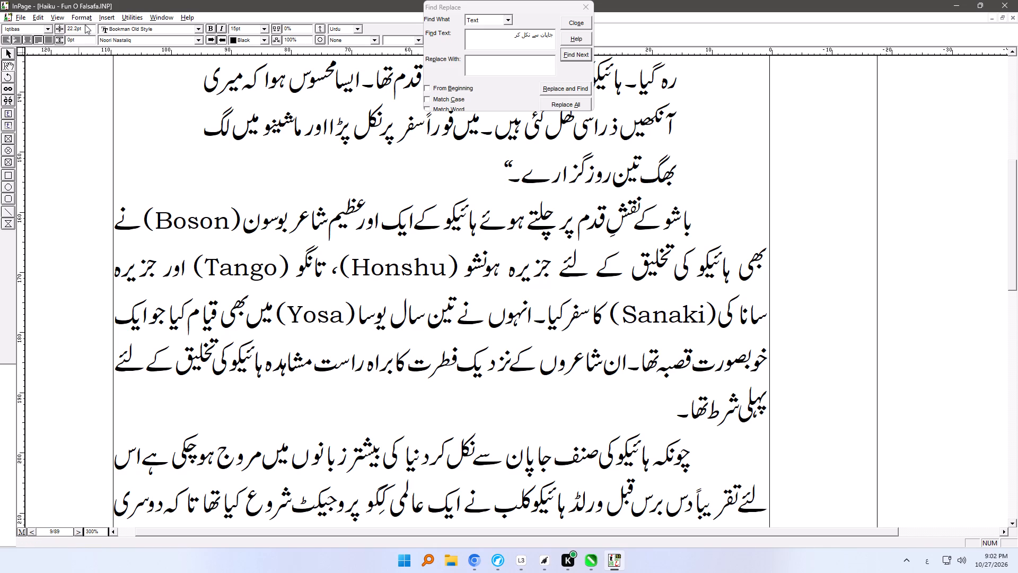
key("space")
left_click(108, 16)
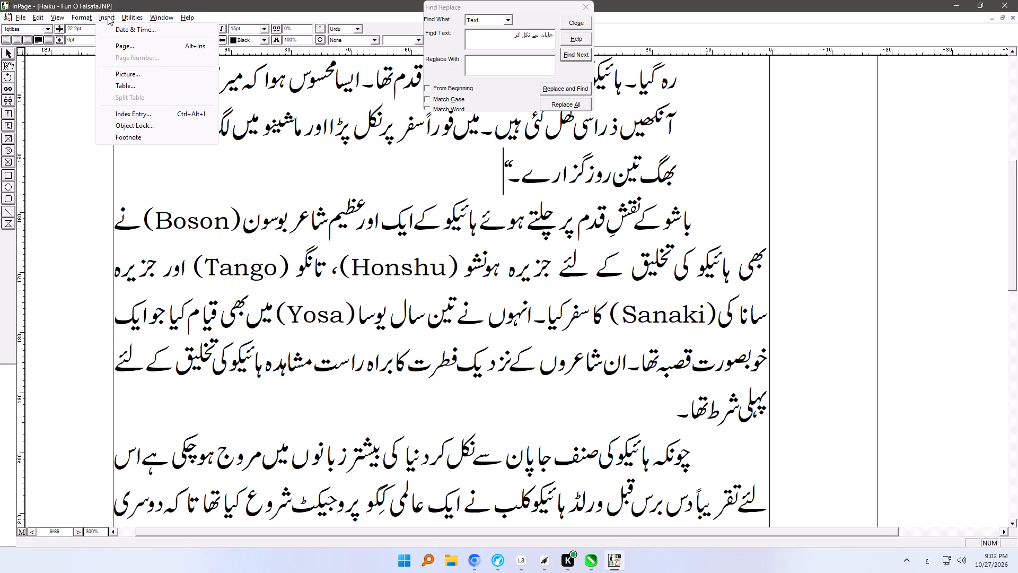
left_click(141, 140)
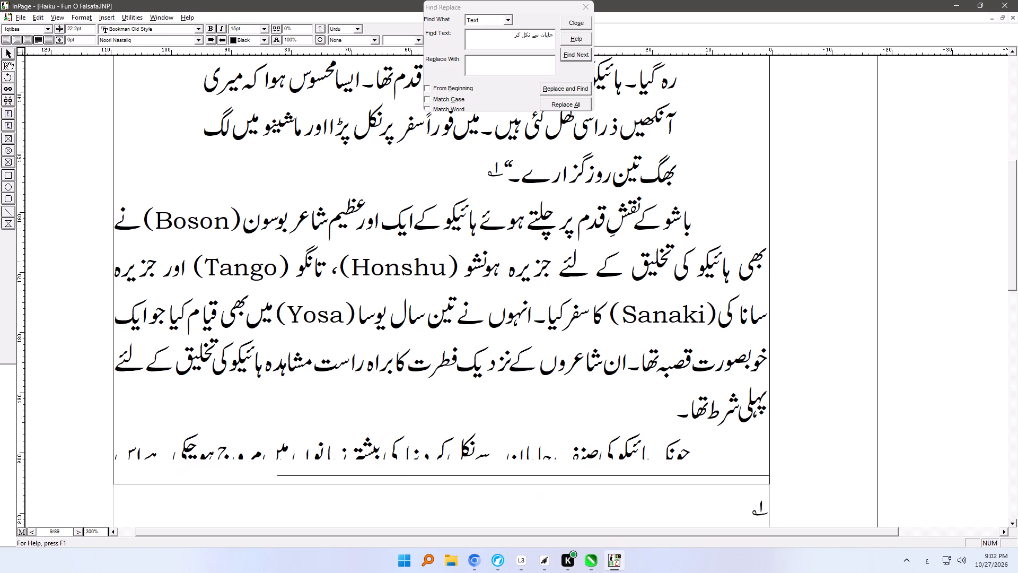
left_click(484, 258)
right_click_drag(494, 350, 464, 227, "ctrl")
left_click(575, 270)
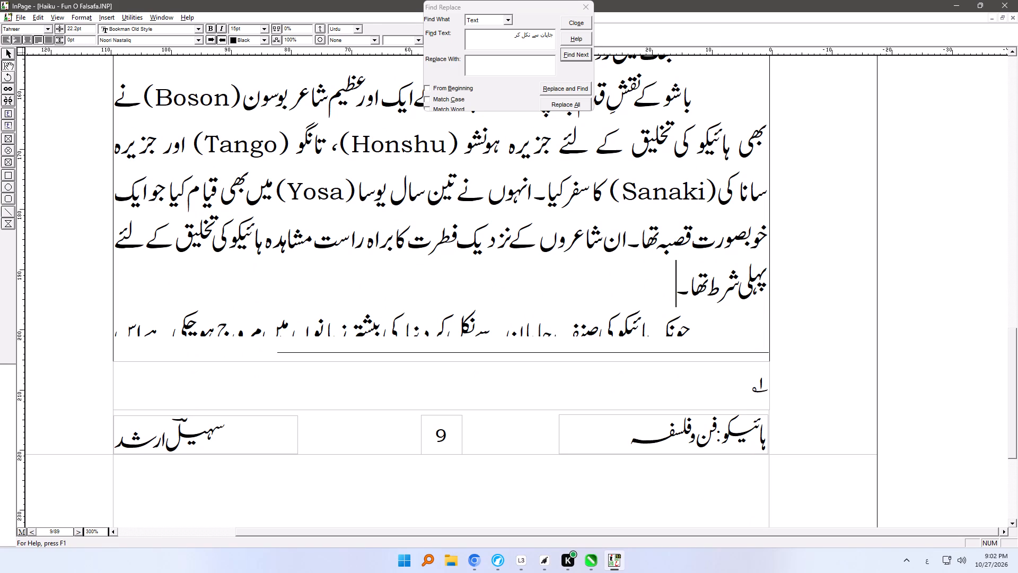
key("Down")
key("Up")
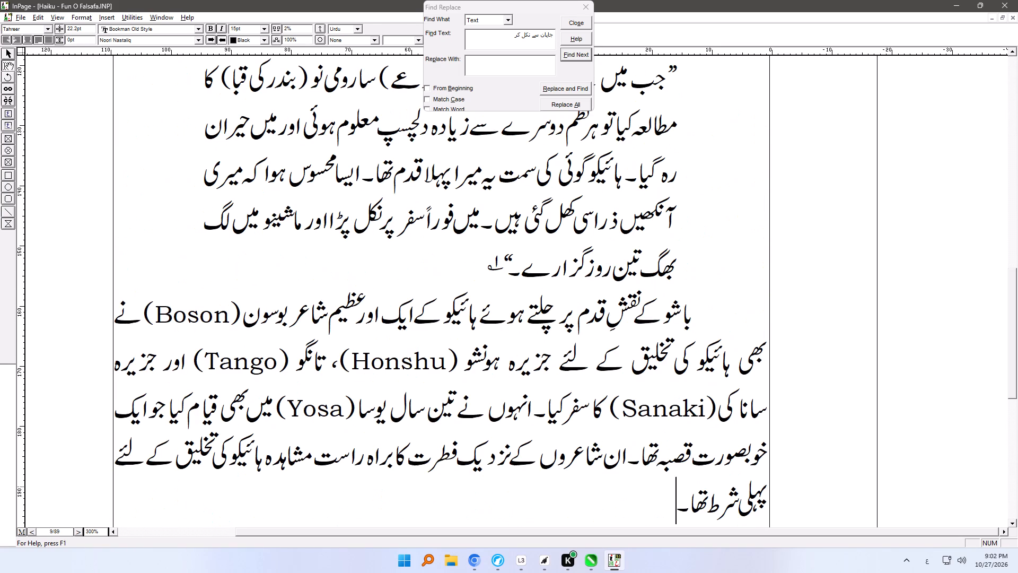
Begin the page 9 footnote with a tab after its mark and "Masaoka Shiki:", following the handwritten manuscript photo in LibreWolf.
left_click(548, 335)
right_click_drag(543, 400, 503, 170, "ctrl")
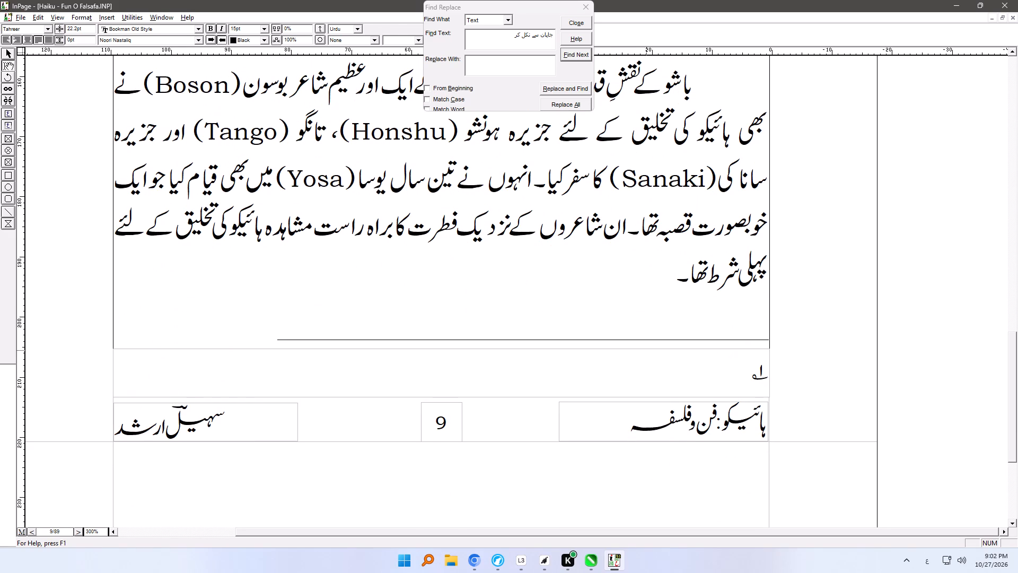
left_click(689, 373)
key("Tab")
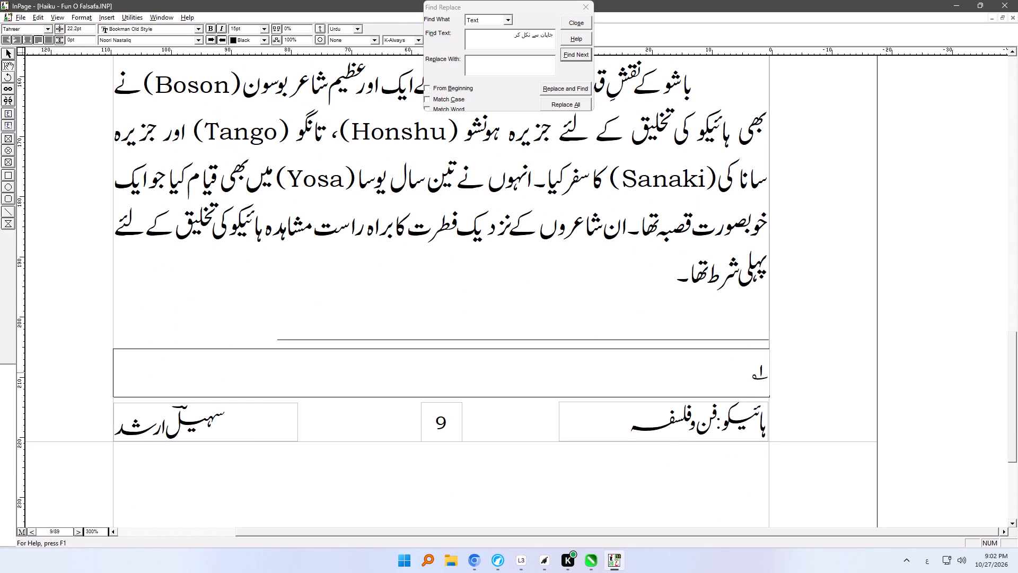
key("alt+Tab")
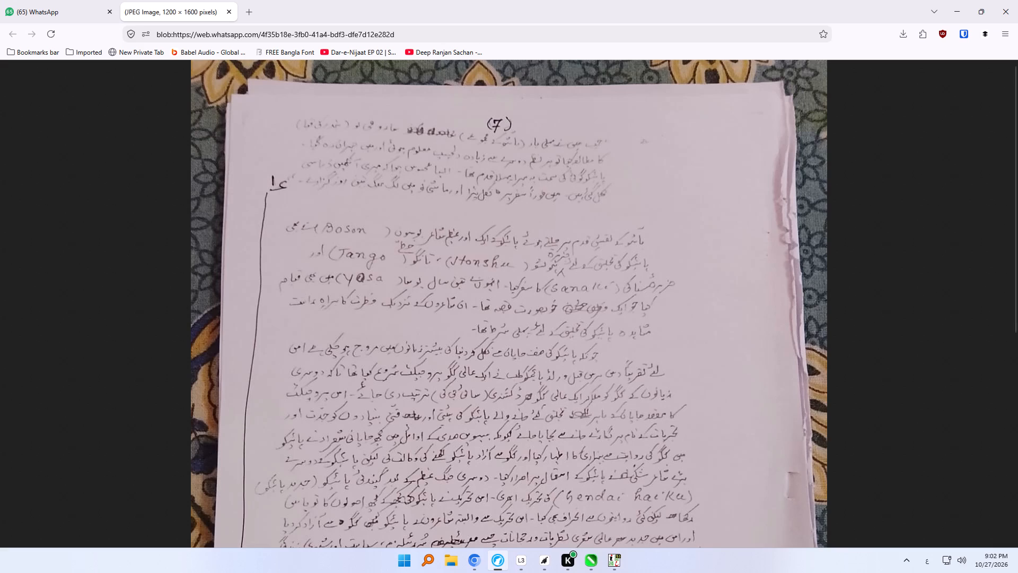
left_click_drag(1015, 273, 1017, 489)
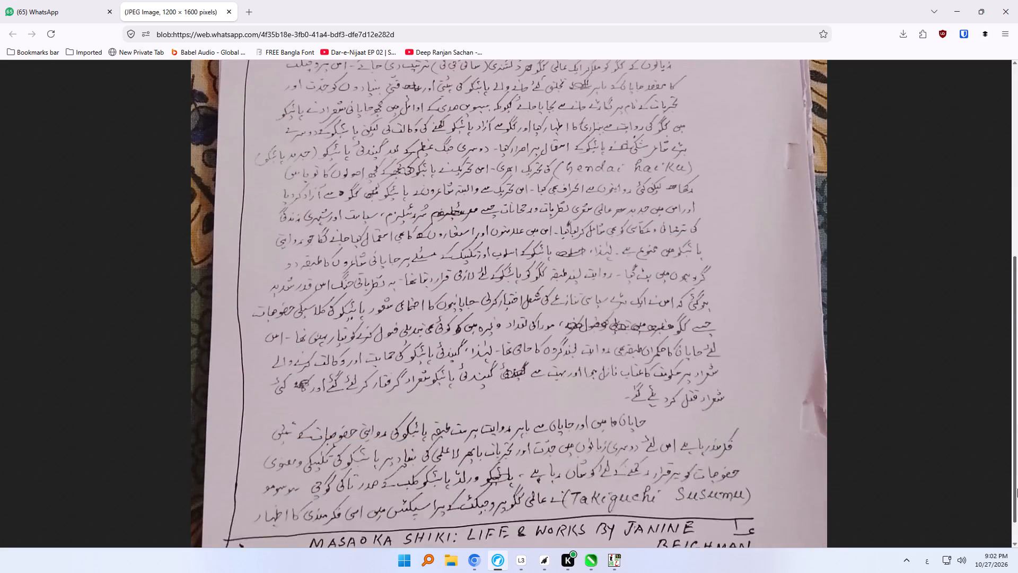
left_click_drag(1017, 489, 1017, 527)
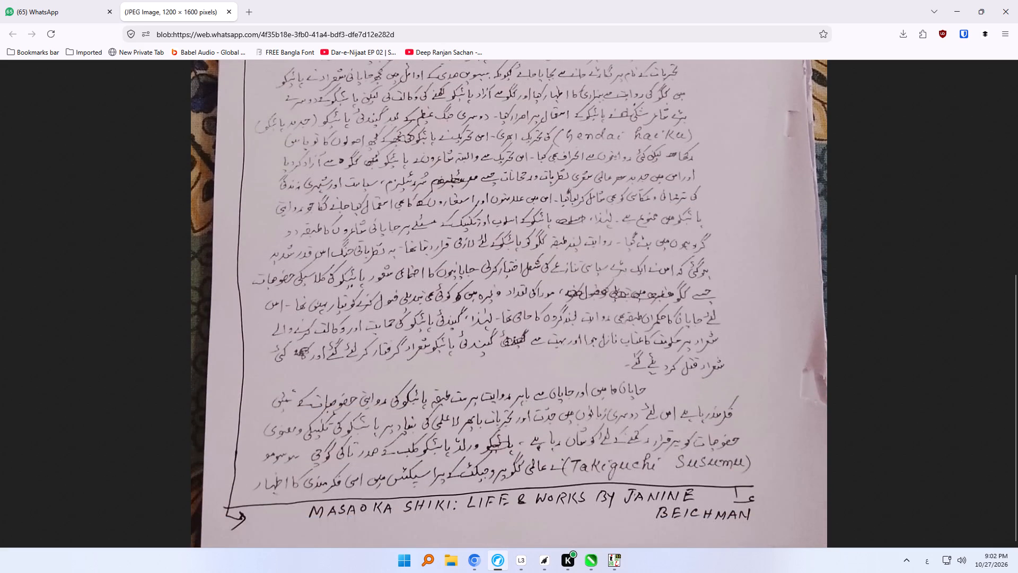
key("alt+Tab")
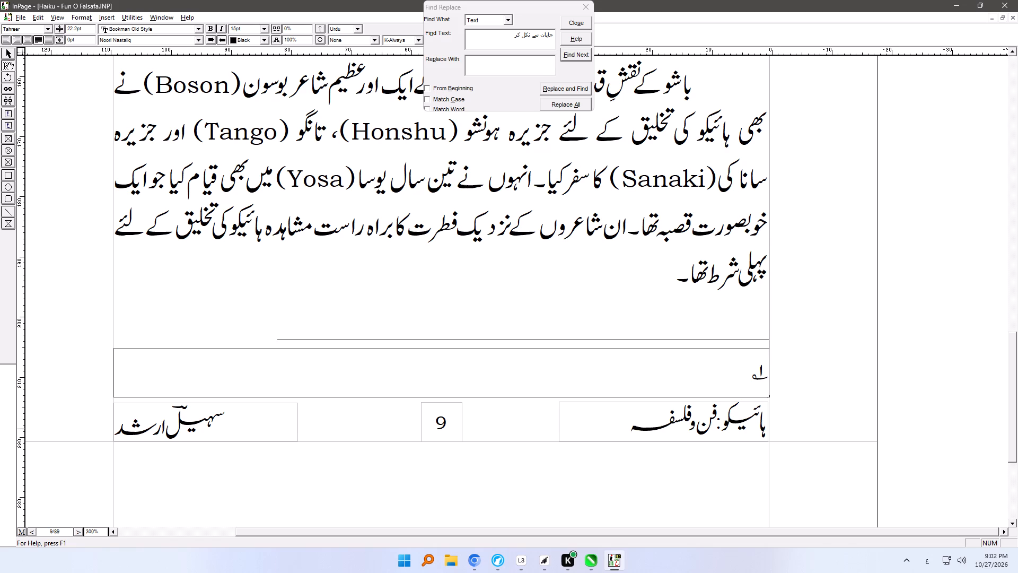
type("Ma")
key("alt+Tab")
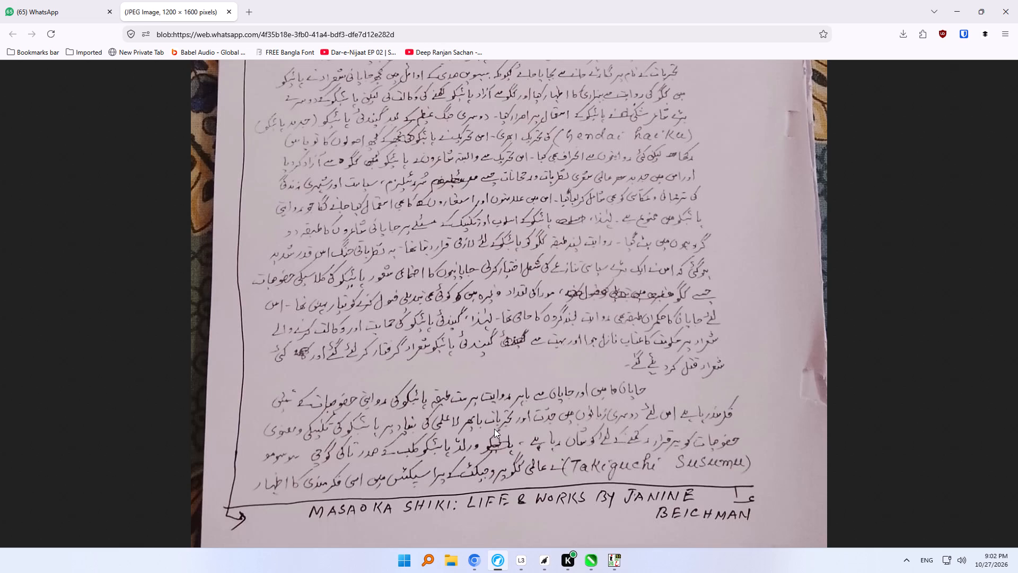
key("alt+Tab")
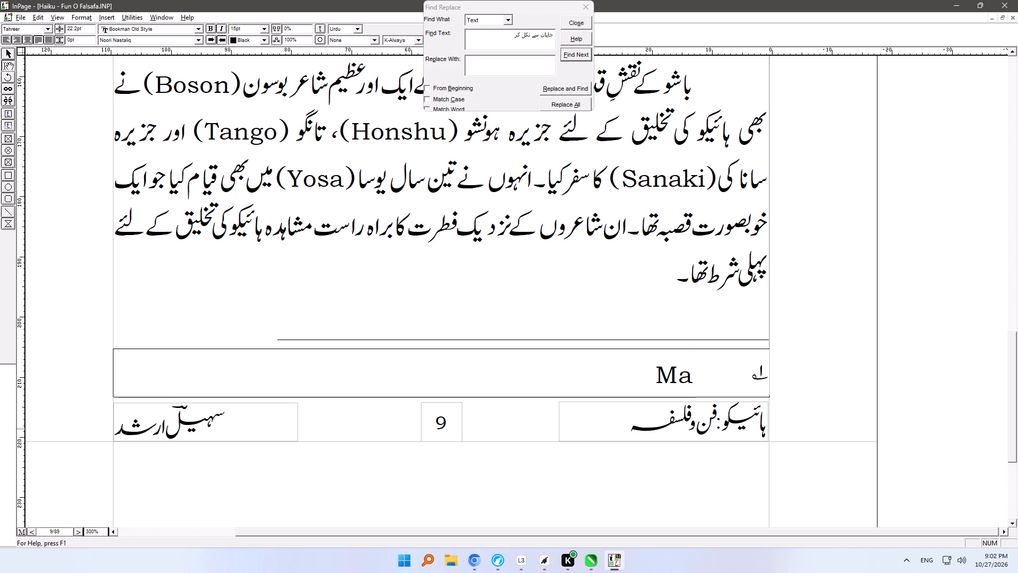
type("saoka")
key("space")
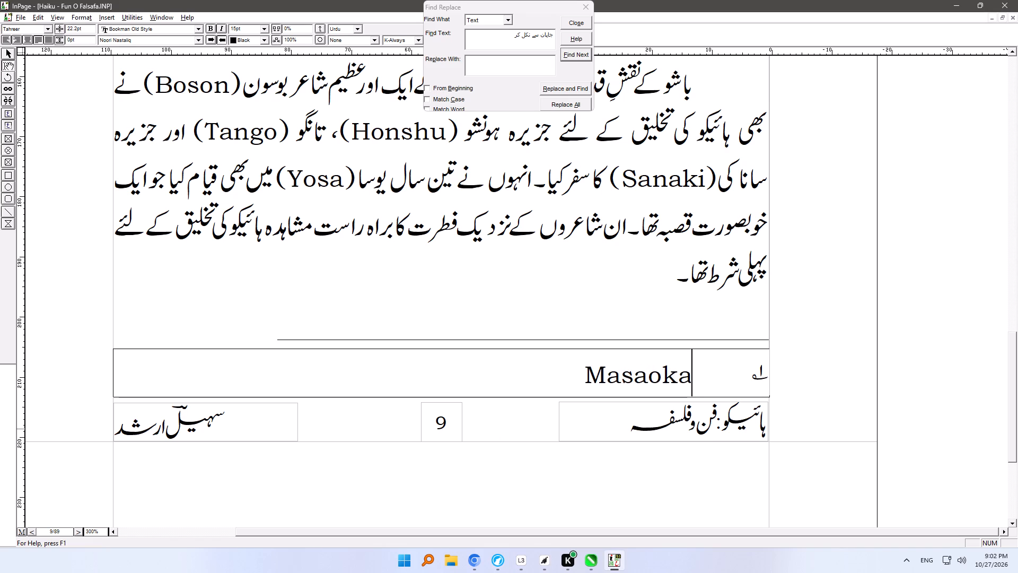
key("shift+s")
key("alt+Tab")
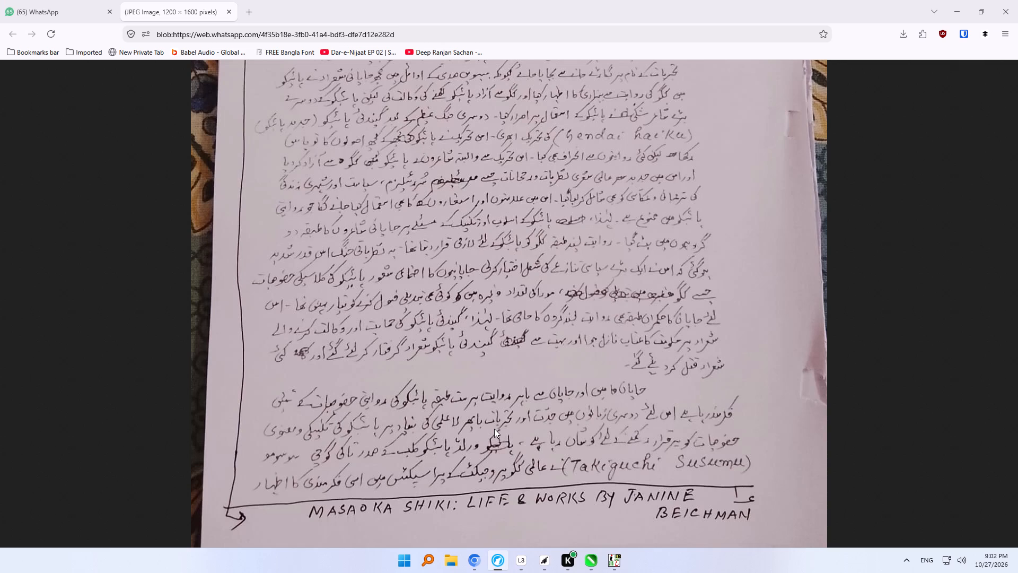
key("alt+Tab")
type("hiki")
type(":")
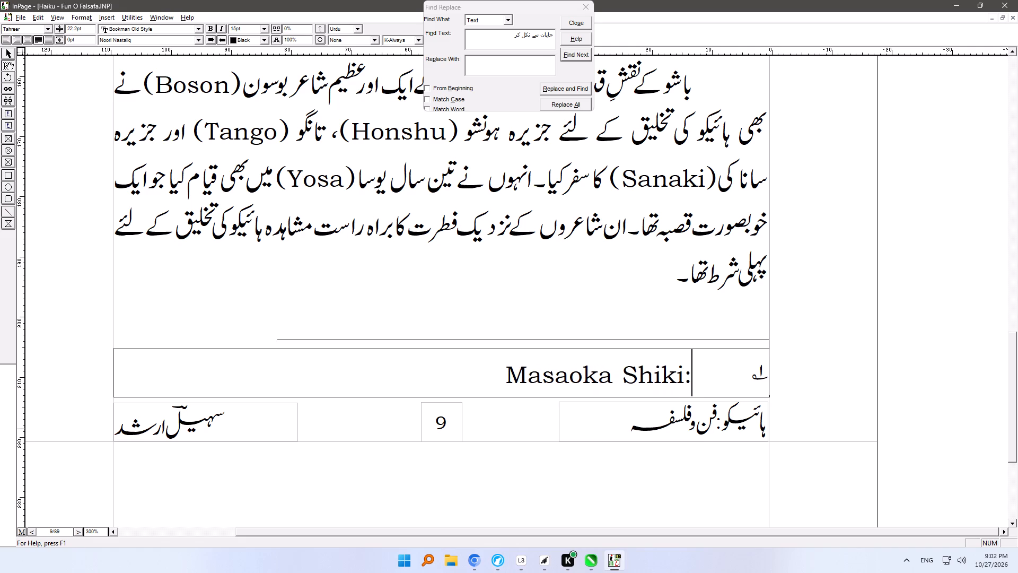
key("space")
Continue the footnote's source title with "Life & Works by:", checking the wording against the manuscript photo.
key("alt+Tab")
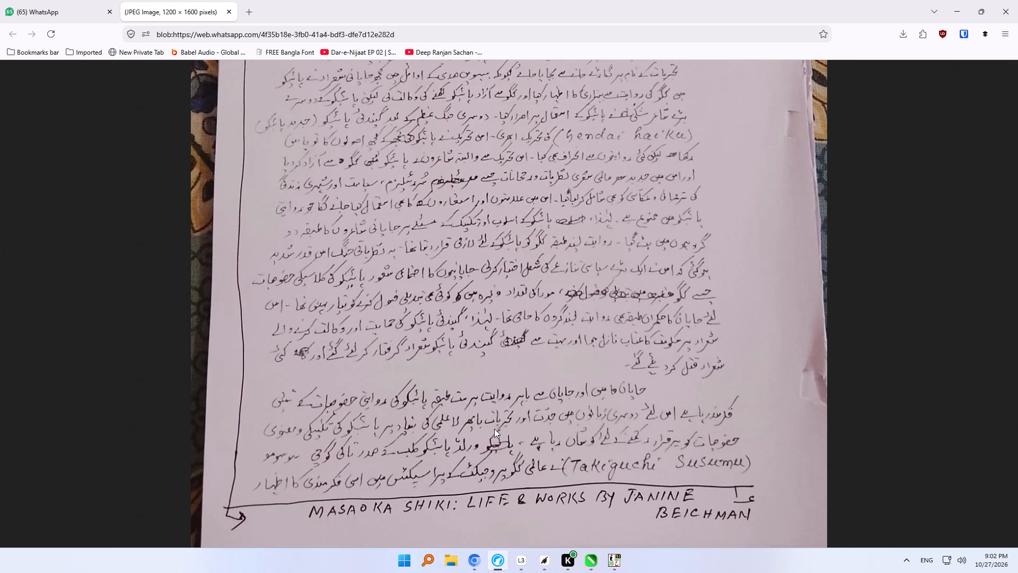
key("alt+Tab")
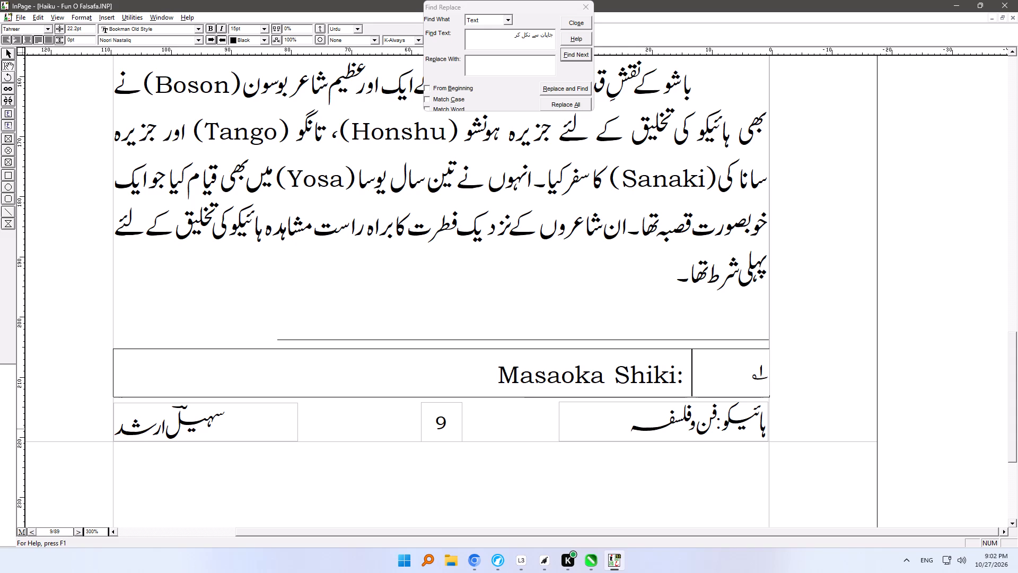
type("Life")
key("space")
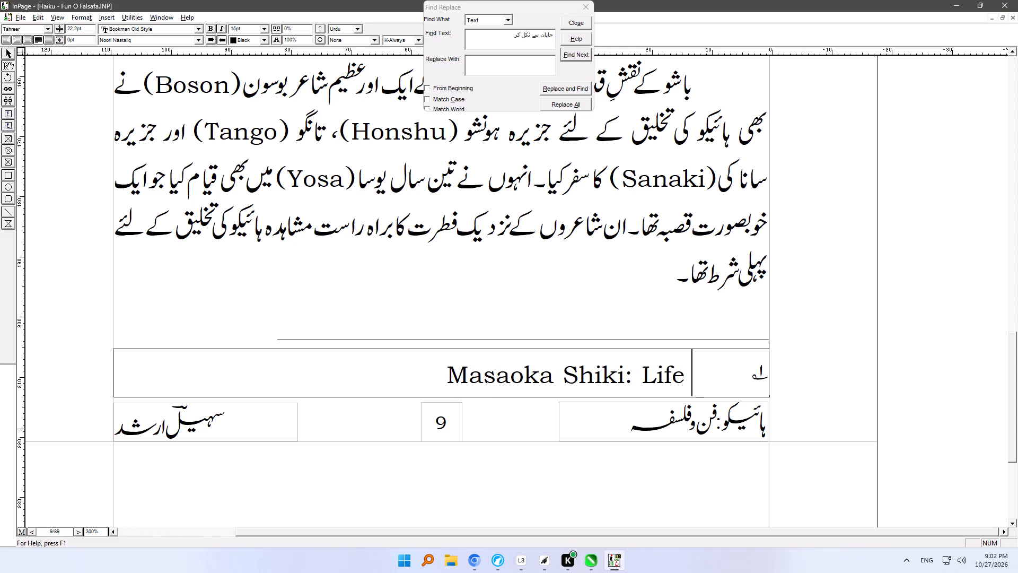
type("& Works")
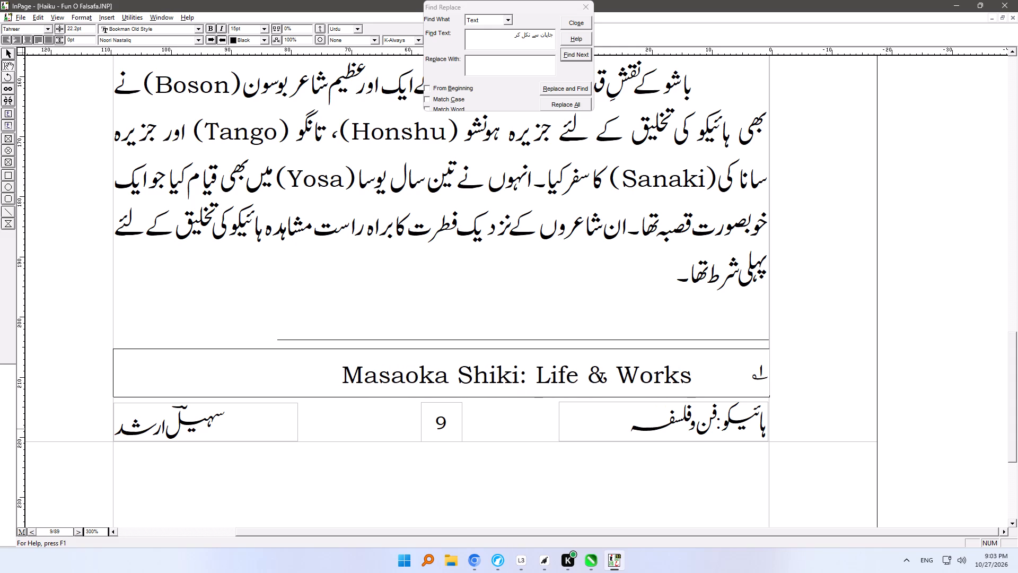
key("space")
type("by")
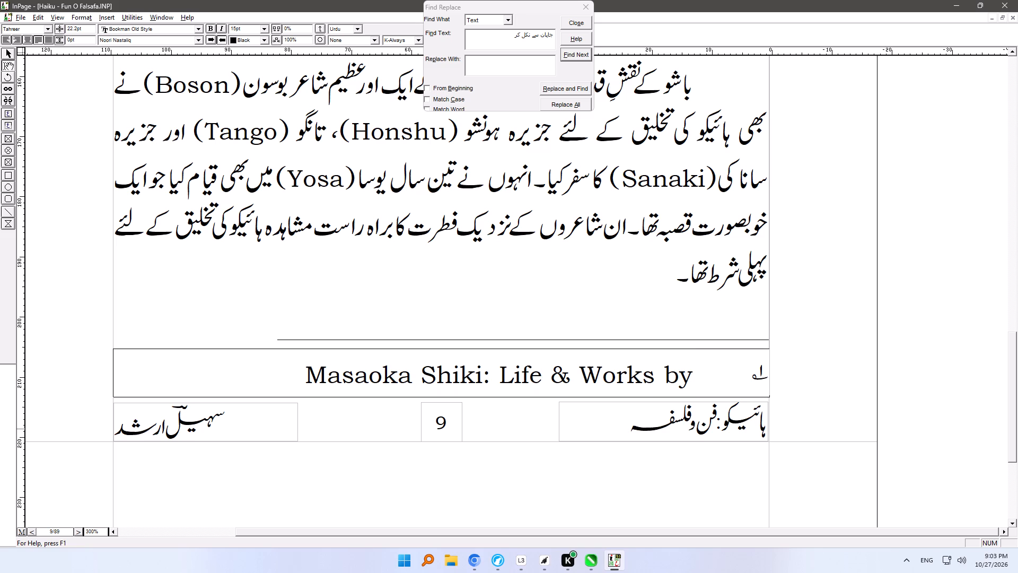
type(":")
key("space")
Complete the footnote with the author's name "Janine Beichman", checking the spelling against the manuscript photo.
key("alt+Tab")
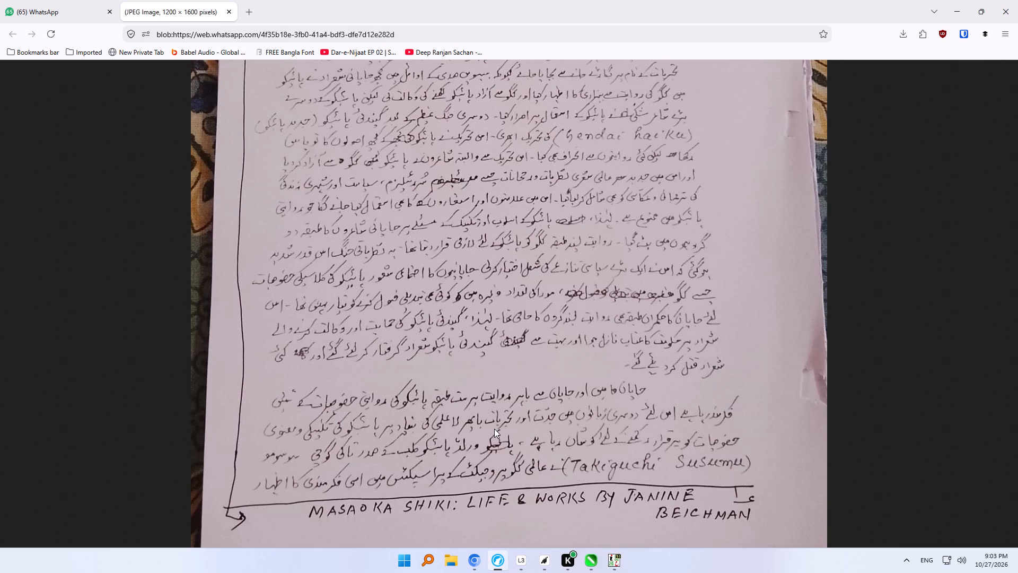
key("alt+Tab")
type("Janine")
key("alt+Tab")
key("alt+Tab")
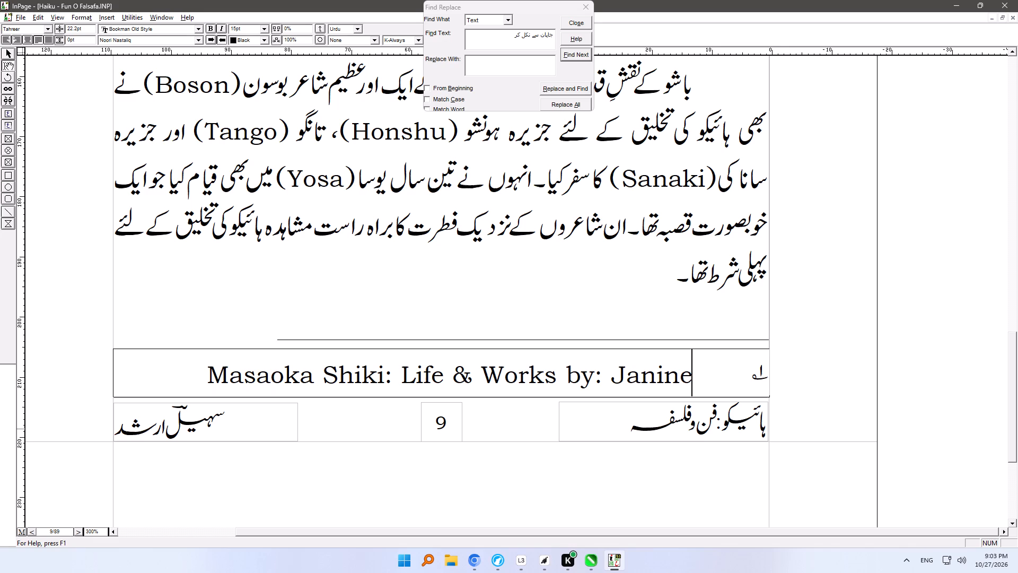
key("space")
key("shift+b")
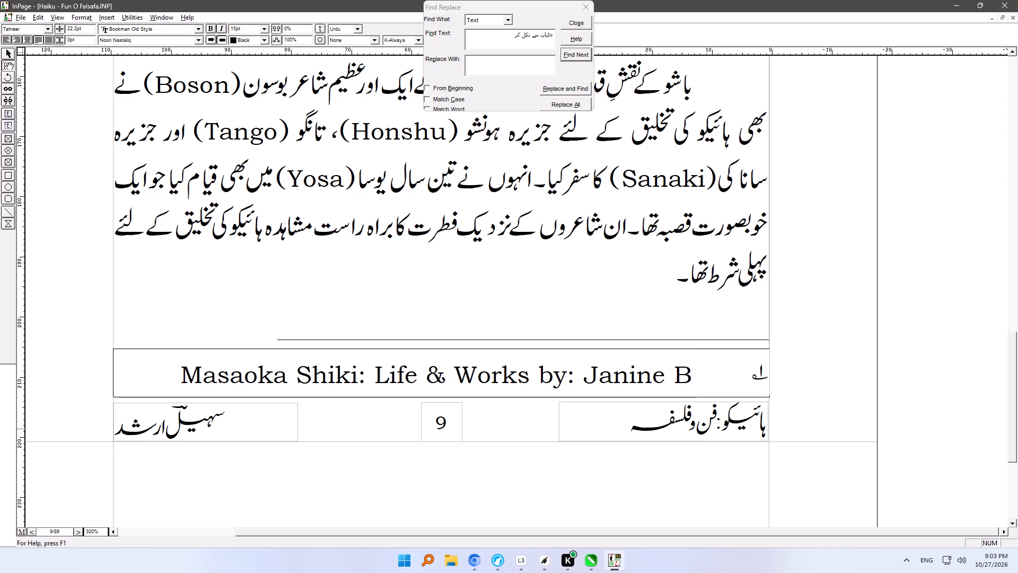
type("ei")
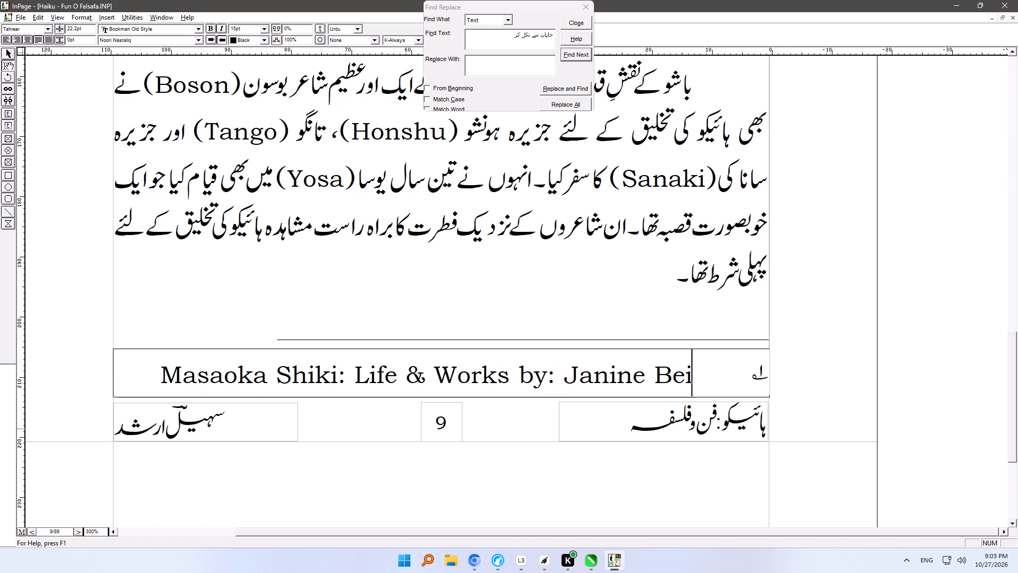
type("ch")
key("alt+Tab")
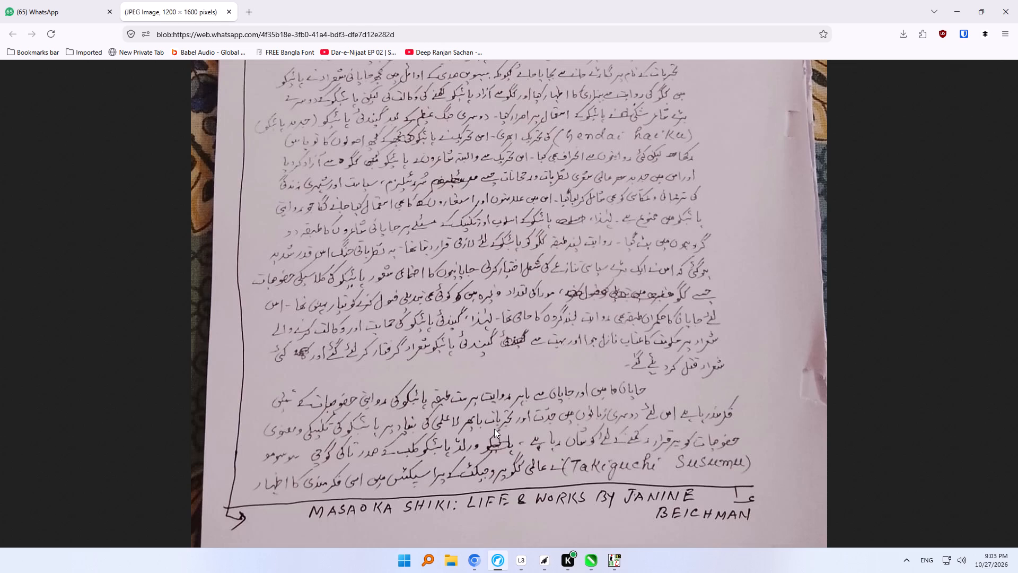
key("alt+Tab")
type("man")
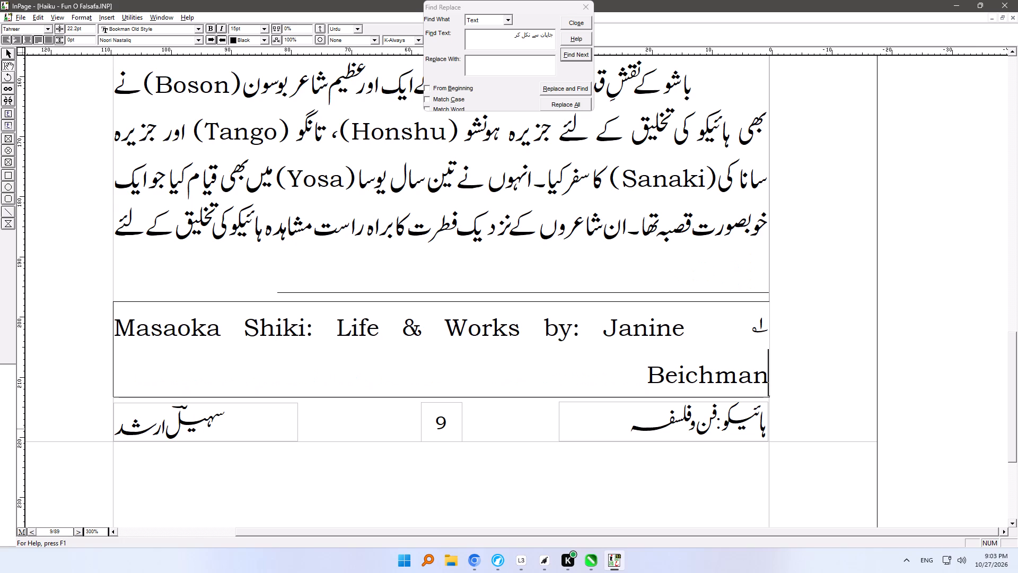
Set the font size of the whole English citation in the page 9 footnote to 13 pt.
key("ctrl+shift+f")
left_click(118, 329, "shift")
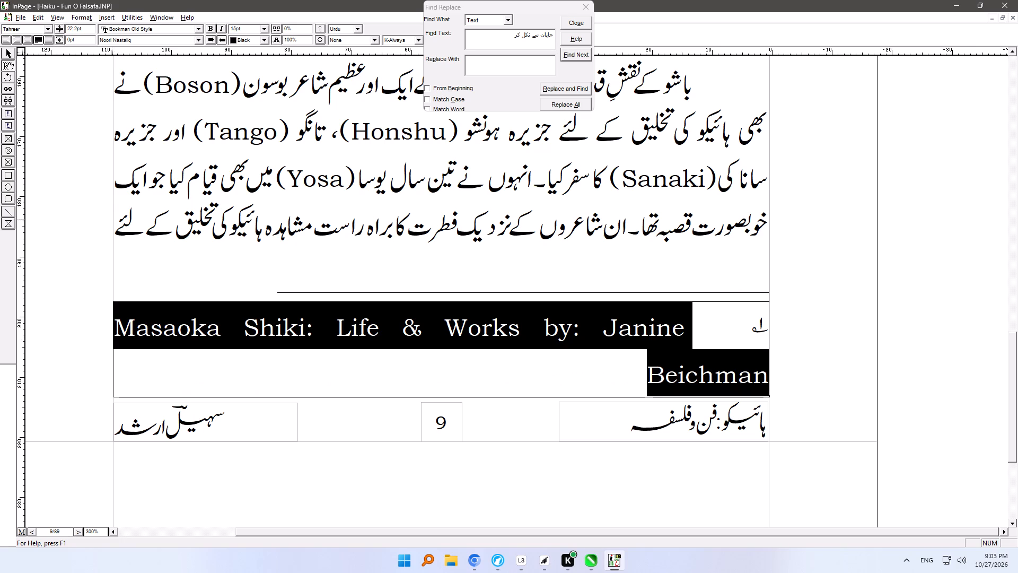
left_click(242, 28)
type("13")
key("Return")
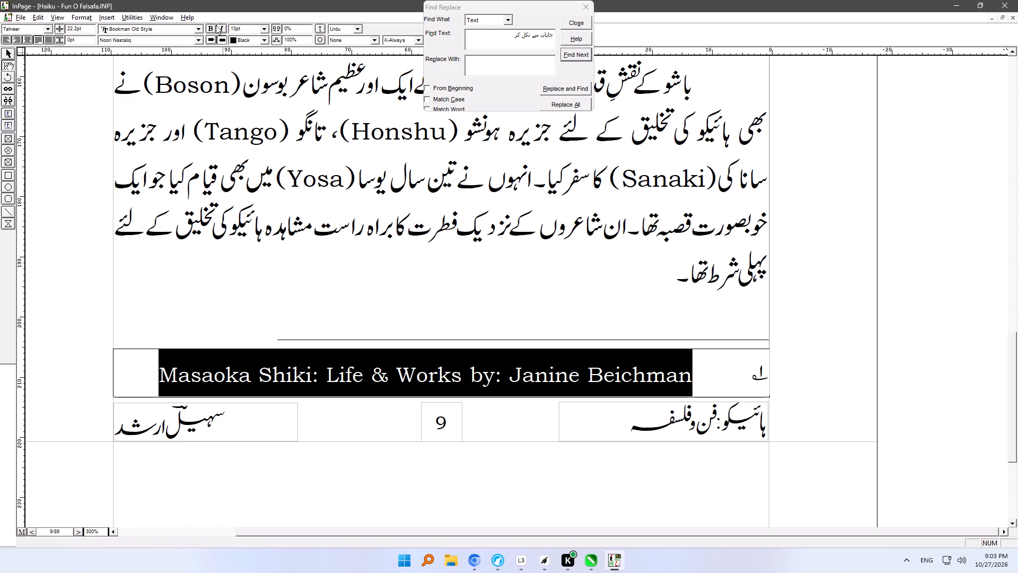
Change the page 9 footnote paragraph's direction to left-to-right and return to the body text.
left_click(209, 41)
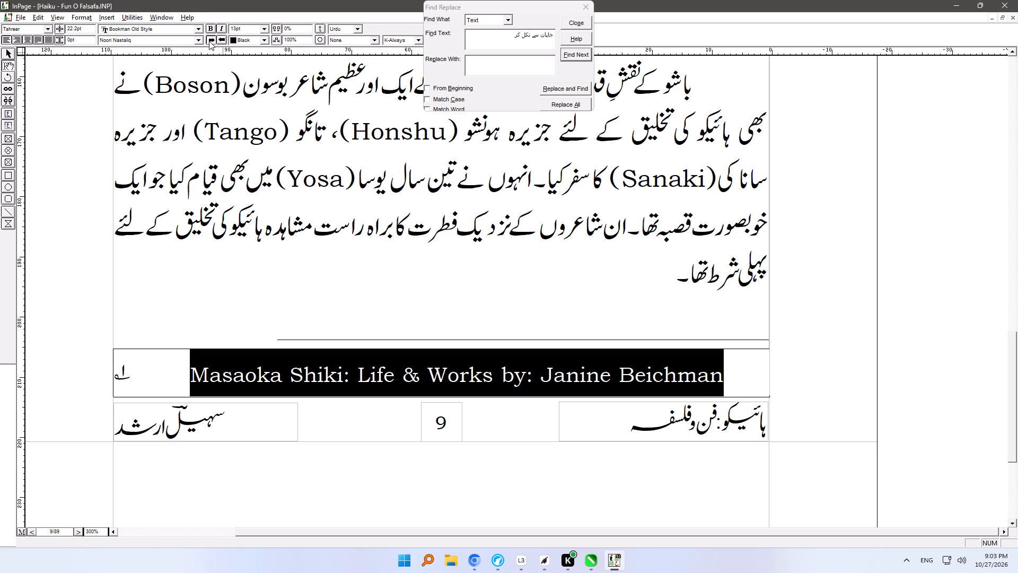
left_click(350, 253)
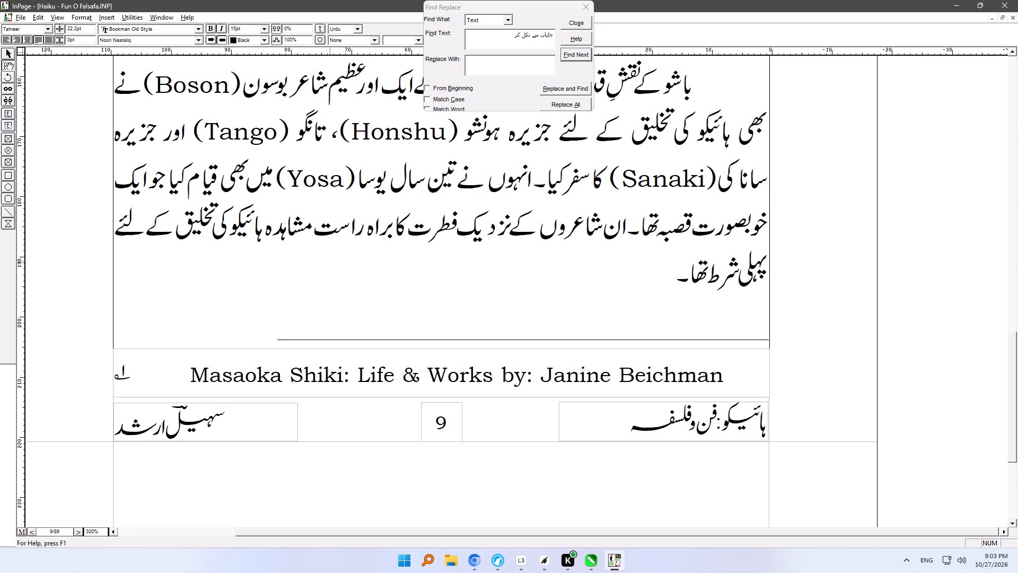
Save the book document with the completed page 9 footnote.
key("ctrl+s")
Look over the whole of page 9, continue through pages 10 and 11, and switch to the manuscript photo in the browser.
key("F7")
key("F6")
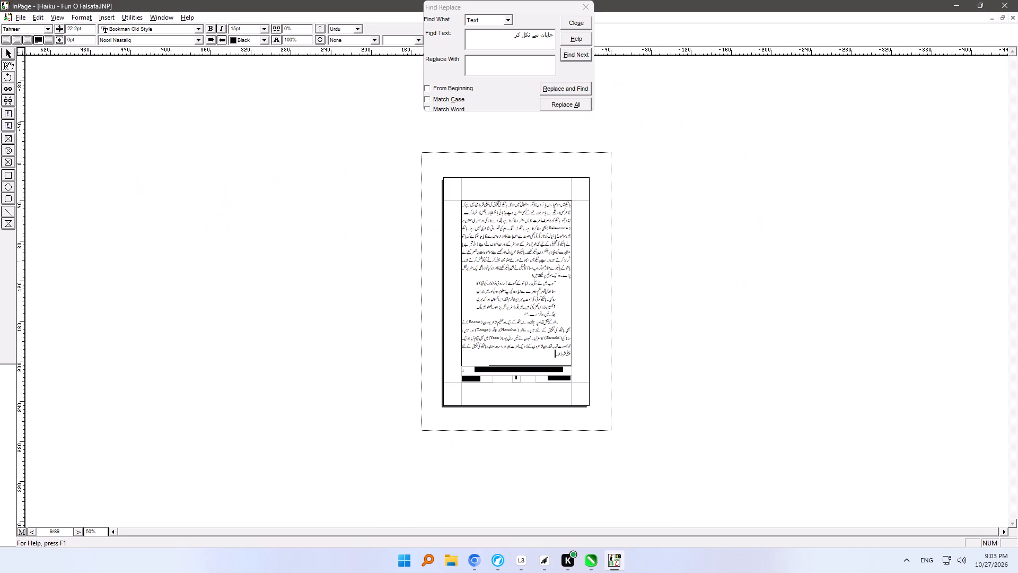
key("F7")
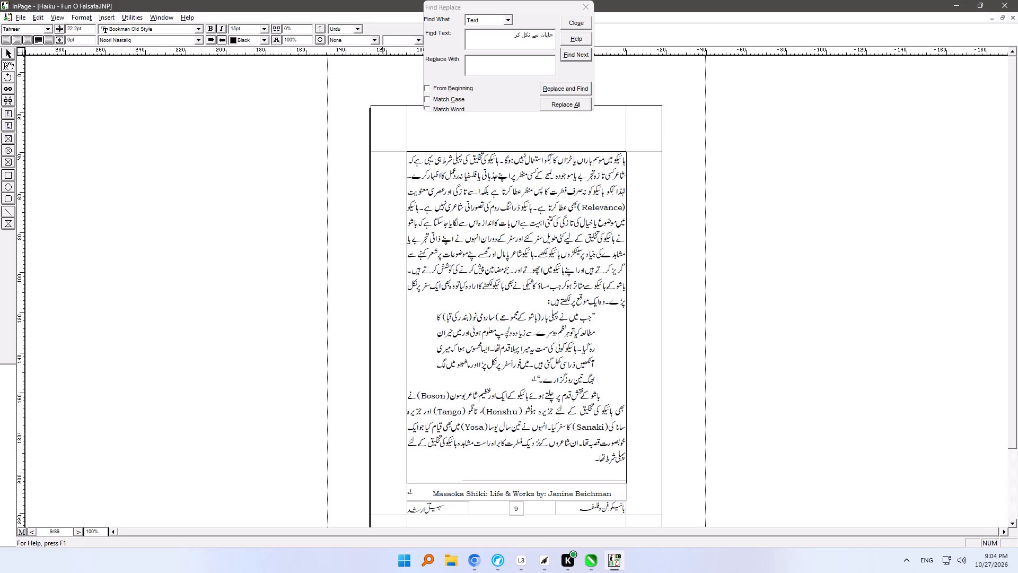
key("Down")
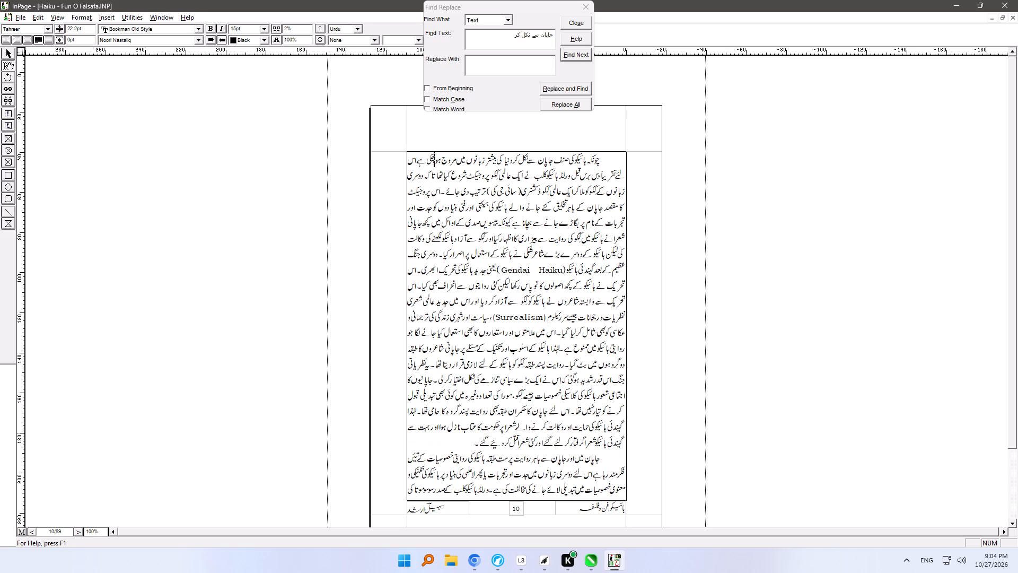
left_click(32, 531)
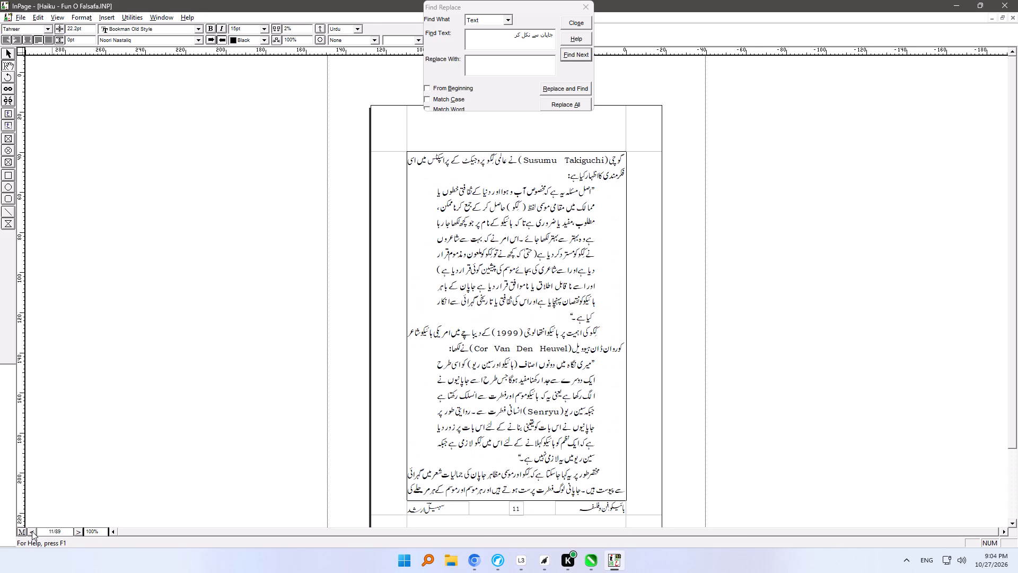
key("alt+Tab")
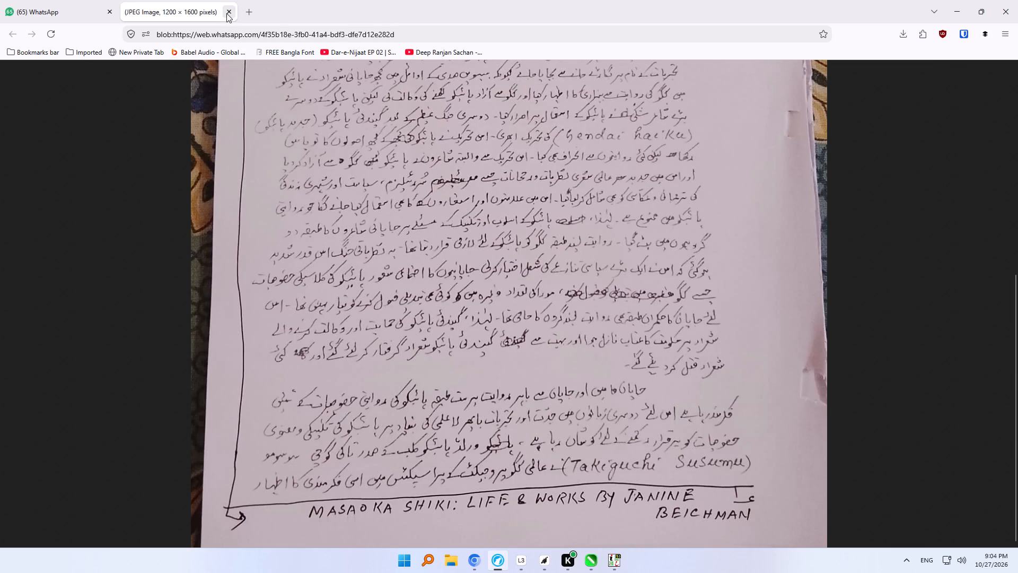
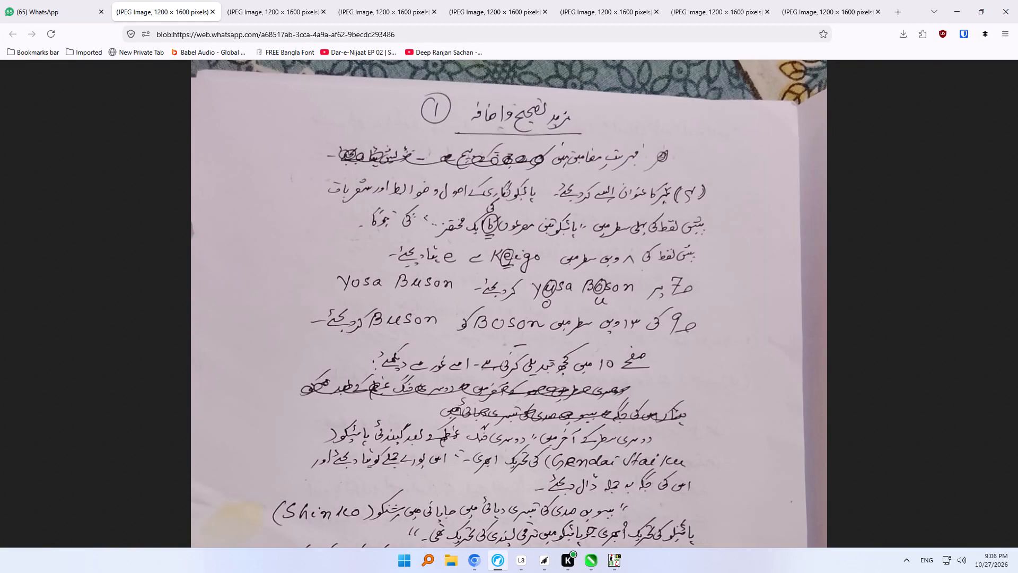
Delete the word "دیگر" from entry (۴) in the page 3 table of contents, following the manuscript corrections.
left_click(622, 561)
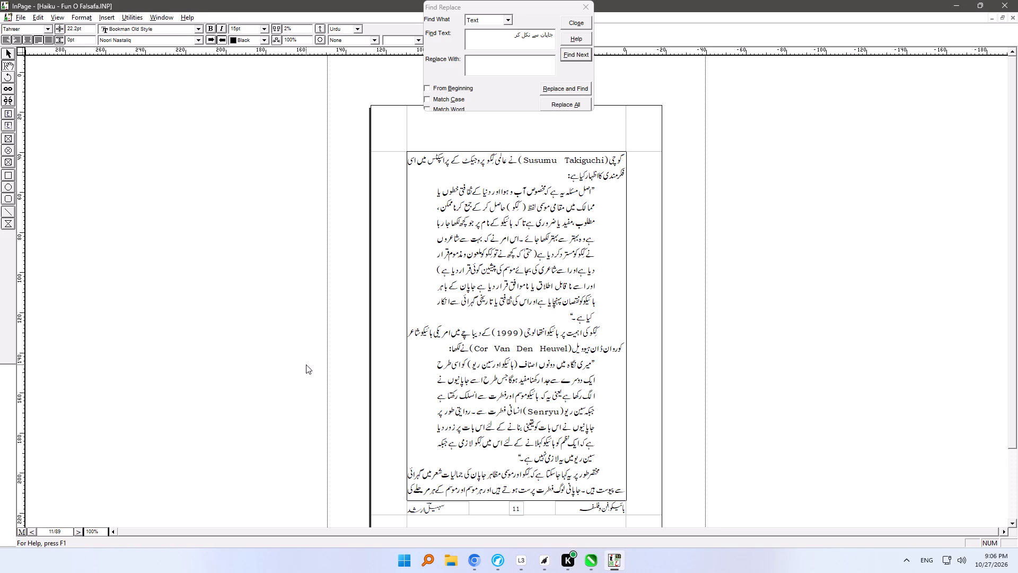
left_click_drag(71, 531, 25, 532)
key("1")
key("Return")
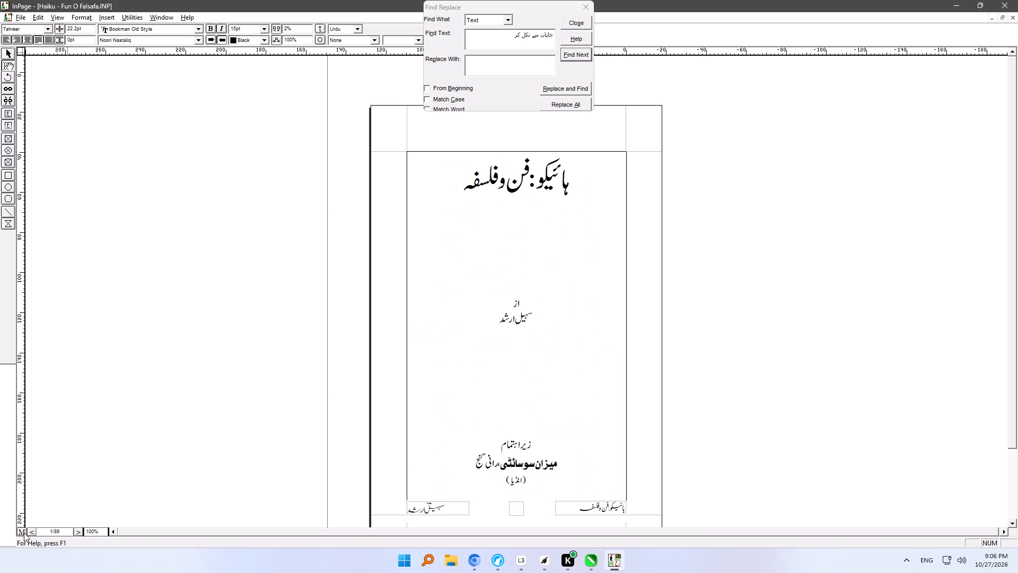
left_click(32, 533)
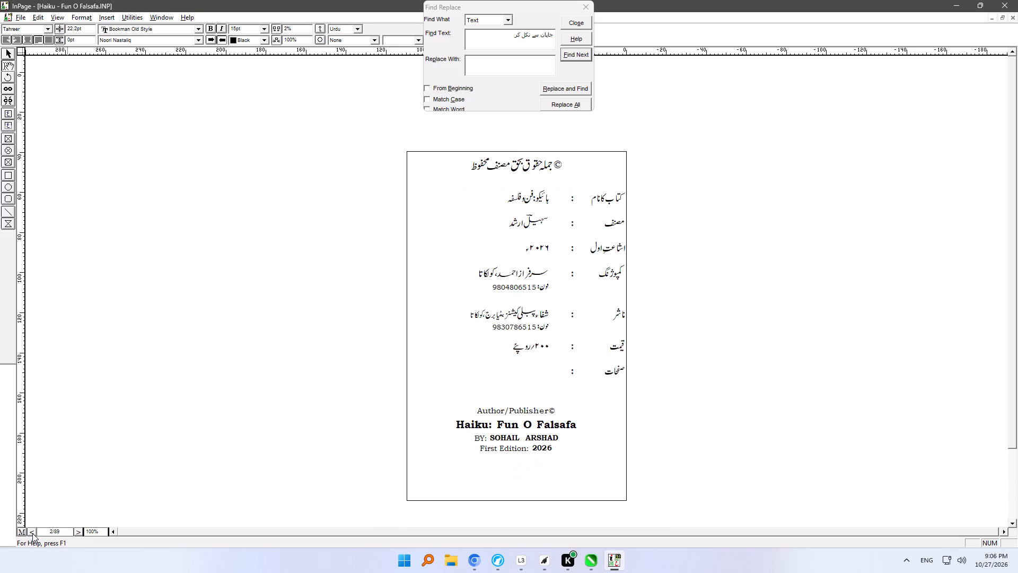
left_click(32, 533)
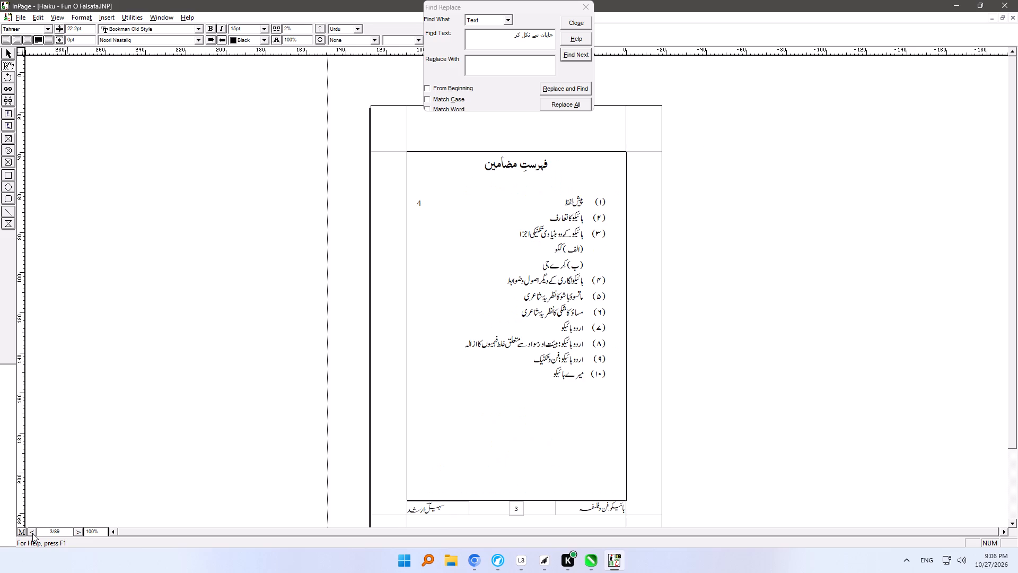
left_click(539, 279)
key("F8")
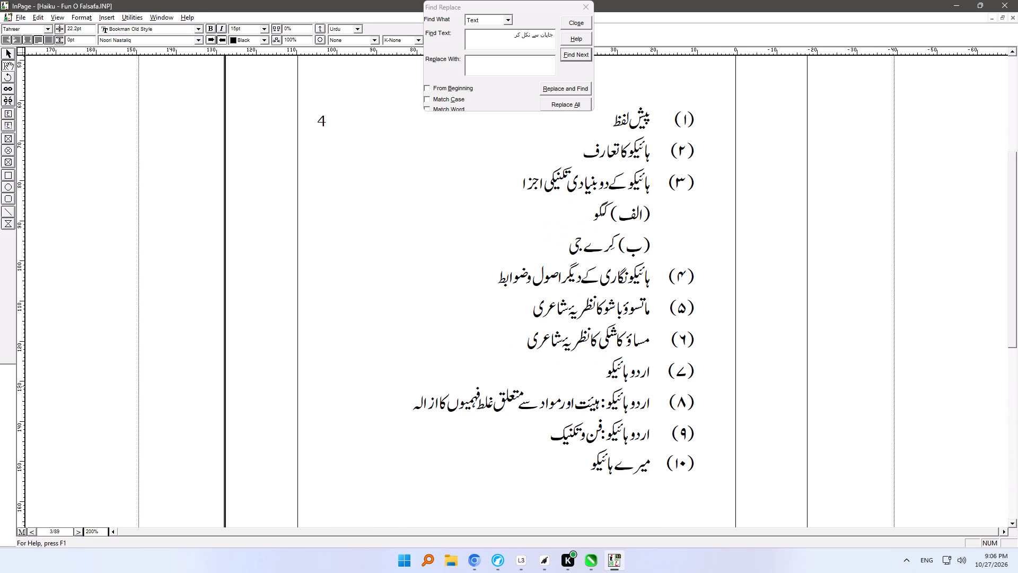
key("alt+Tab")
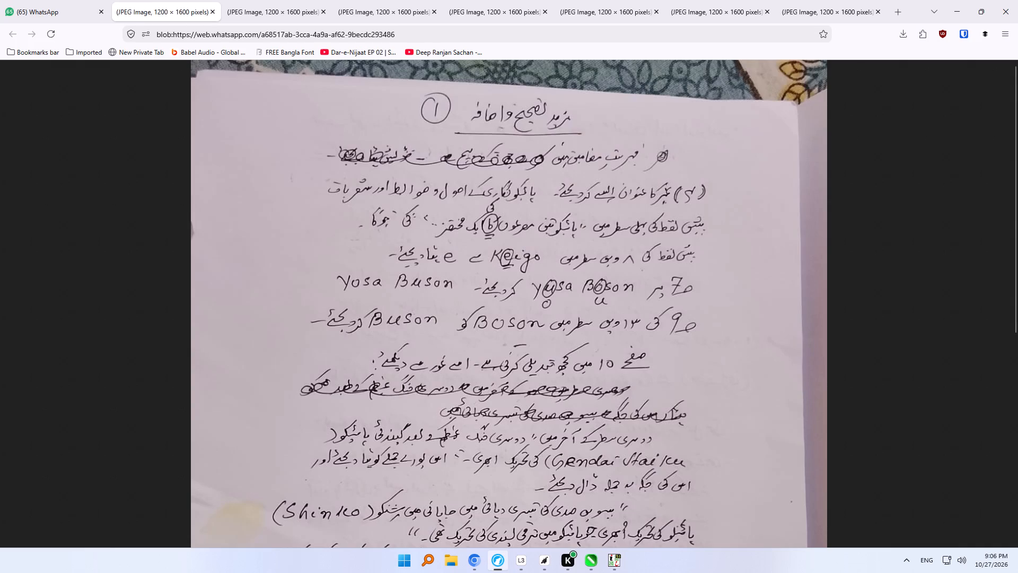
key("alt+Tab")
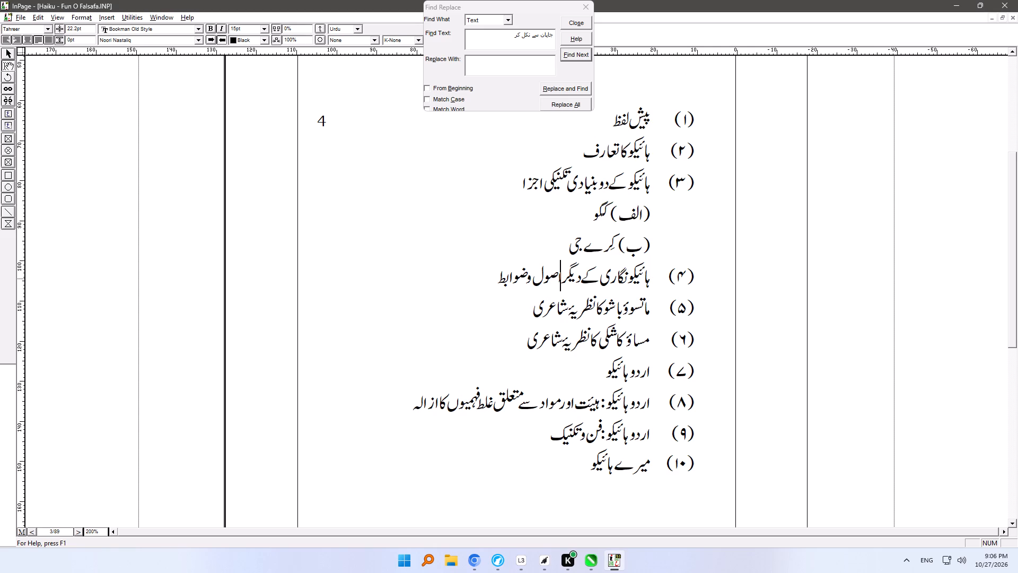
left_click_drag(582, 277, 567, 277)
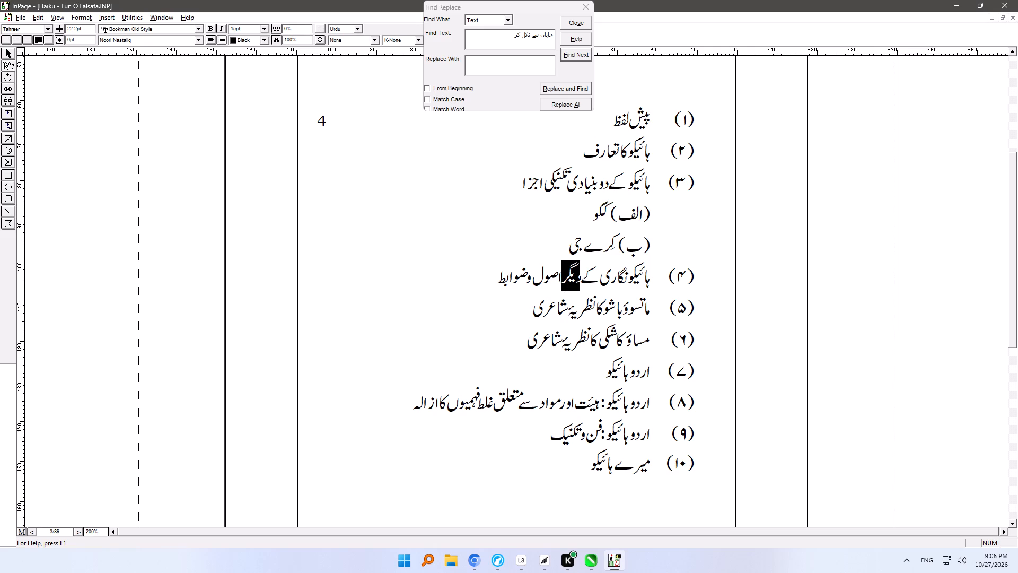
left_click_drag(567, 277, 566, 277)
key("Delete")
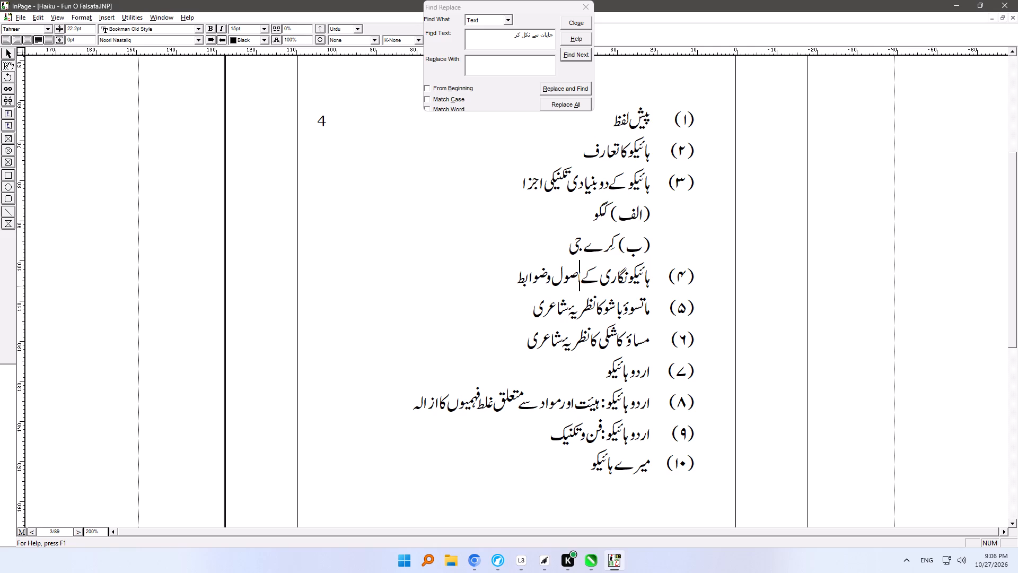
Append "اور شعریات" to the end of contents entry (۴), checking the wording against the manuscript photo.
left_click(504, 279)
key("alt+Tab")
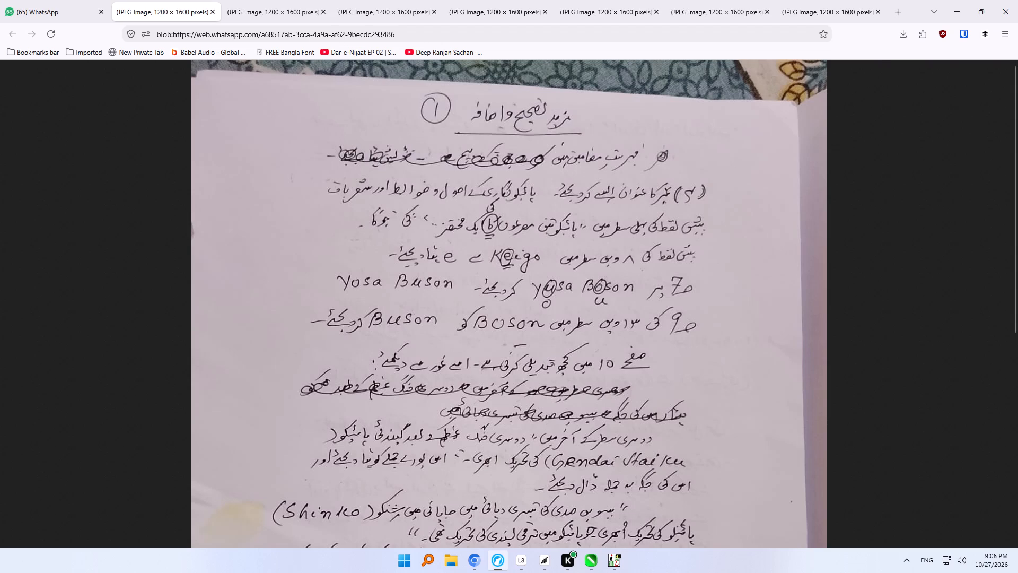
key("alt+Tab")
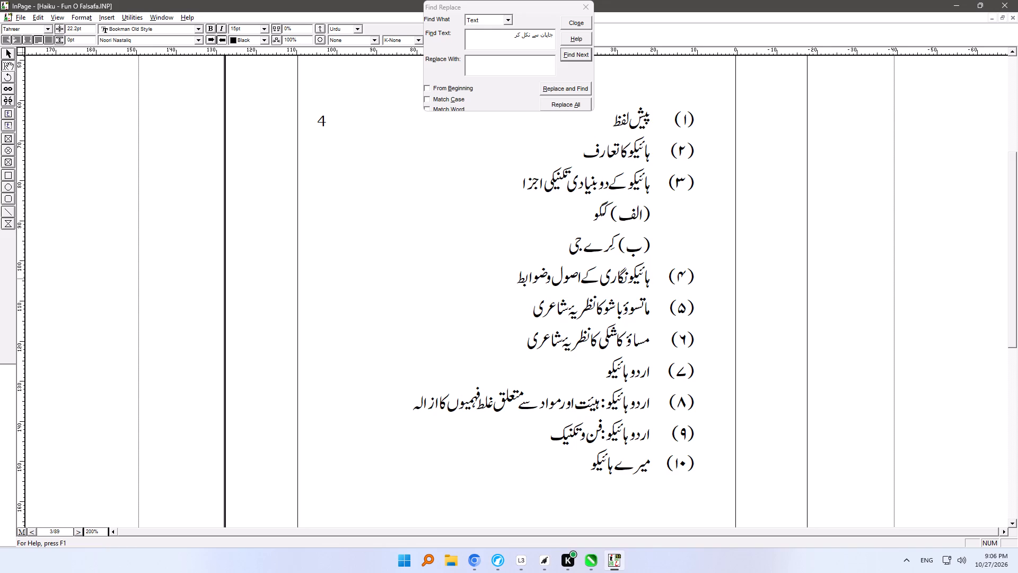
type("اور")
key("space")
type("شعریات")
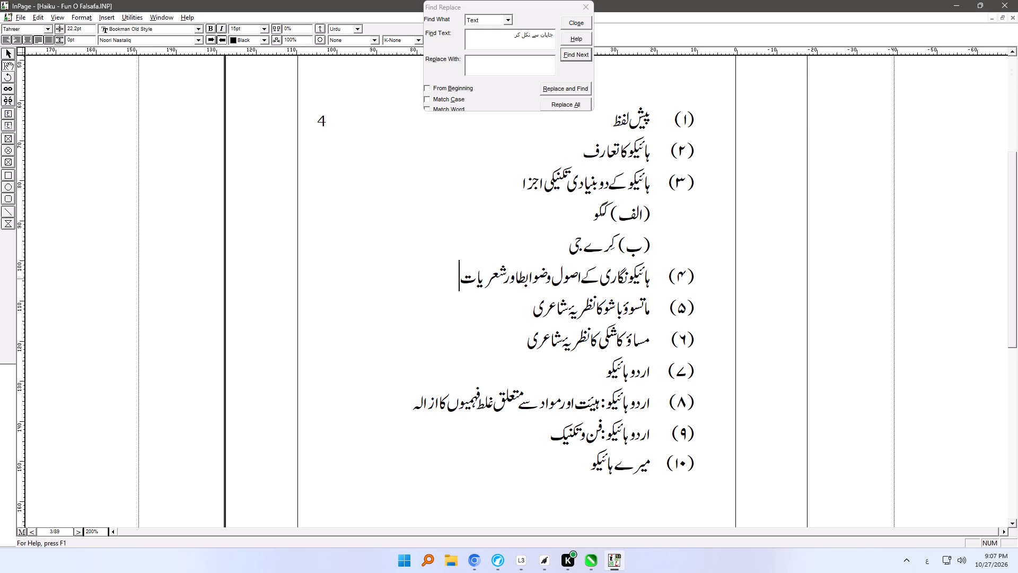
Check the next manuscript correction and change "کا" to "کی" before "ایک مختصر نظم" in the preface's first line on page 4.
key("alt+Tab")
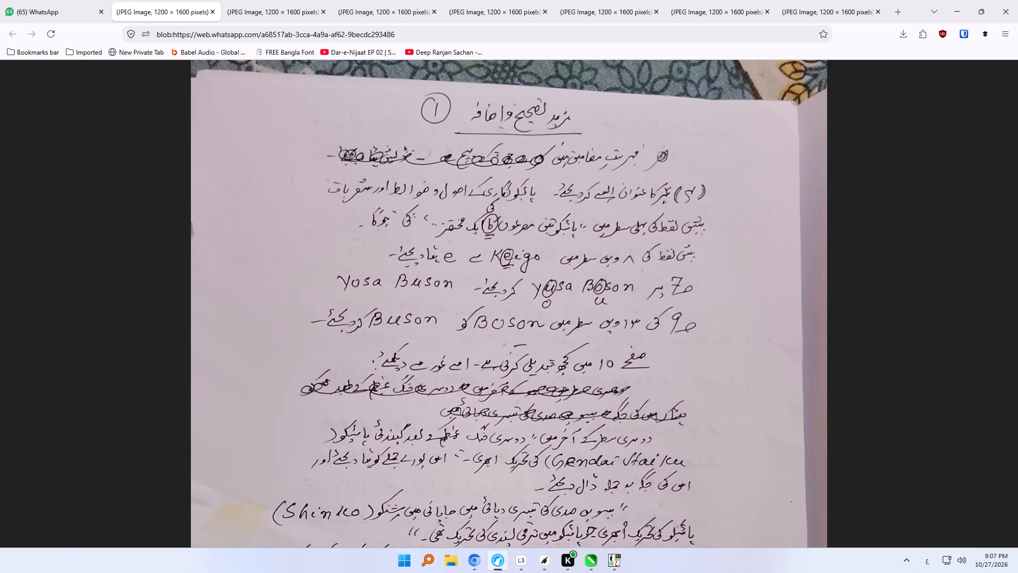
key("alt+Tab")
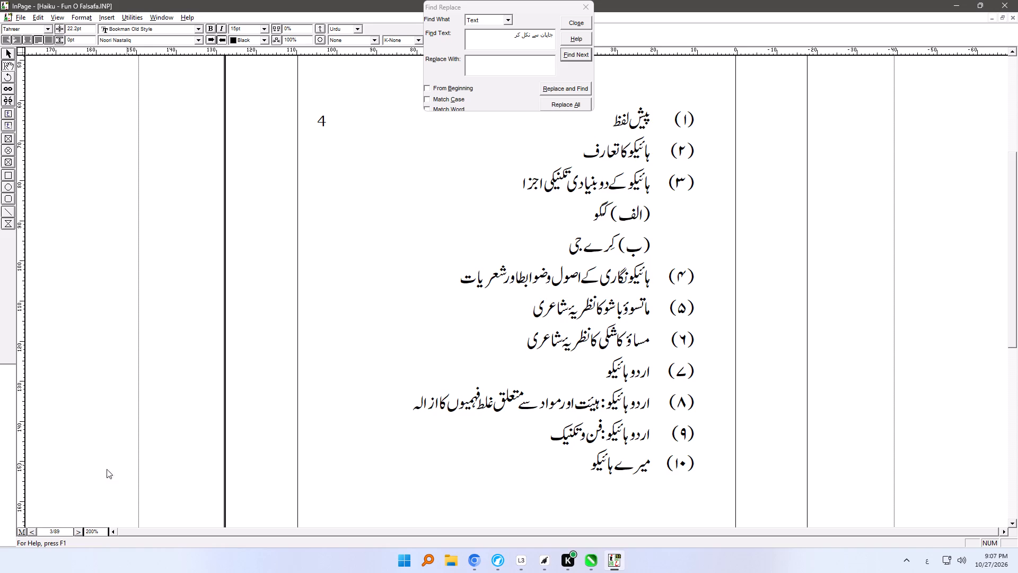
left_click(31, 529)
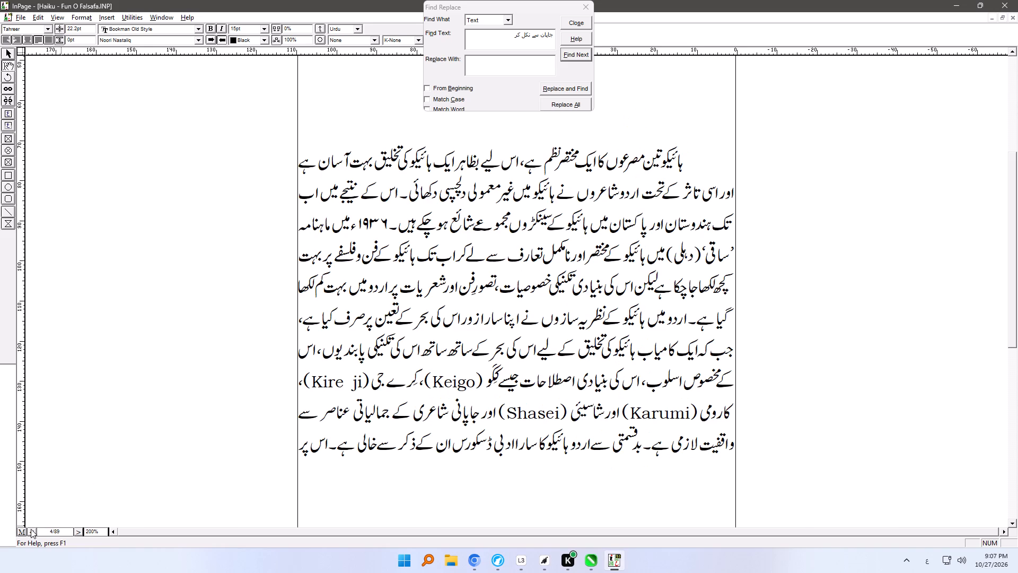
left_click(601, 163)
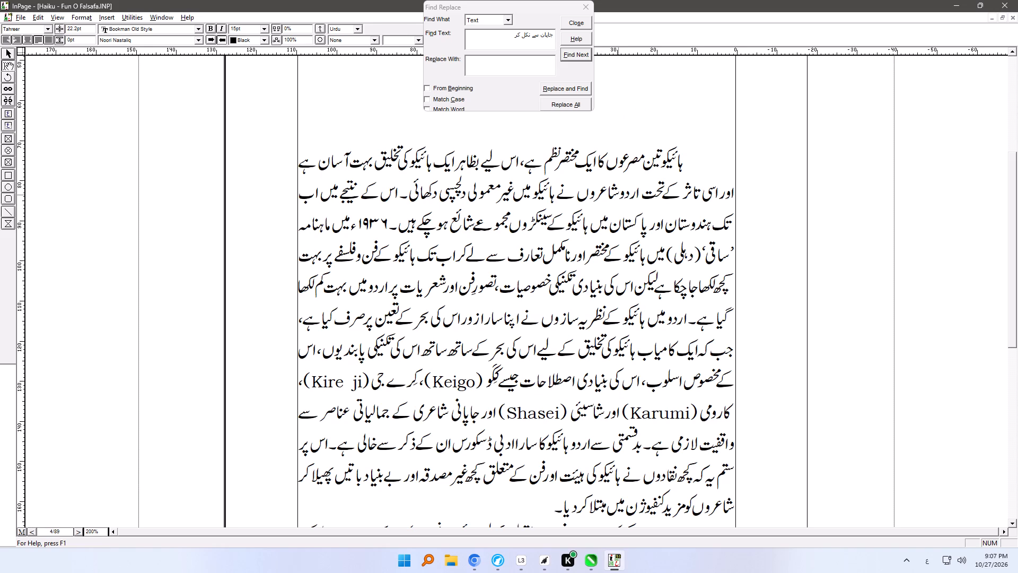
key("BackSpace")
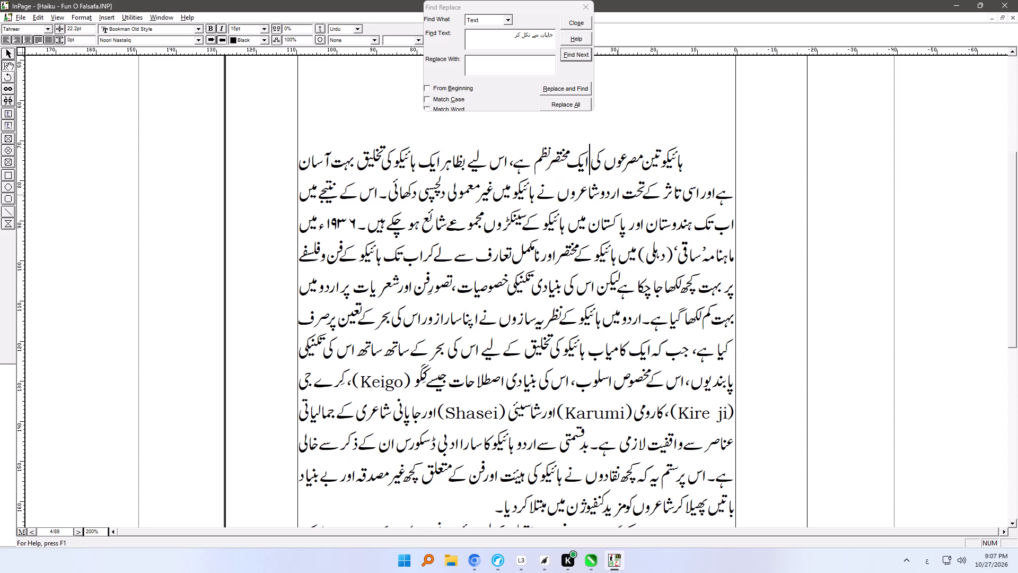
right_click_drag(622, 198, 636, 312, "ctrl")
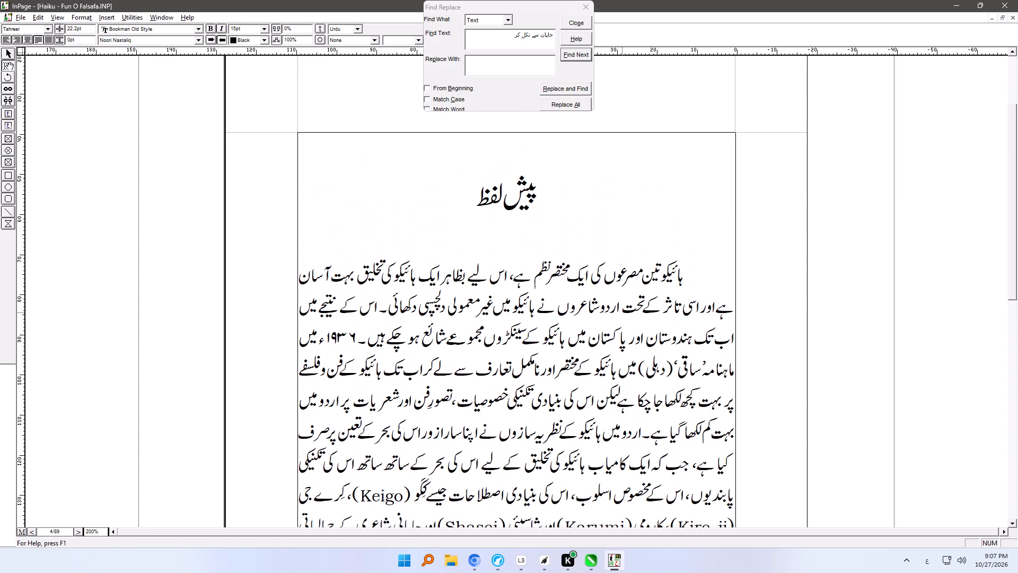
Remove the stray spaces before the preface heading "پیش لفظ" on page 4 and save the document.
right_click_drag(636, 312, 640, 316, "ctrl")
left_click(556, 218)
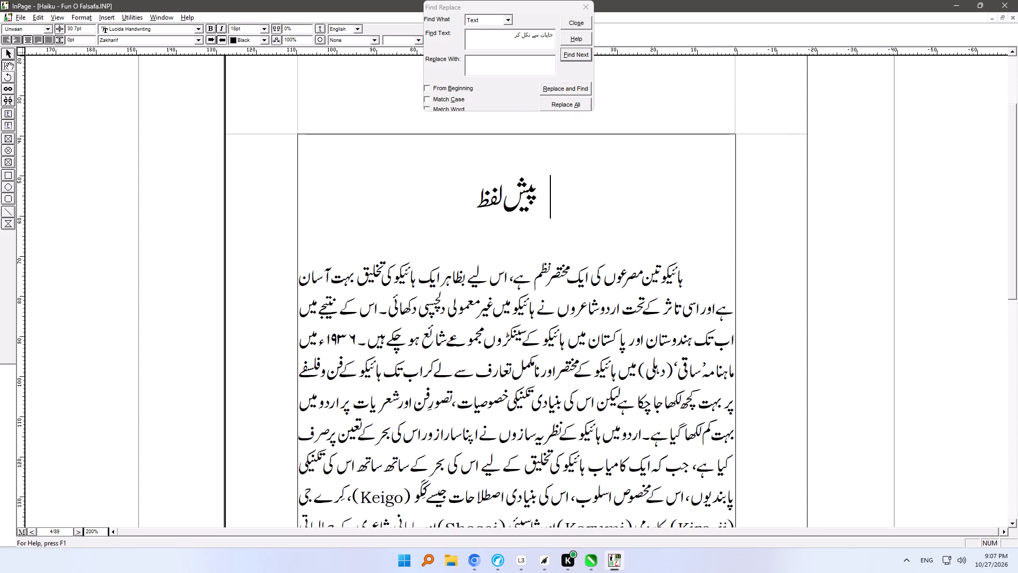
key("Delete")
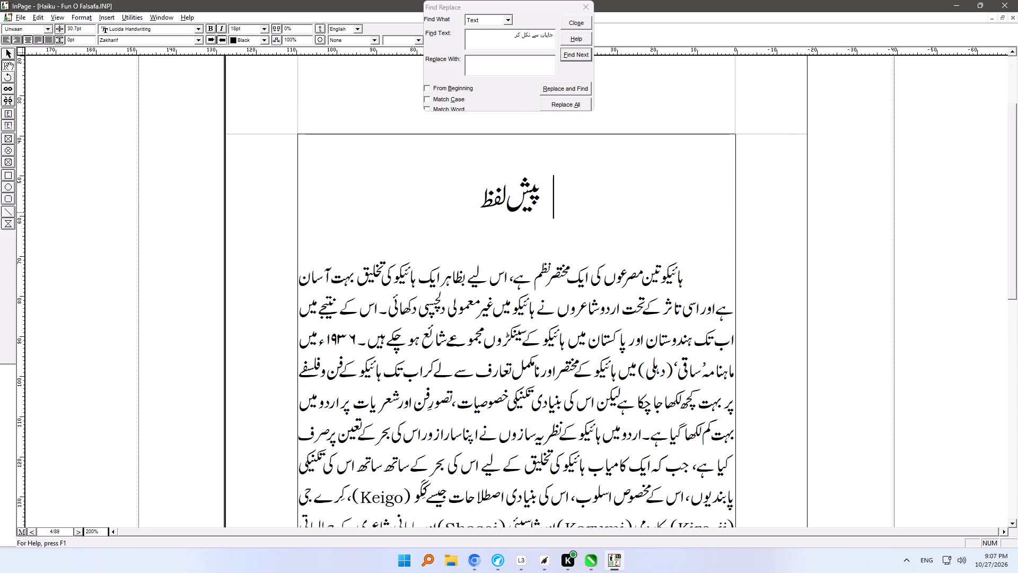
key("Delete")
key("Delete")
key("Delete")
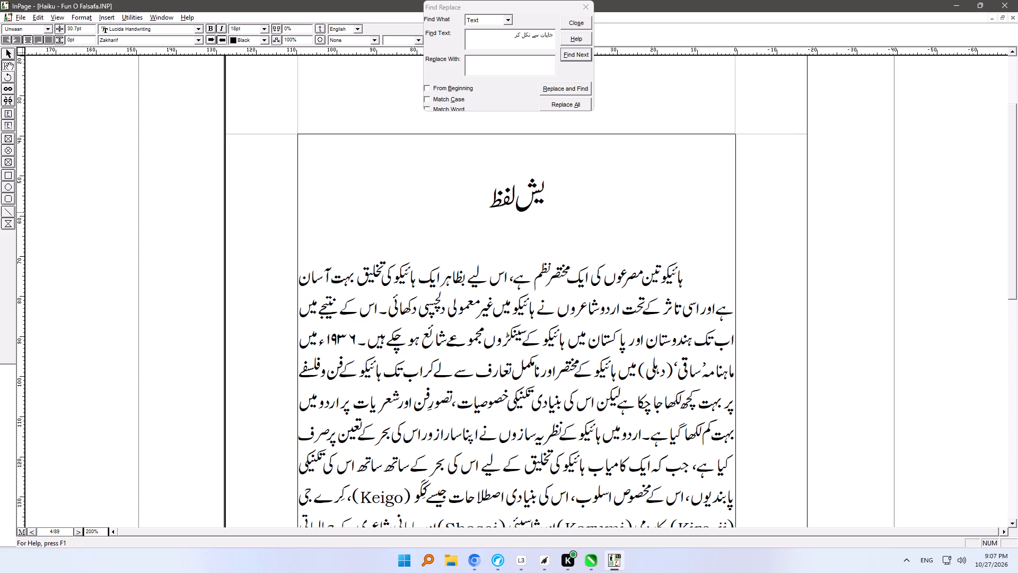
key("ctrl+z")
key("BackSpace")
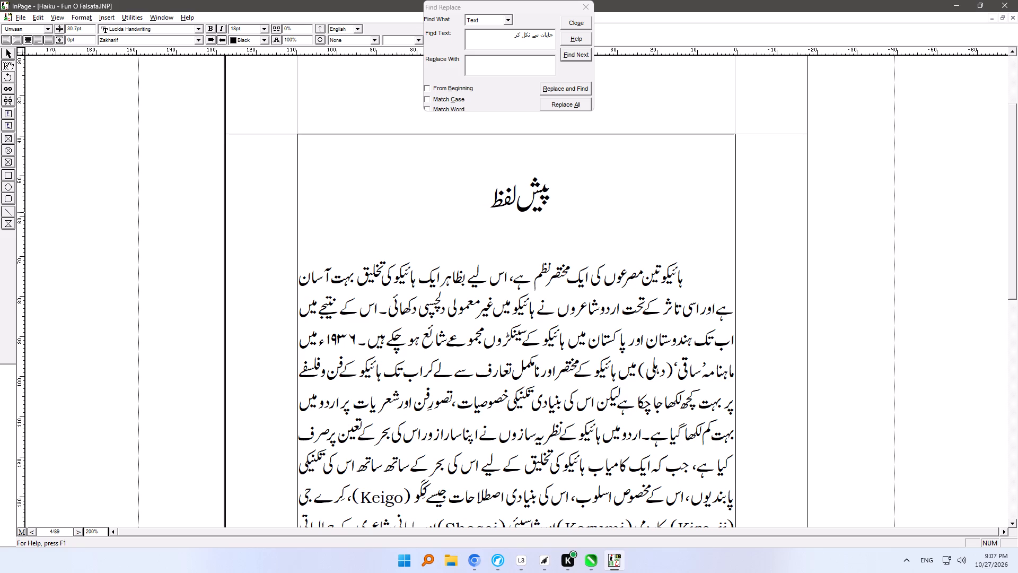
left_click(540, 159)
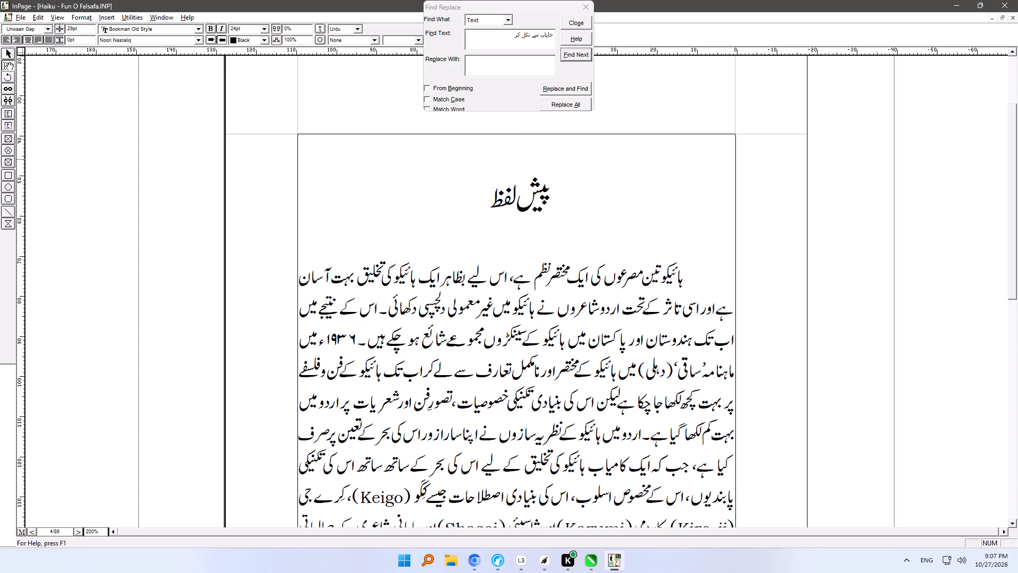
left_click(528, 244)
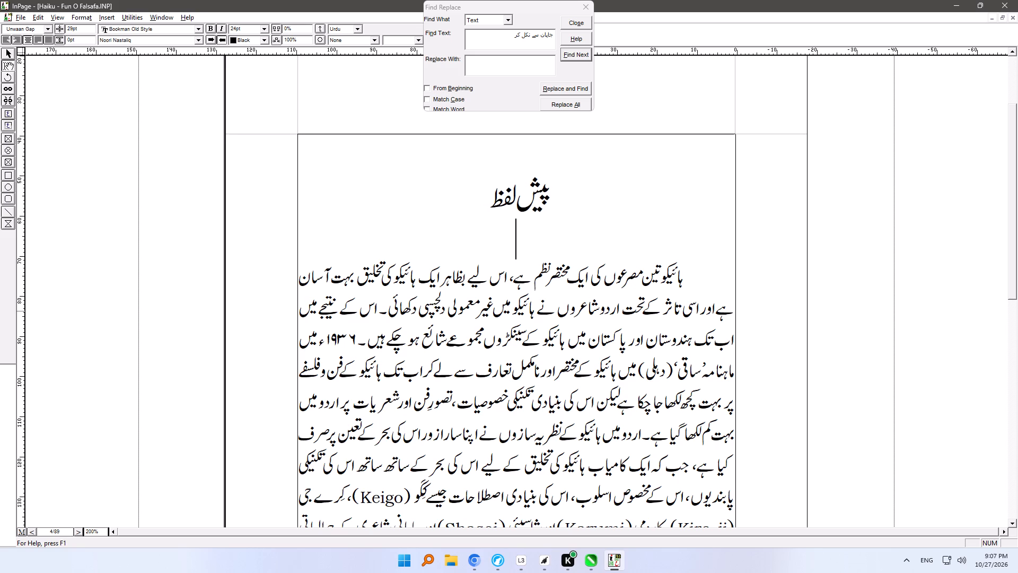
left_click(581, 311)
key("ctrl+s")
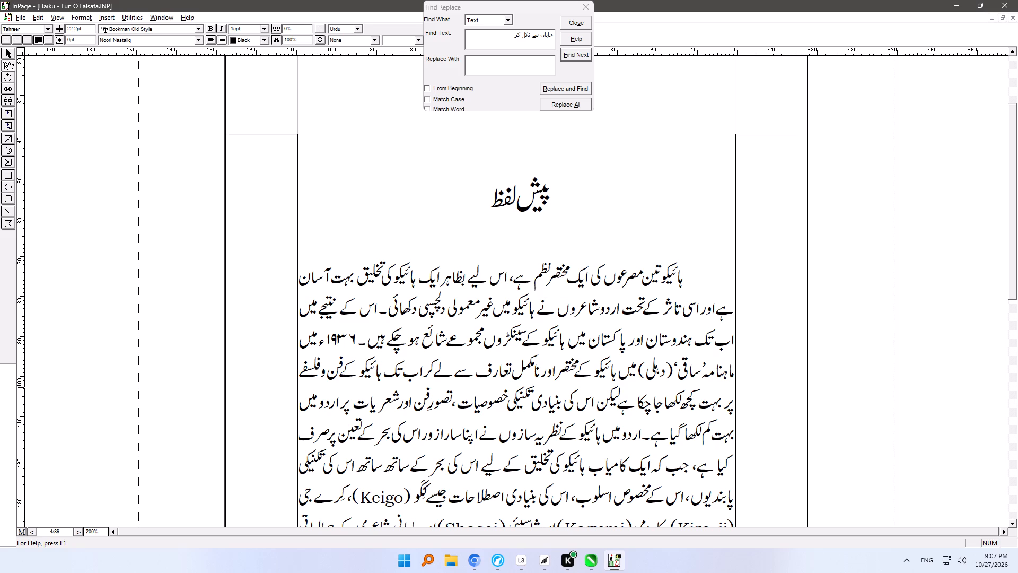
Check the manuscript photo, correct "Keigo" to "Kigo" in the eighth line of the preface, and return to the photo.
key("alt+Tab")
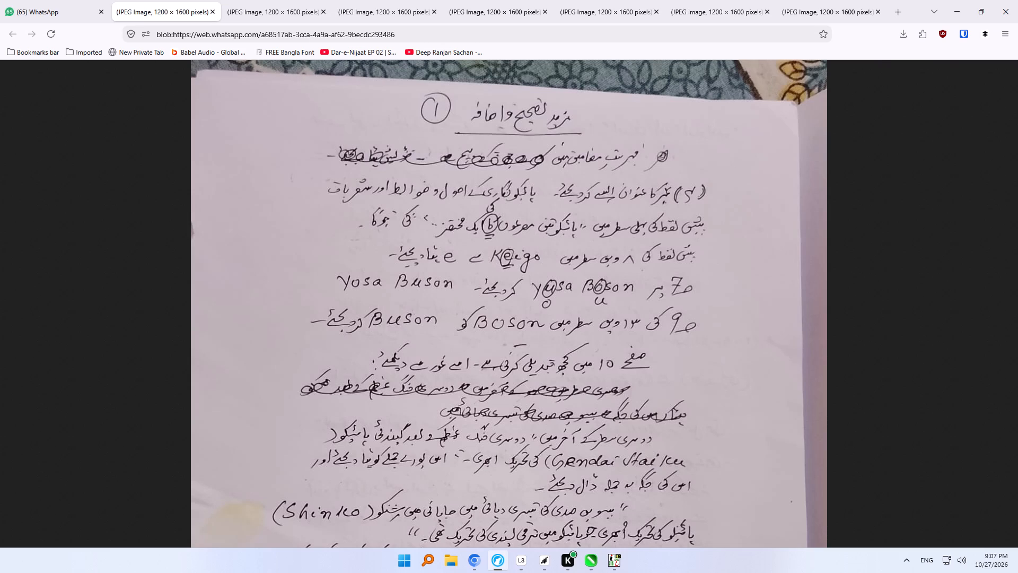
key("alt+Tab")
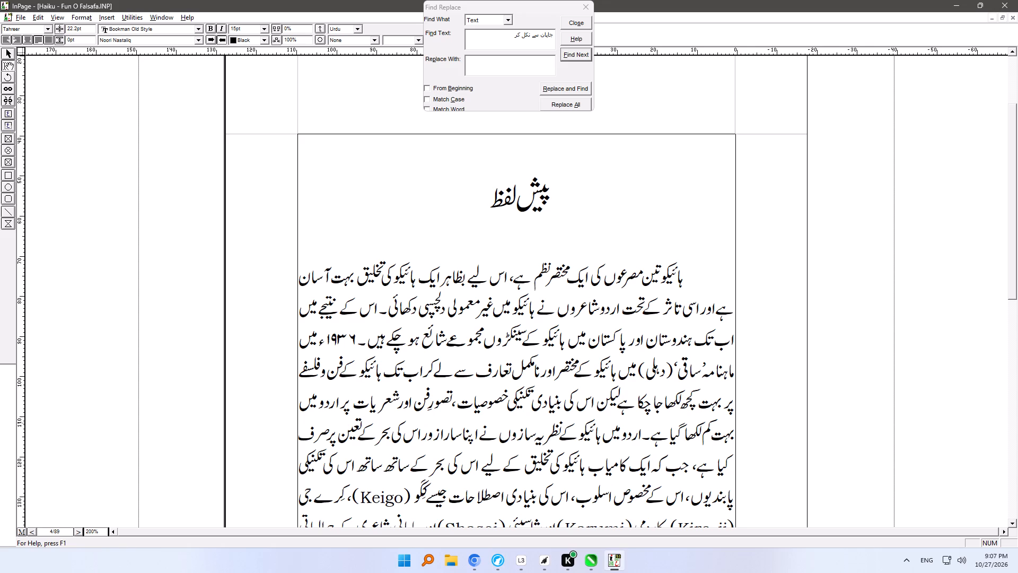
left_click_drag(373, 499, 378, 499)
key("Delete")
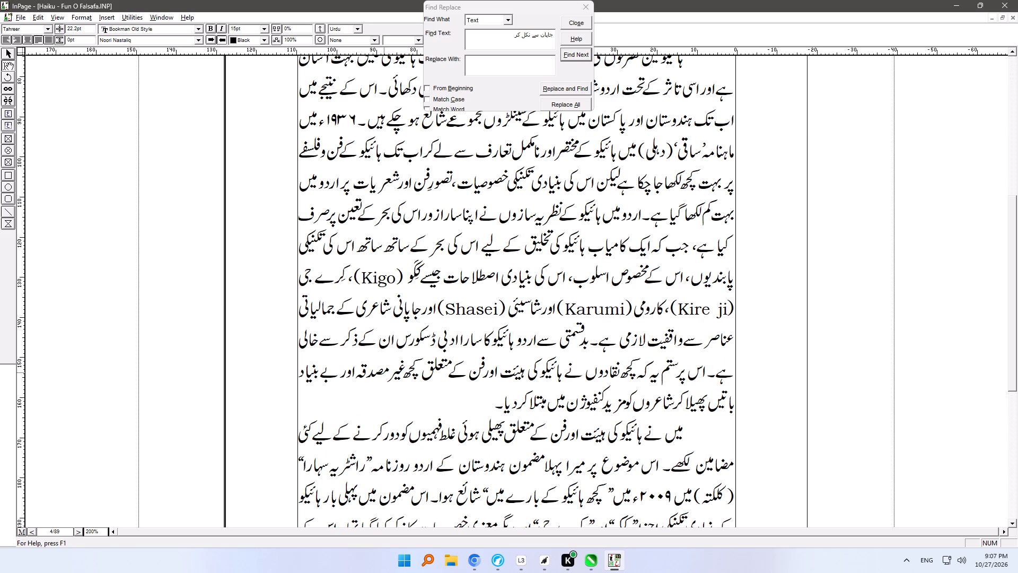
key("alt+Tab")
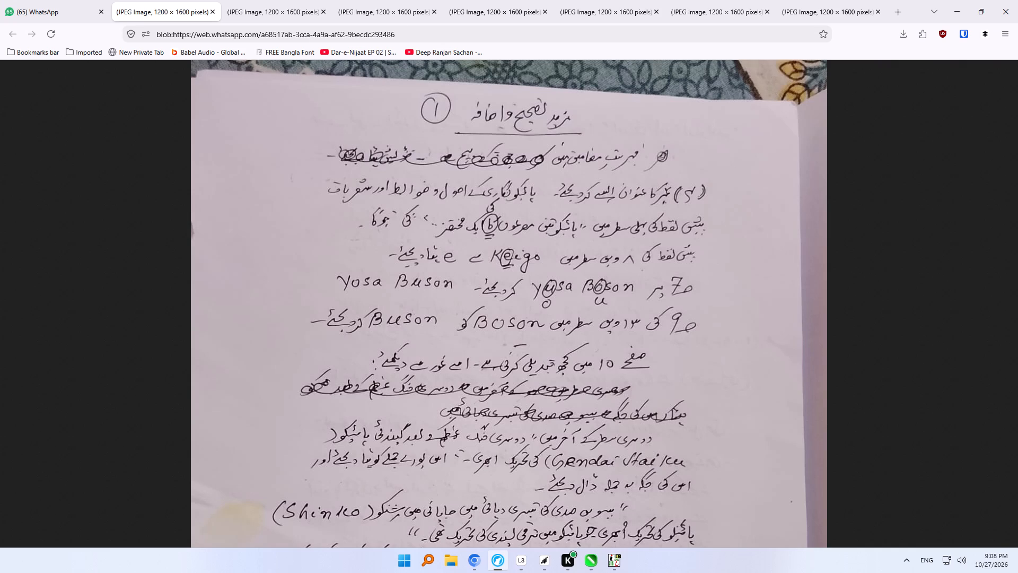
Delete two blank lines above the chapter heading "ہائیکو کا تعارف" on page 6.
key("alt+Tab")
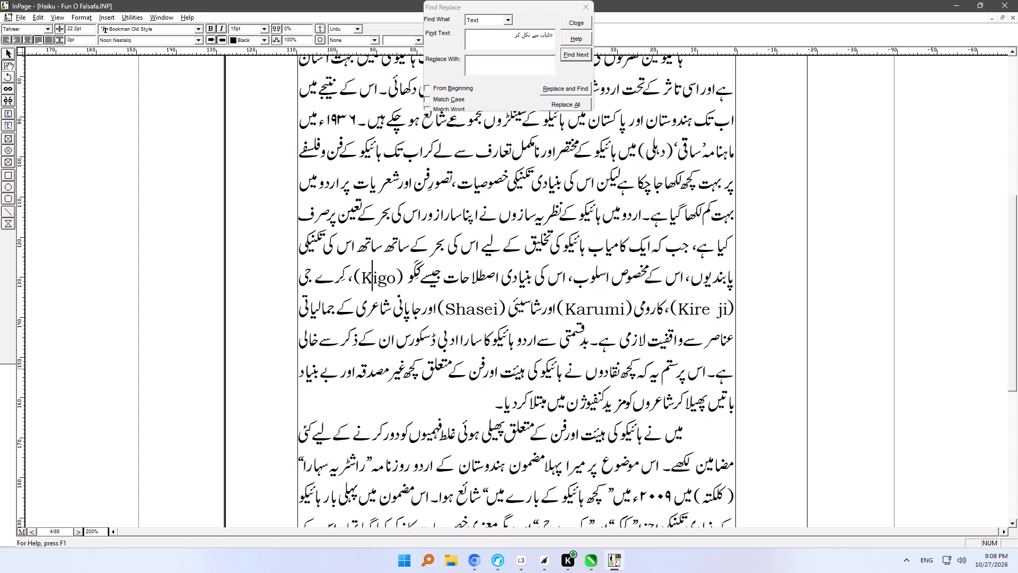
right_click_drag(459, 405, 448, 226, "ctrl")
left_click(470, 407)
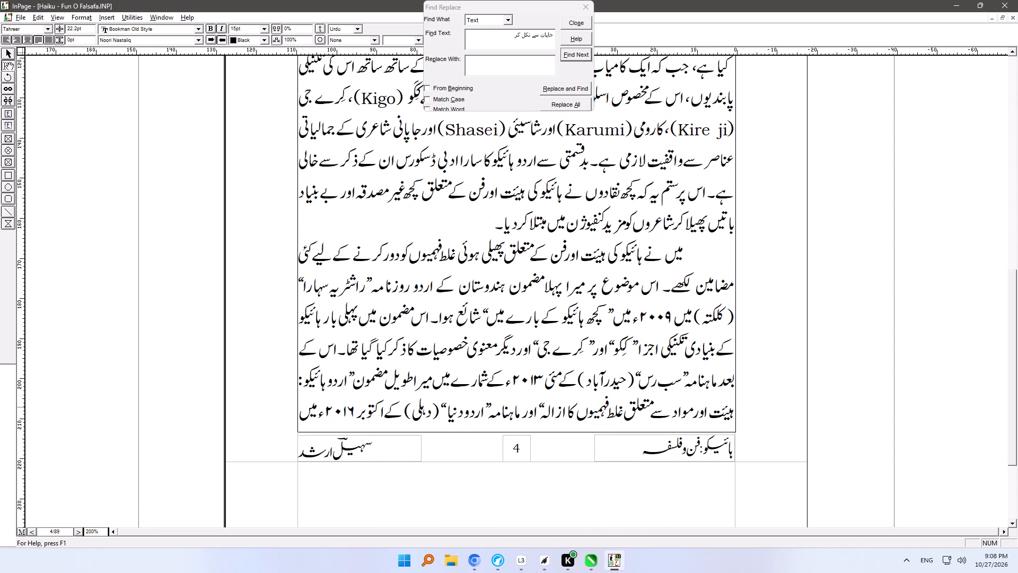
key("Down")
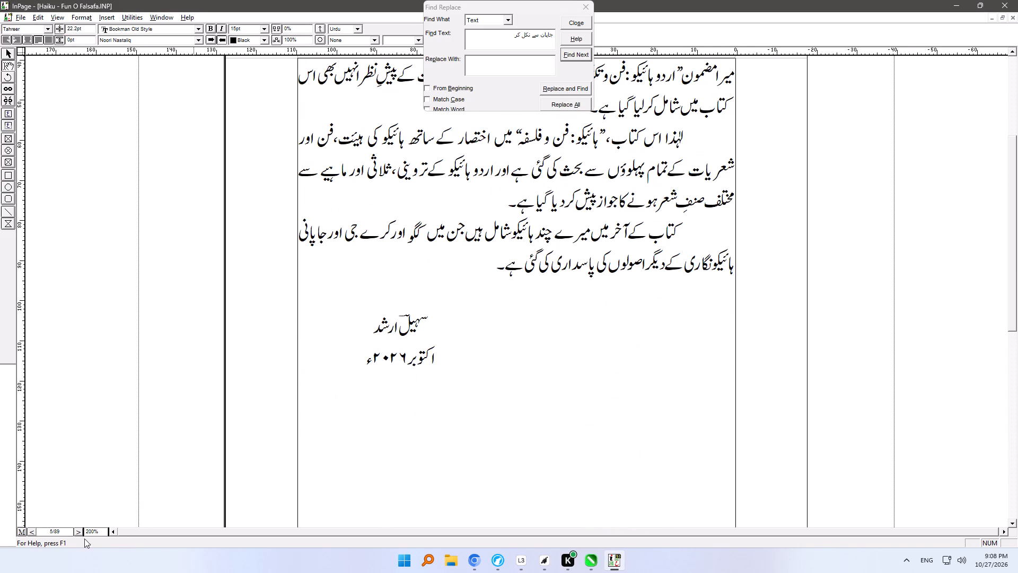
left_click(30, 532)
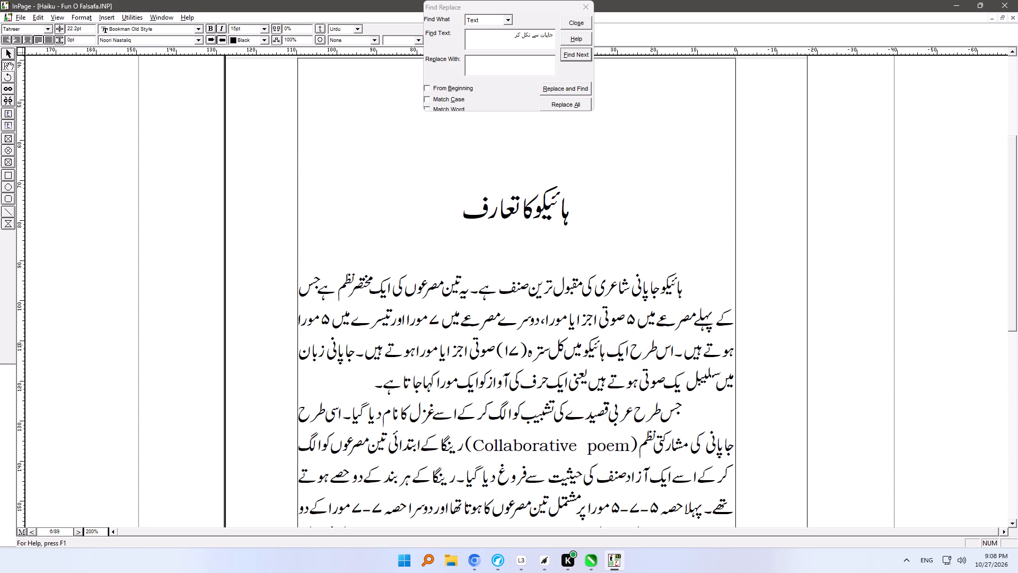
right_click_drag(657, 116, 659, 126, "ctrl")
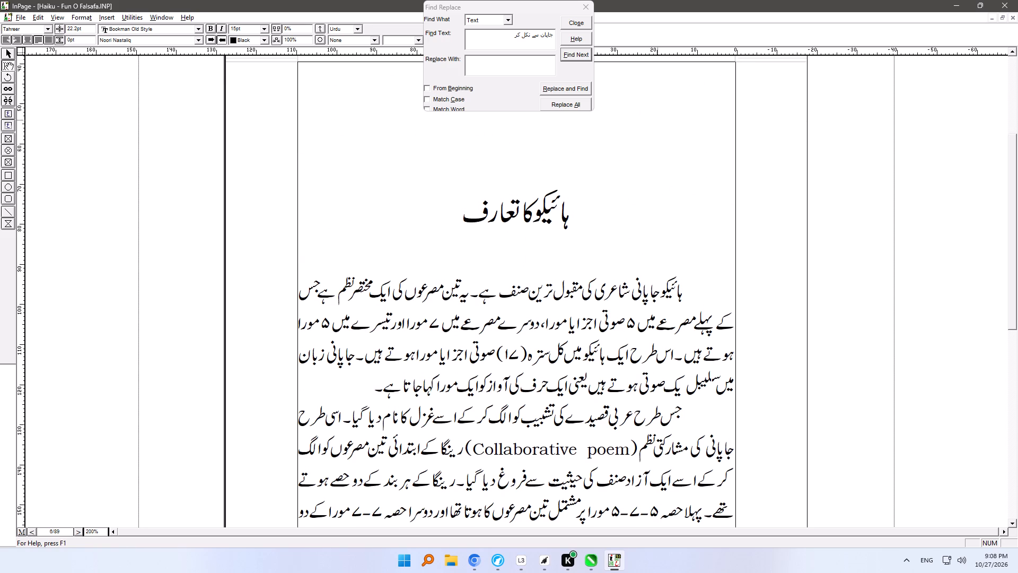
right_click_drag(659, 126, 659, 250, "ctrl")
left_click(635, 211)
key("Delete")
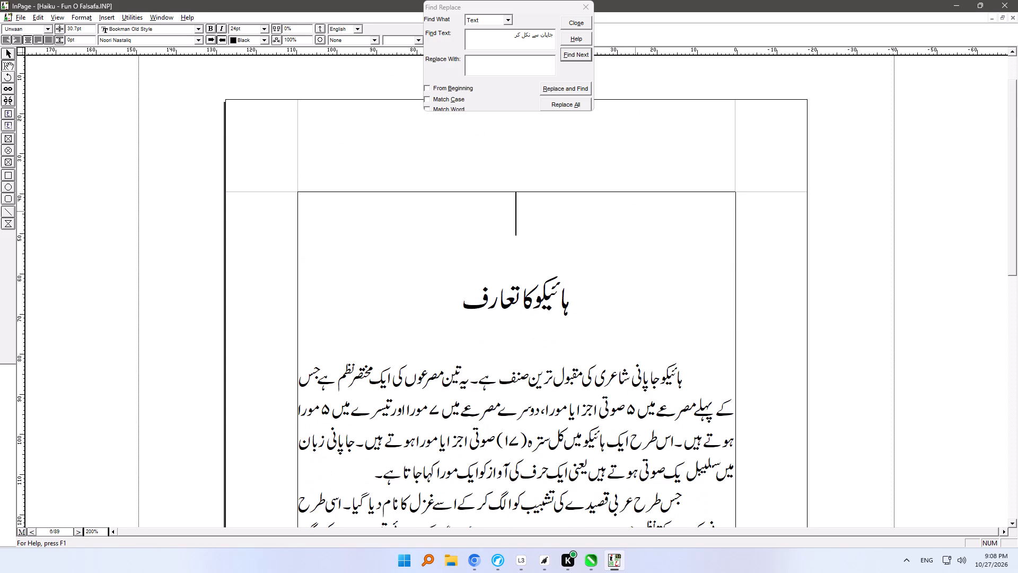
key("Delete")
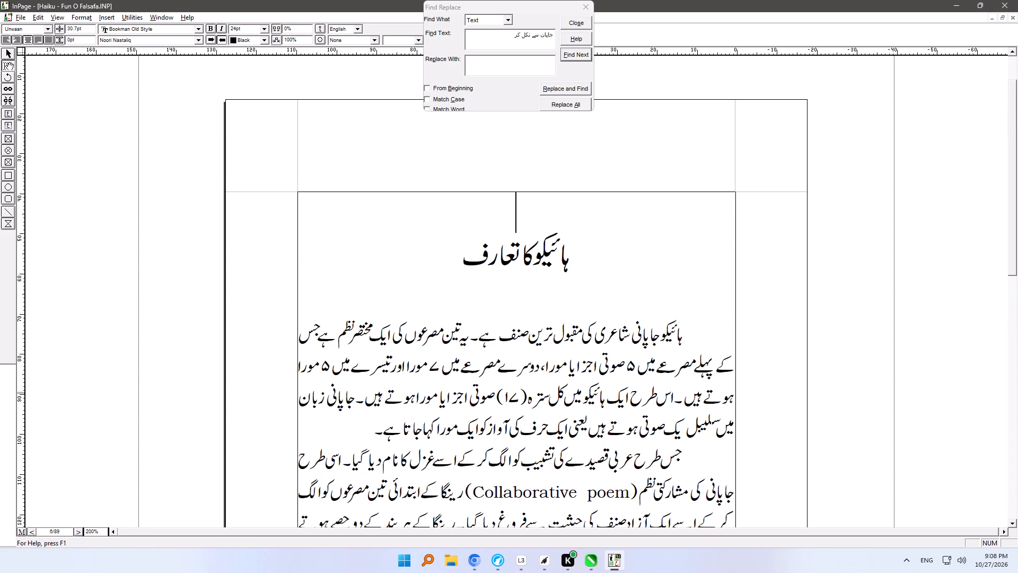
Correct "Yusa" to "Yosa" in the bracketed English name in the second line of page 7.
right_click_drag(538, 431, 486, 265, "ctrl")
right_click_drag(438, 440, 400, 405, "ctrl")
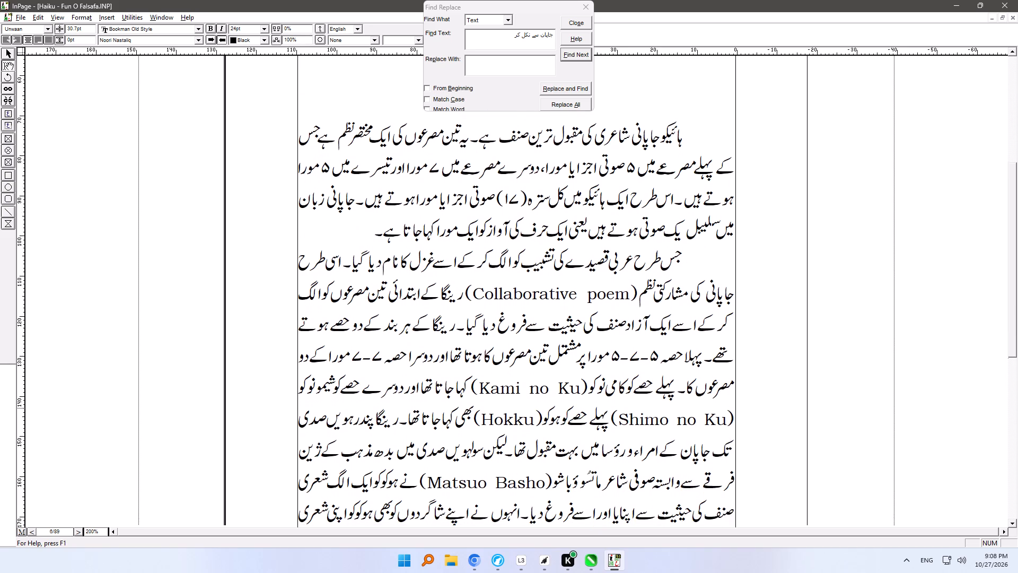
right_click_drag(400, 405, 382, 240, "ctrl")
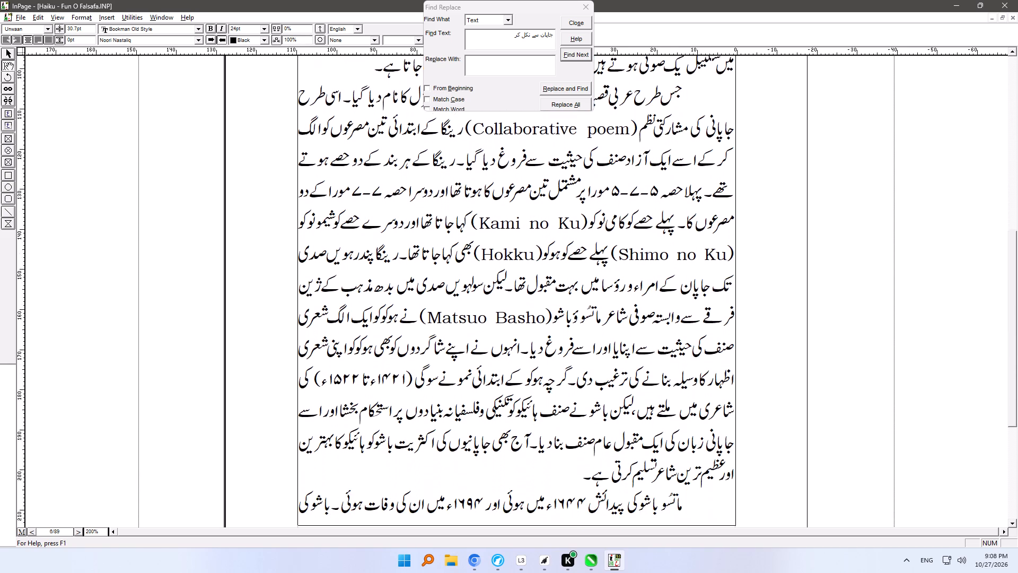
right_click_drag(382, 240, 374, 178, "ctrl")
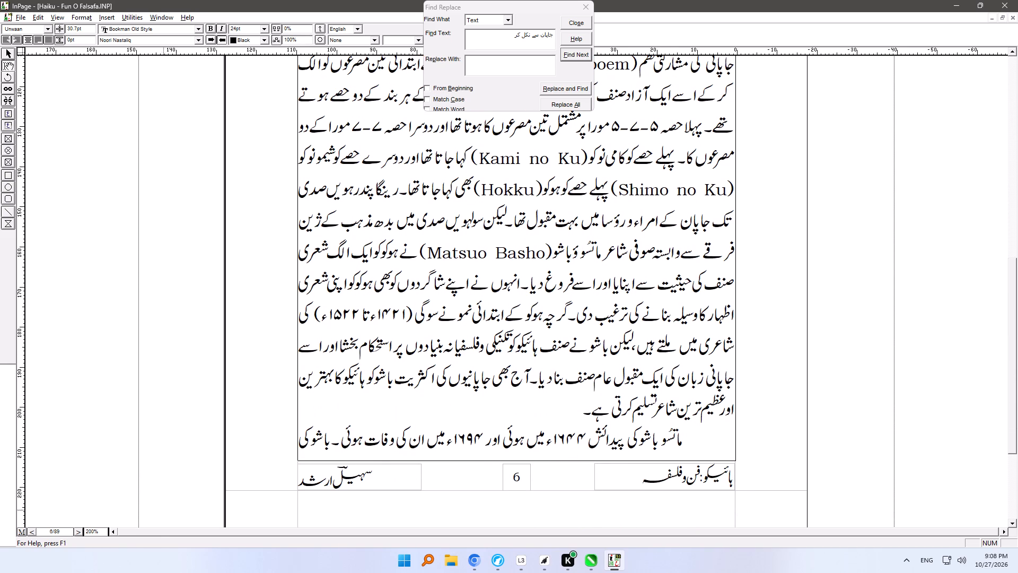
left_click(34, 531)
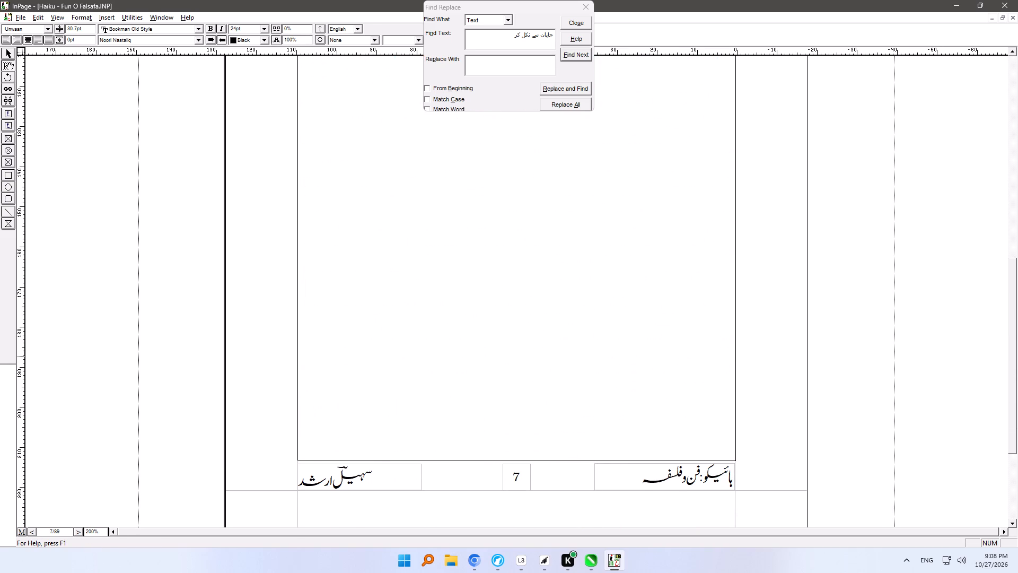
right_click_drag(487, 267, 494, 560, "ctrl")
right_click_drag(479, 313, 487, 457, "ctrl")
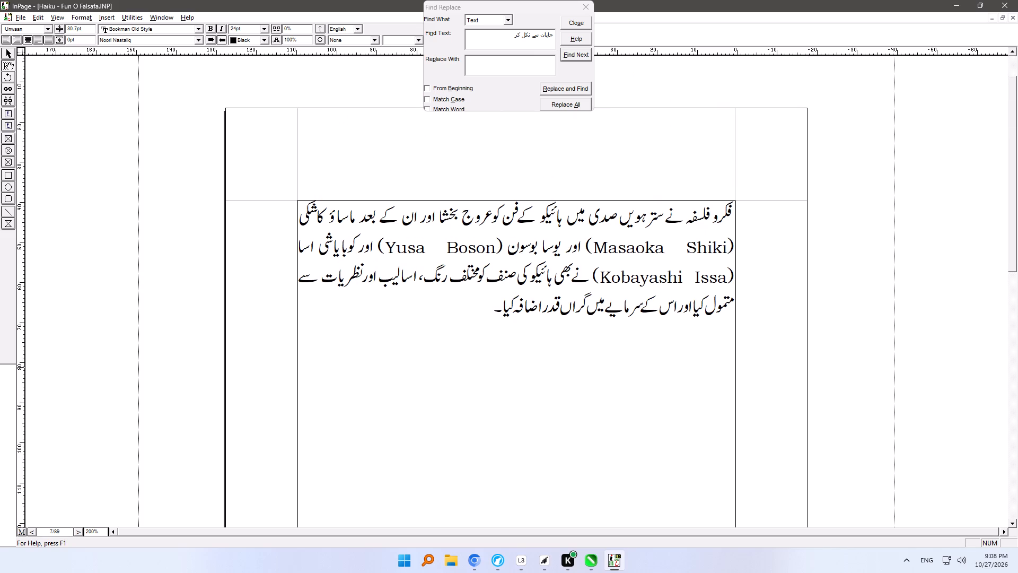
left_click_drag(399, 246, 405, 246)
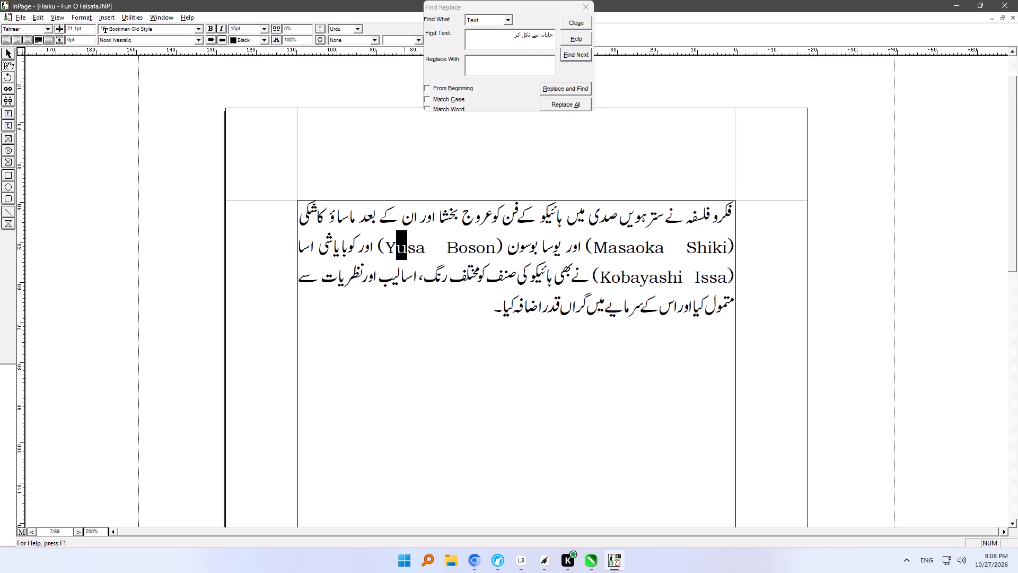
key("o")
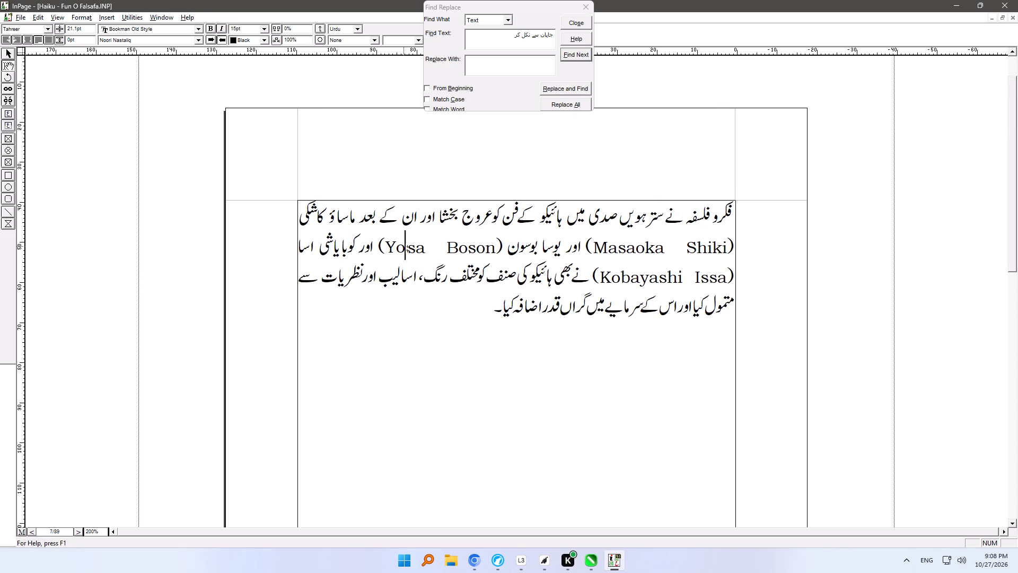
Correct "Boson" to "Buson" in the bracketed English name in the second line of page 7.
key("alt+Tab")
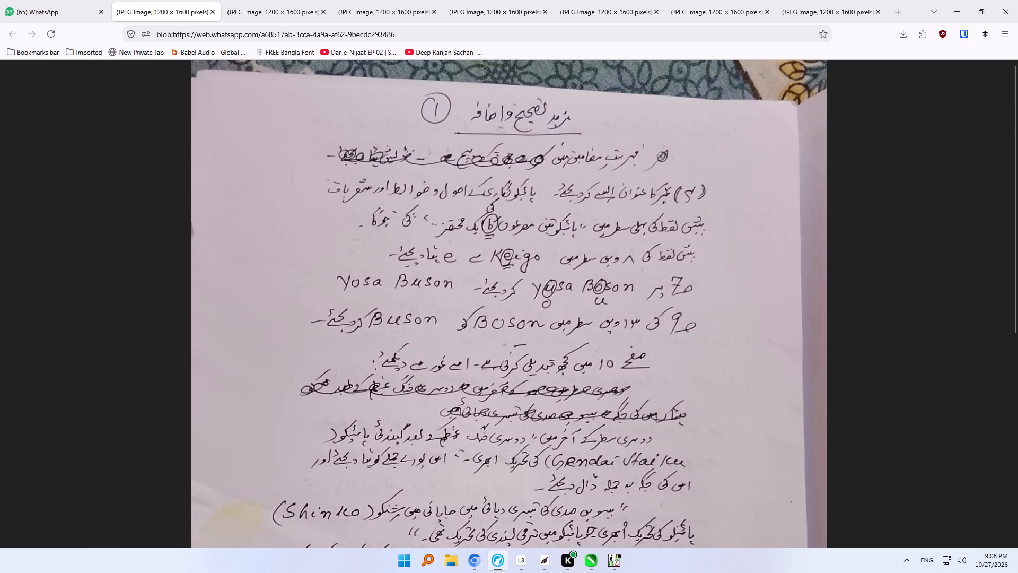
key("alt+Tab")
left_click(463, 250)
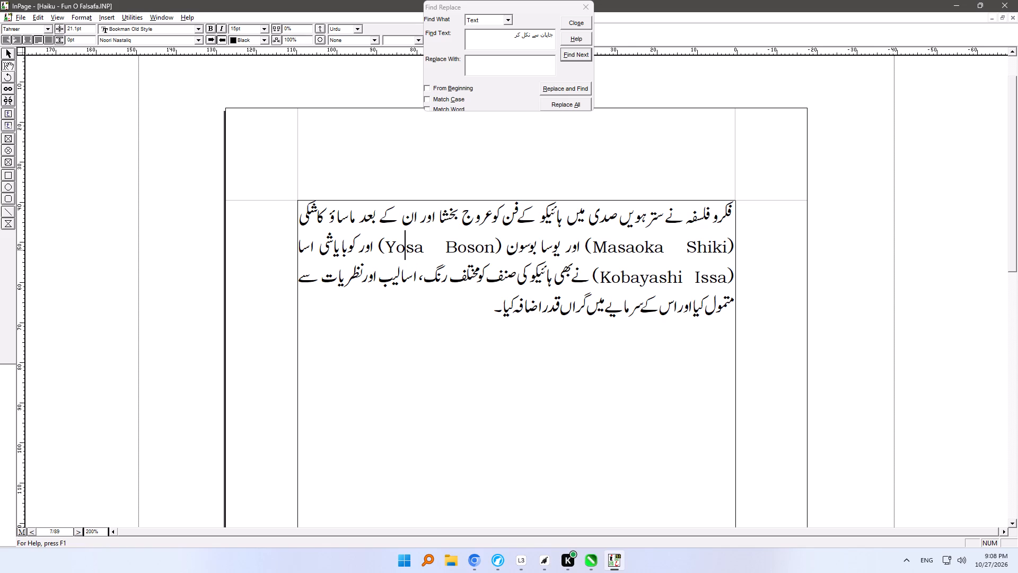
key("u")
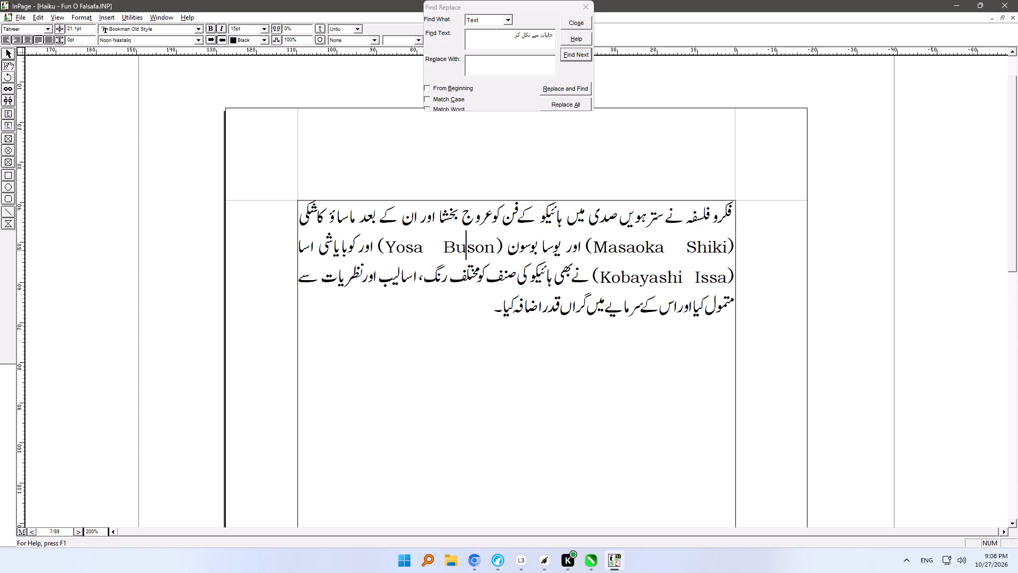
Correct the bracketed name "Boson" to "Buson" in the paragraph following the indented quotation on page 9.
key("alt+Tab")
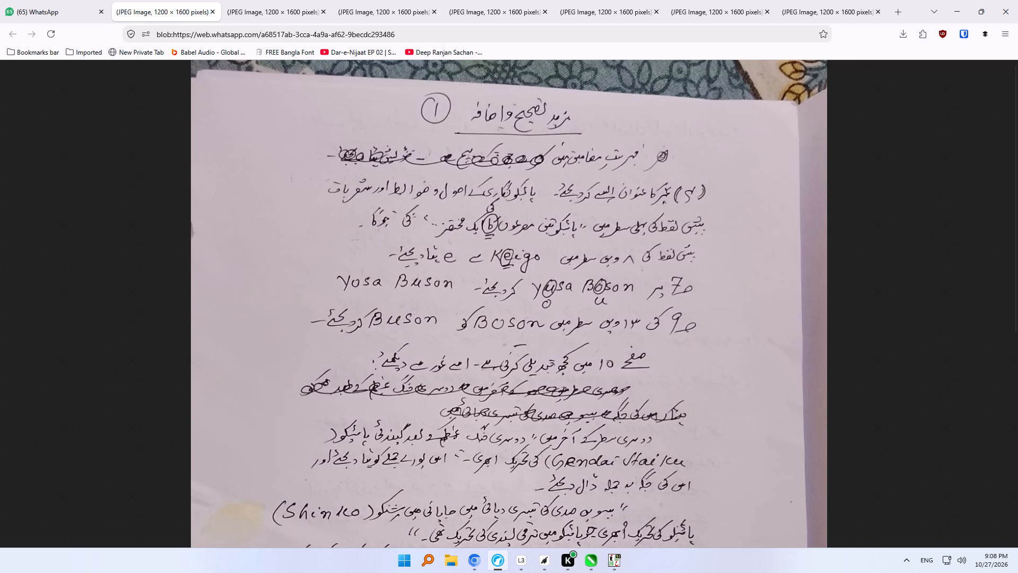
key("alt+Tab")
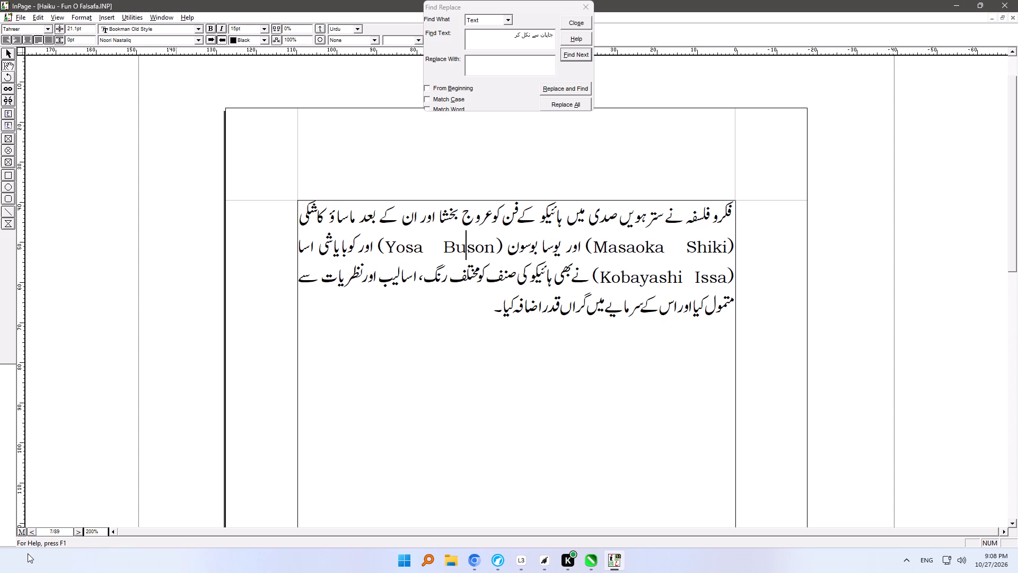
left_click(33, 532)
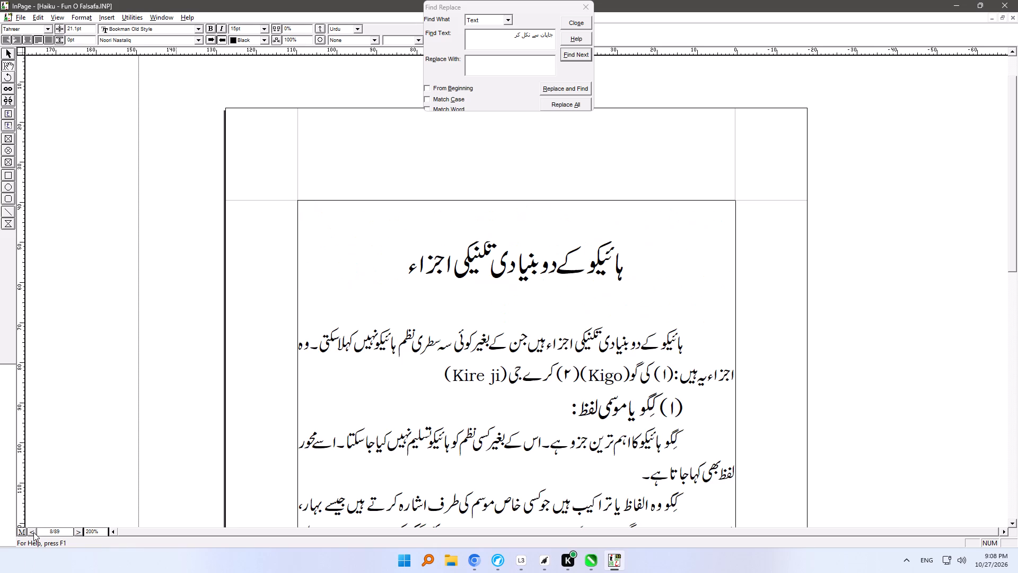
left_click(33, 532)
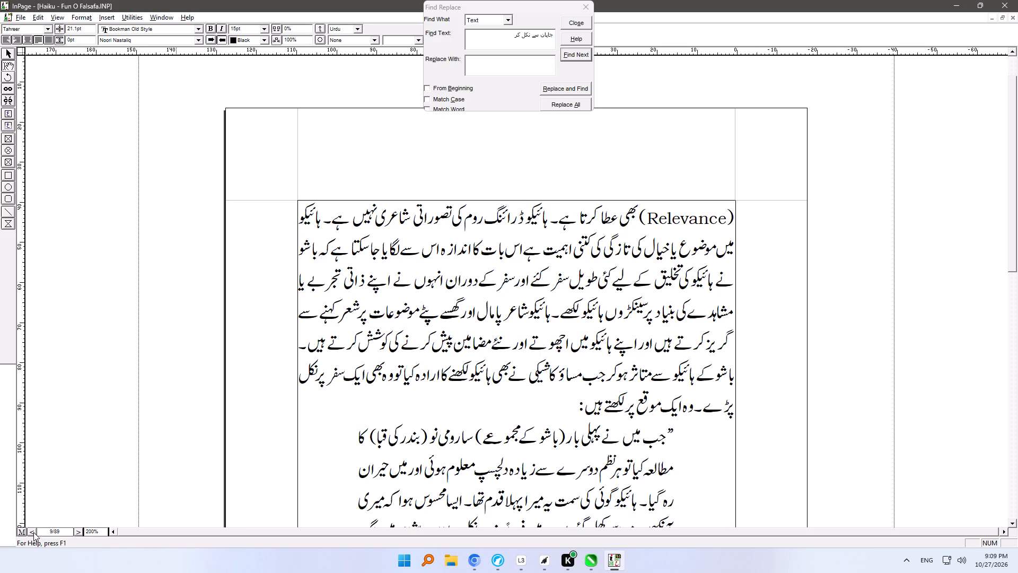
right_click_drag(499, 433, 454, 190, "ctrl")
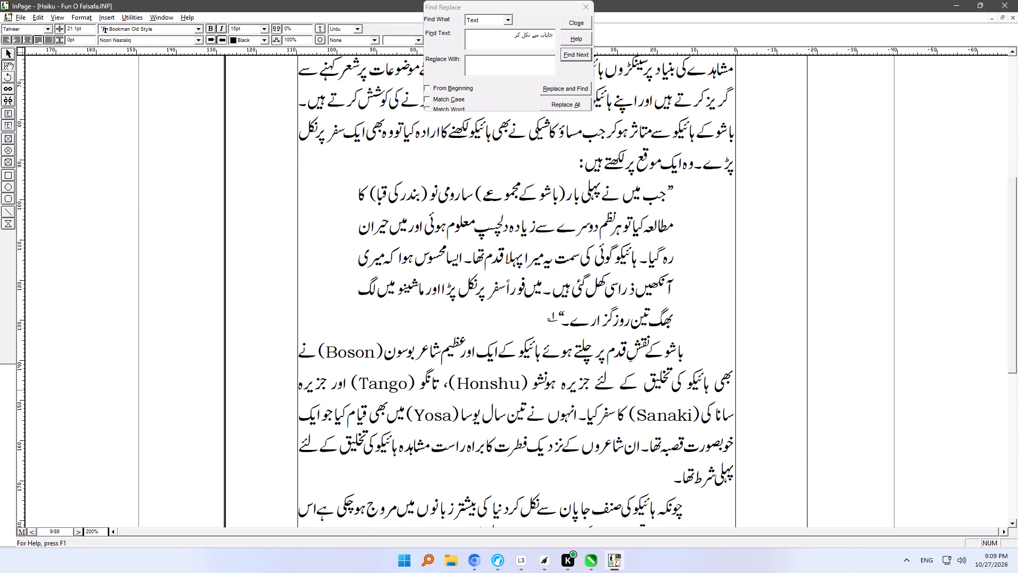
right_click_drag(485, 440, 463, 285, "ctrl")
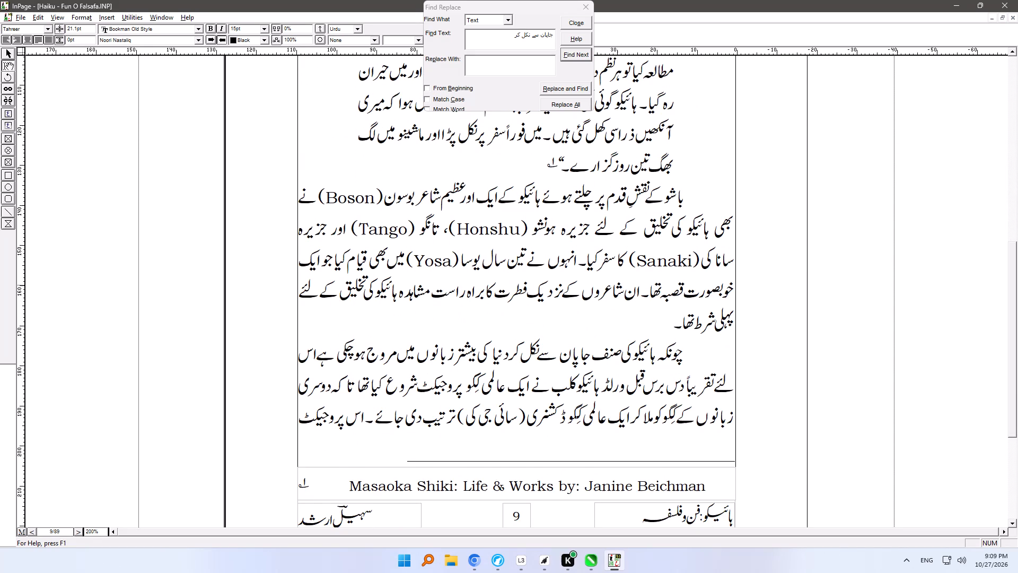
right_click_drag(463, 285, 463, 286, "ctrl")
left_click_drag(338, 195, 345, 197)
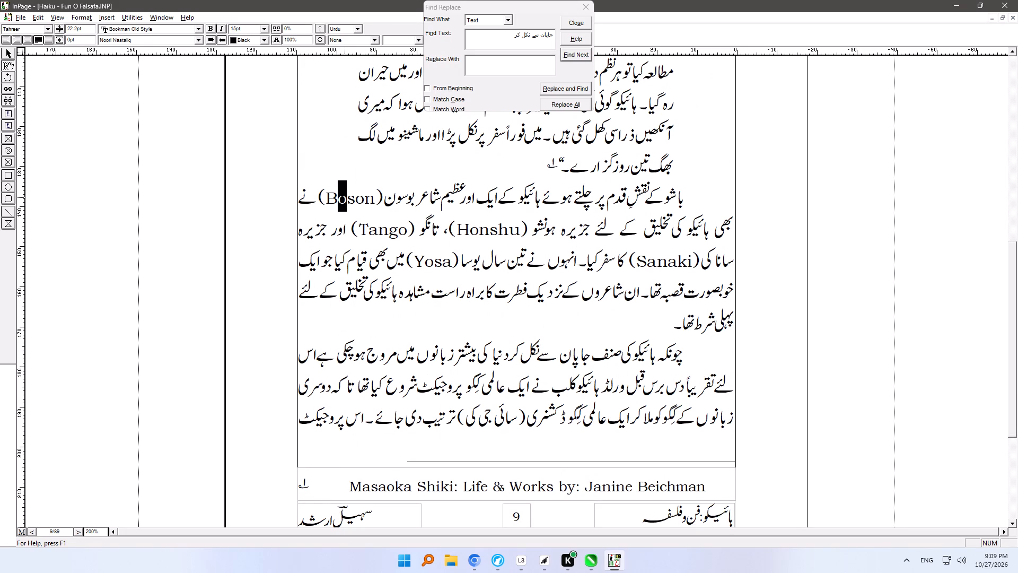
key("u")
Compare the handwritten manuscript's correction notes for page 10 with that page's body text.
key("alt+Tab")
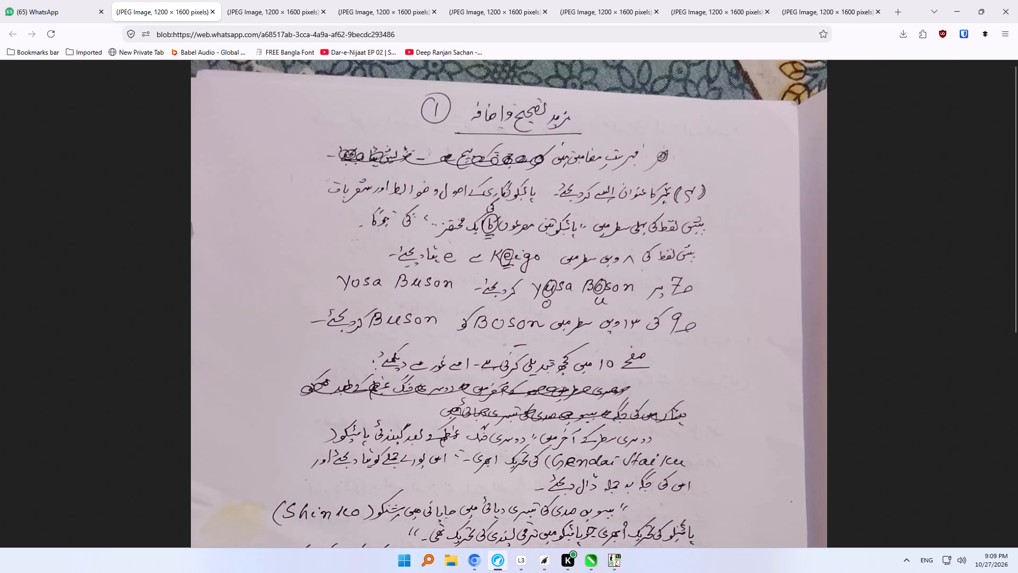
key("alt+Tab")
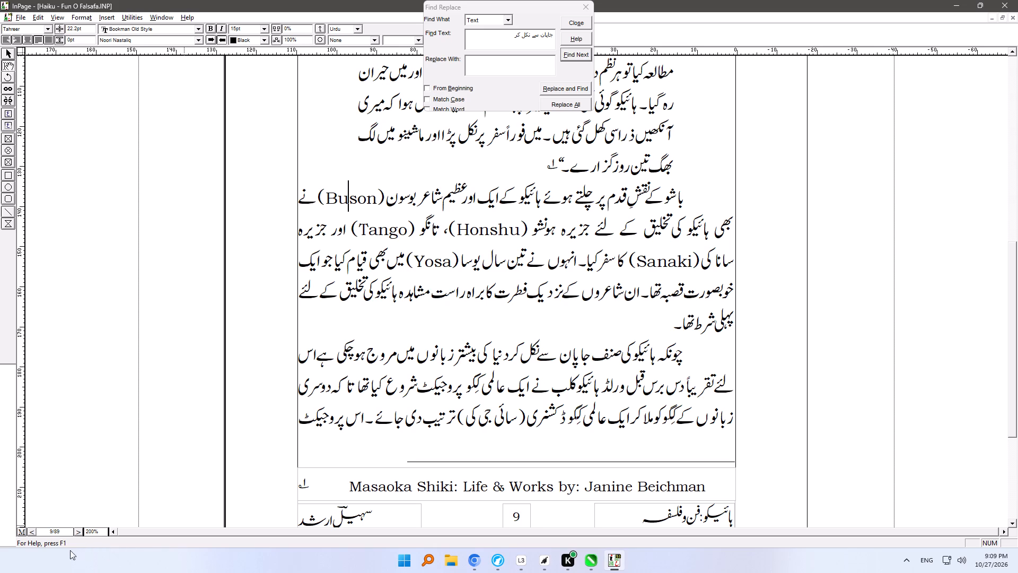
left_click(35, 530)
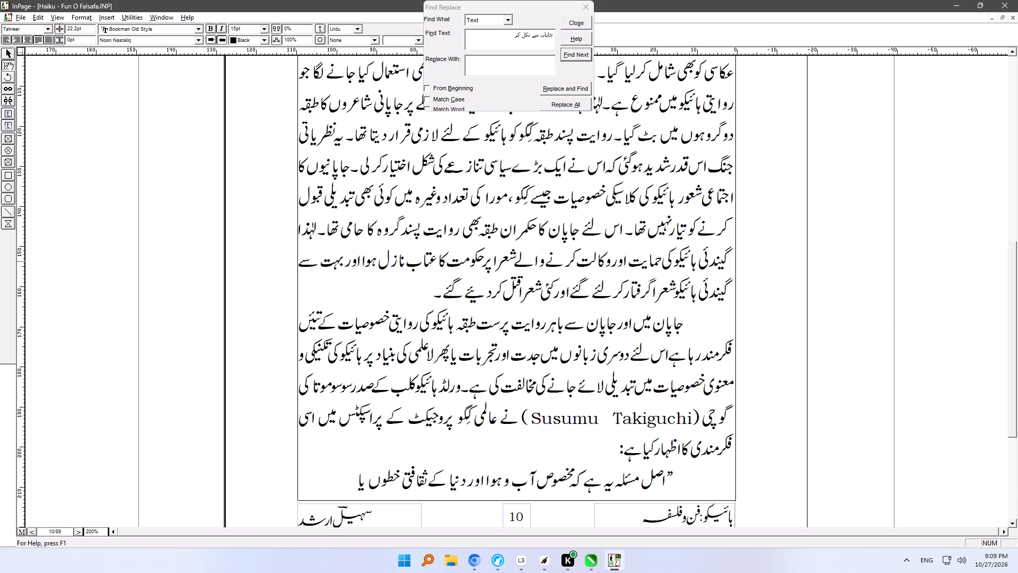
right_click_drag(571, 257, 573, 484, "ctrl")
right_click_drag(577, 275, 583, 399, "ctrl")
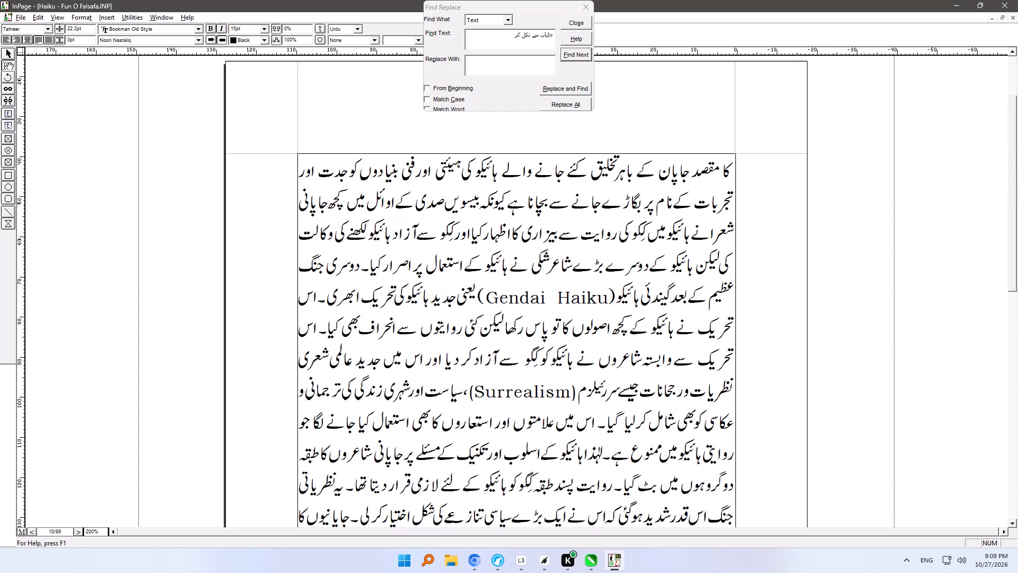
right_click_drag(583, 399, 573, 363, "ctrl")
key("alt+Tab")
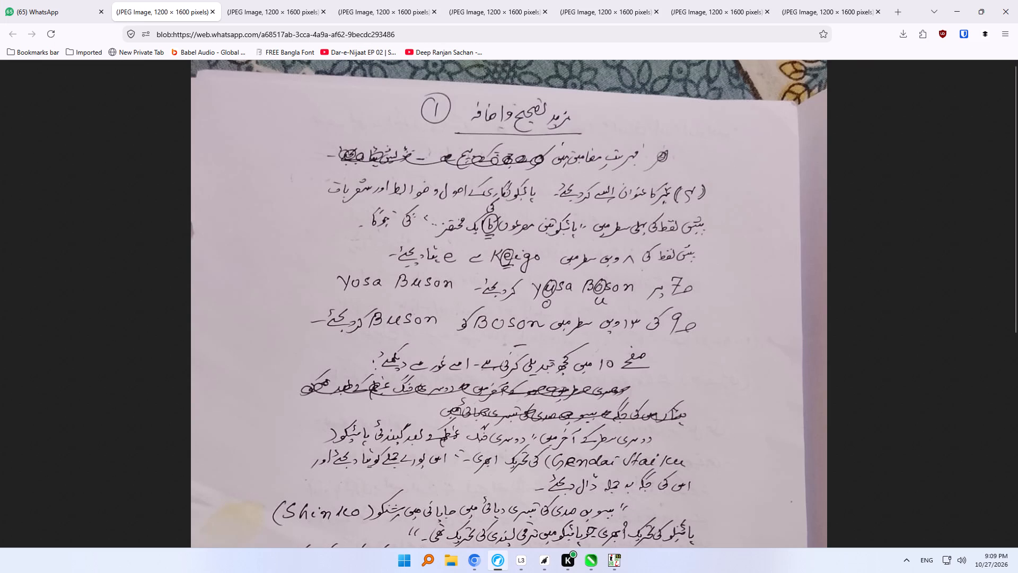
left_click_drag(1015, 291, 1017, 383)
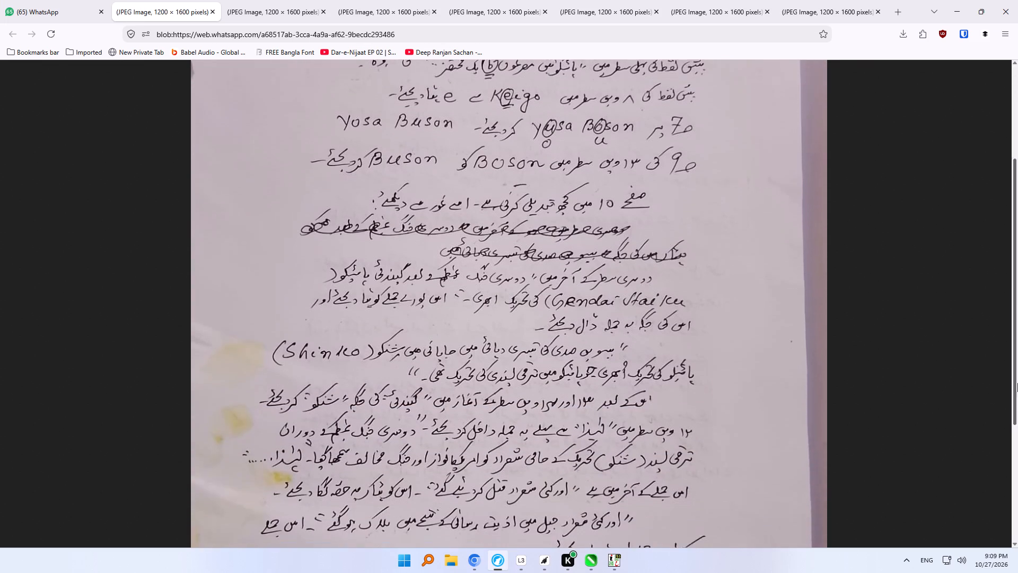
left_click_drag(1017, 383, 1017, 398)
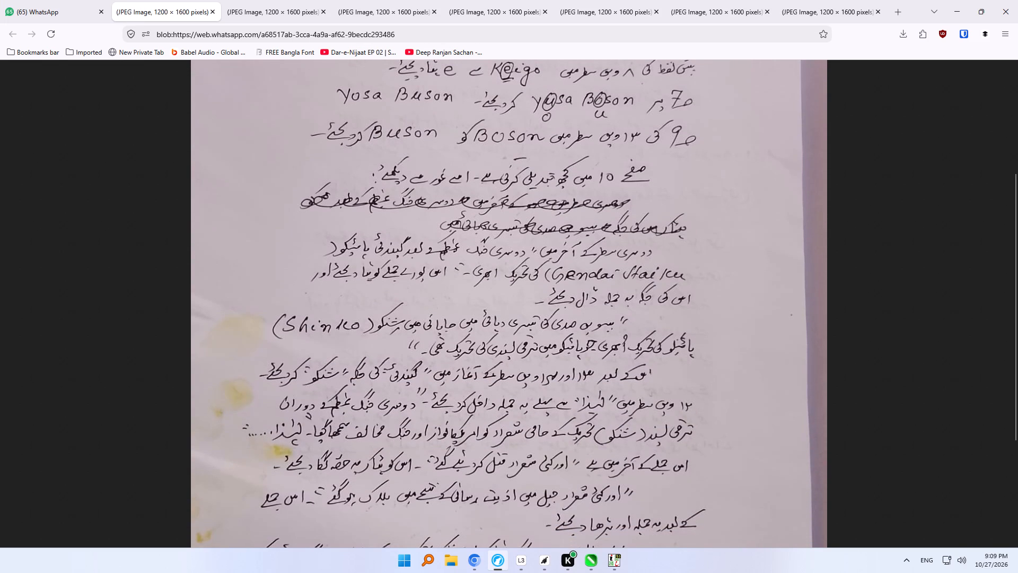
key("alt+Tab")
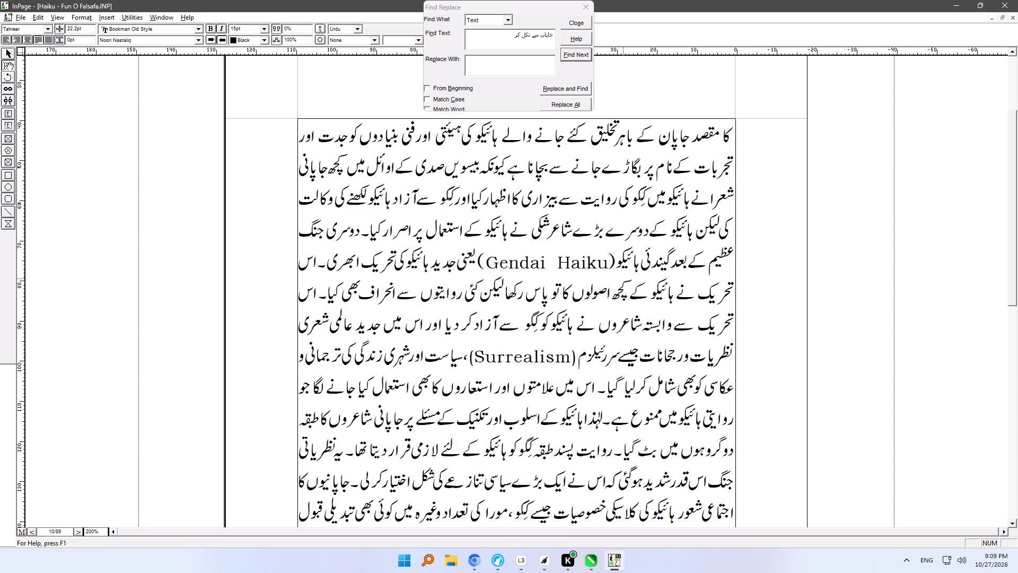
key("alt+Tab")
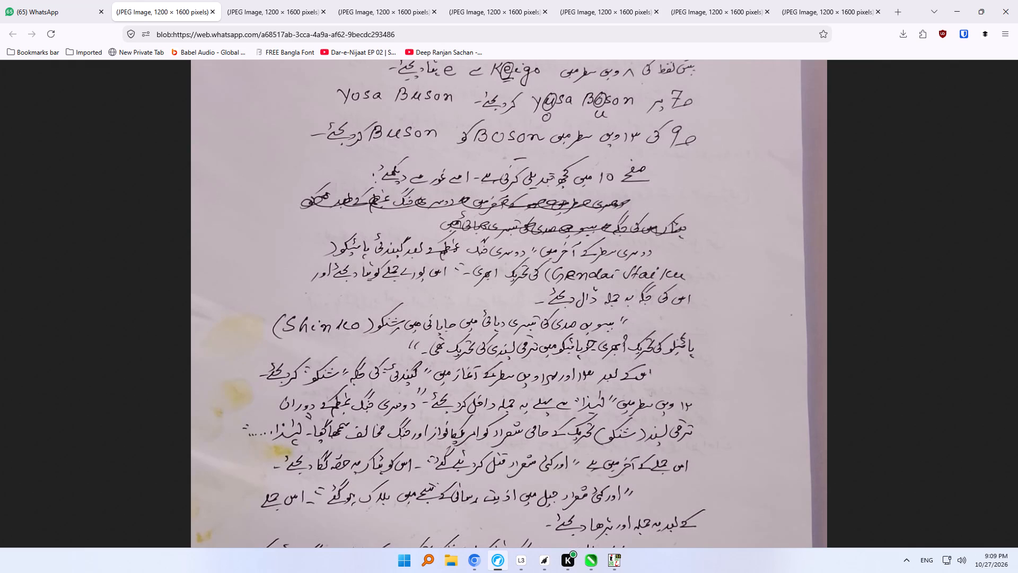
key("alt+Tab")
right_click_drag(638, 369, 627, 324, "ctrl")
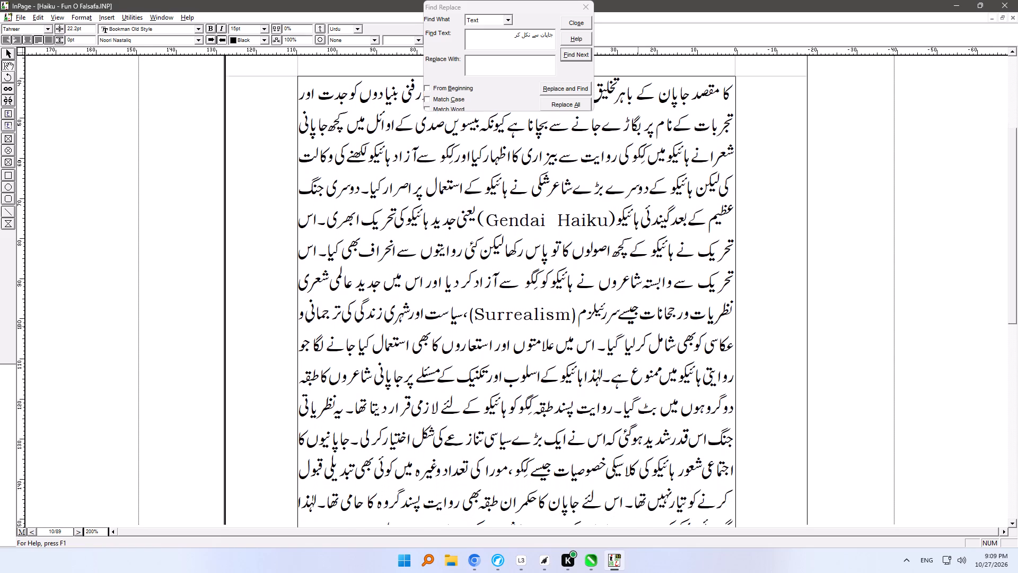
right_click_drag(627, 324, 634, 230, "ctrl")
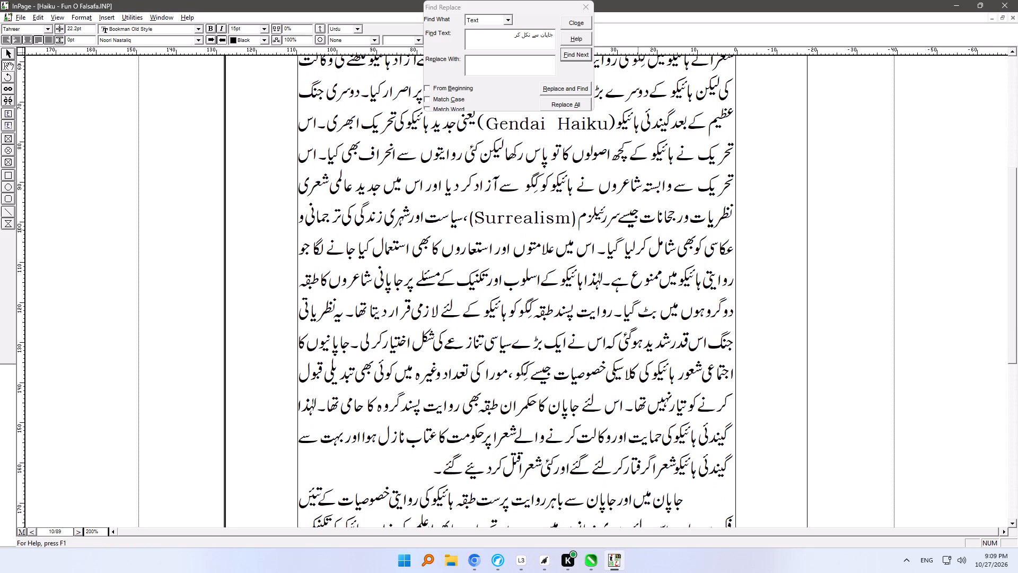
right_click_drag(634, 230, 663, 313, "ctrl")
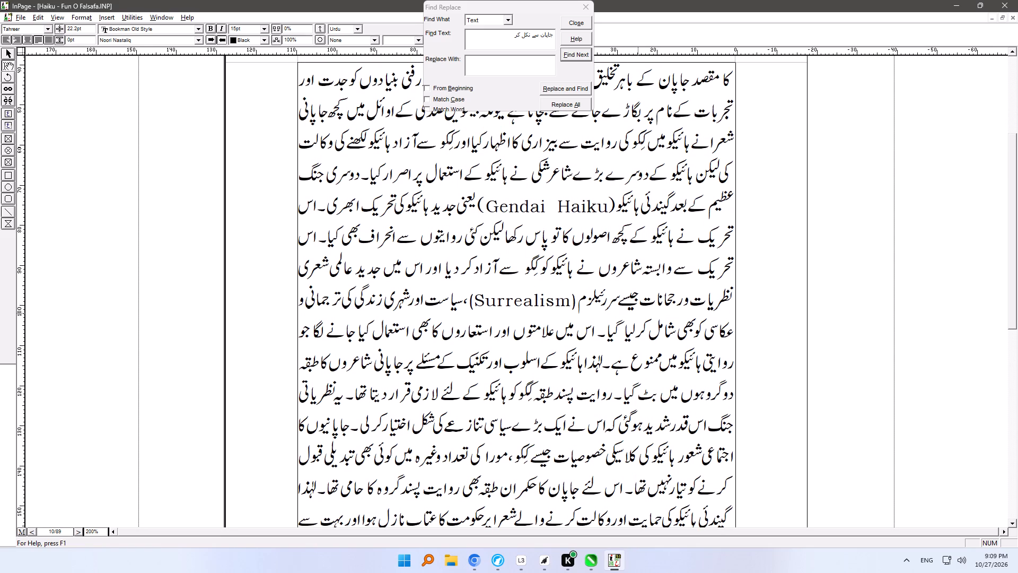
right_click_drag(663, 313, 668, 330, "ctrl")
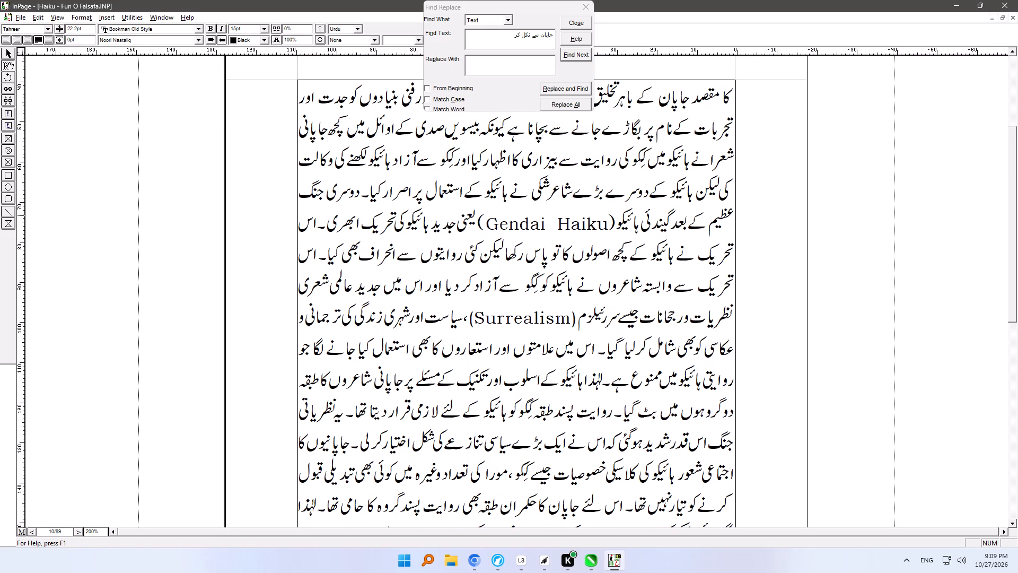
On page 10, replace the sentence from "دوسری جنگ عظیم" through "تحریک ابھری" with the manuscript's opening words "بیسویں صدی کی تیسری دہائی میں".
left_click(363, 195)
key("alt+Tab")
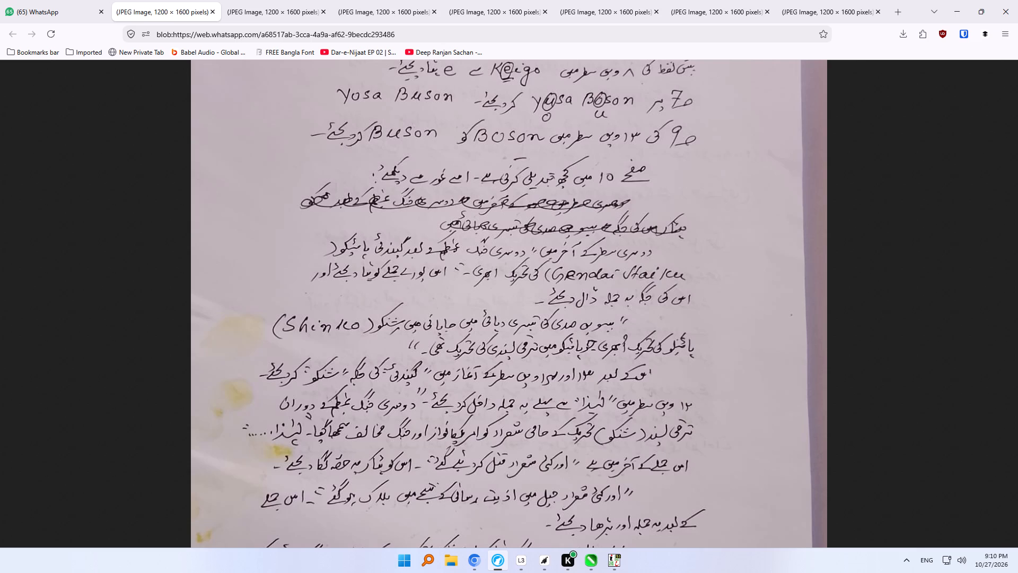
key("alt+Tab")
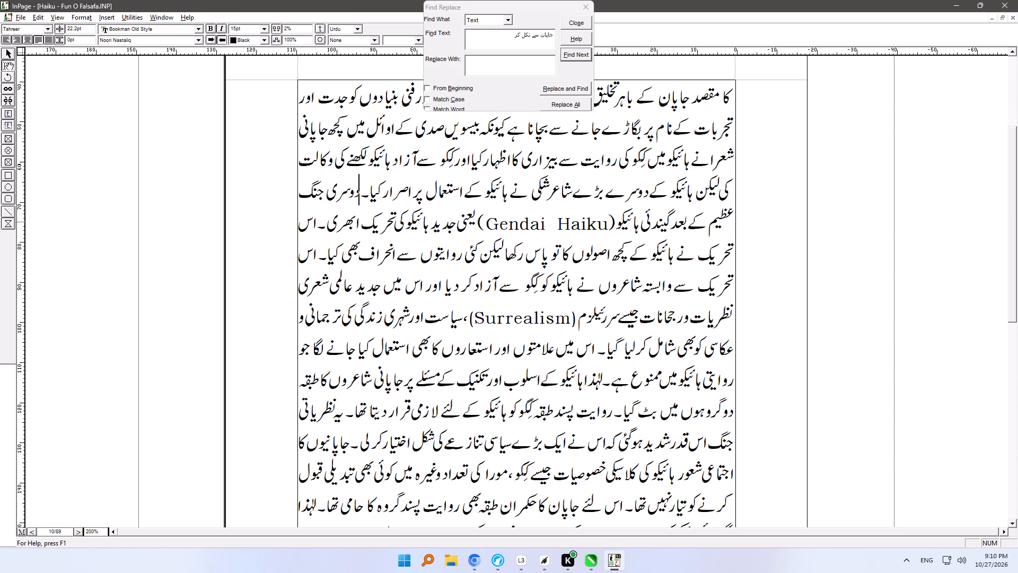
left_click(325, 228, "shift")
key("alt+Tab")
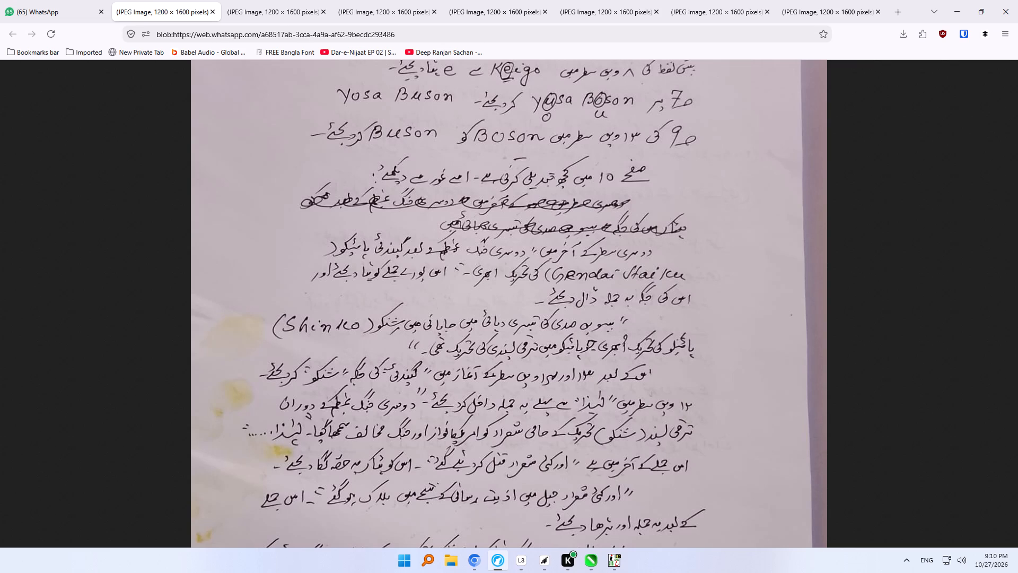
key("alt+Tab")
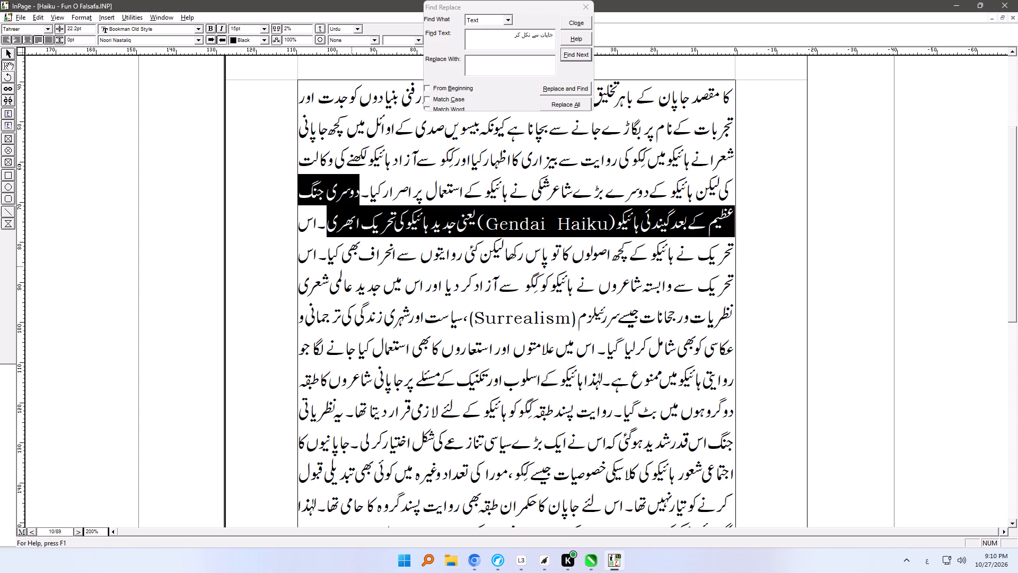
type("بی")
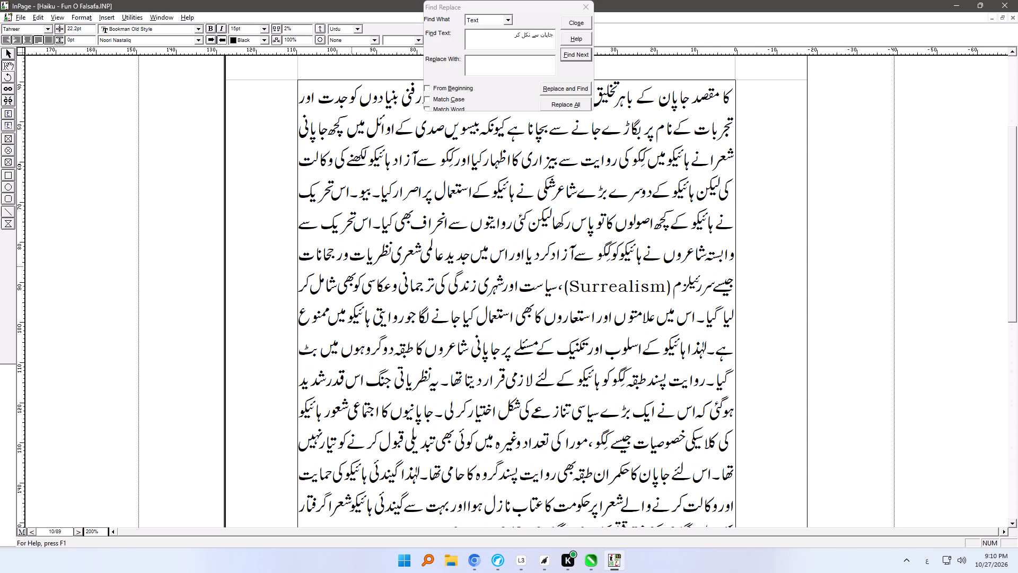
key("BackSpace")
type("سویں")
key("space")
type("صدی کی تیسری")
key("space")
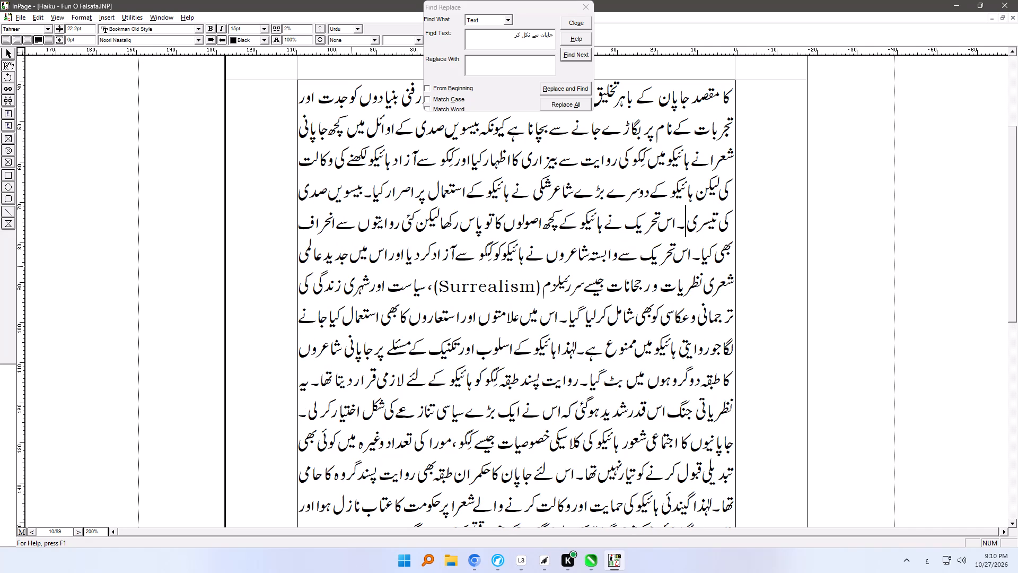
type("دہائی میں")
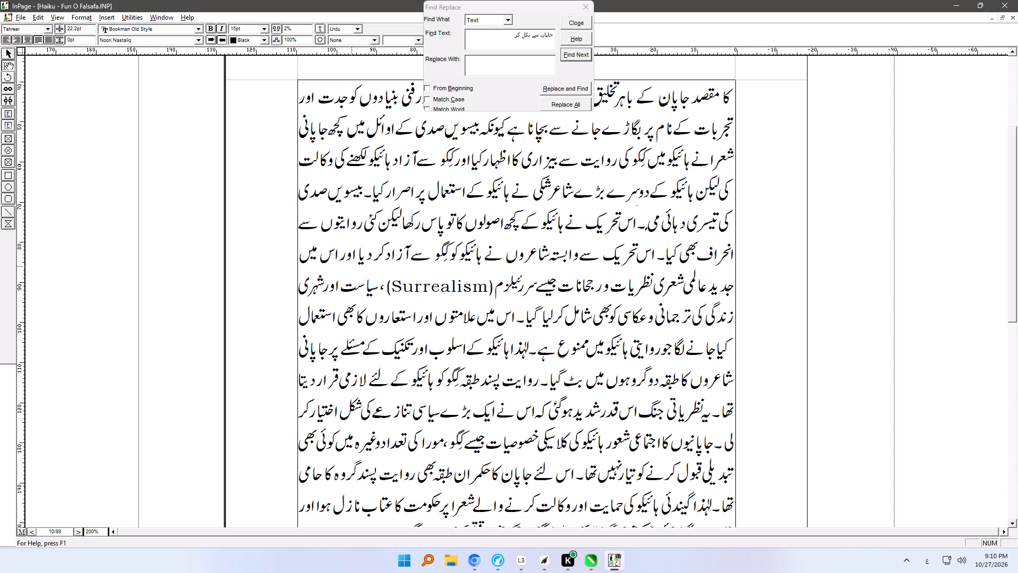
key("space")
Continue the replacement sentence on page 10 from the manuscript with "جاپانی میں شِنکو".
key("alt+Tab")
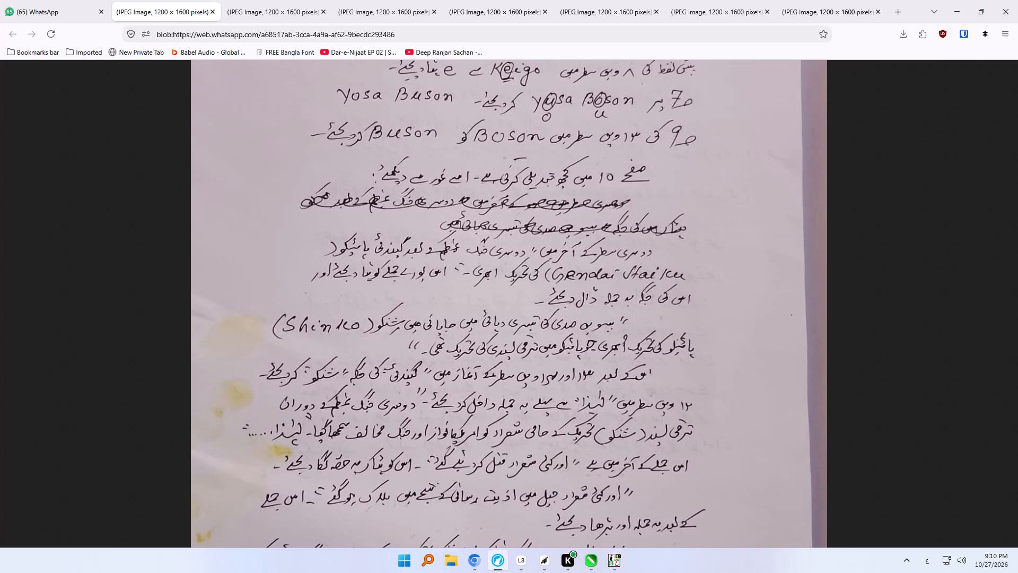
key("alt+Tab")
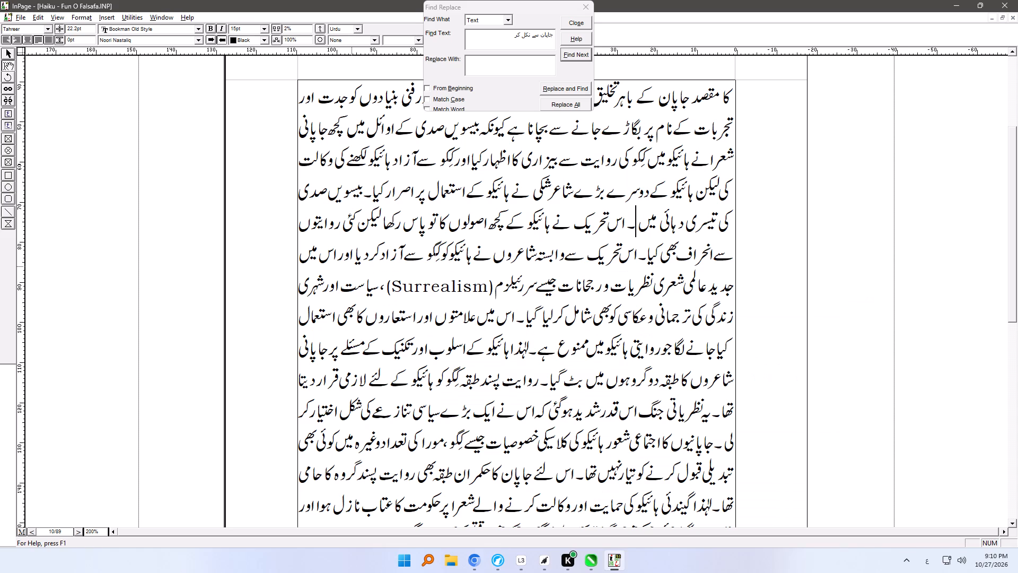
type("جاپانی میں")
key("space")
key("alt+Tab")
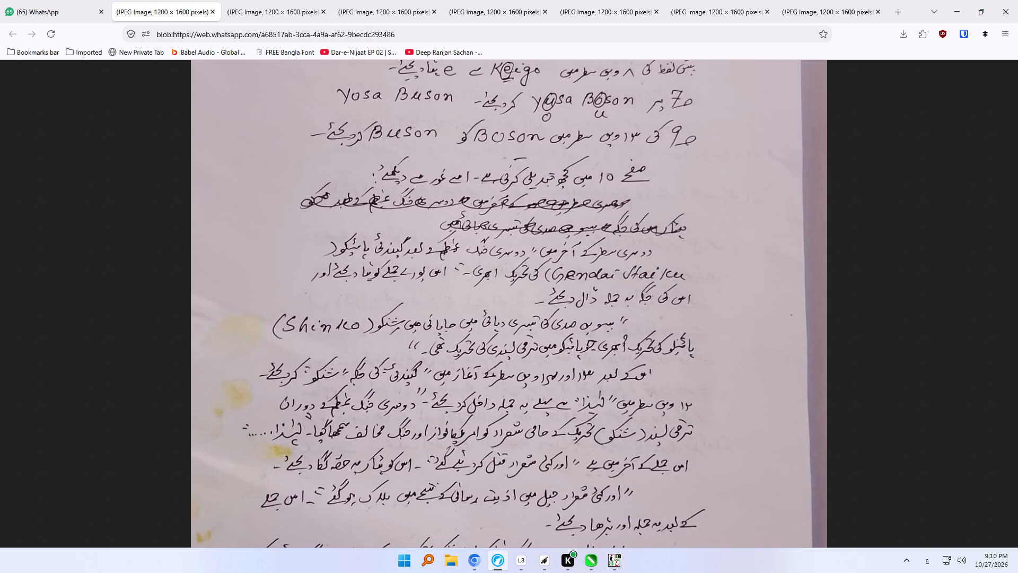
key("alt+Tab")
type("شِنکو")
Continue the page 10 sentence with the English term "(shinko)" and the words "ہائیکو کی تحریک چلی".
key("alt+Tab")
key("alt+Tab")
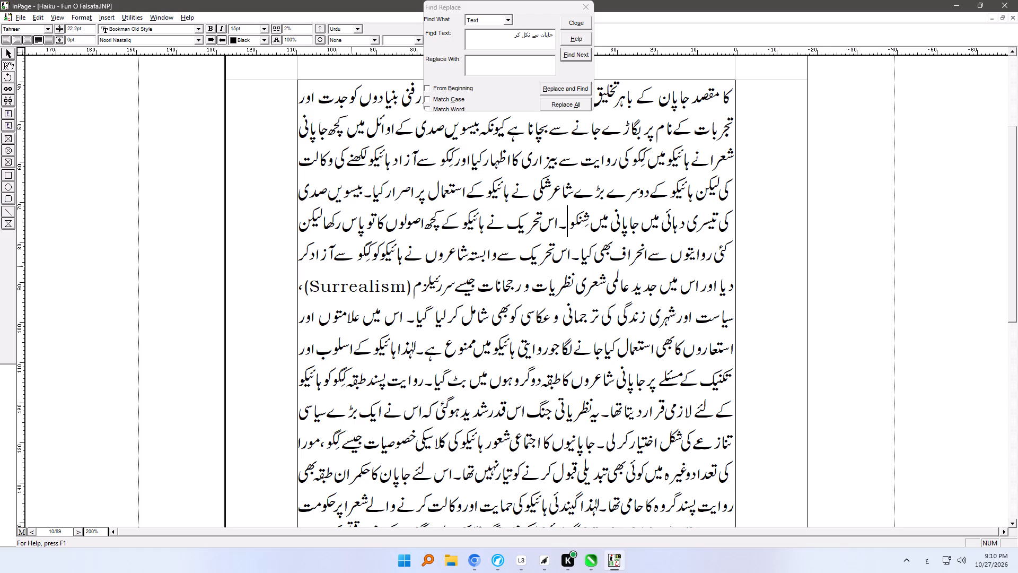
key("ctrl+space")
type("(shinko)")
key("alt+Tab")
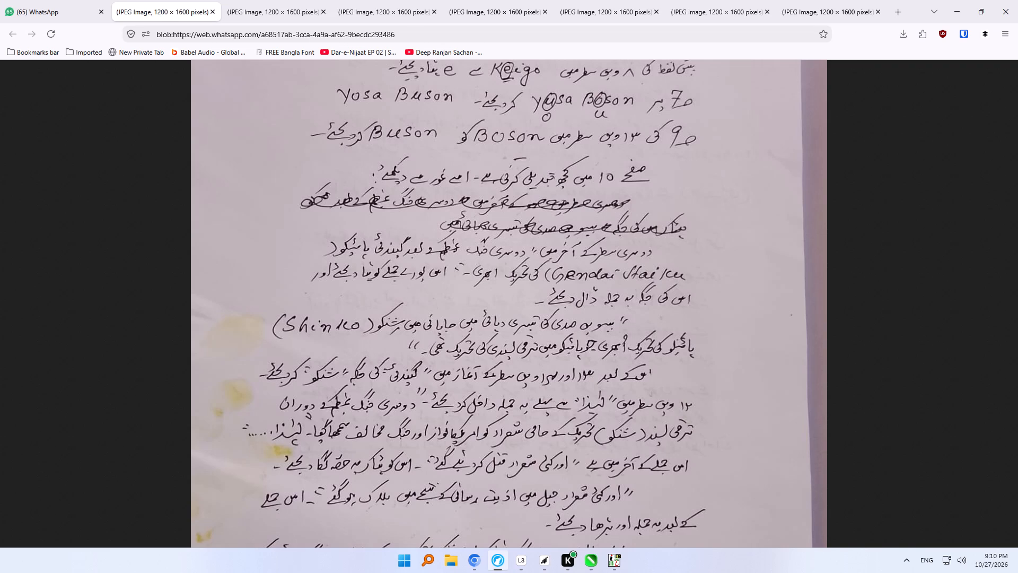
key("alt+Tab")
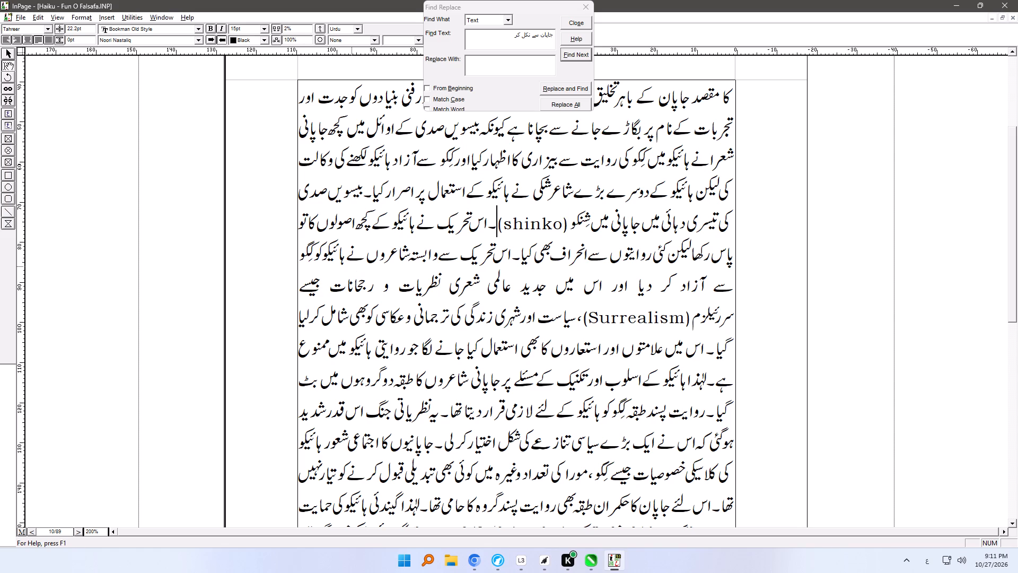
type("ہائیکو کی تحریک چلی")
key("space")
Replace the sentence's last word "چلی" with "ابھری" to match the correction sheet, and save the document.
key("alt+Tab")
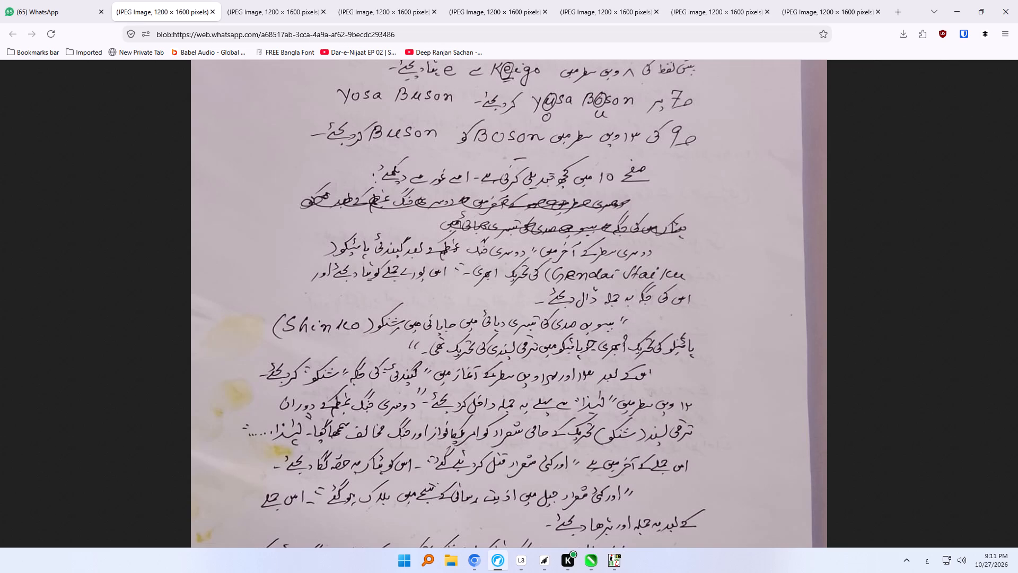
key("alt+Tab")
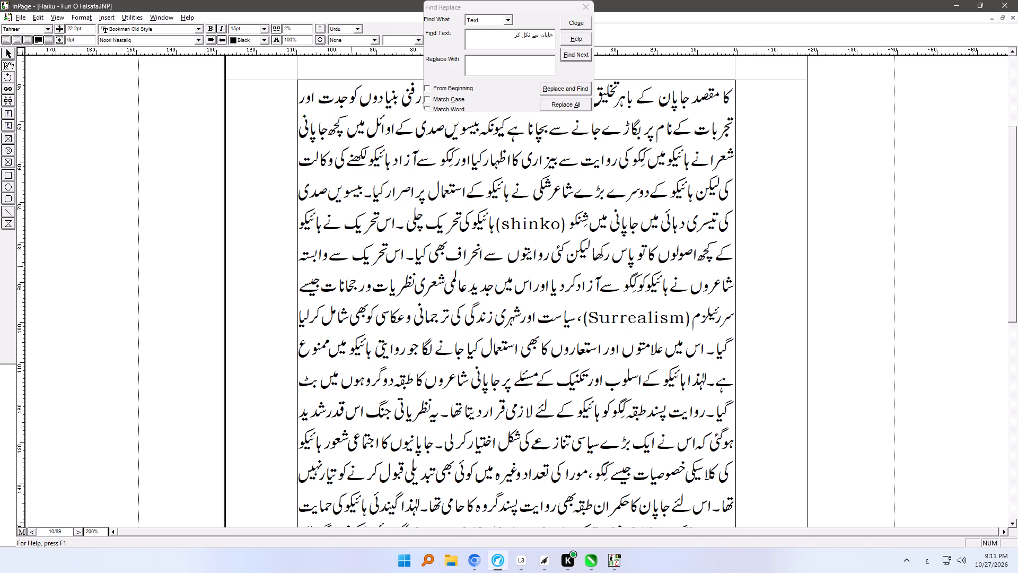
key("BackSpace")
key("BackSpace")
key("BackSpace")
key("BackSpace")
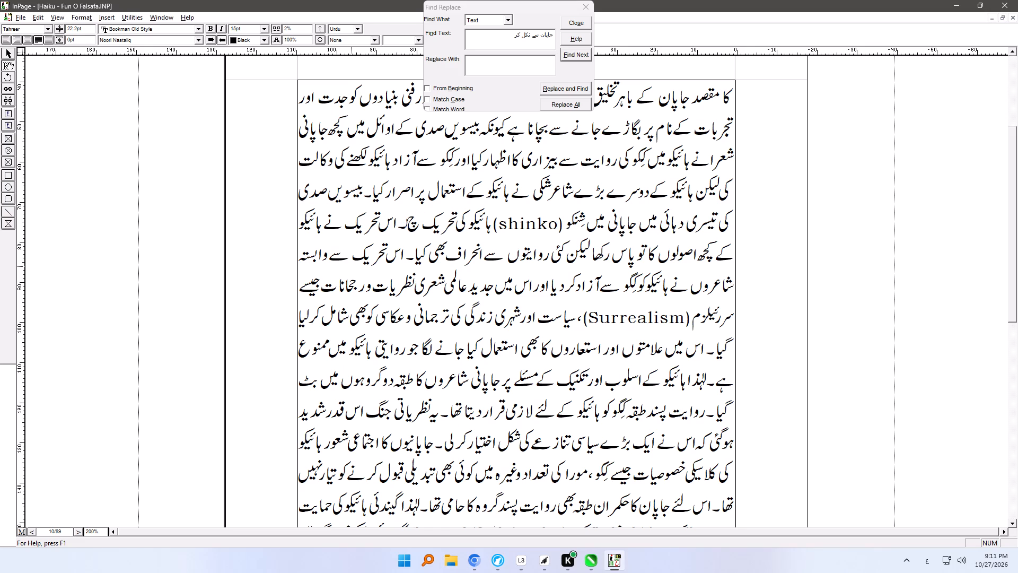
type("ابھری")
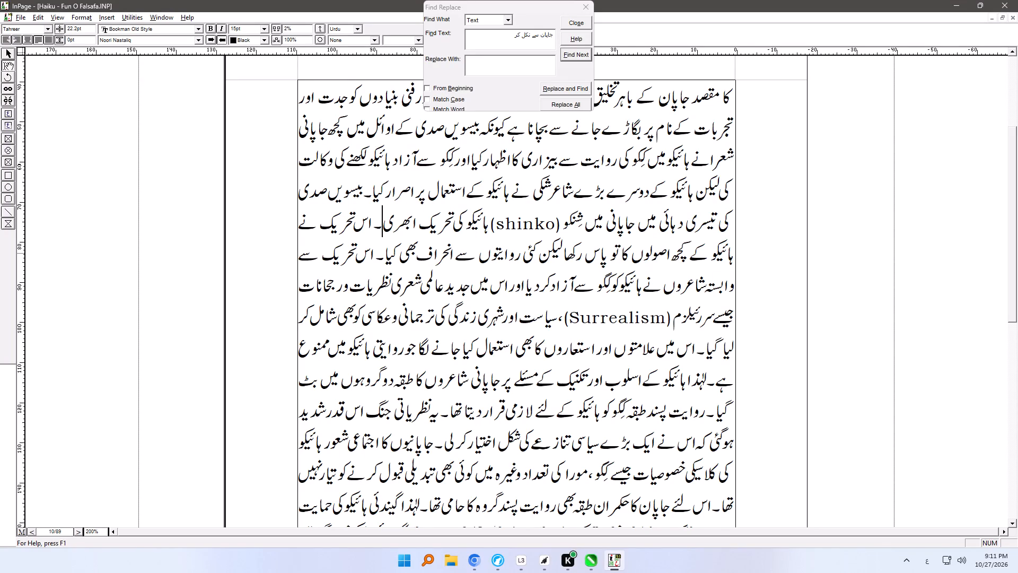
key("ctrl+s")
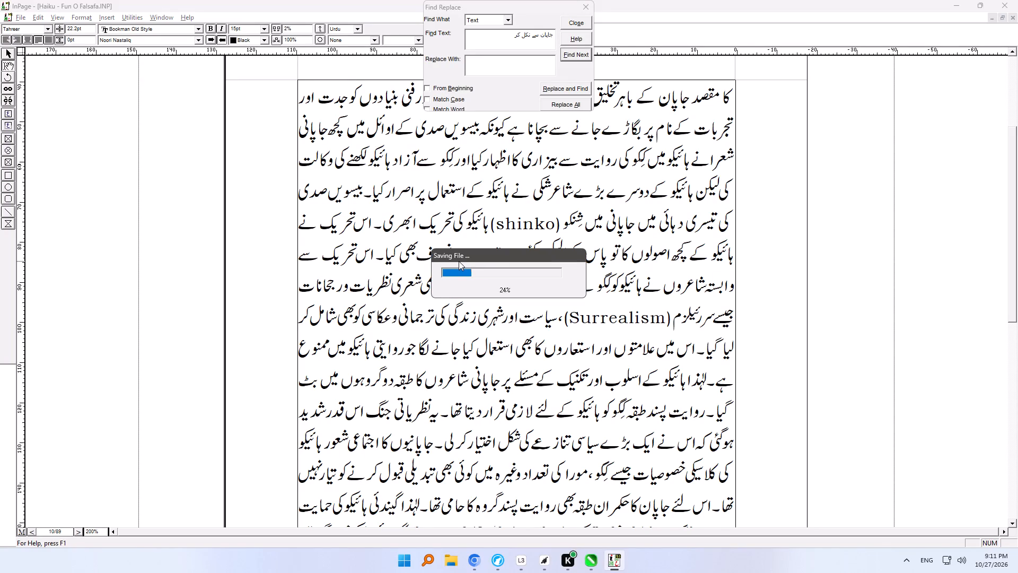
On page 10, replace "گیندئی" after "لہٰذا" with "شِنکو", following the handwritten correction sheet.
key("alt+Tab")
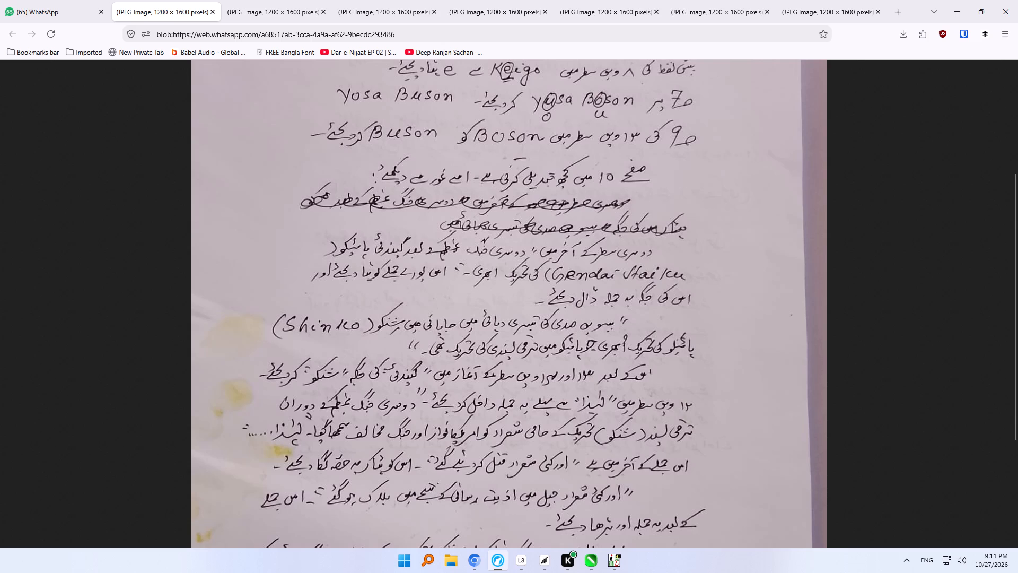
key("alt+Tab")
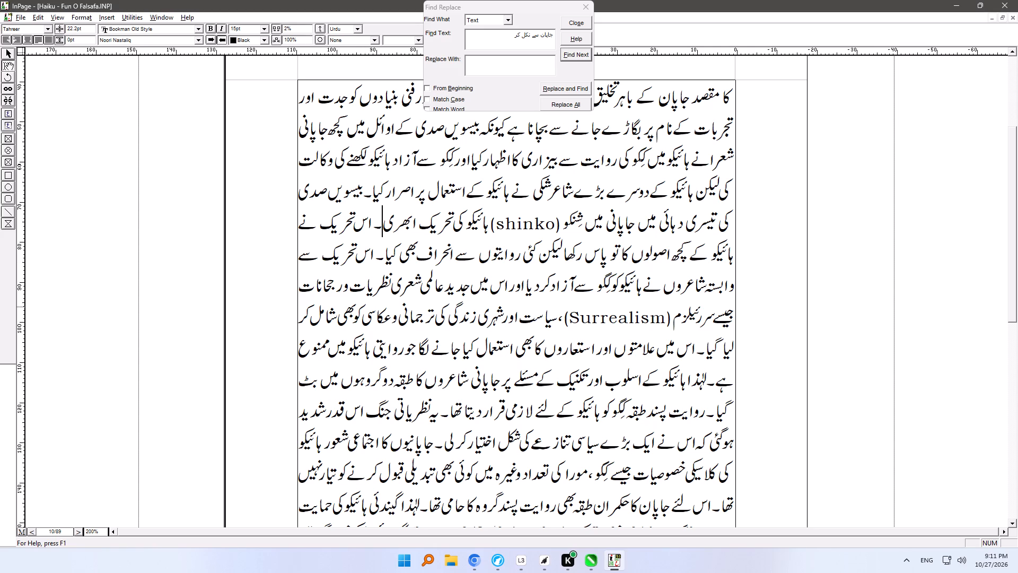
right_click_drag(552, 423, 551, 417, "ctrl")
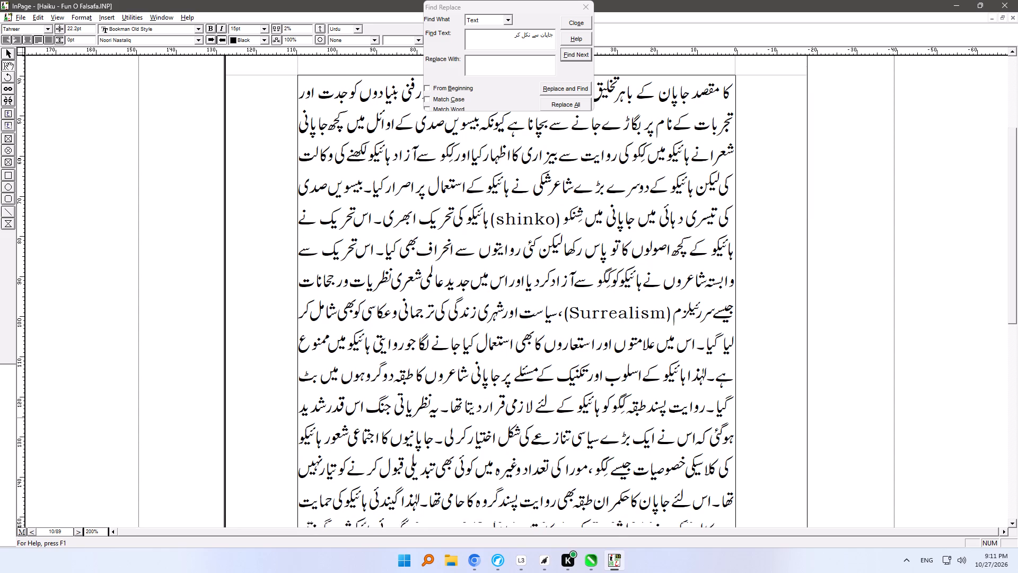
right_click_drag(551, 417, 540, 340, "ctrl")
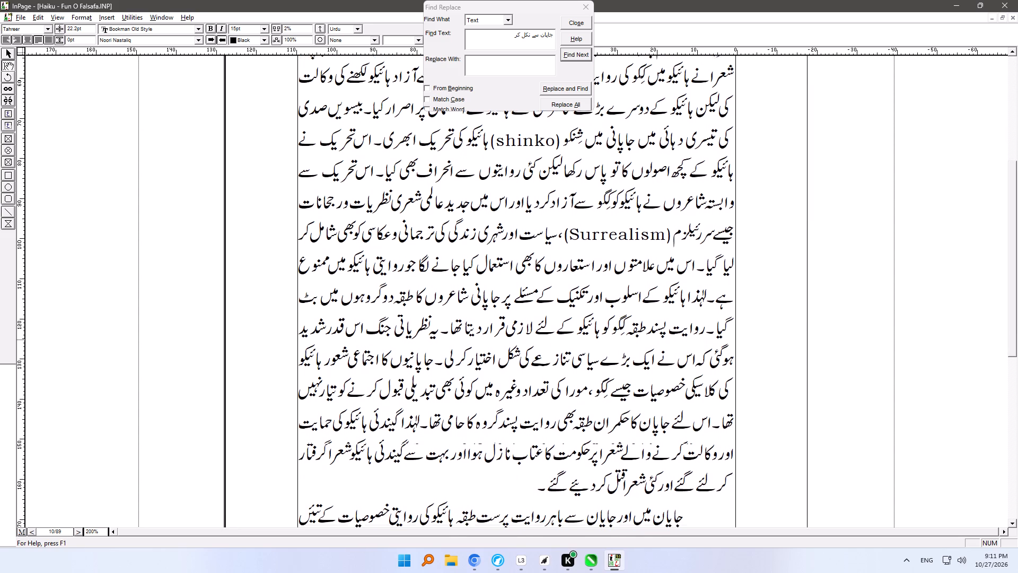
right_click_drag(540, 340, 518, 289, "ctrl")
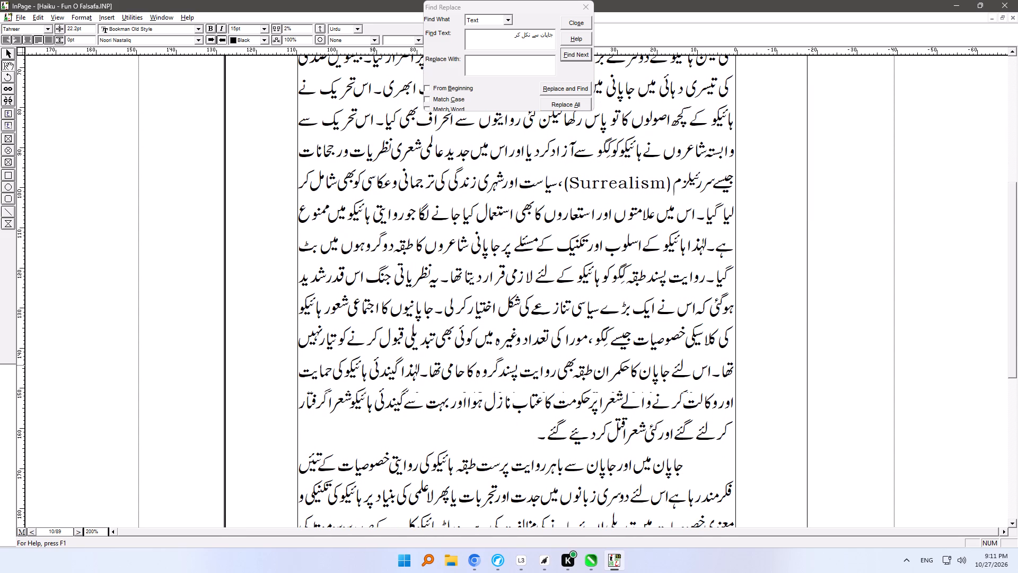
left_click_drag(374, 369, 399, 370)
type("x<n")
type("kw")
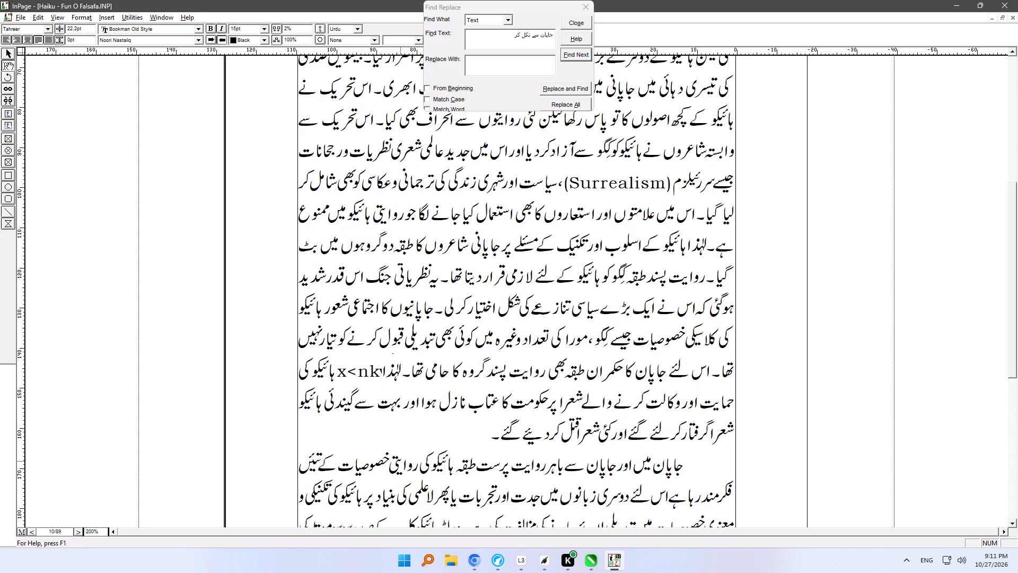
key("BackSpace")
key("BackSpace")
key("BackSpace")
key("BackSpace")
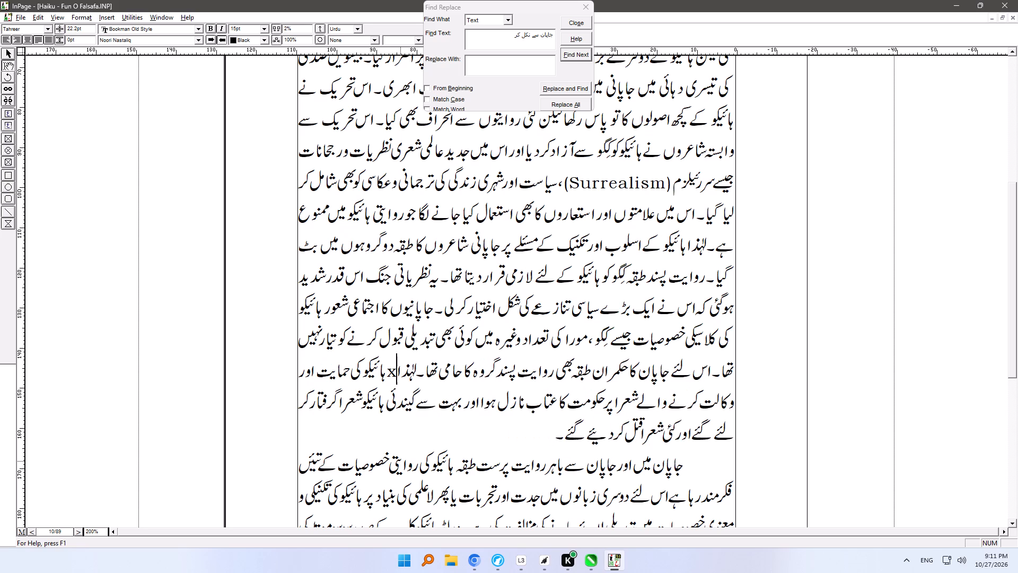
key("BackSpace")
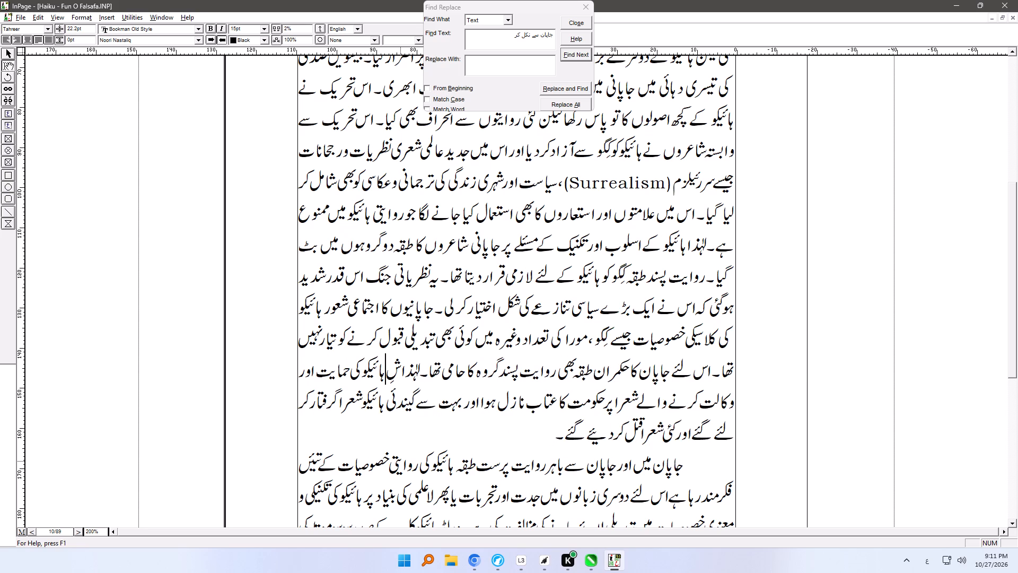
type("نکو")
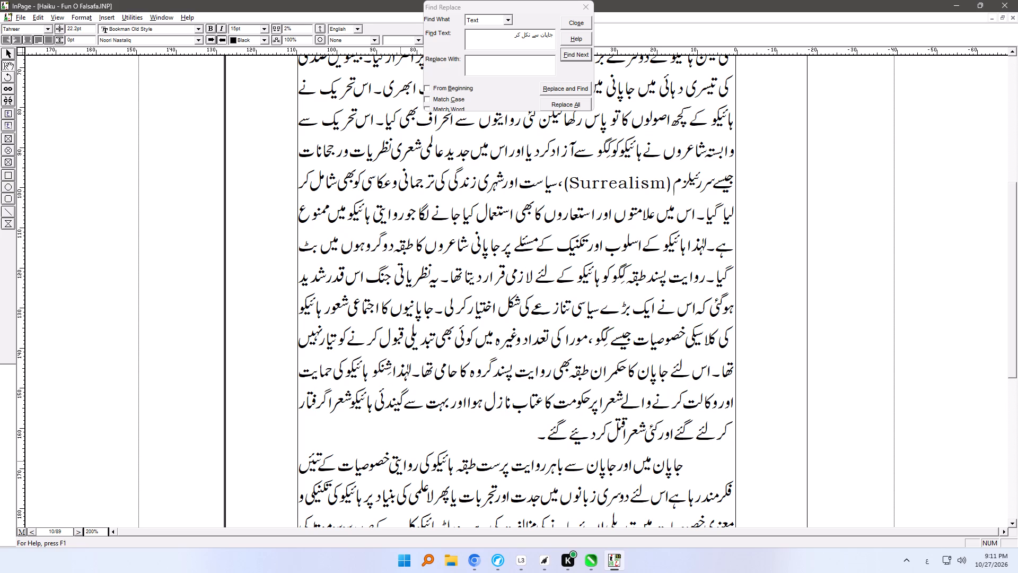
Replace the second "گیندئی", after "بہت سے" in the following line, with "شنکو".
key("alt+Tab")
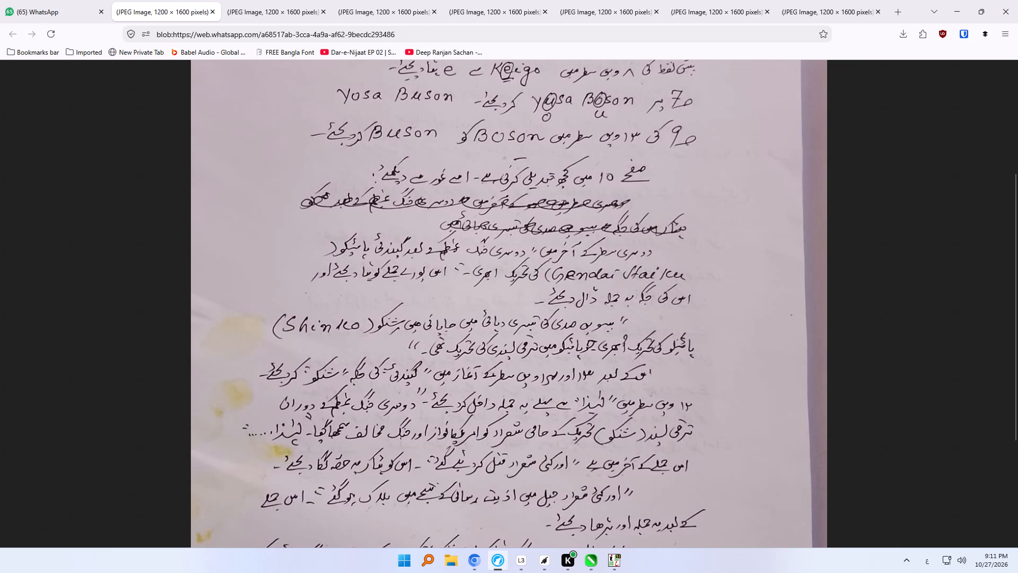
key("alt+Tab")
left_click_drag(378, 410, 407, 409)
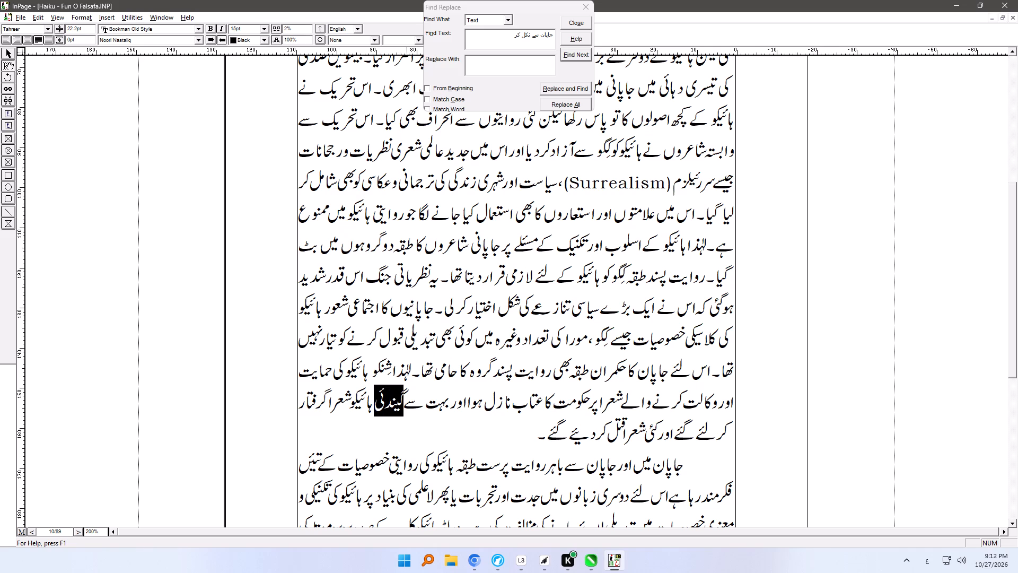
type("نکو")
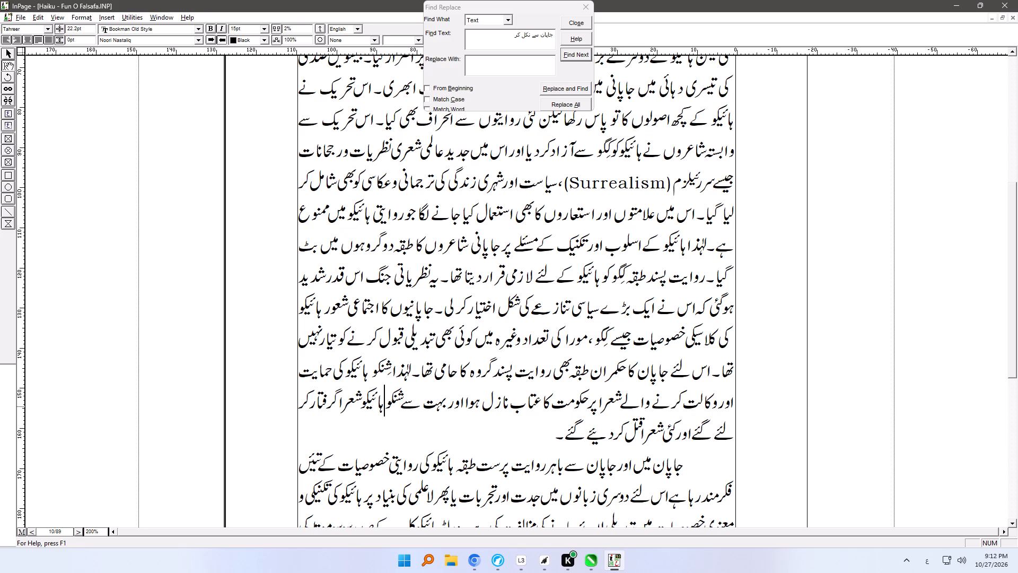
Check the handwritten correction sheet against page 10 to locate the "لہٰذا" in line 12 before which the new sentence belongs.
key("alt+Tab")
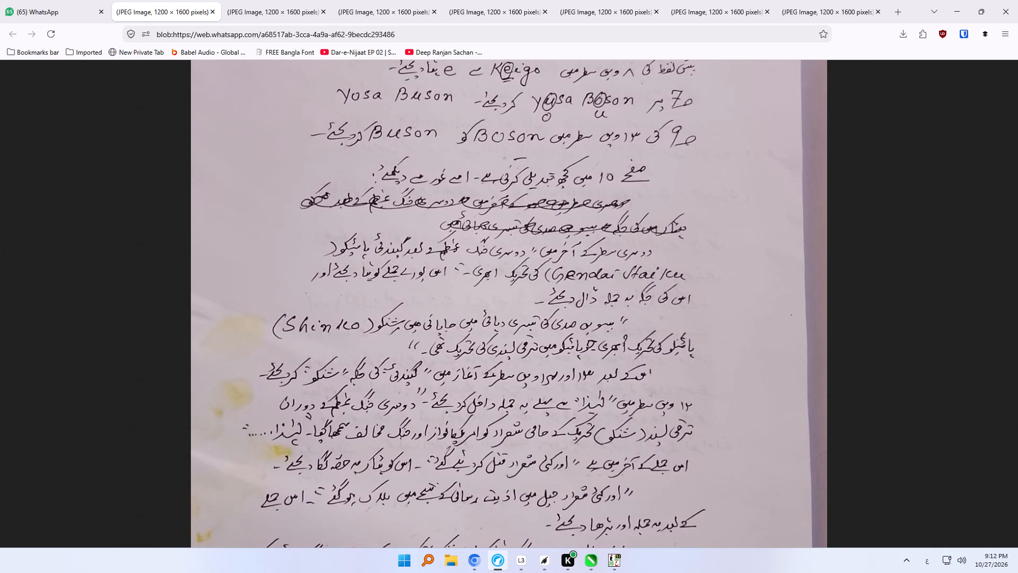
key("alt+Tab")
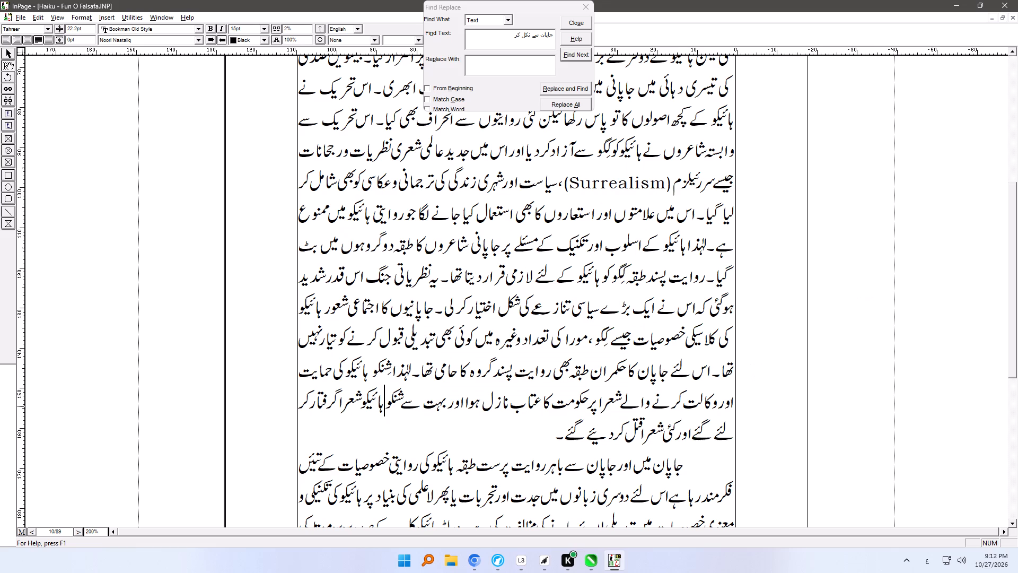
left_click(422, 375)
key("alt+Tab")
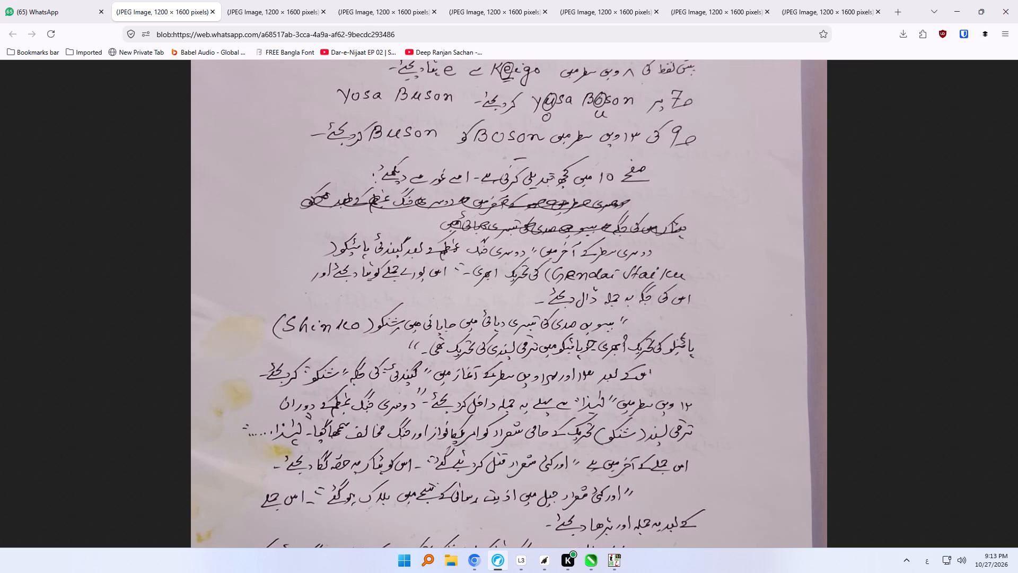
key("alt+Tab")
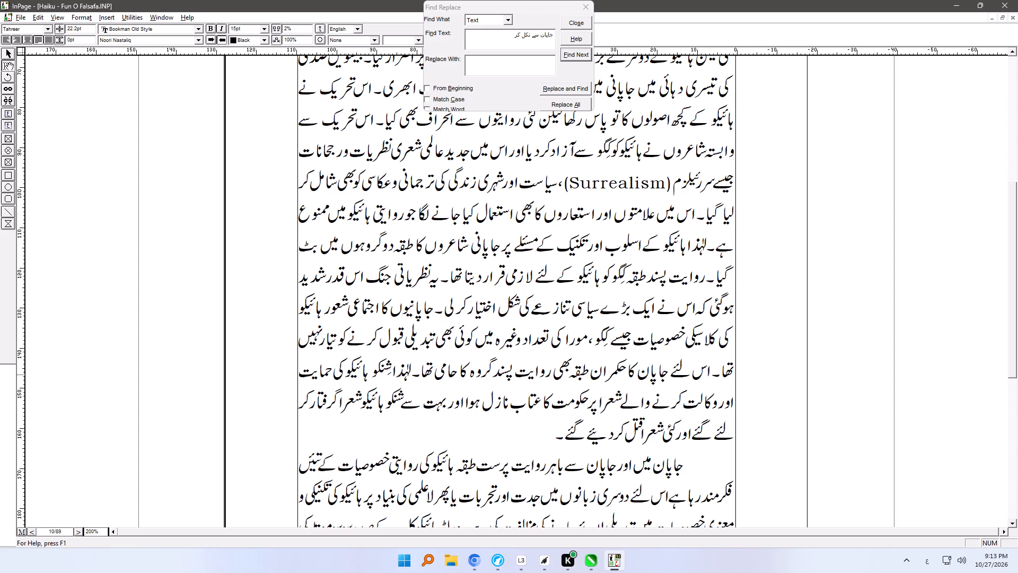
left_click(415, 374)
right_click_drag(532, 277, 514, 479, "ctrl")
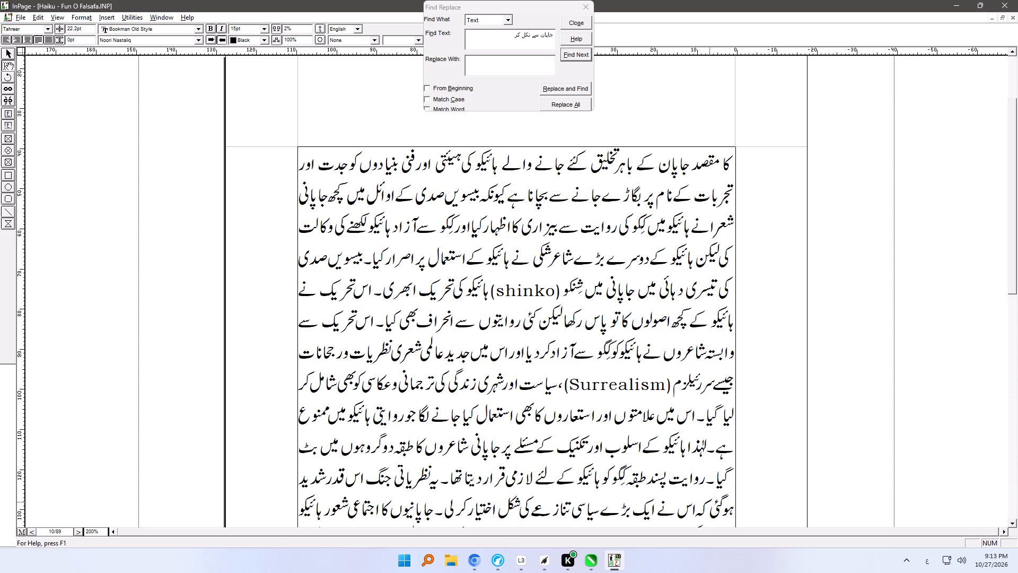
Before "لہٰذا شِنکو" on page 10, begin the new sentence from the correction sheet: "دوسری جنگِ عظیم کے دوران ترقی پسند (شنکو)".
right_click_drag(689, 492, 678, 398, "ctrl")
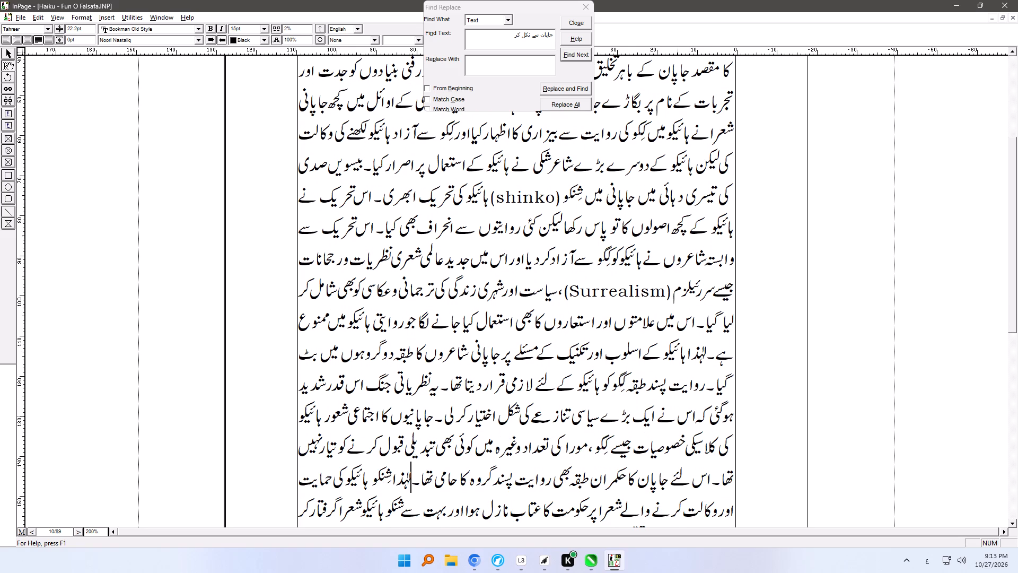
left_click(675, 409)
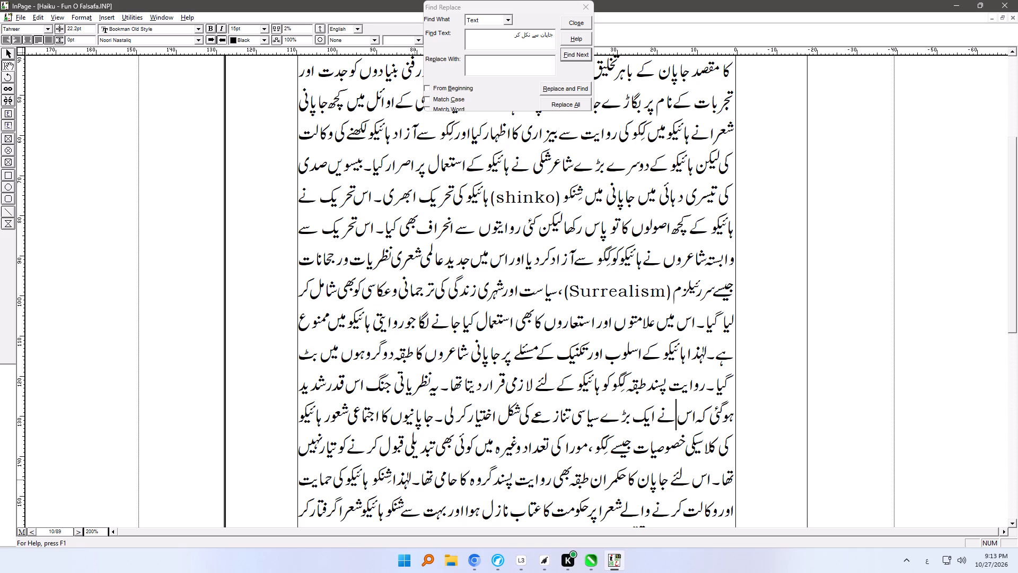
left_click(415, 480)
key("alt+Tab")
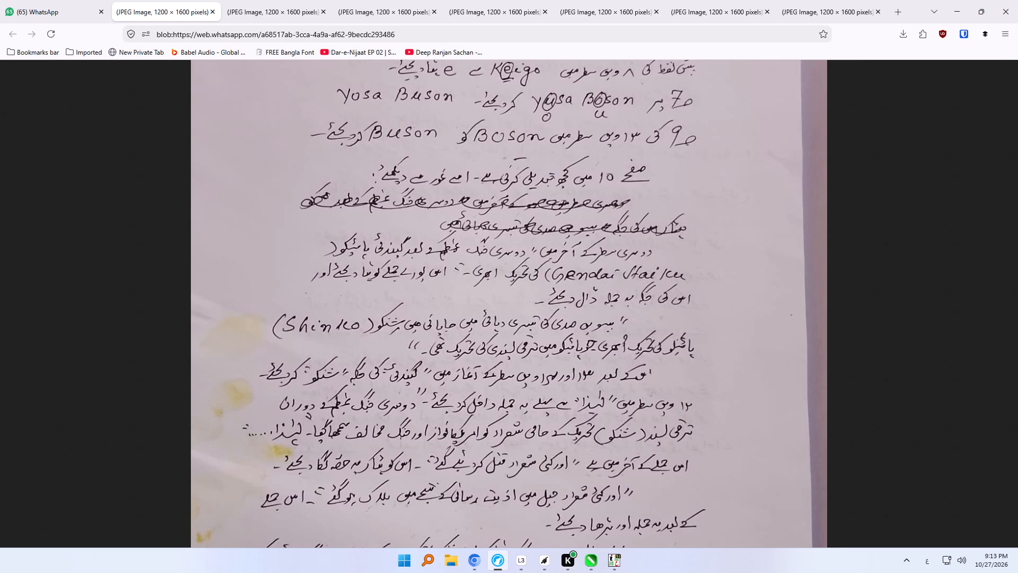
key("alt+Tab")
type("دوسری جنگِ عظیم کے دوران ترقی")
key("space")
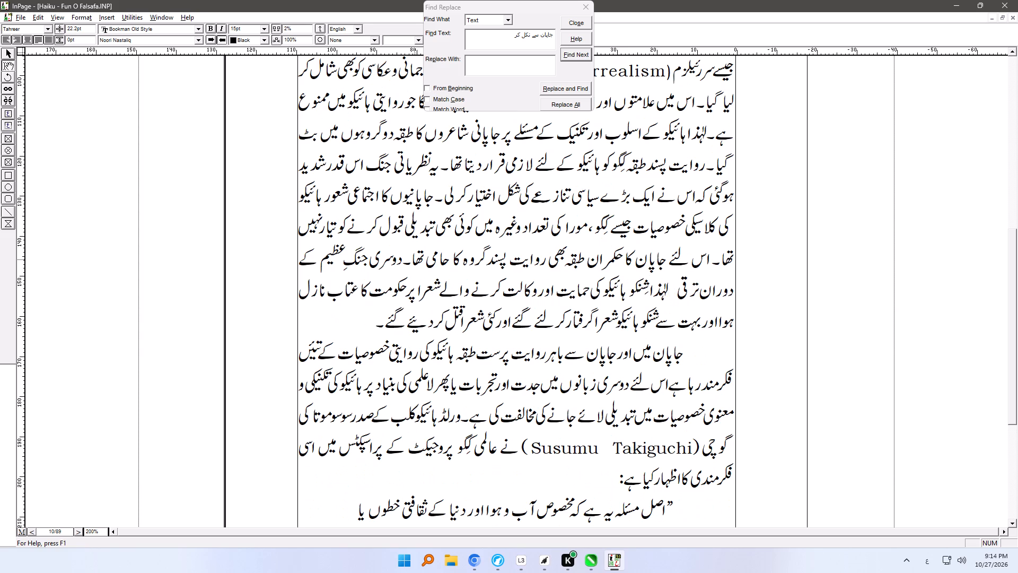
type("پسند")
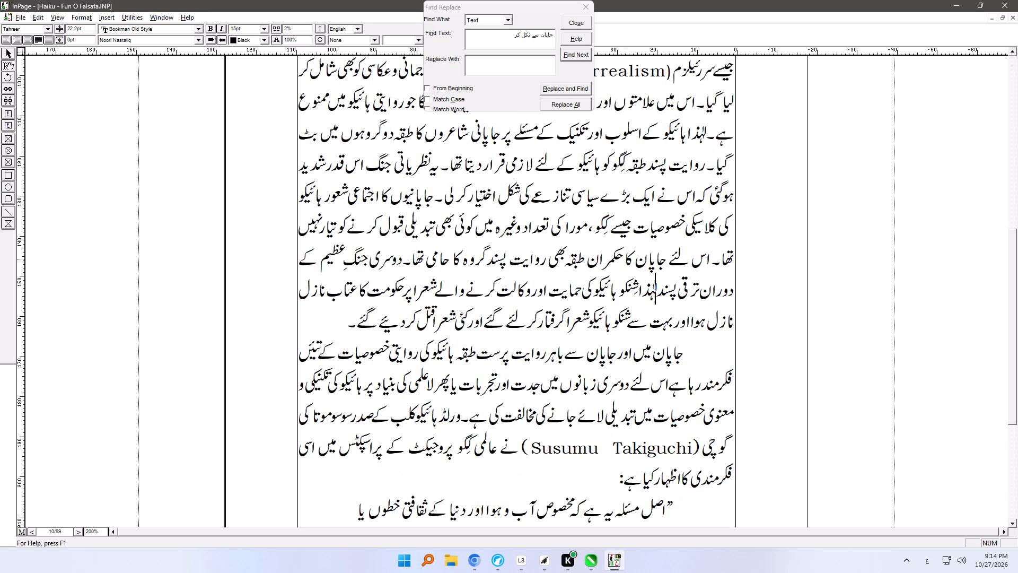
key("alt+Tab")
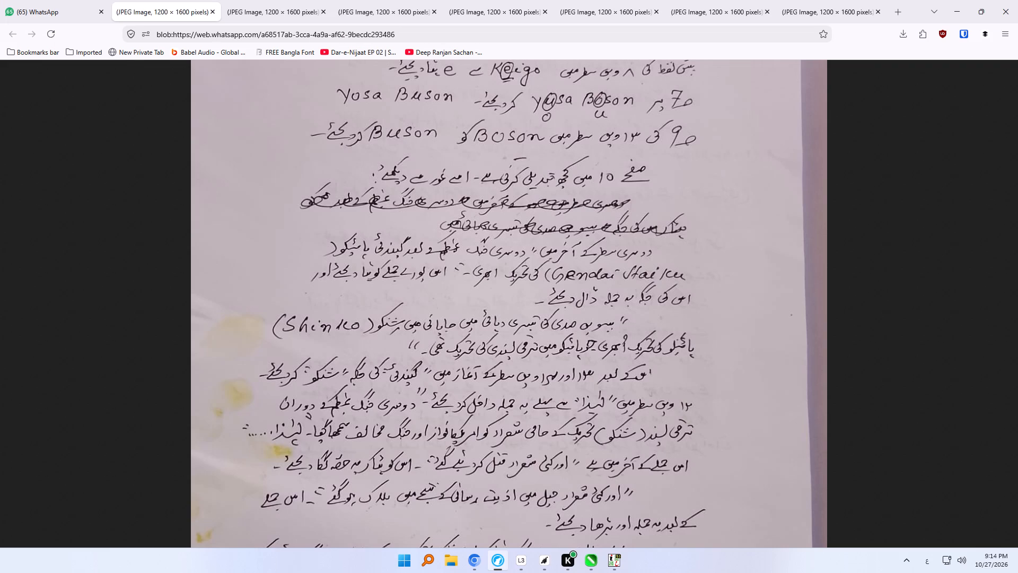
key("alt+Tab")
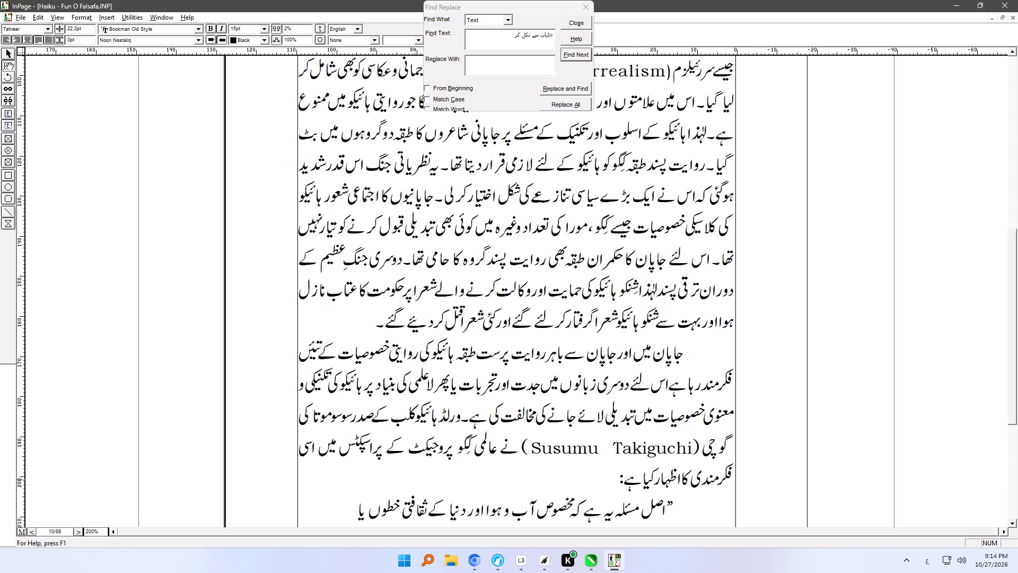
key("shift+parenleft")
type("شن")
type("کو)")
Continue the inserted sentence with "تحریک کے حامی شعرا کو امریکا نواز اور", as written on the correction sheet.
key("alt+Tab")
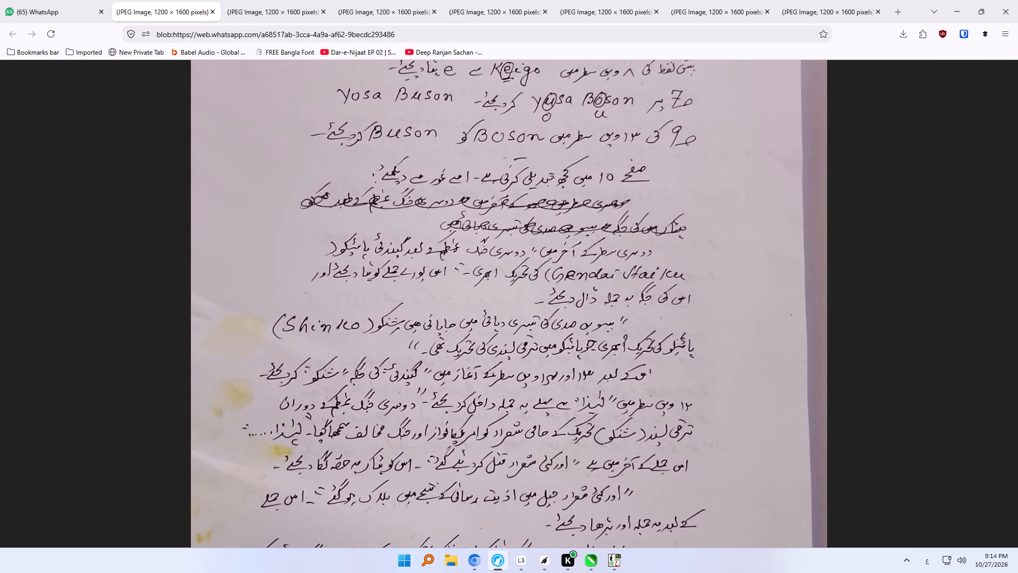
key("alt+Tab")
type("تح")
type("ریک کے حامی شعرا")
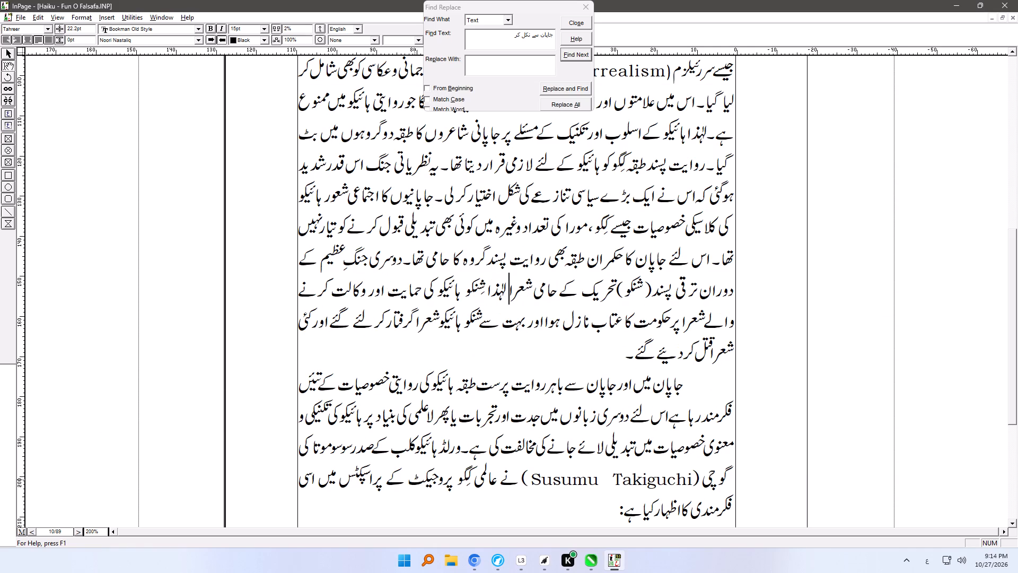
key("space")
type("کو")
key("space")
key("alt+Tab")
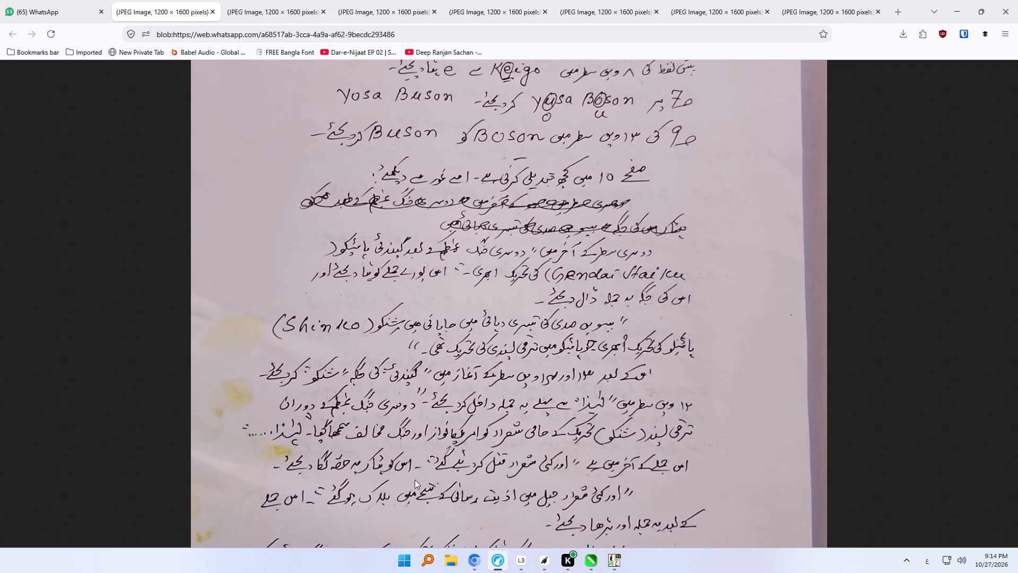
key("alt+Tab")
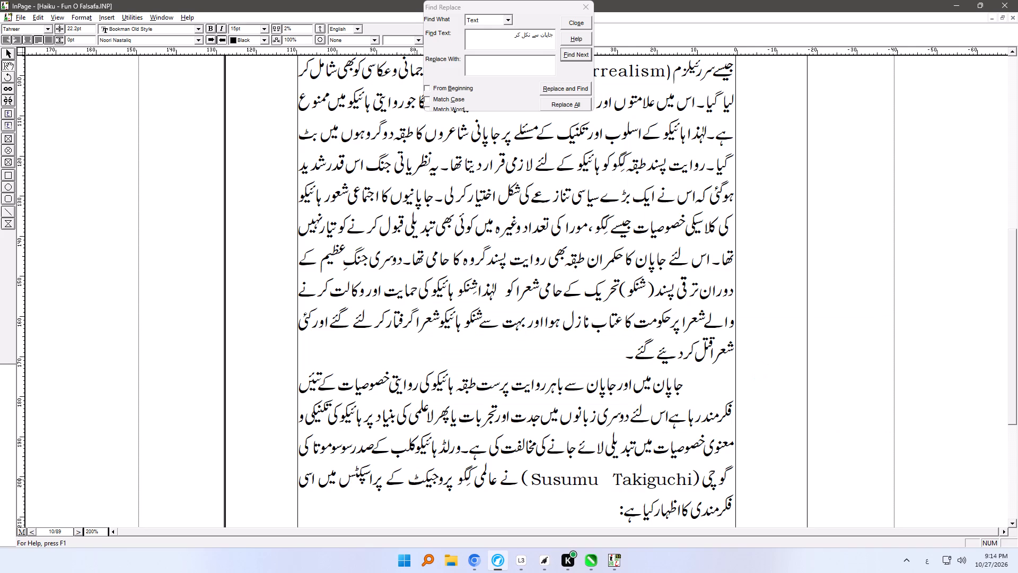
type("مریک")
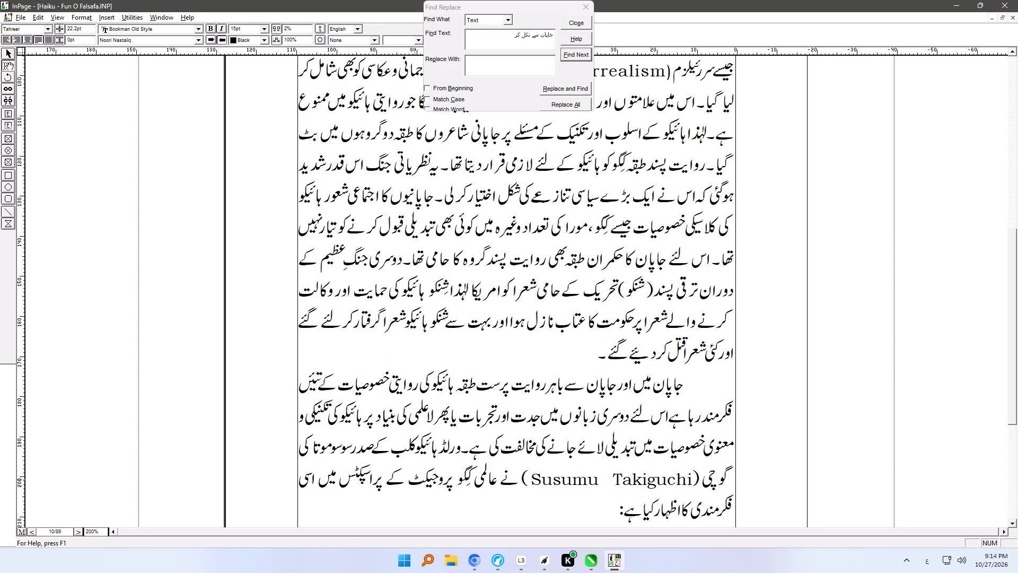
key("space")
type("نواز اور")
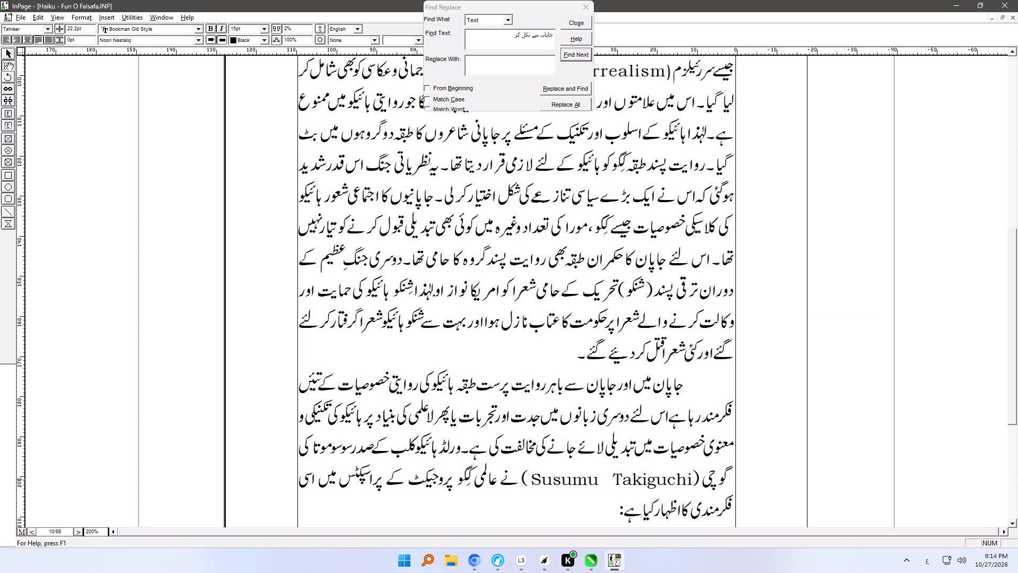
key("space")
Complete the sentence inserted before "لہٰذا شِنکو" on page 10 with "جنگ مخالف سمجھا گیا", following the handwritten correction sheet.
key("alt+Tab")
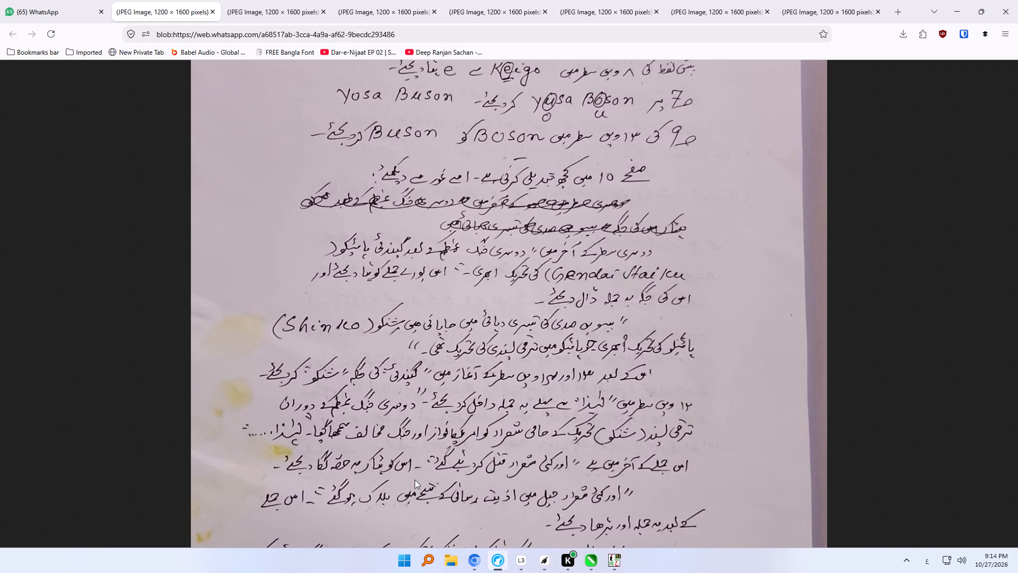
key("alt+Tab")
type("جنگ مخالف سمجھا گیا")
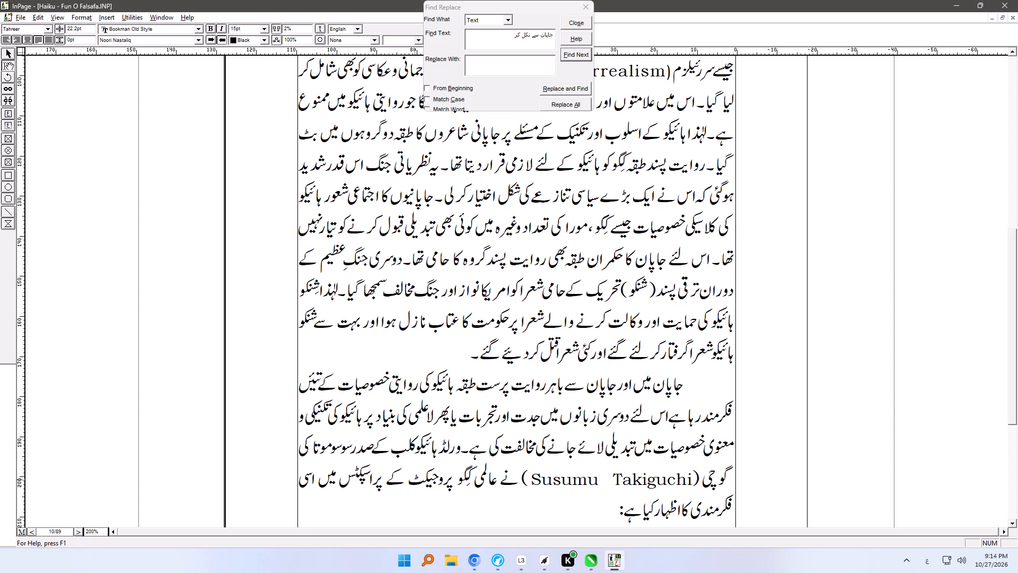
At the end of the same paragraph, replace "قتل کر دیئے گئے" after "کئی شعرا" with "جیل میں اذیت رسانی", per the correction sheet.
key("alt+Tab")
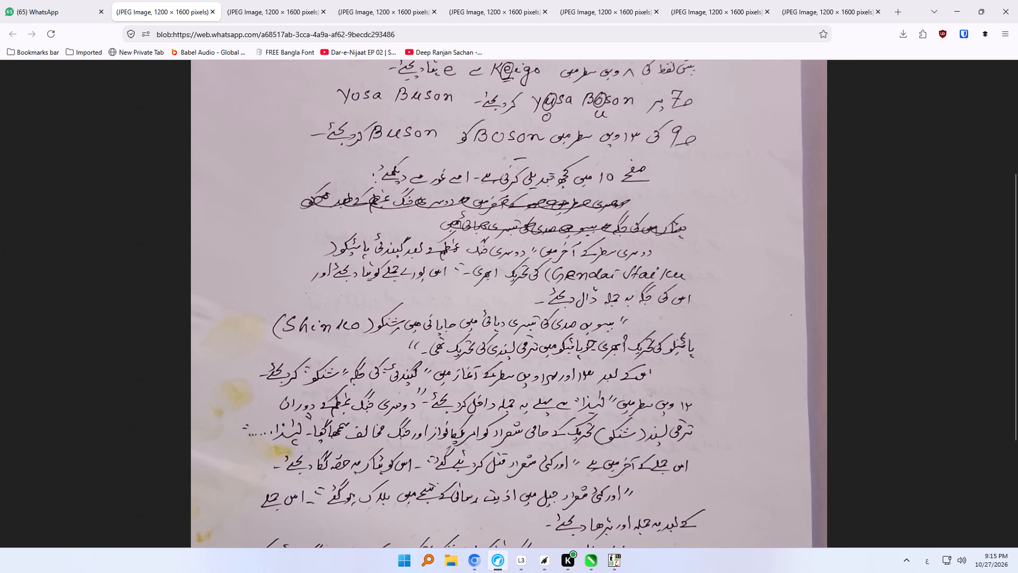
left_click(621, 565)
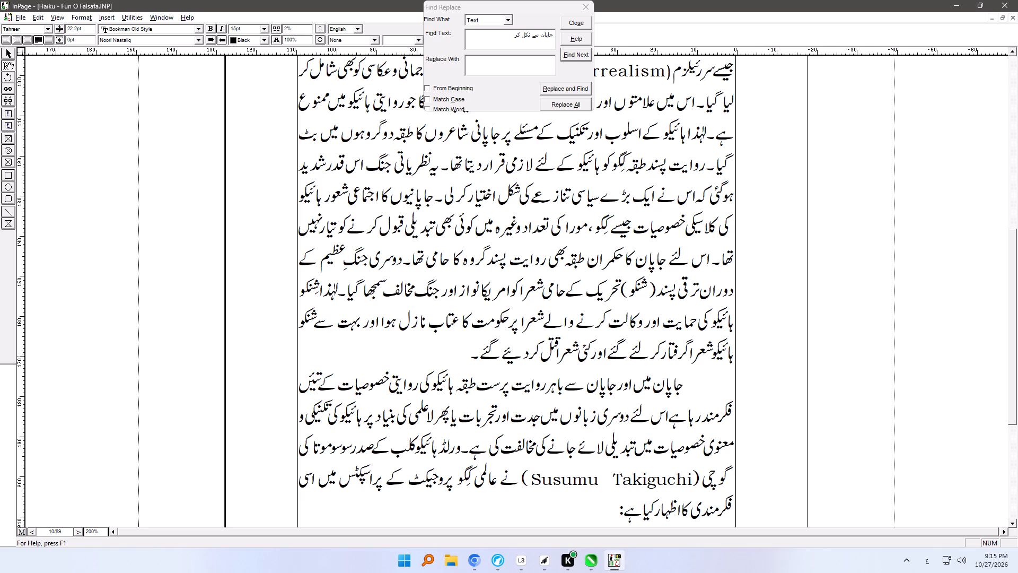
left_click(555, 352)
left_click_drag(555, 352, 486, 338)
key("alt+Tab")
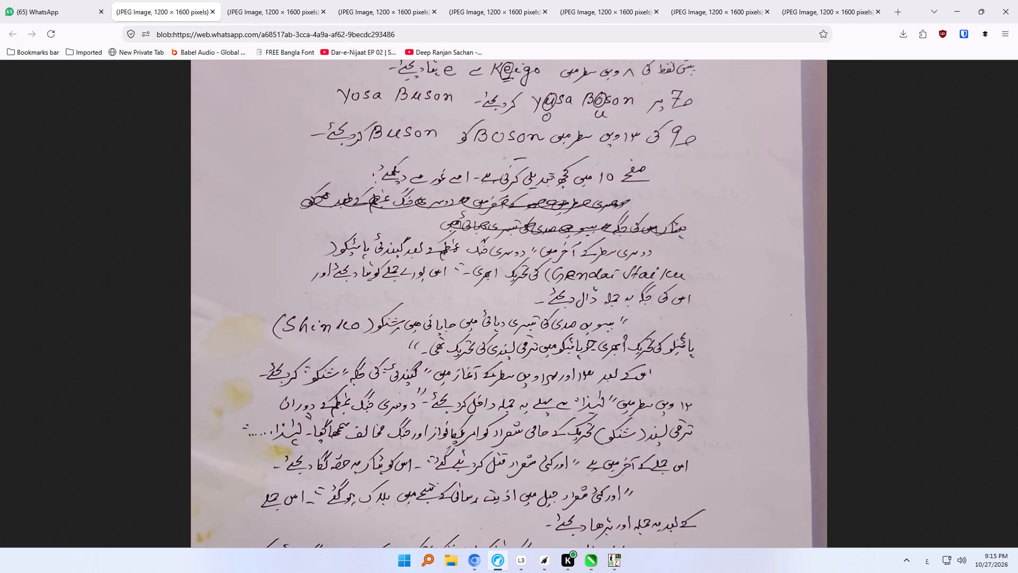
key("alt+Tab")
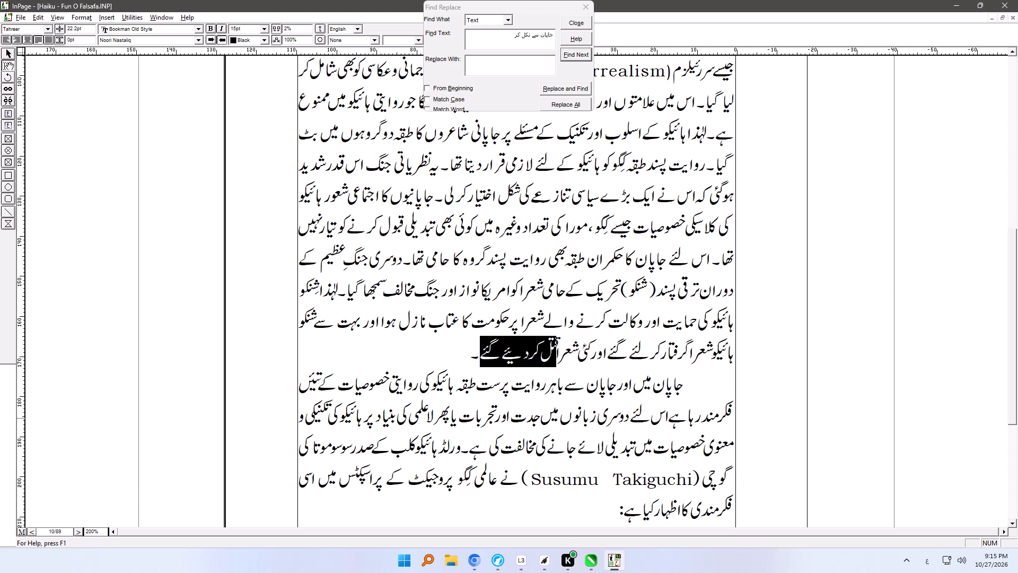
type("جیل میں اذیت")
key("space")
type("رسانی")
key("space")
Complete the replacement wording after "رسانی" with "کے نتیجے میں ہلاک ہو گئے", as written on the correction sheet.
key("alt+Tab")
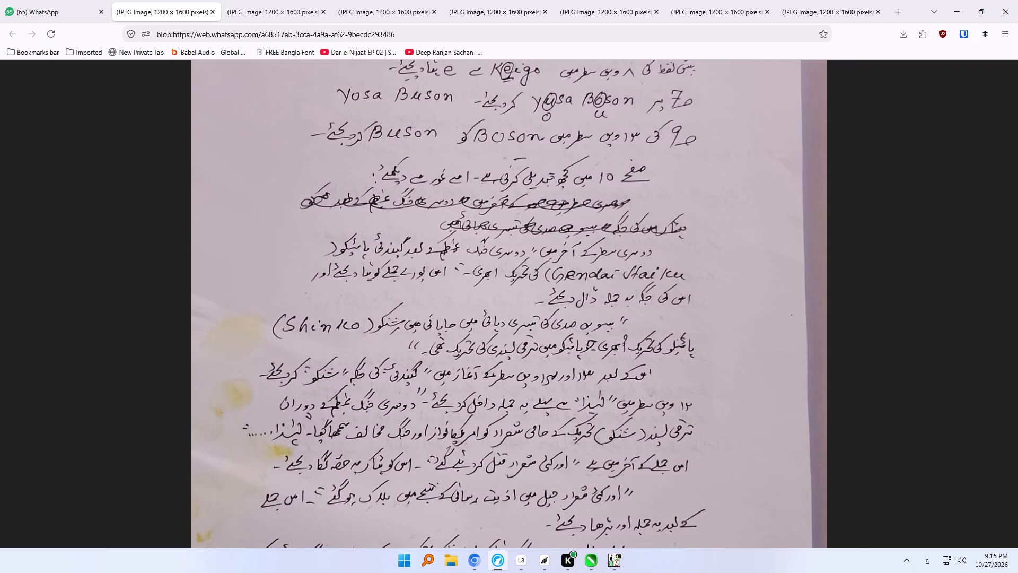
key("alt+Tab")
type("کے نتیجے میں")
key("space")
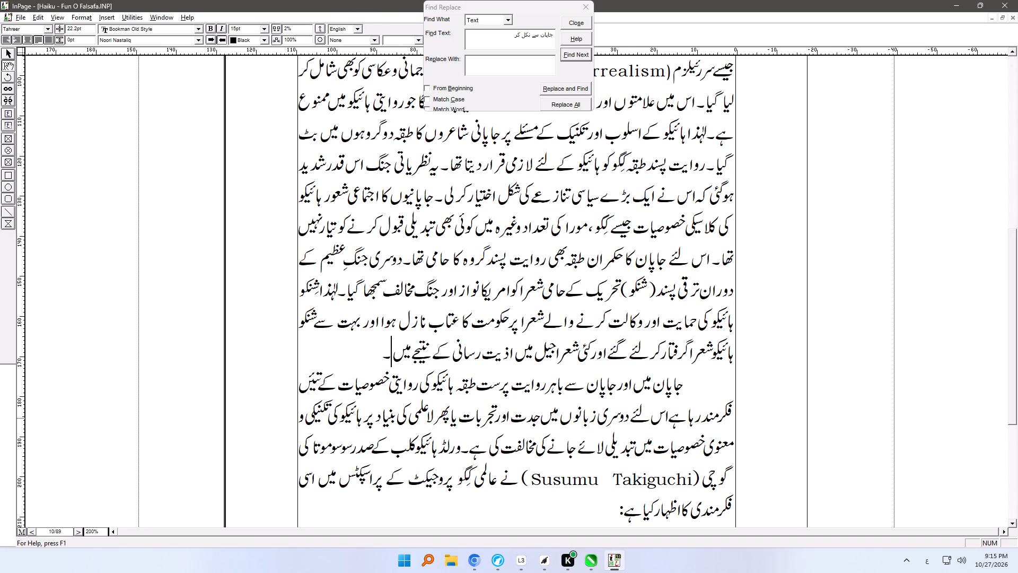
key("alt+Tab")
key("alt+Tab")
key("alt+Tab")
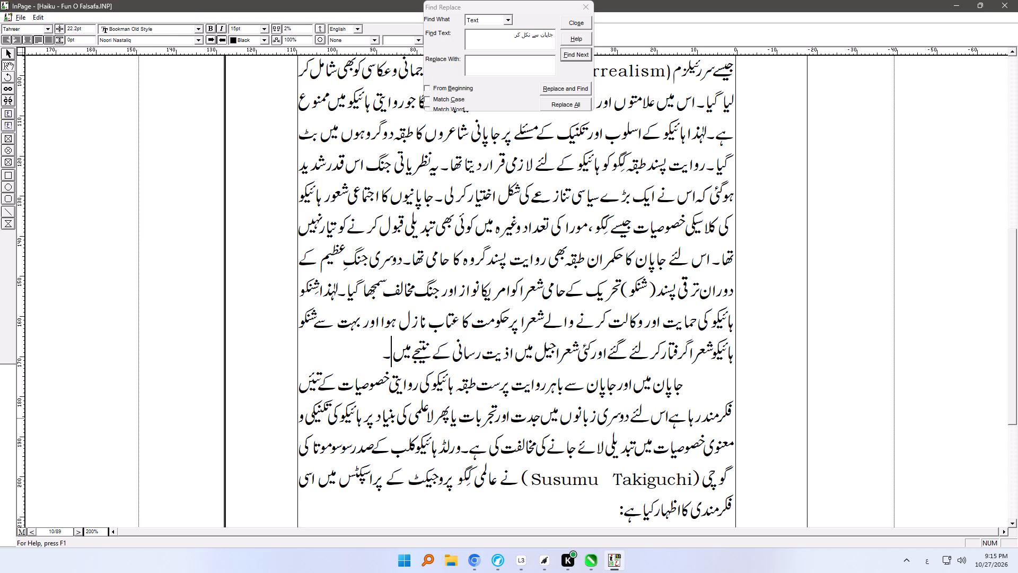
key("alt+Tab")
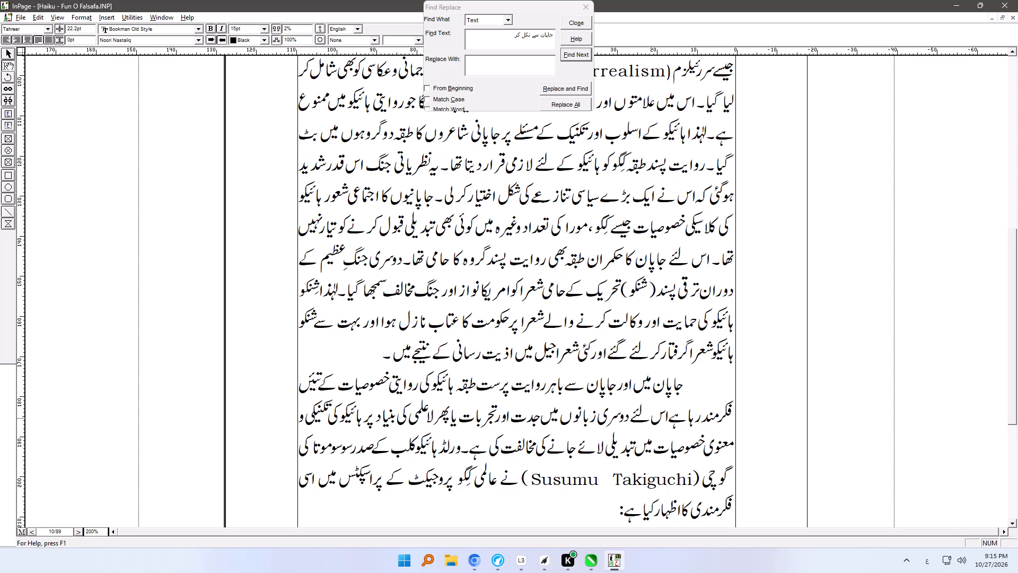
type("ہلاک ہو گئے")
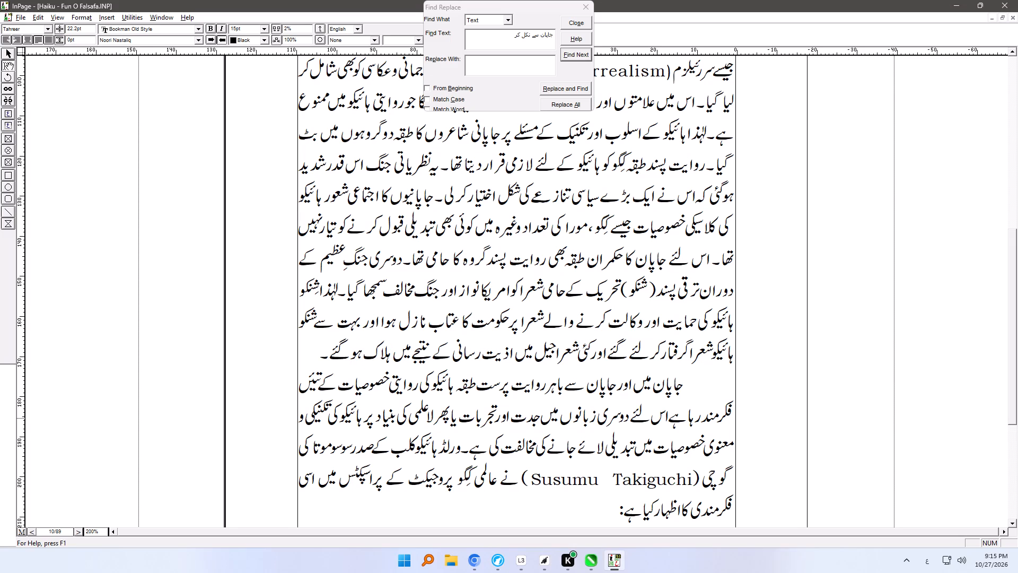
After "ہلاک ہو گئے۔", begin the additional sentence from the correction sheet with "بہرحال", leaving a space after the full stop.
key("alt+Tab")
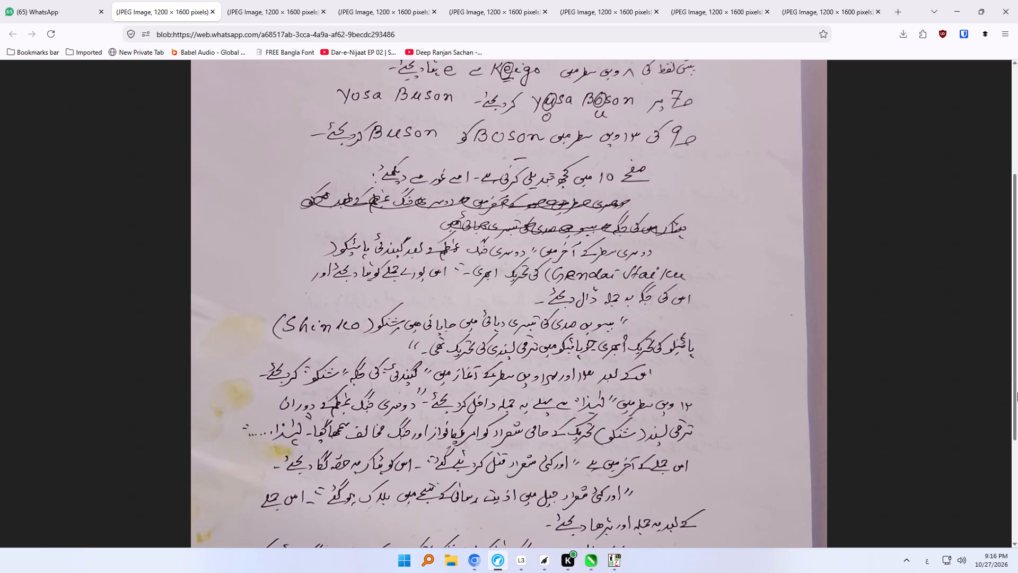
left_click_drag(1017, 393, 1017, 482)
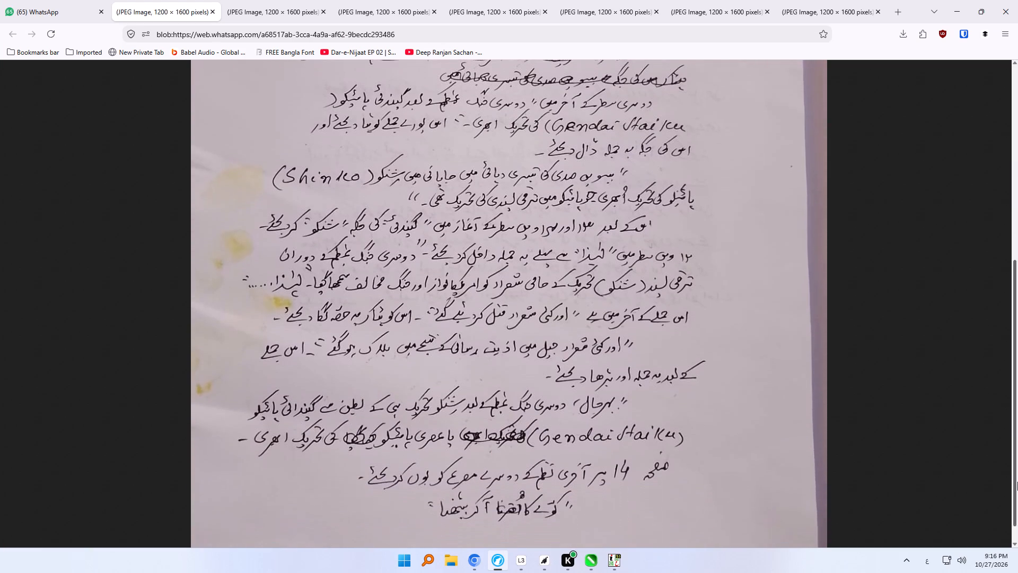
left_click_drag(1017, 482, 1017, 507)
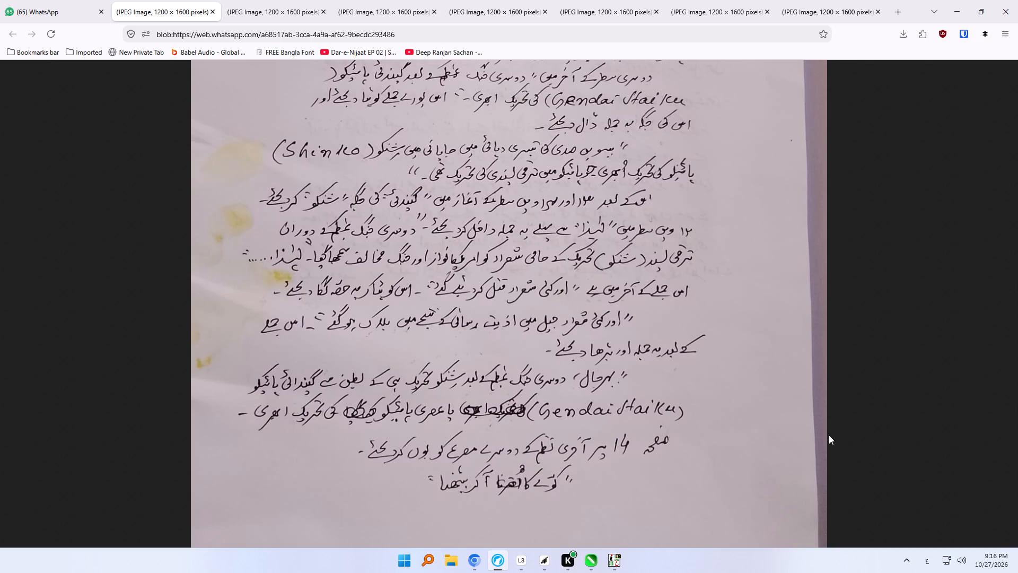
key("alt+Tab")
left_click(317, 354)
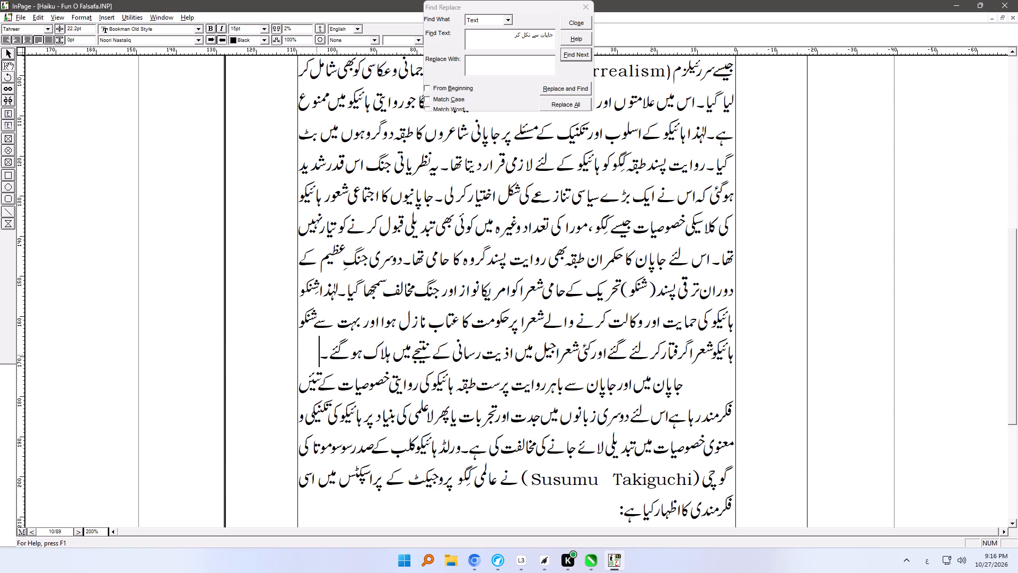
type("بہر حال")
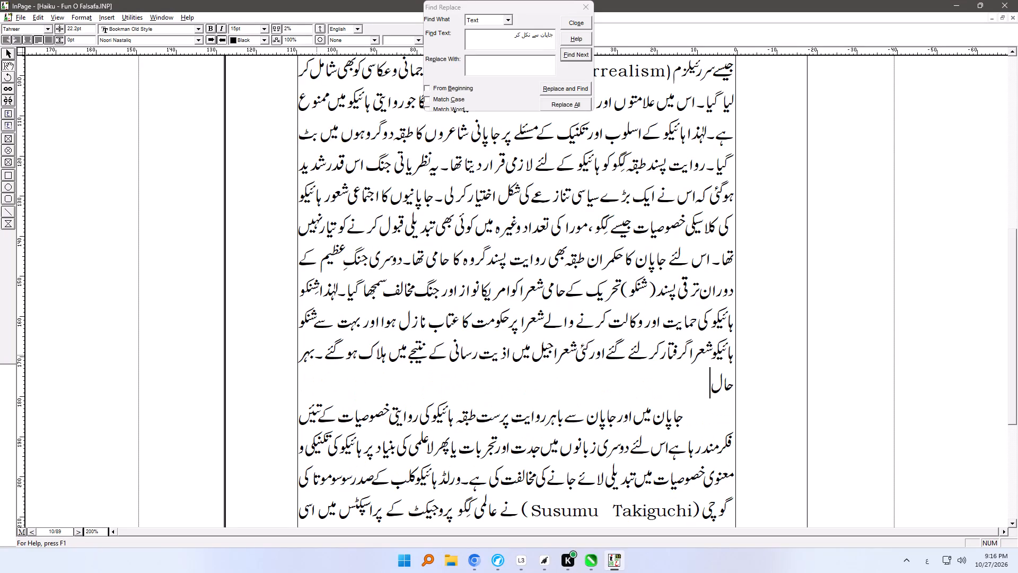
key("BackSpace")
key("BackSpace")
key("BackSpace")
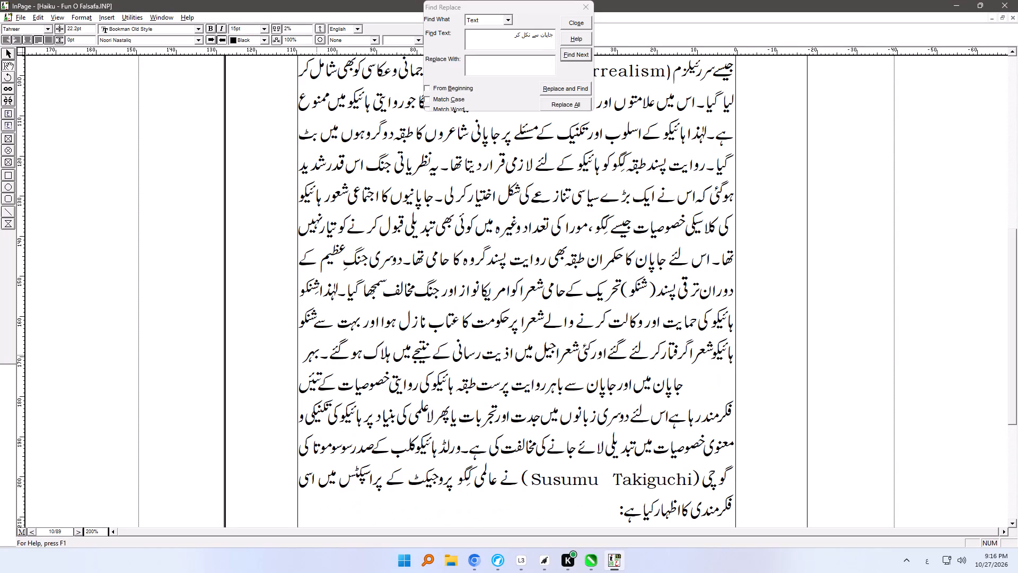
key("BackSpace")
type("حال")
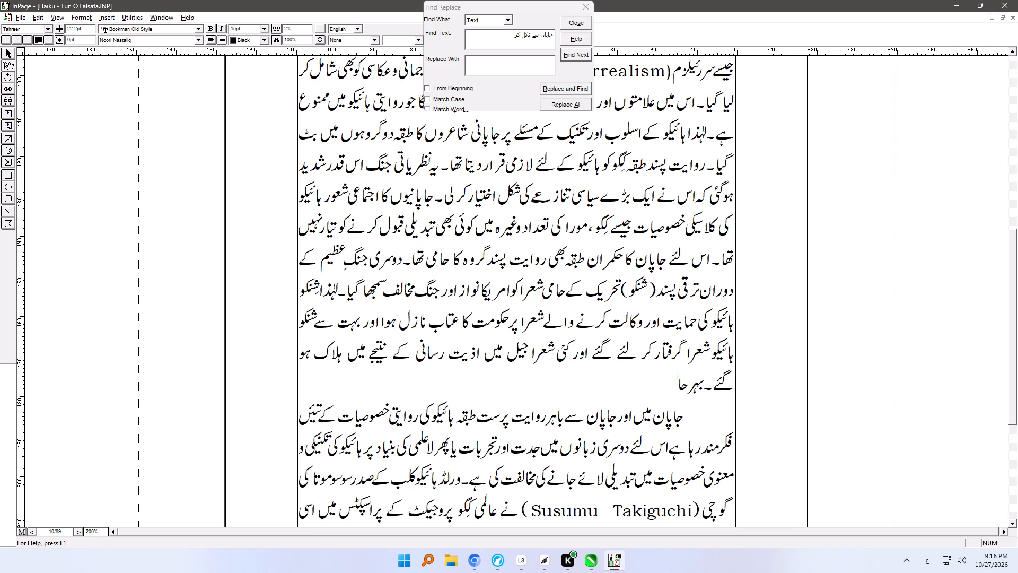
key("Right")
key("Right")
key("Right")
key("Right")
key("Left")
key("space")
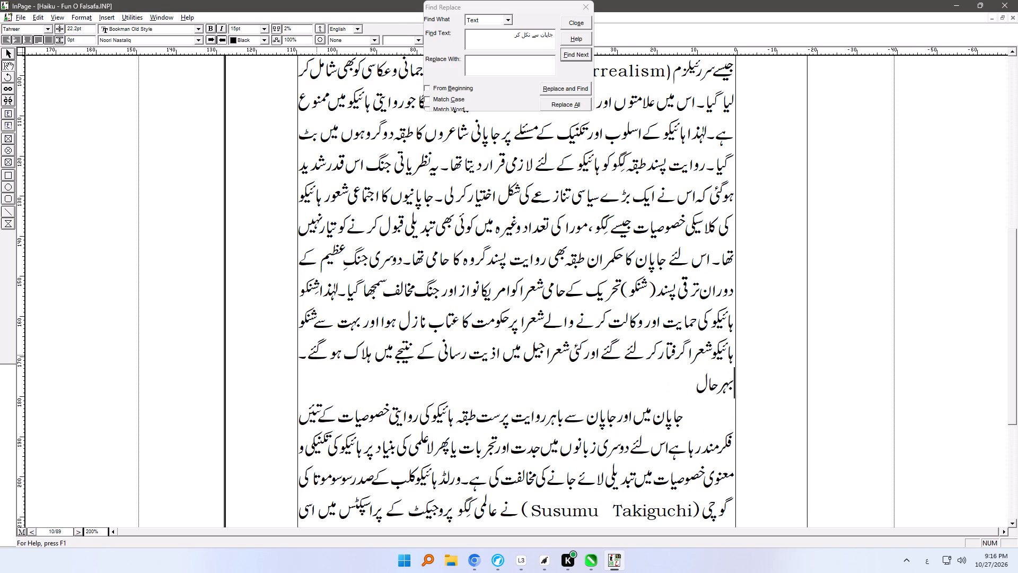
left_click(681, 377)
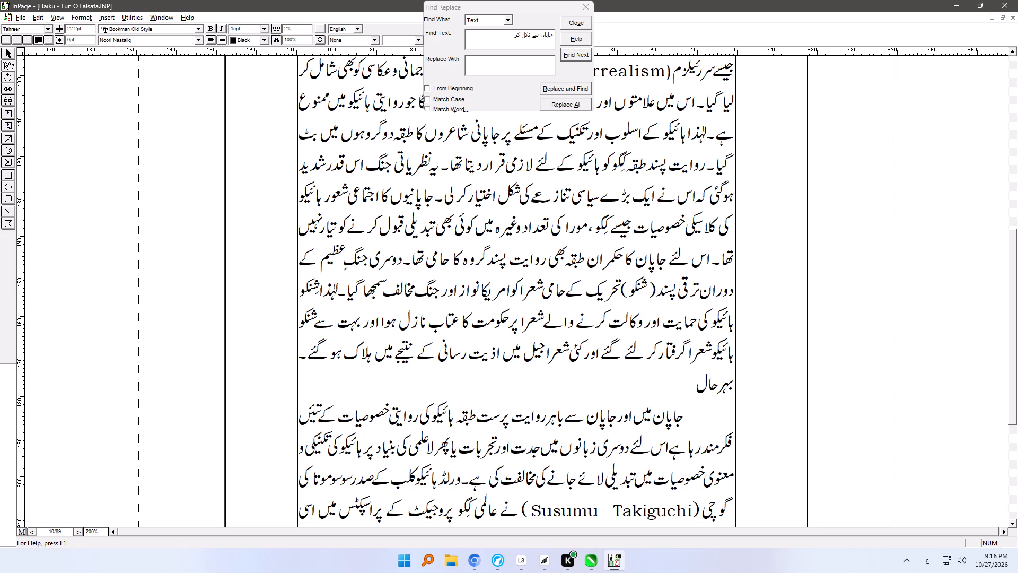
Continue the new sentence directly after "بہرحال" with "، دوسری جنگِ عظیم کے بعد", as on the correction sheet.
key("alt+Tab")
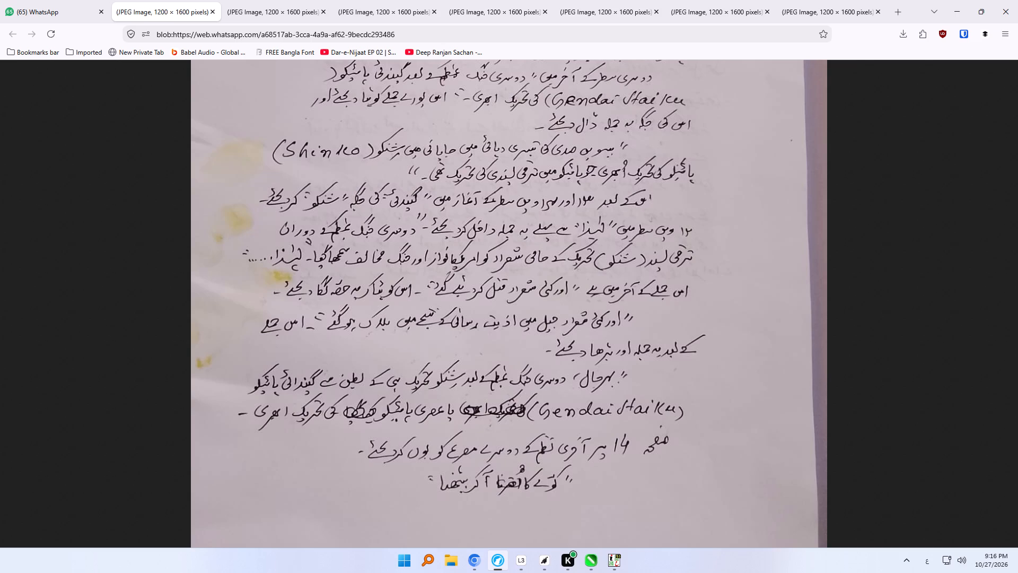
key("alt+Tab")
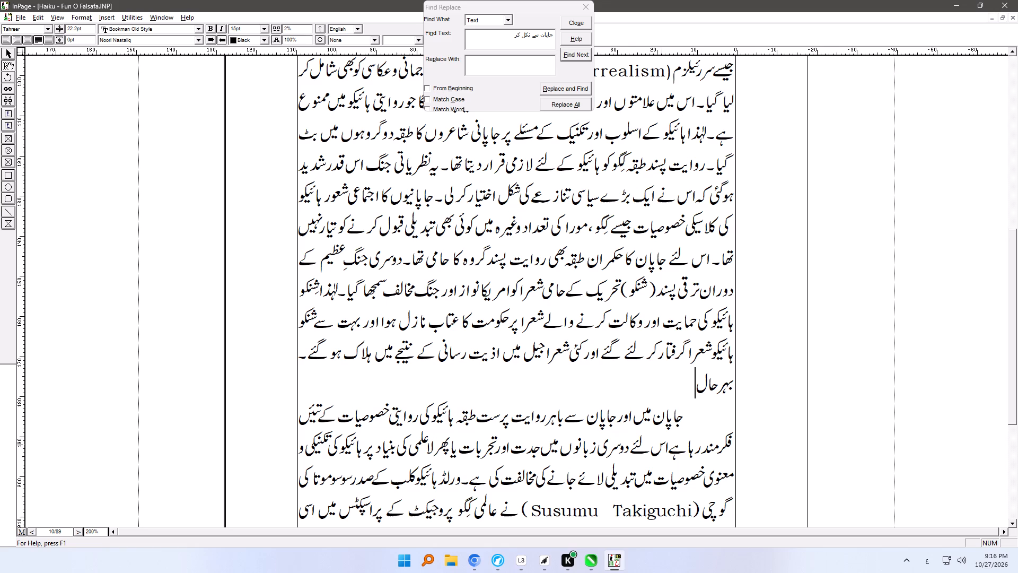
key("BackSpace")
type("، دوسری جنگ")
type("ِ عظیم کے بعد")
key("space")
Extend the new sentence after "کے بعد" with "شِنکو تحریک کے ہی بطن سے", consulting the correction sheet.
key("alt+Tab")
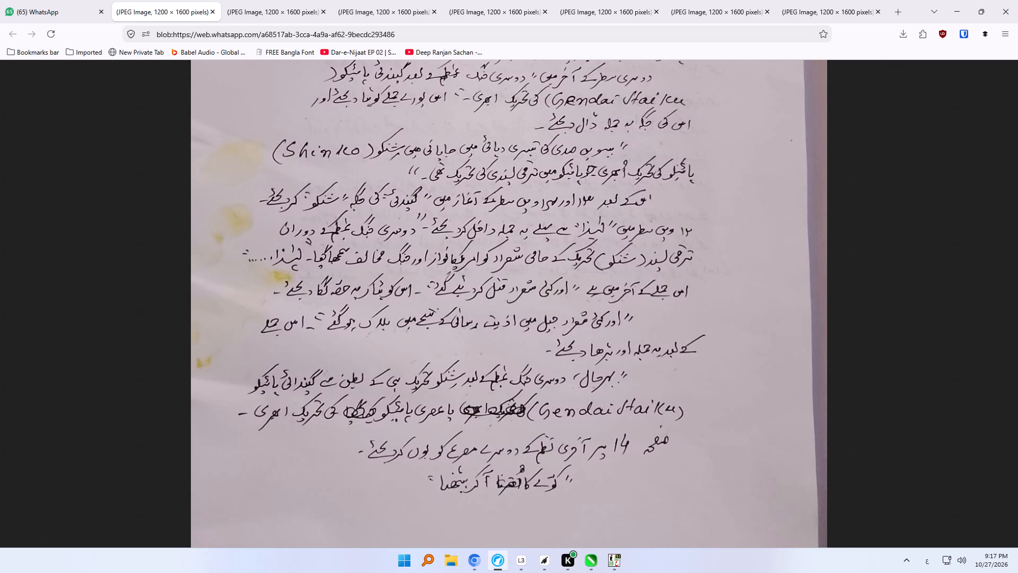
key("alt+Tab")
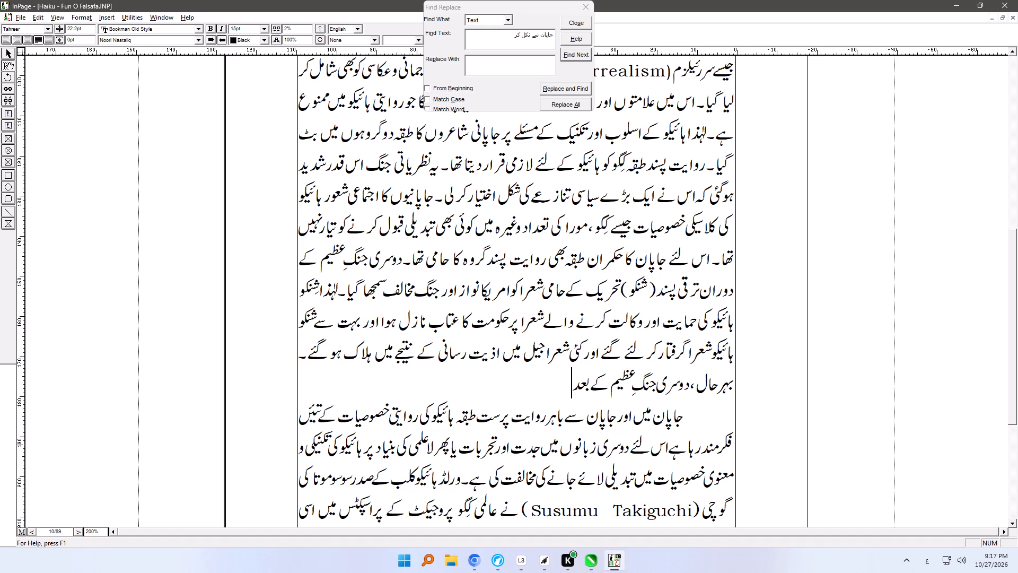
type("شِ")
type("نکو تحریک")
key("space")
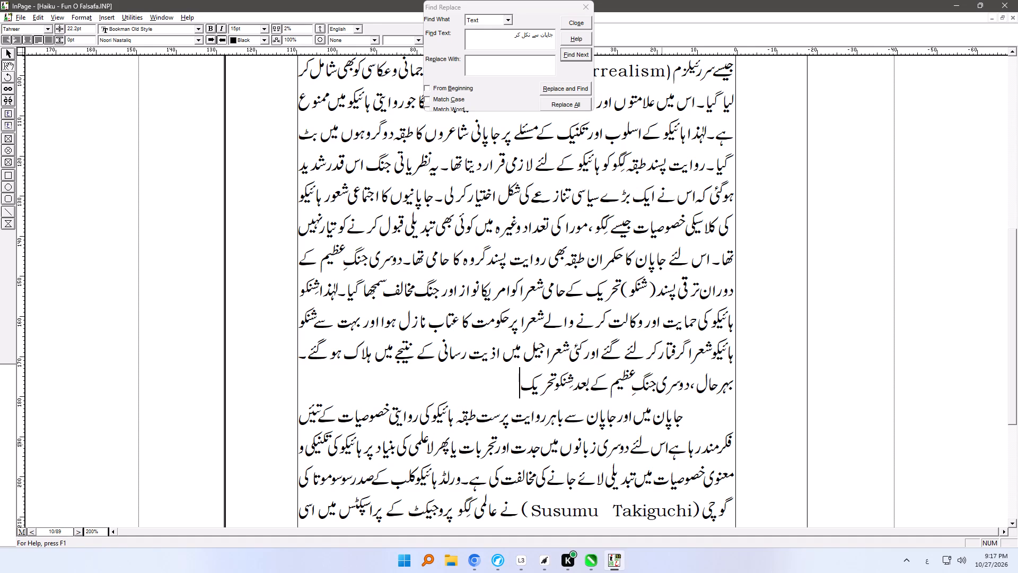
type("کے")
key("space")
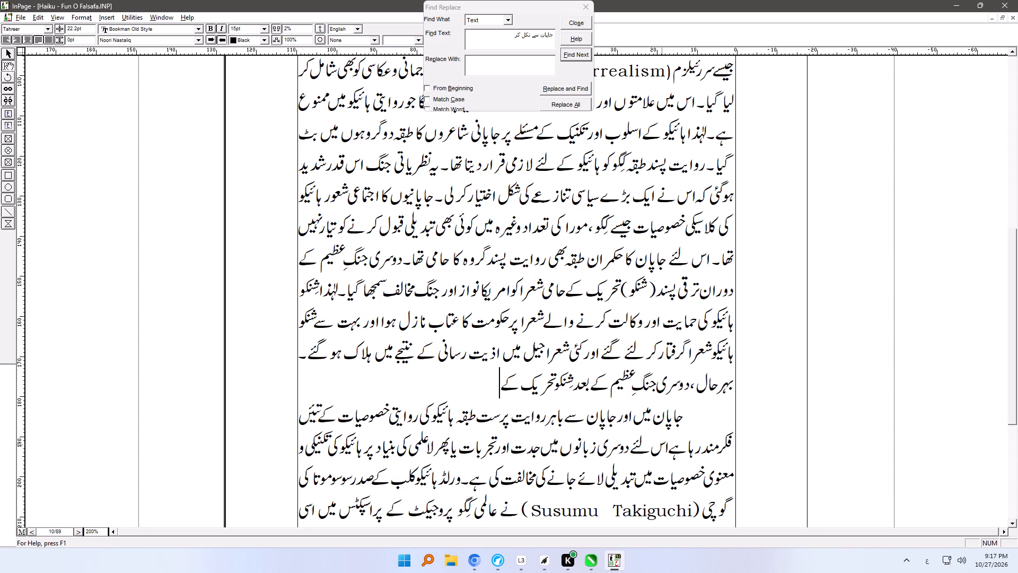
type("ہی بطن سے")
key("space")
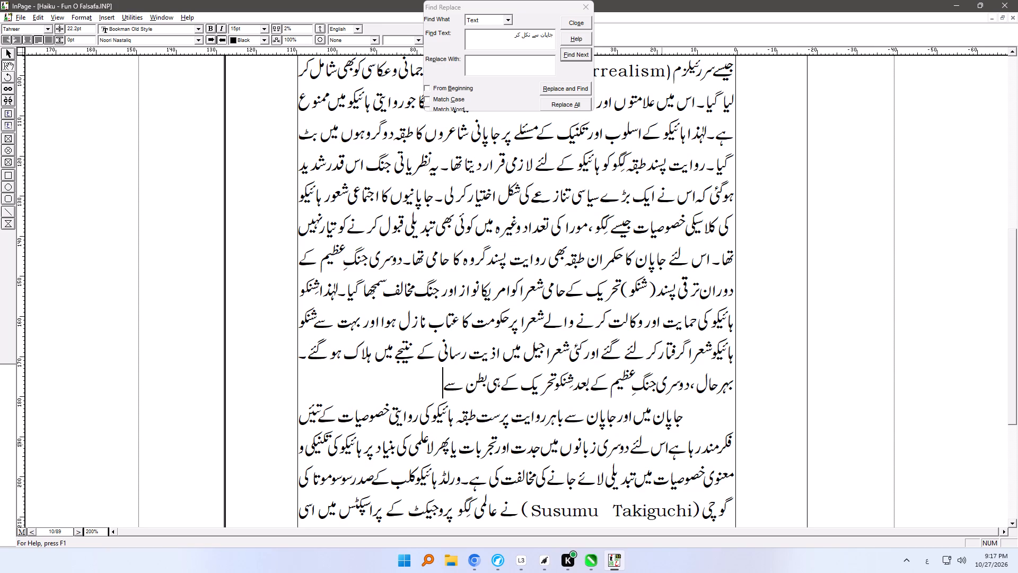
Continue the new sentence after "بطن سے" with "گیندائی ہائیکو", consulting the correction sheet for the wording.
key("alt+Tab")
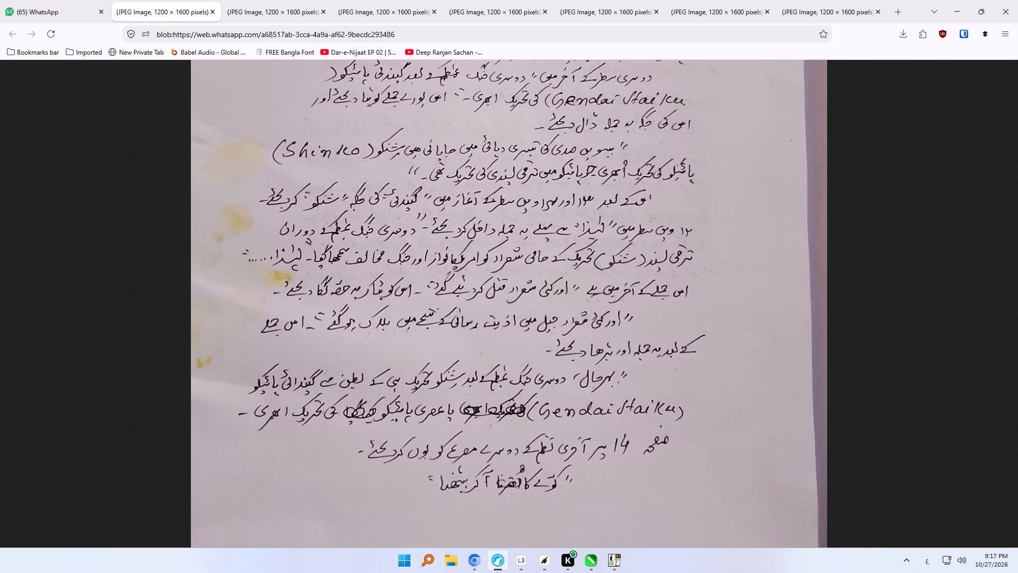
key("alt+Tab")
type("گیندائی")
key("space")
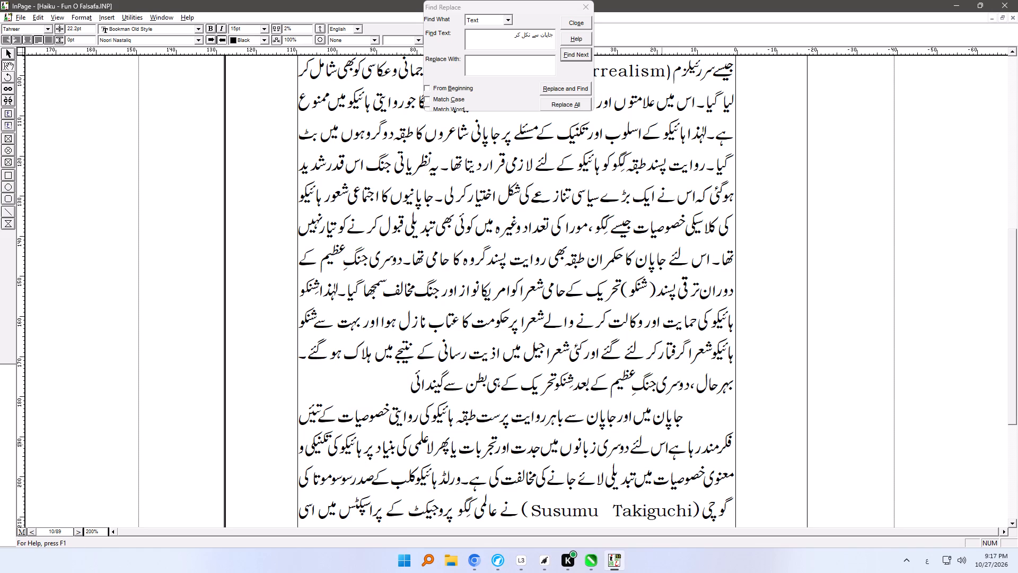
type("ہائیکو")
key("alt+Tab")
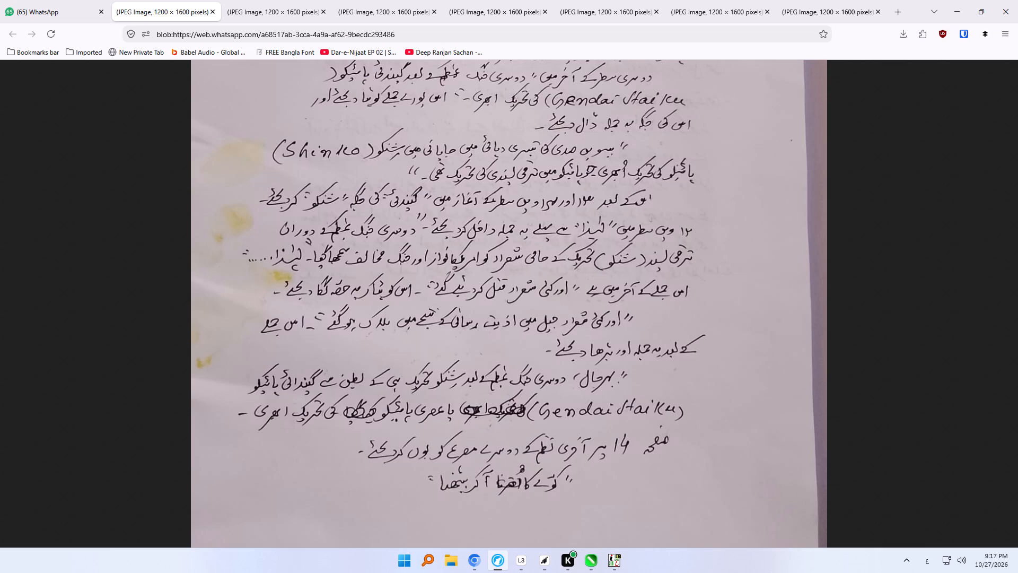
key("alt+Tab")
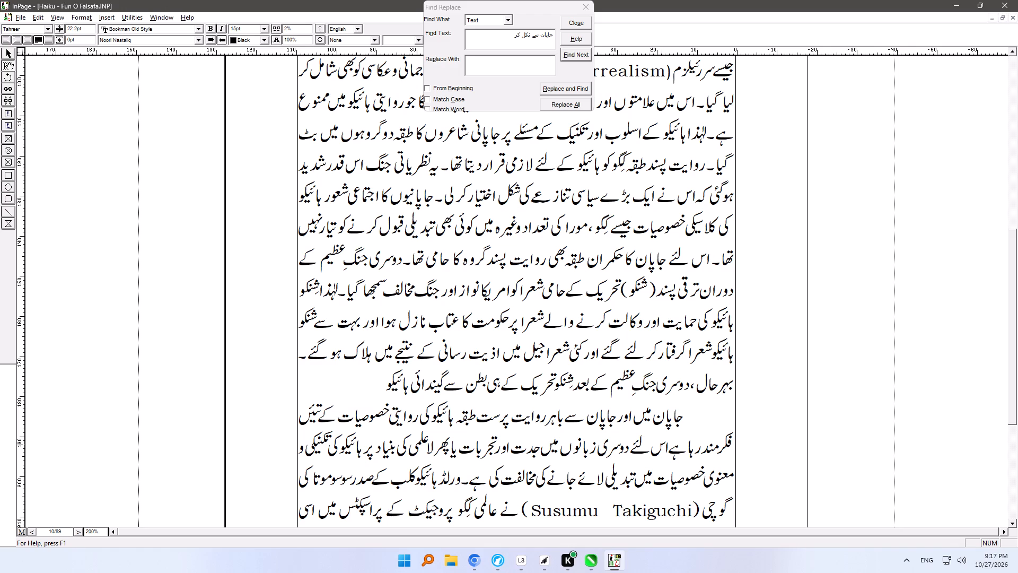
Add the English term "(Gendai Haiku)" in parentheses after "گیندائی ہائیکو" in the new sentence.
key("shift+parenleft")
type("Gendai")
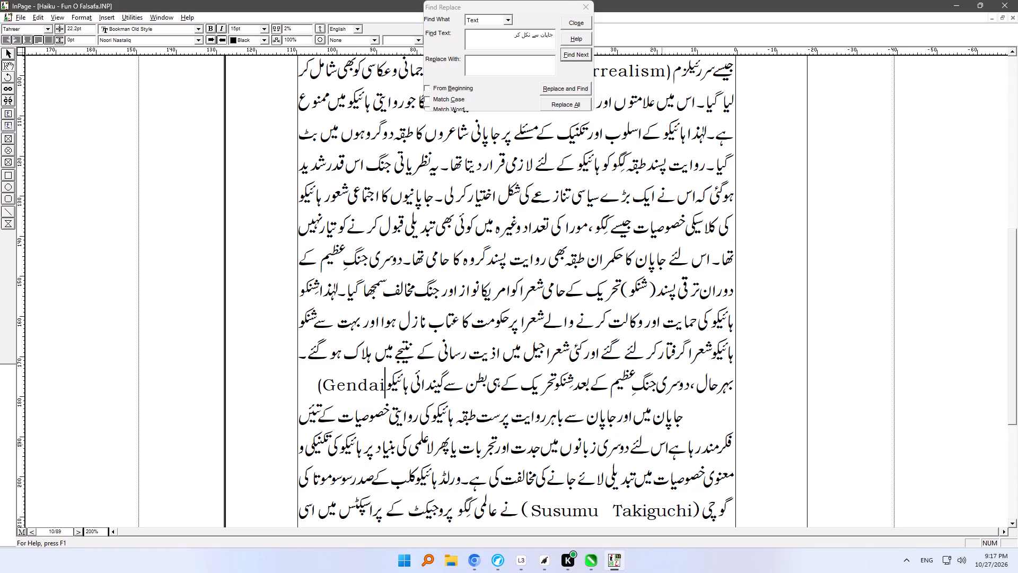
key("alt+Tab")
key("alt+Tab")
key("alt+Tab")
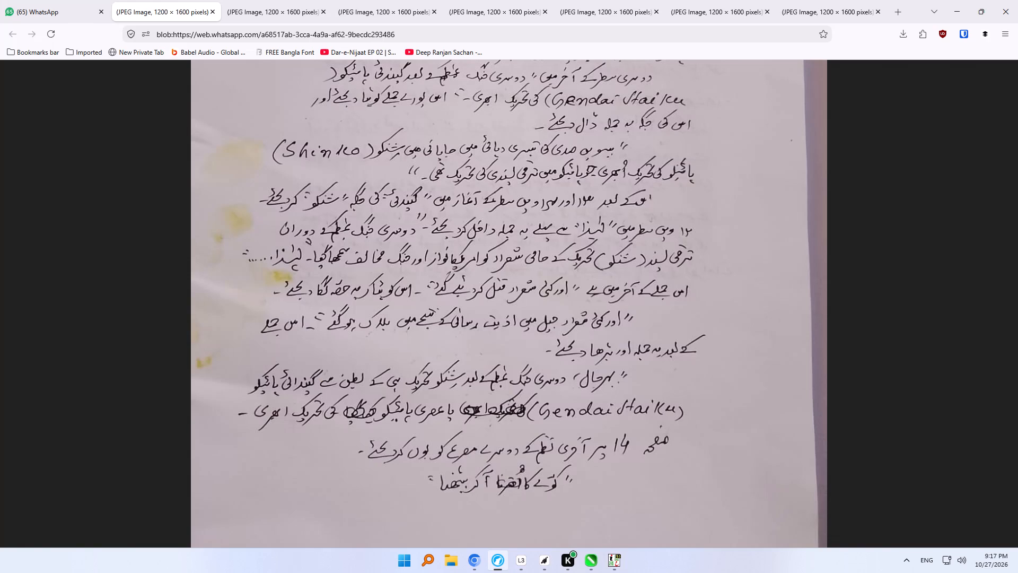
key("alt+Tab")
key("space")
type("Haiku")
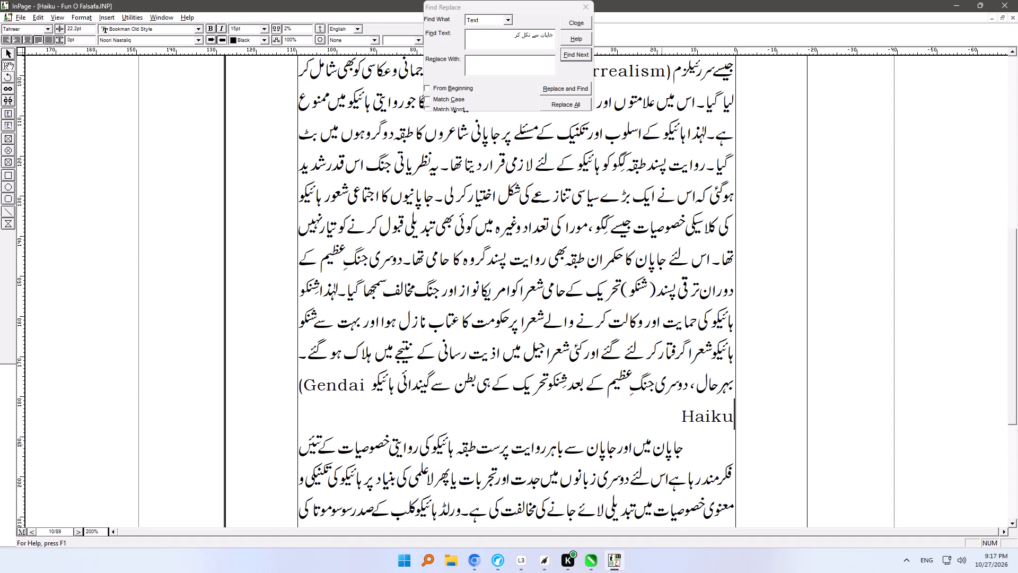
key("shift+parenleft")
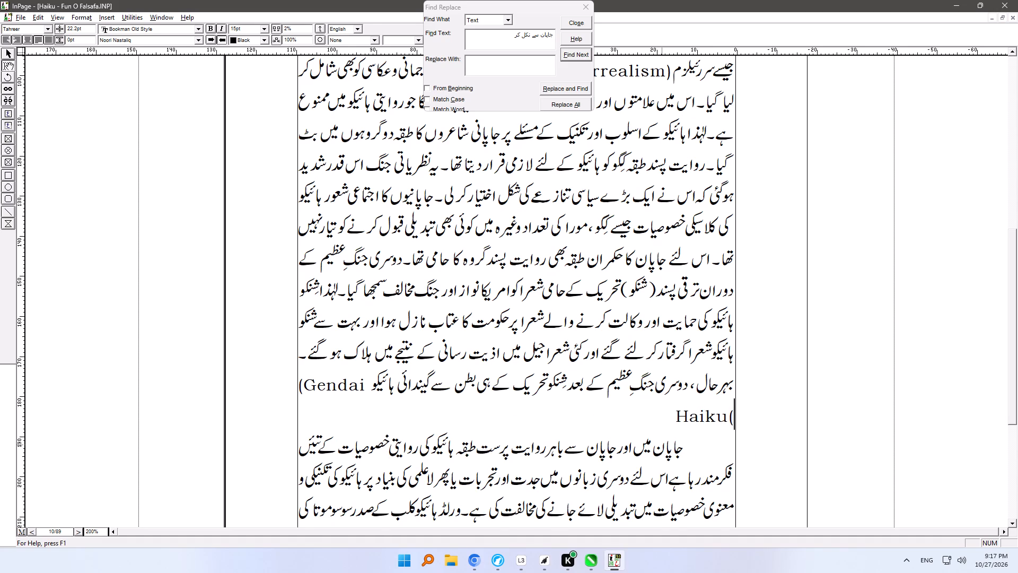
key("BackSpace")
key("shift+parenright")
Finish the added sentence with "یا عصری ہائیکو کی تحریک ابھری۔" and compare it with the correction sheet.
key("alt+Tab")
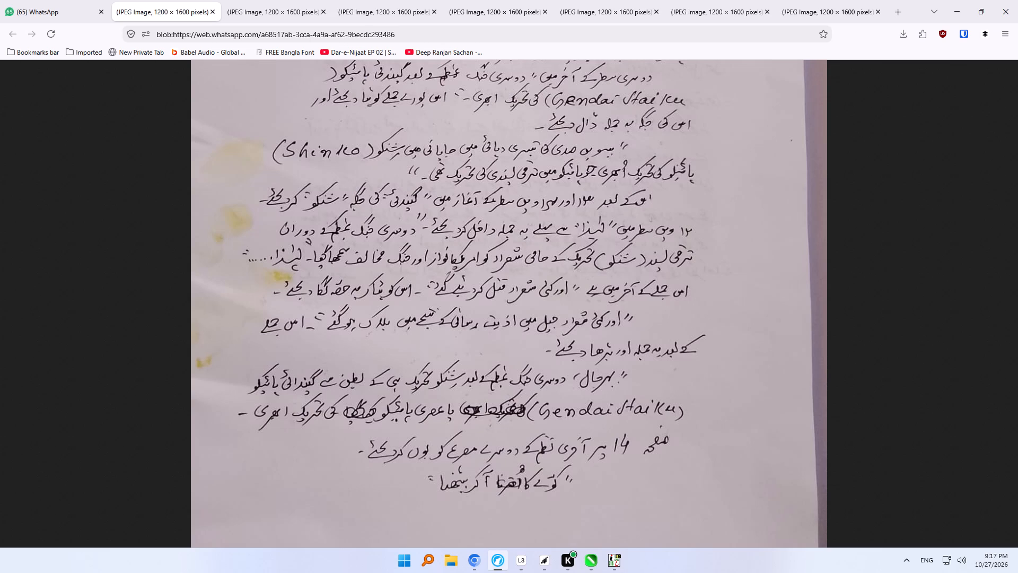
key("alt+Tab")
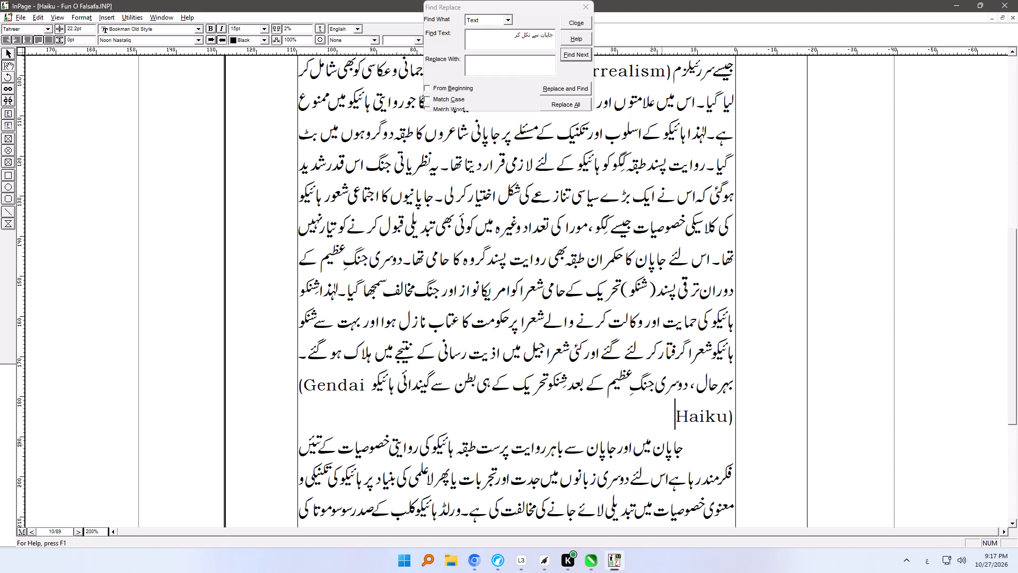
type("یا")
key("space")
type("عصری")
key("space")
type("ہائیکو کی تحریک ابھری")
key("alt+Tab")
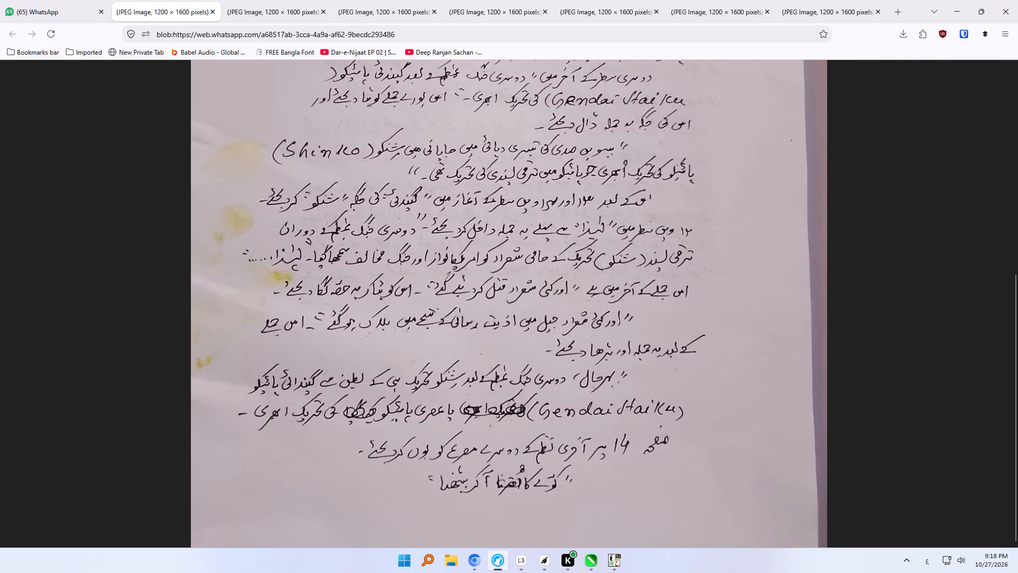
key("alt+Tab")
Check how the text flows from the end of page 10 through pages 11 and 12, glancing at page 13.
right_click_drag(528, 465, 516, 297, "ctrl")
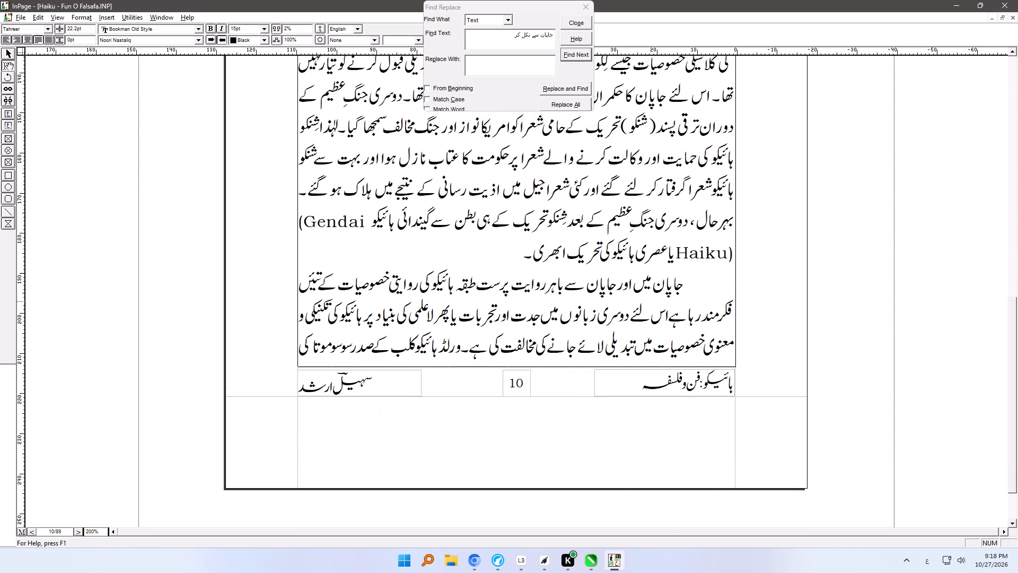
right_click_drag(516, 297, 515, 292, "ctrl")
left_click(521, 331)
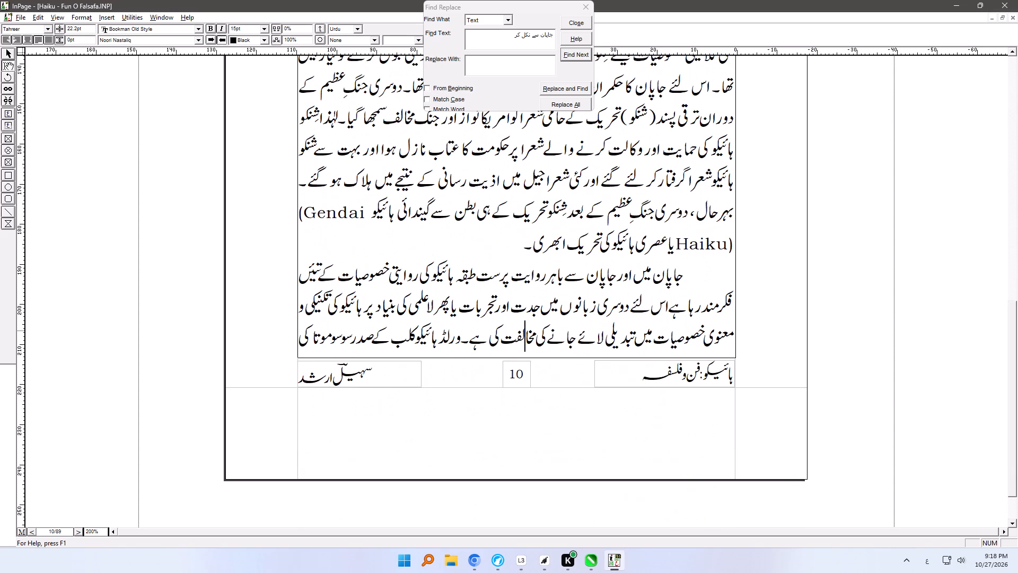
key("Down")
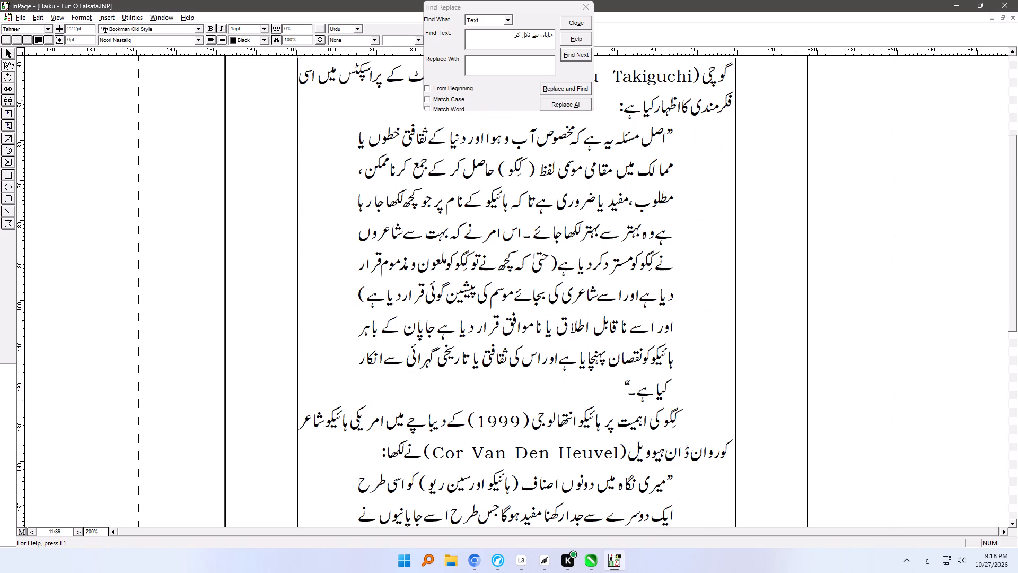
right_click_drag(499, 353, 481, 227, "ctrl")
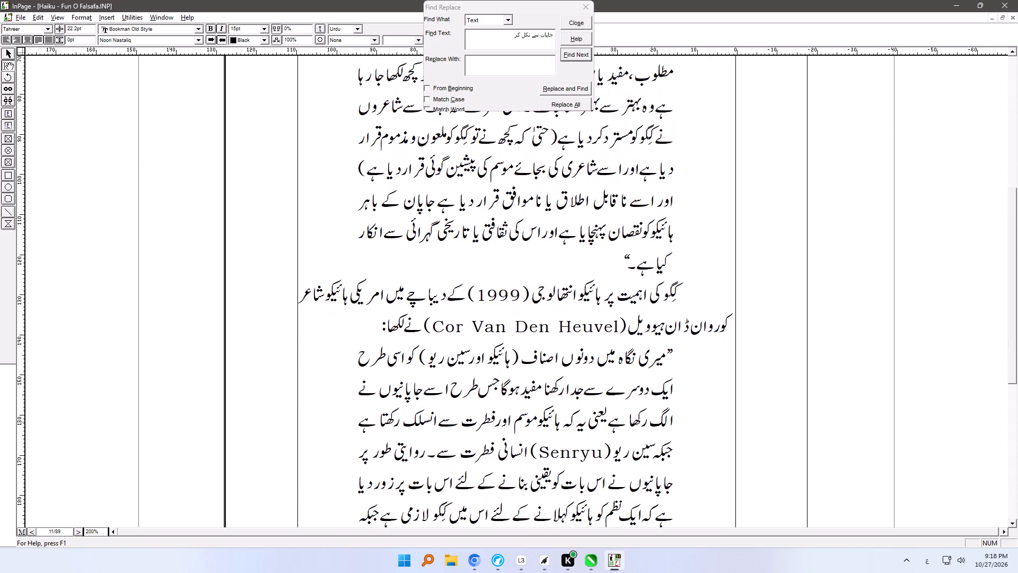
right_click_drag(478, 419, 470, 240, "ctrl")
left_click(510, 435)
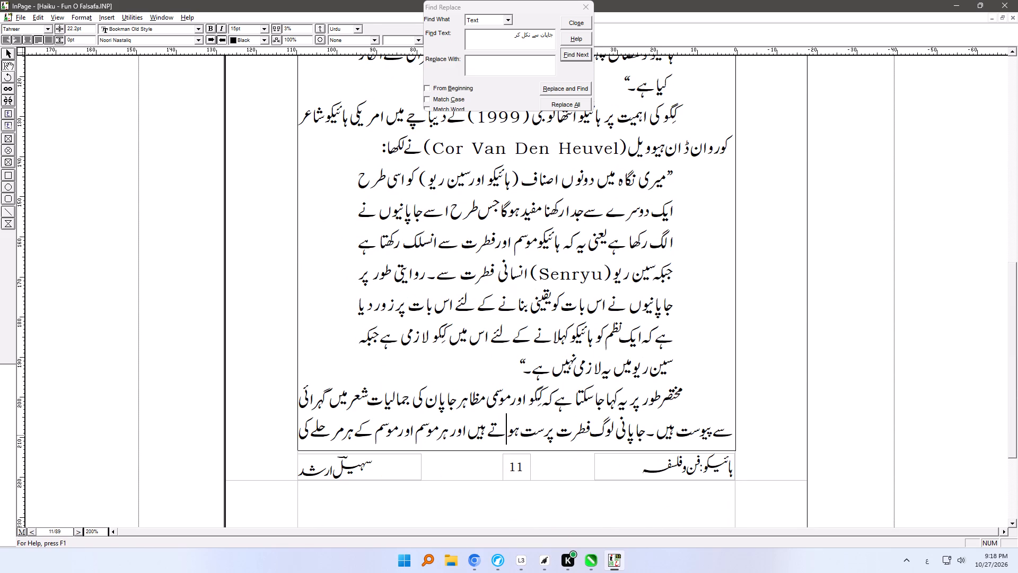
left_click(30, 534)
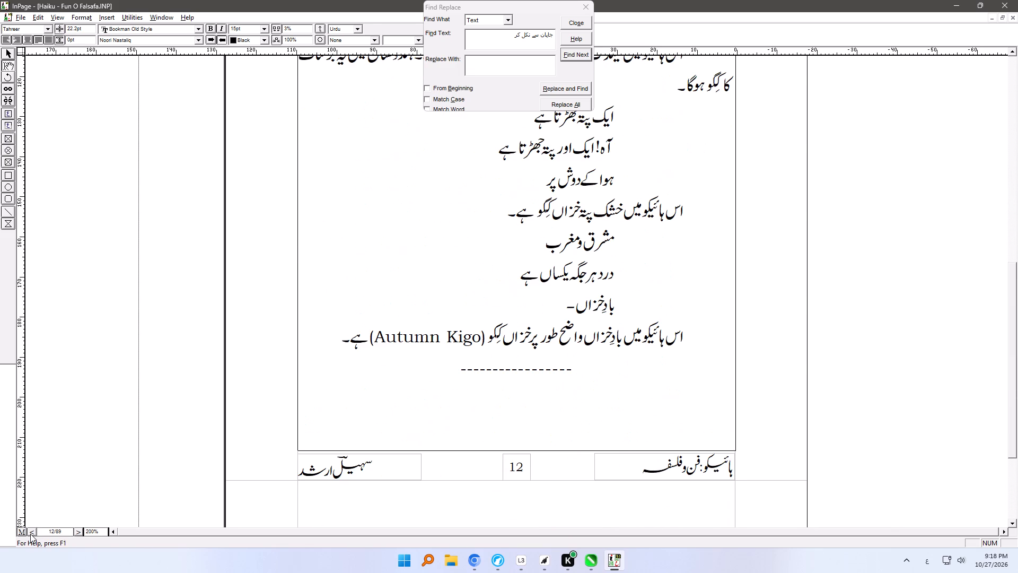
left_click(30, 534)
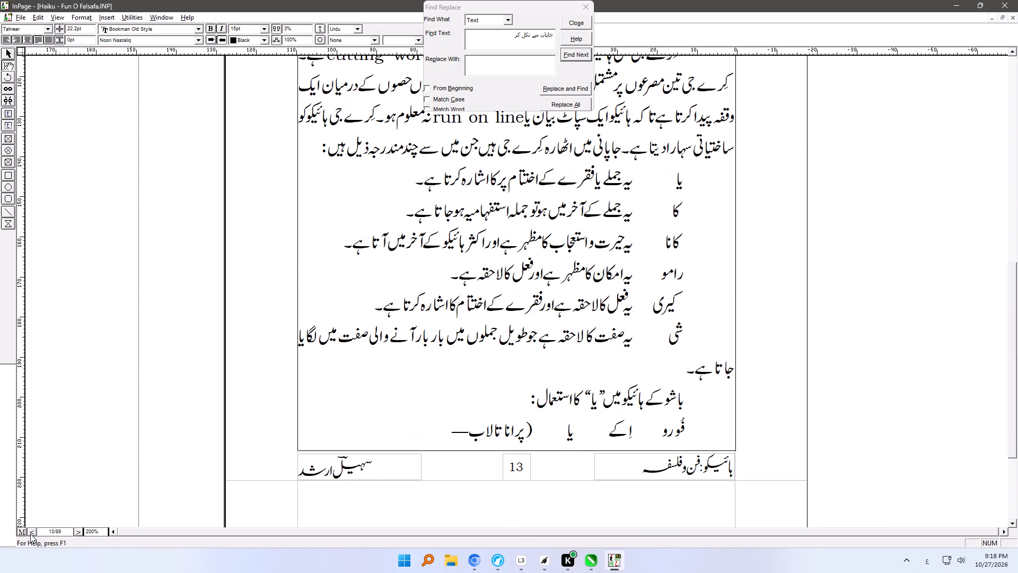
left_click(79, 534)
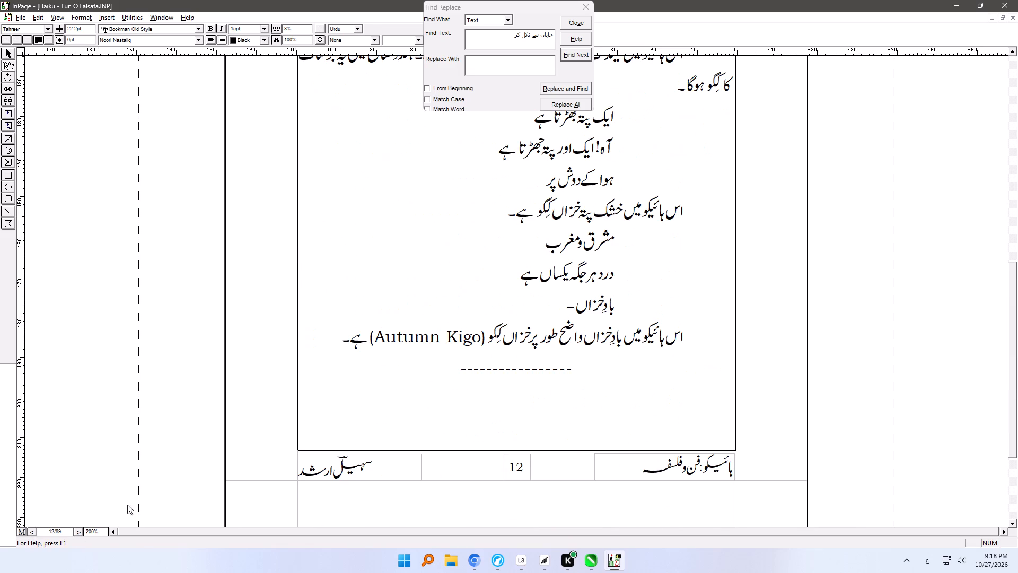
right_click_drag(558, 216, 576, 572, "ctrl")
right_click_drag(598, 286, 596, 228, "ctrl")
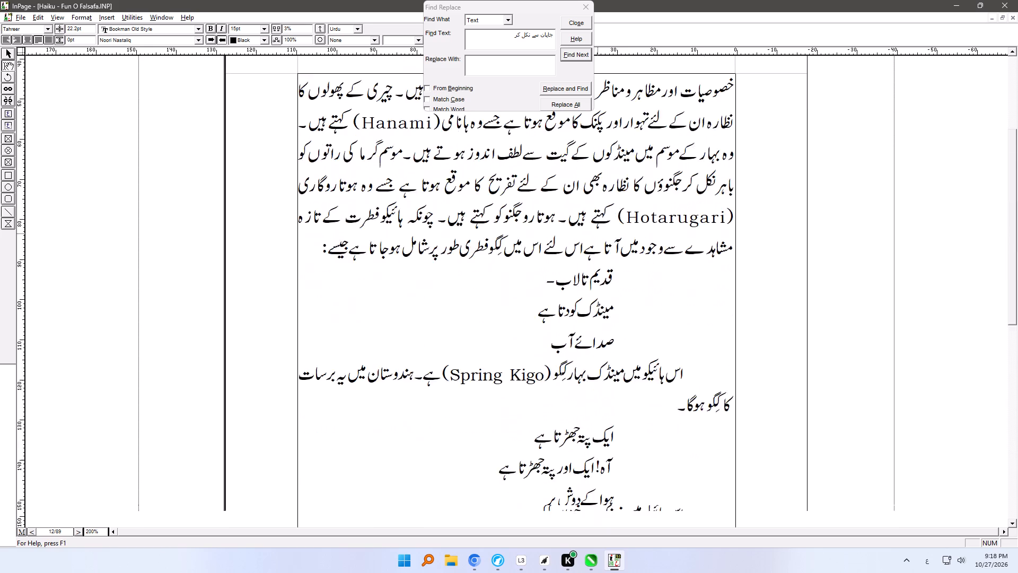
right_click_drag(596, 228, 577, 98, "ctrl")
right_click_drag(565, 378, 562, 270, "ctrl")
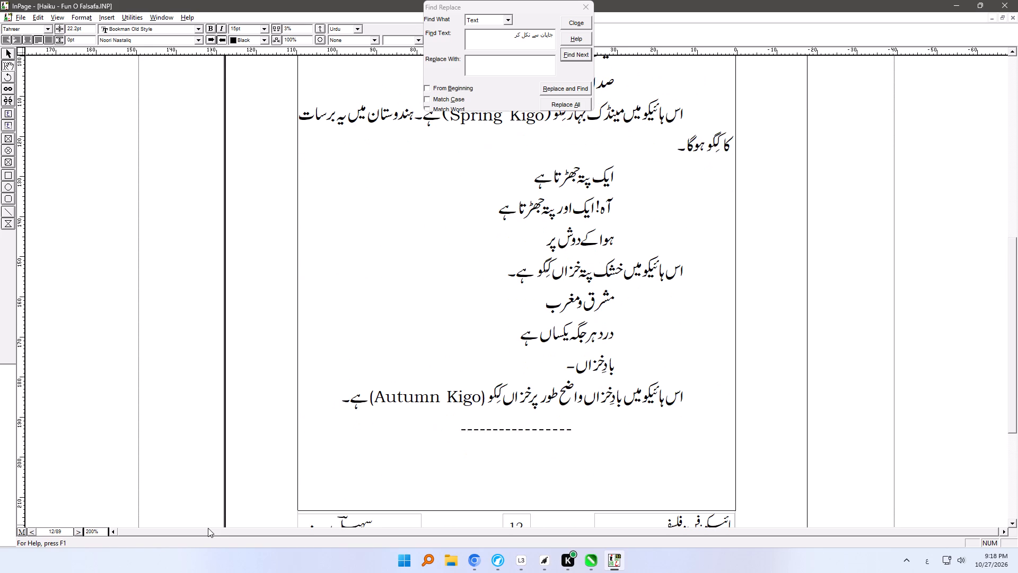
Delete five blank lines above the "(۲) کِرے جی (Kire ji)" heading on page 13 and check the text below it.
double_click(30, 530)
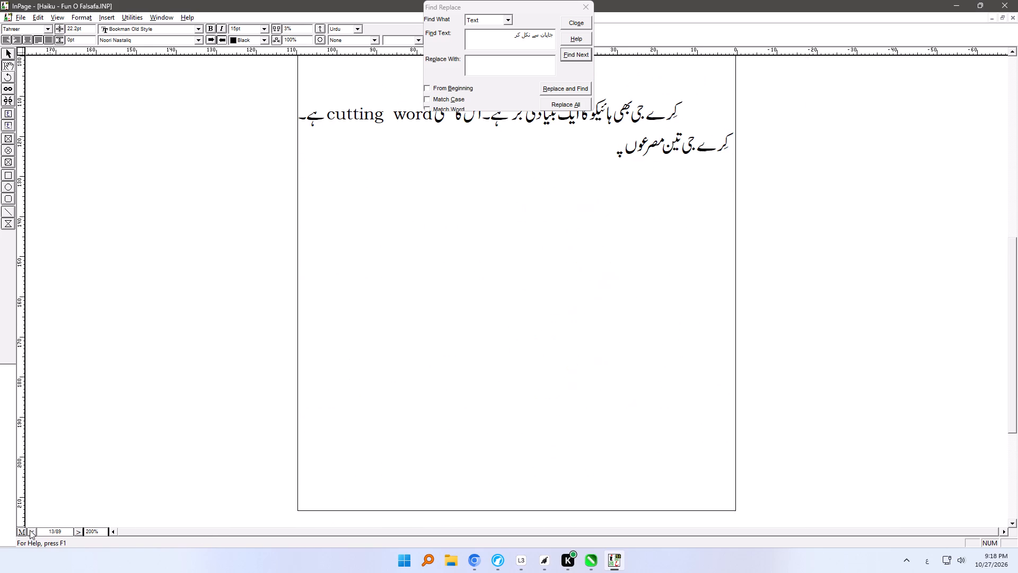
right_click_drag(547, 202, 563, 516, "ctrl")
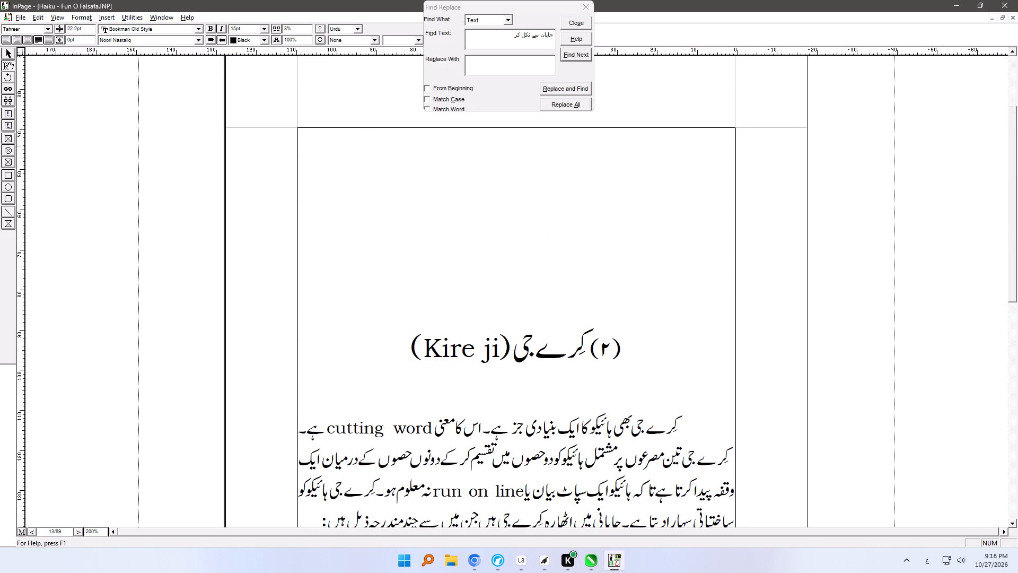
left_click(590, 142)
key("Delete")
key("Delete")
key("Delete")
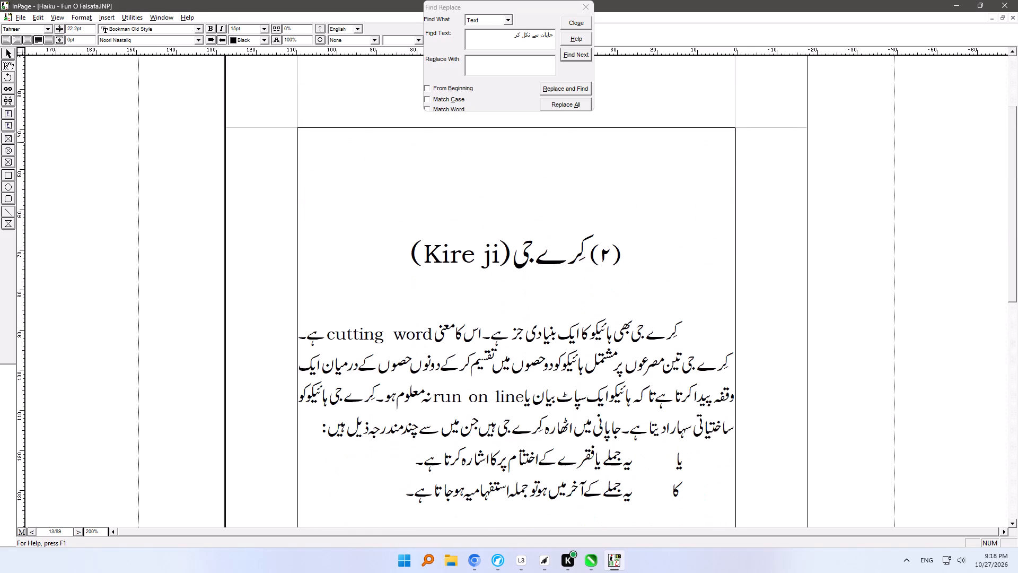
key("Delete")
key("Delete")
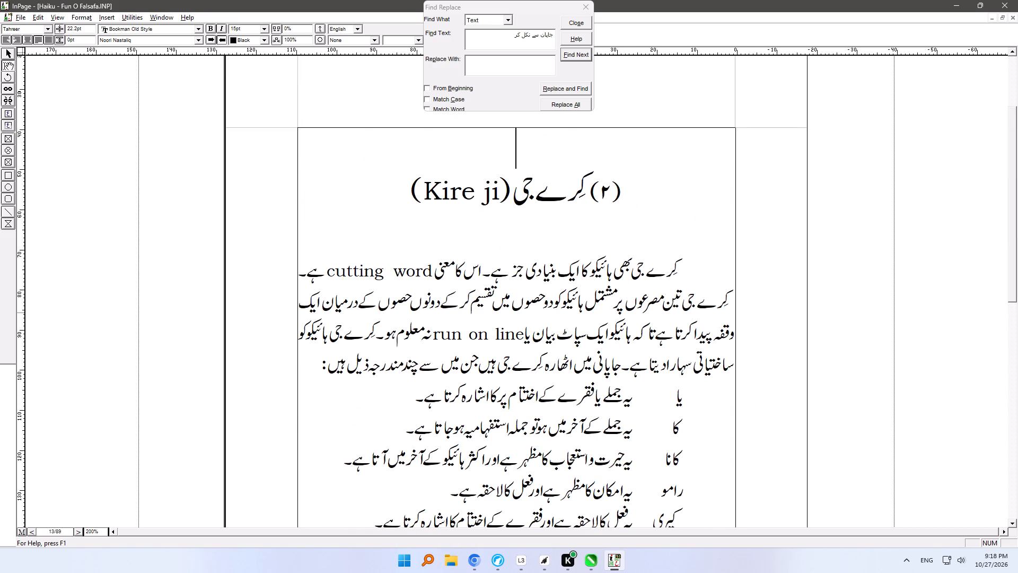
right_click_drag(517, 394, 510, 155, "ctrl")
right_click_drag(510, 368, 508, 359, "ctrl")
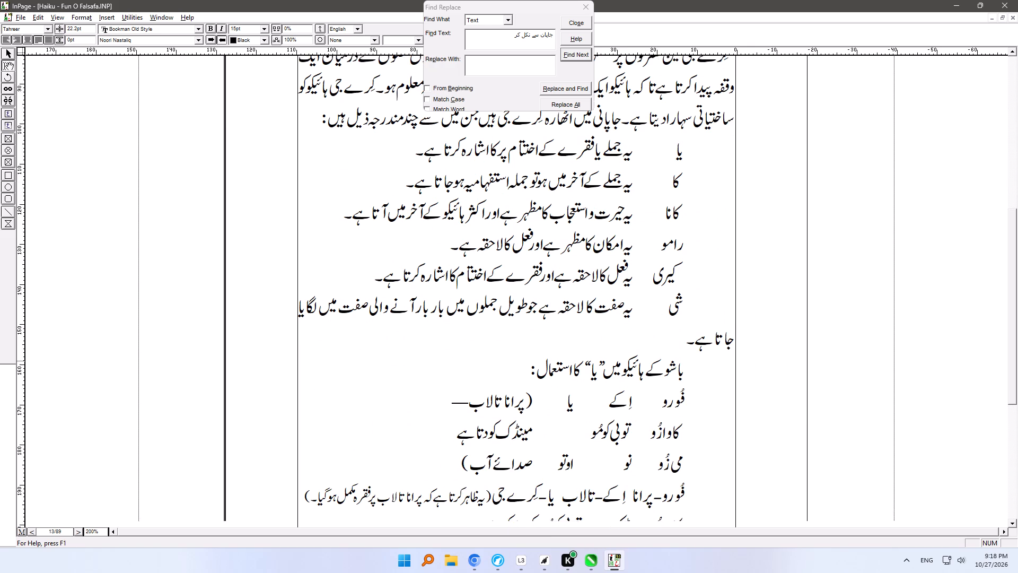
Check the rest of page 13 and the poems and word glosses on page 14.
right_click_drag(508, 359, 502, 250, "ctrl")
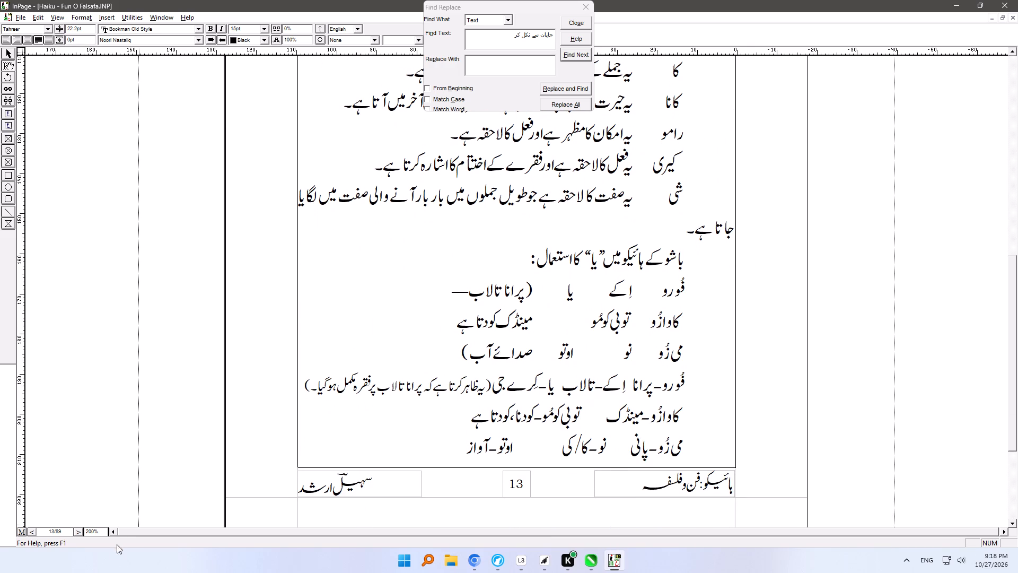
left_click(30, 530)
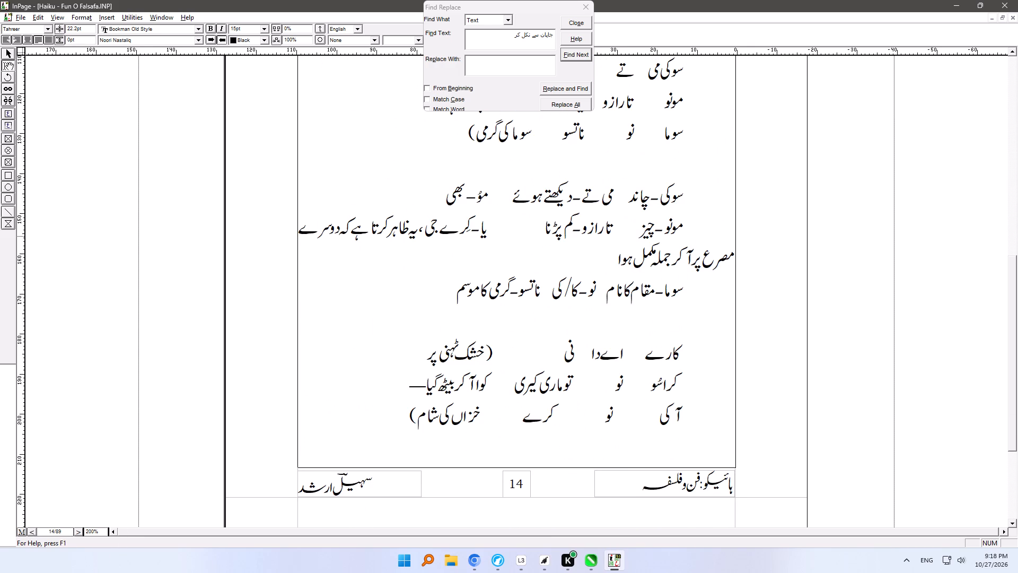
right_click_drag(447, 236, 435, 456, "ctrl")
right_click_drag(394, 290, 396, 296, "ctrl")
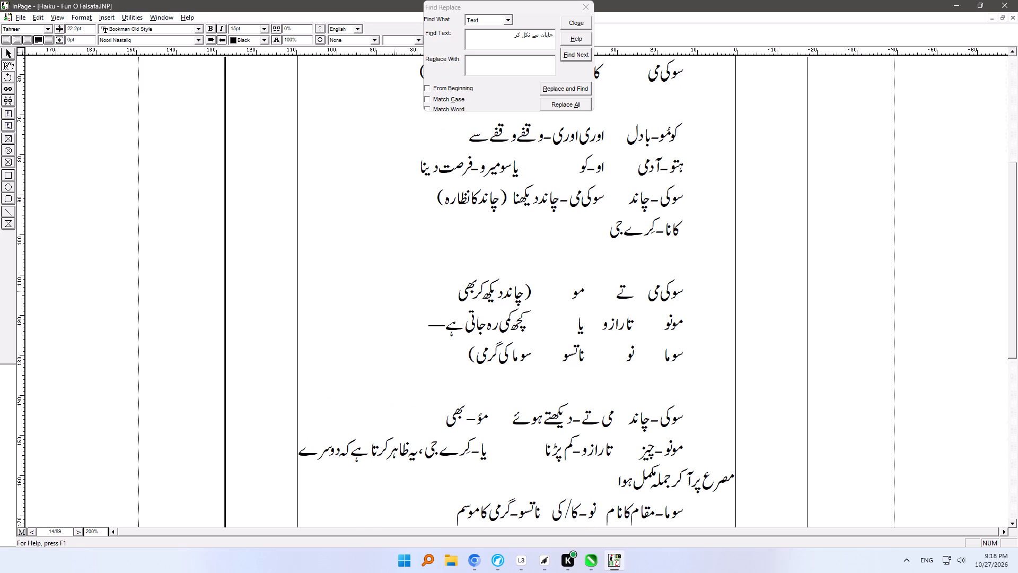
right_click_drag(396, 296, 372, 218, "ctrl")
right_click_drag(386, 446, 386, 445, "ctrl")
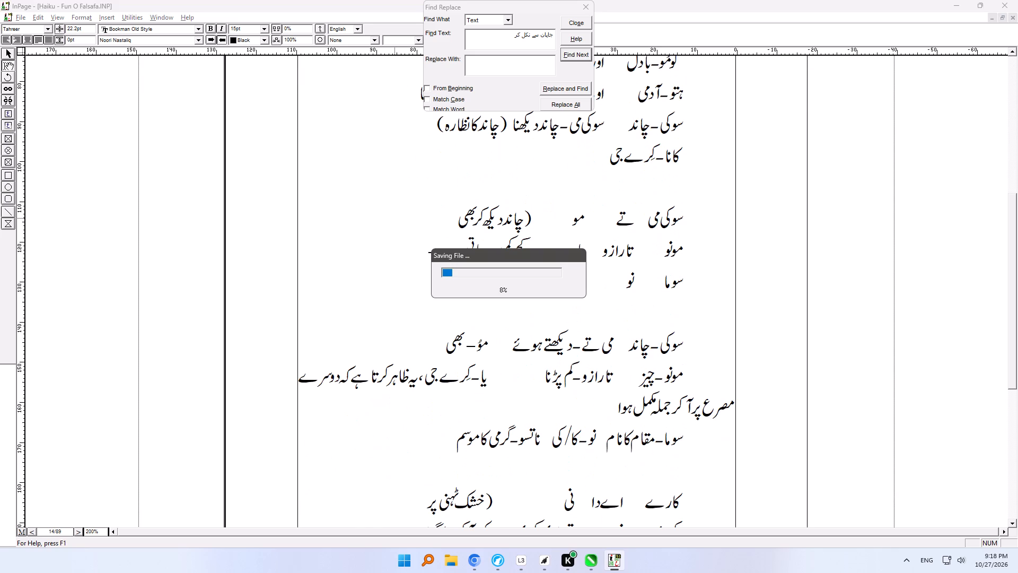
right_click_drag(386, 445, 384, 355, "ctrl")
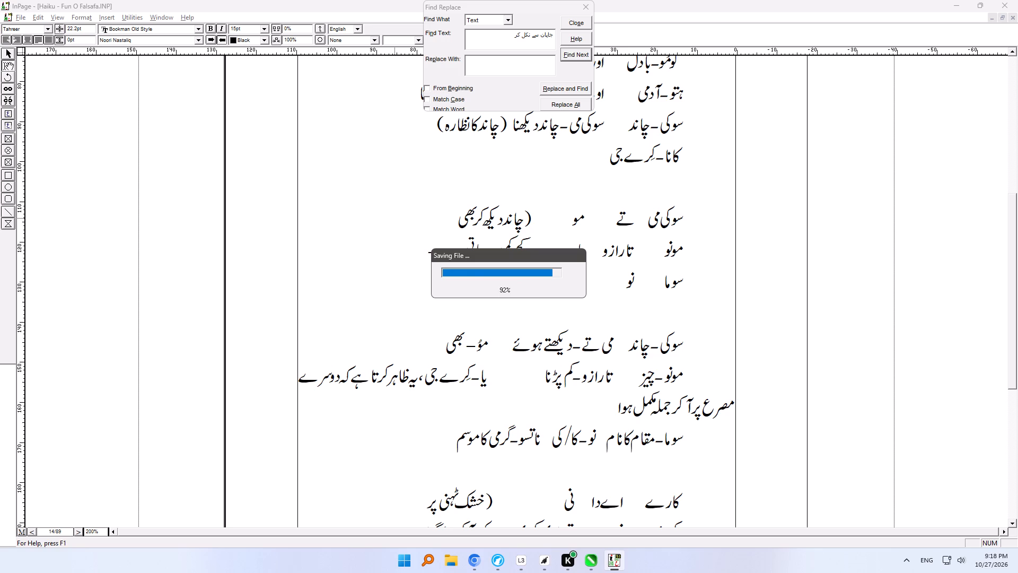
left_click(444, 380)
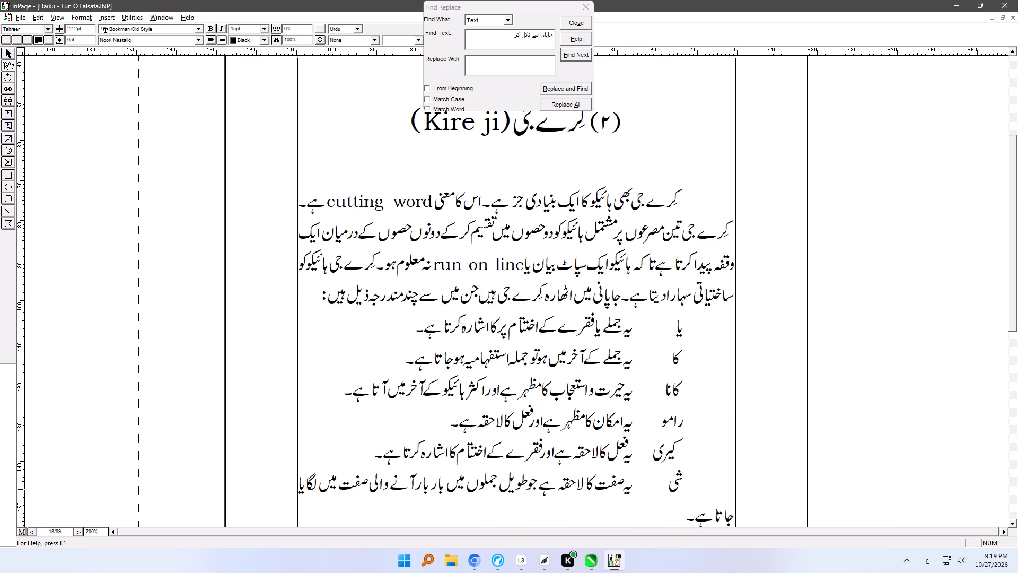
left_click(32, 531)
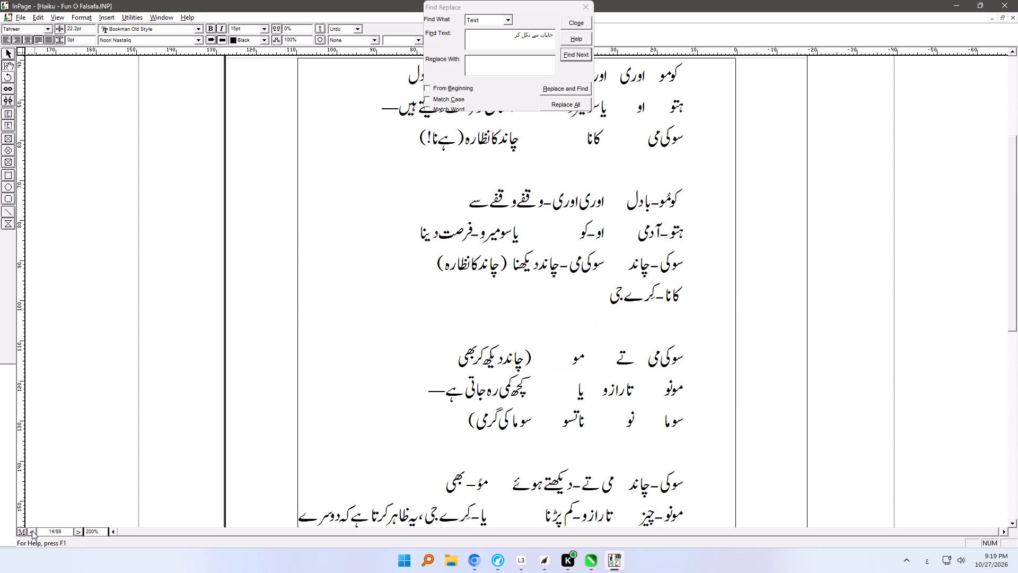
Consult the correction sheet for page 14 and select the words following "کوا" in the last poem's second line.
right_click_drag(448, 430, 448, 200, "ctrl")
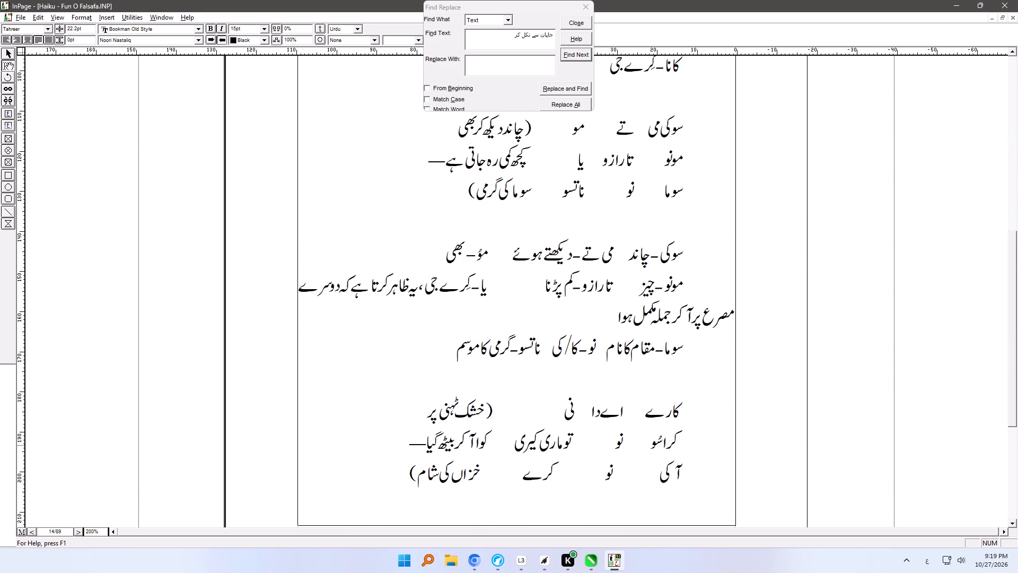
left_click(475, 442)
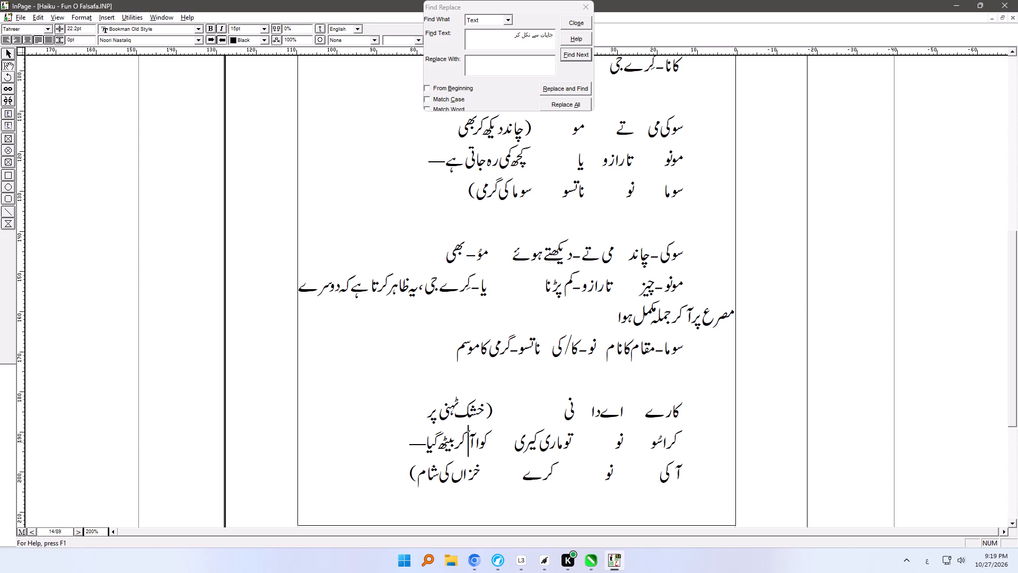
left_click(478, 442)
key("alt+Tab")
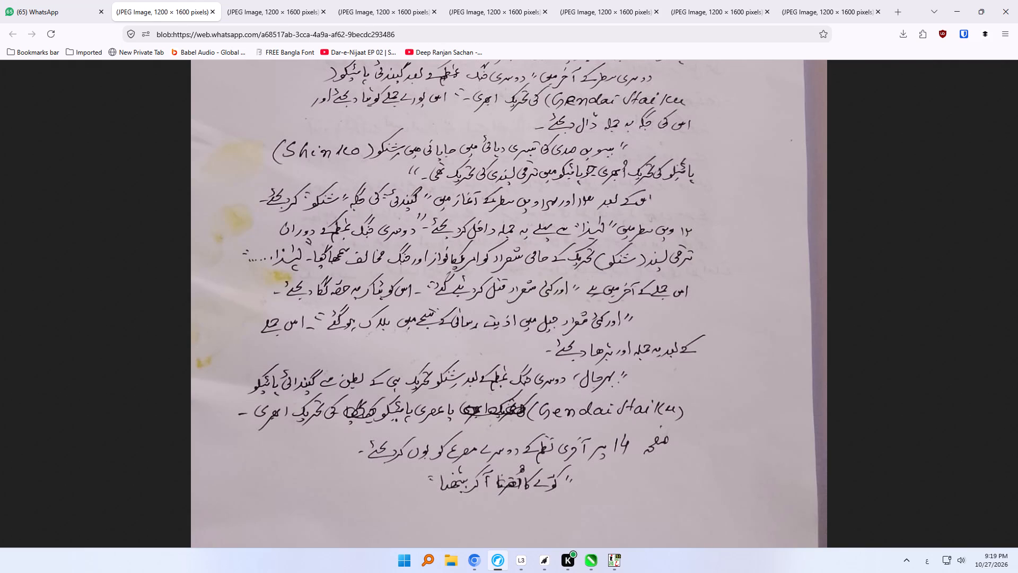
key("alt+Tab")
left_click(478, 443)
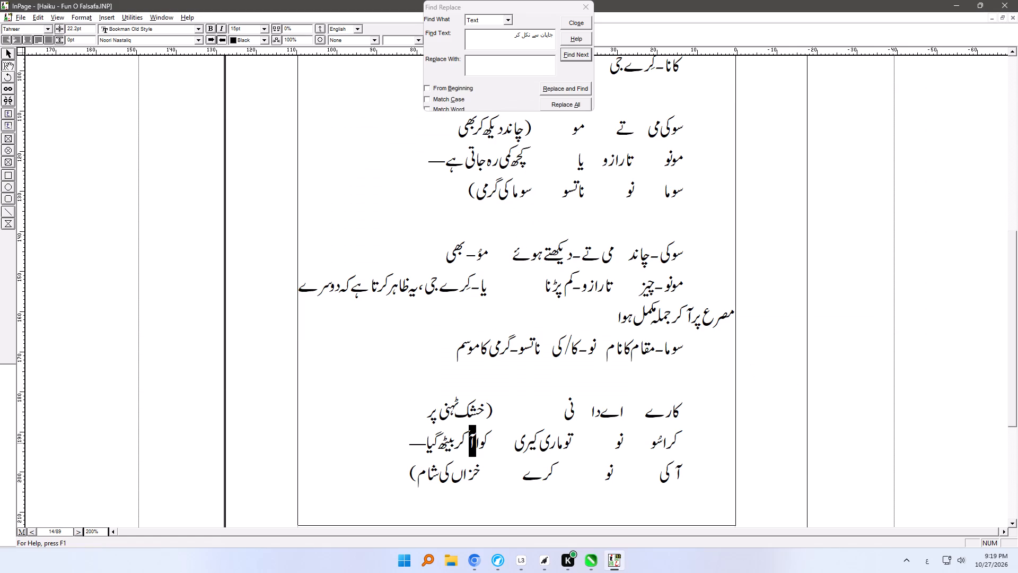
left_click(480, 444)
left_click_drag(480, 444, 446, 441)
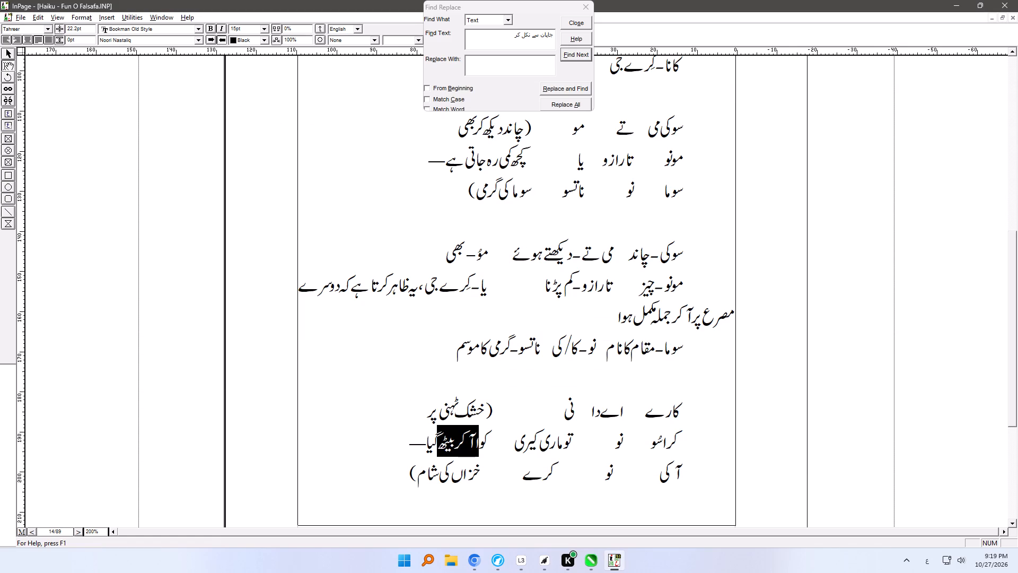
left_click_drag(446, 441, 442, 440)
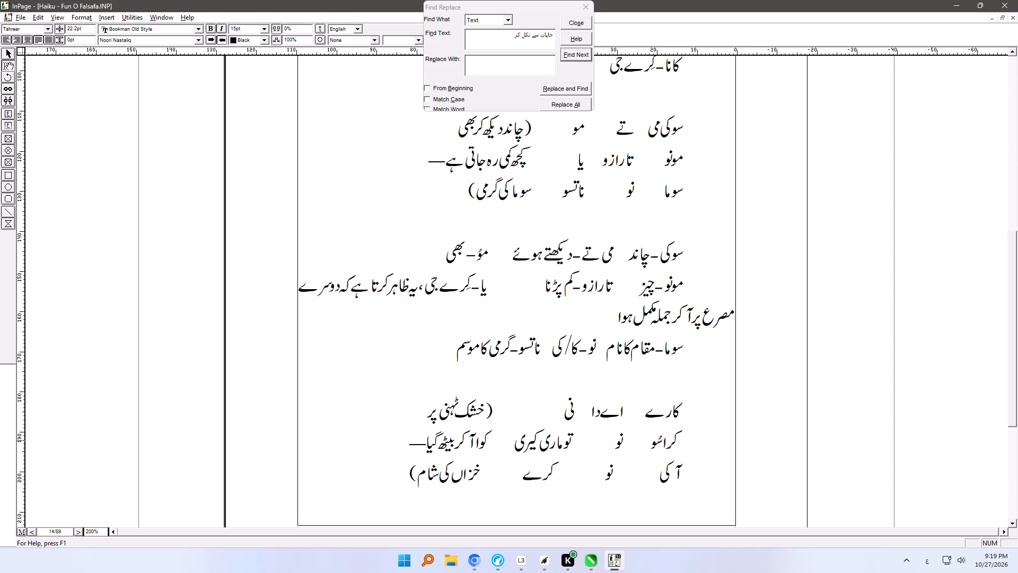
Replace the selected words so the last poem's second line reads "کوّے کا آ کر بیٹھنا" before the dash.
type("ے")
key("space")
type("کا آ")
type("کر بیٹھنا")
Switch to the browser, close the finished correction sheet and enlarge sheet 2 to read its first correction.
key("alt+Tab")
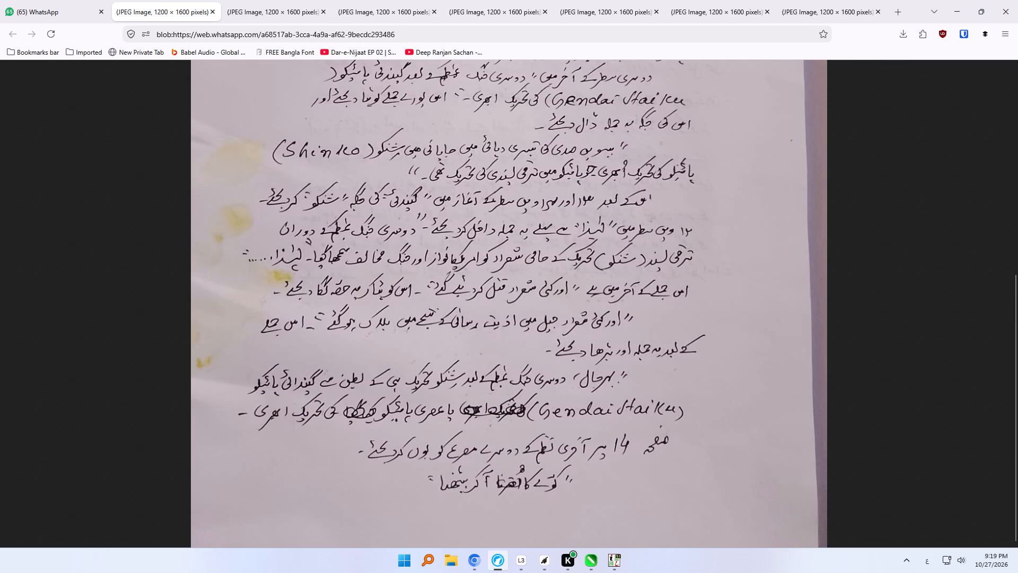
left_click_drag(1016, 446, 1017, 455)
left_click(214, 13)
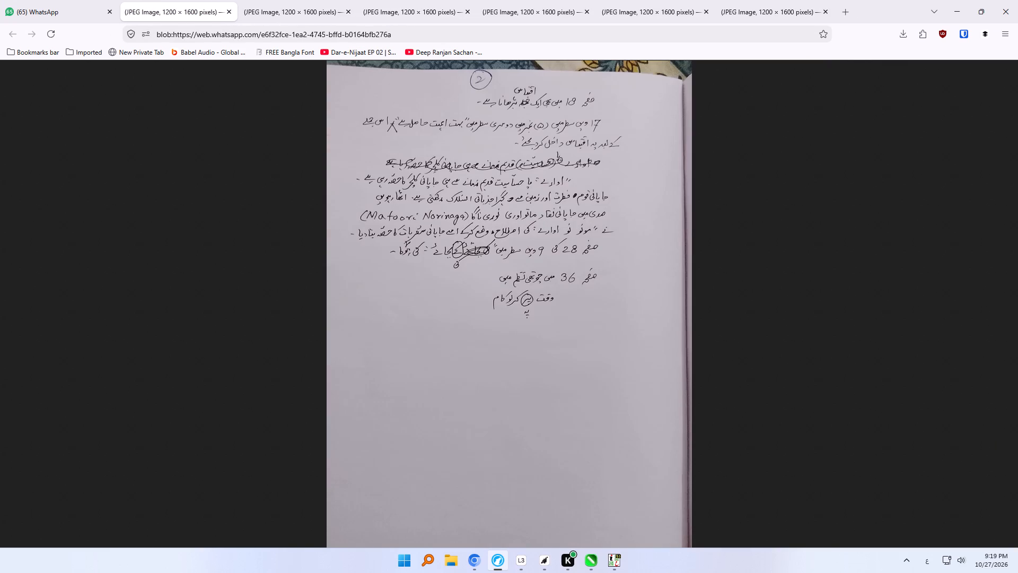
left_click(571, 114)
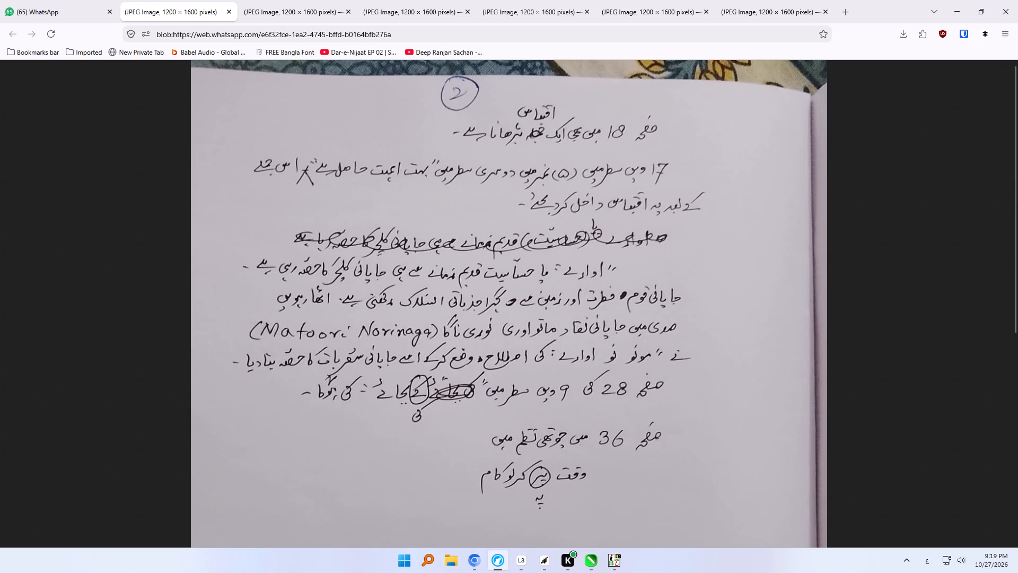
Return to the InPage book and go forward to page 16, looking for the numbered point where the new quotation belongs.
key("alt+Tab")
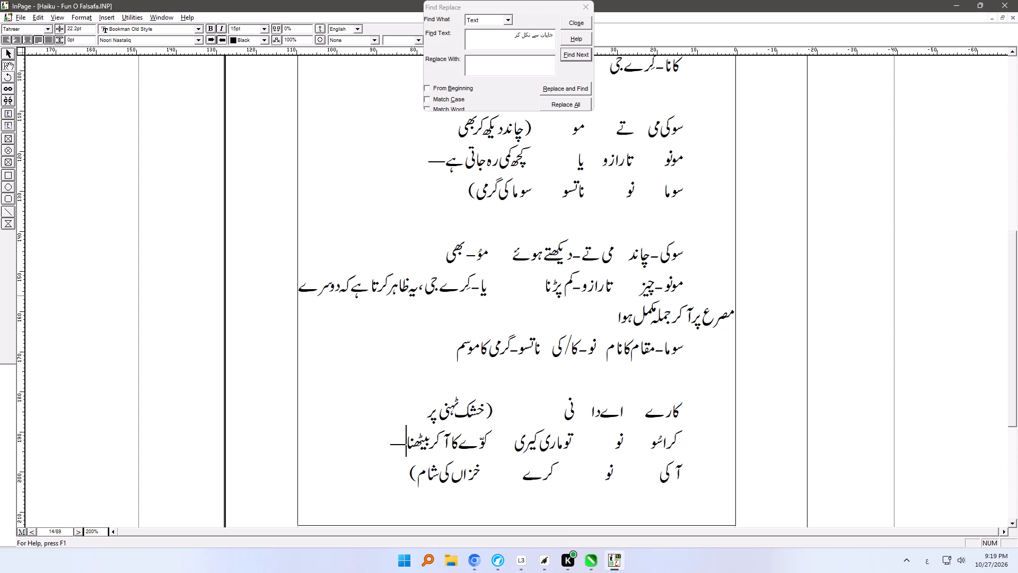
left_click(34, 532)
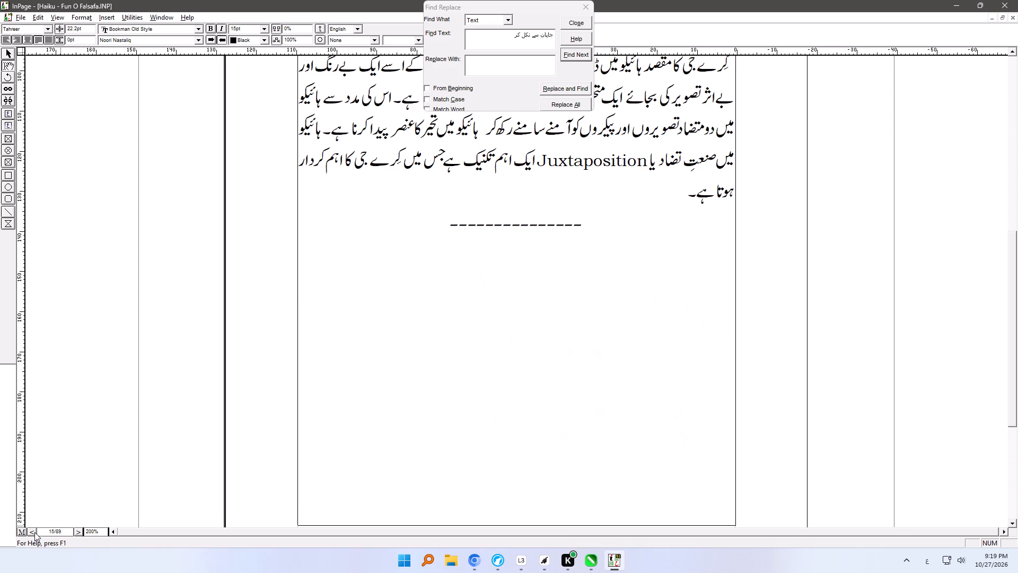
left_click(34, 532)
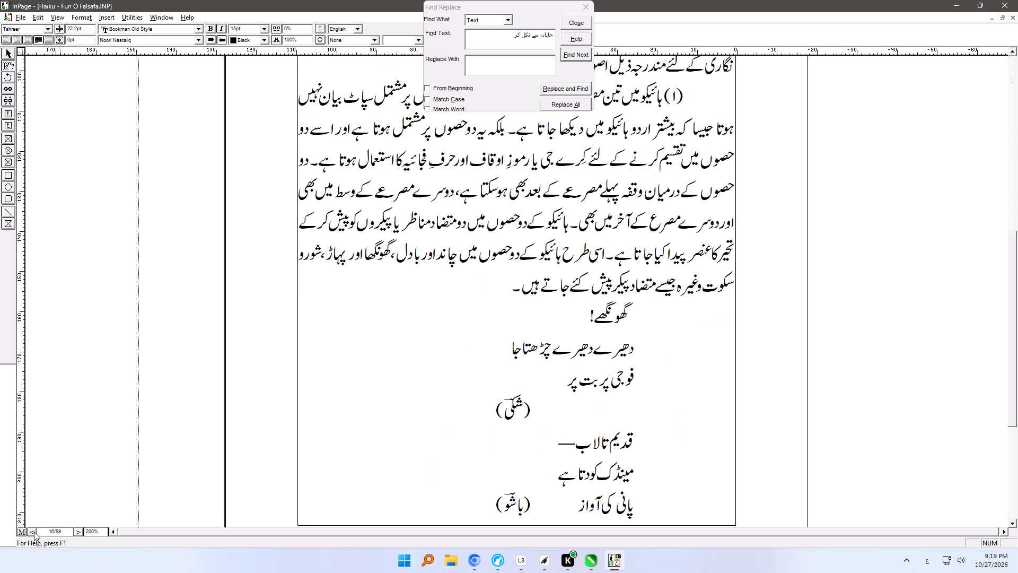
left_click(493, 249)
right_click_drag(498, 199, 498, 205, "ctrl")
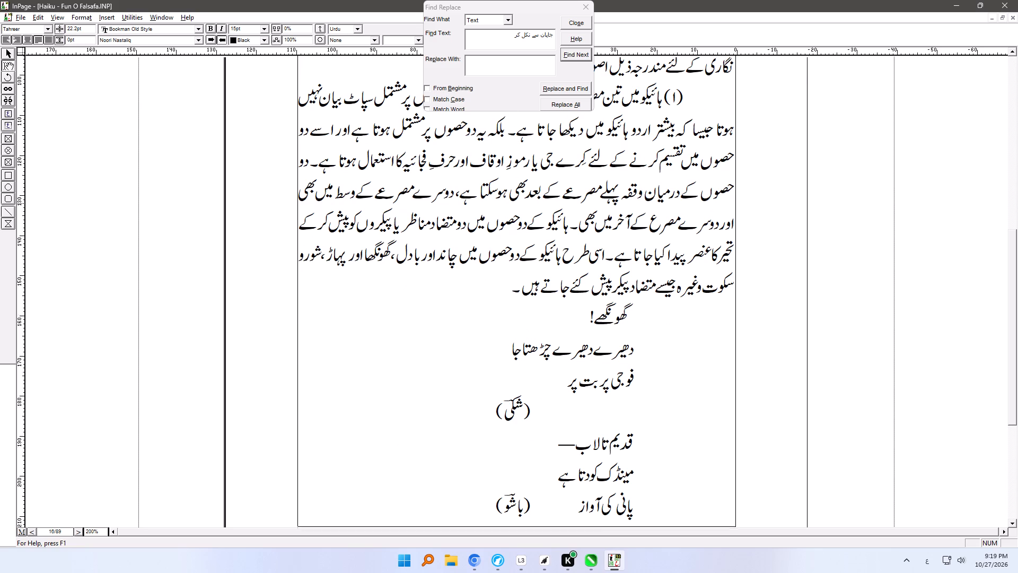
On page 18, after "بہت اہمیت حاصل ہے۔" in item (۵), start a separate Iqtibas-style paragraph with an opening quotation mark.
right_click_drag(498, 205, 469, 228, "ctrl")
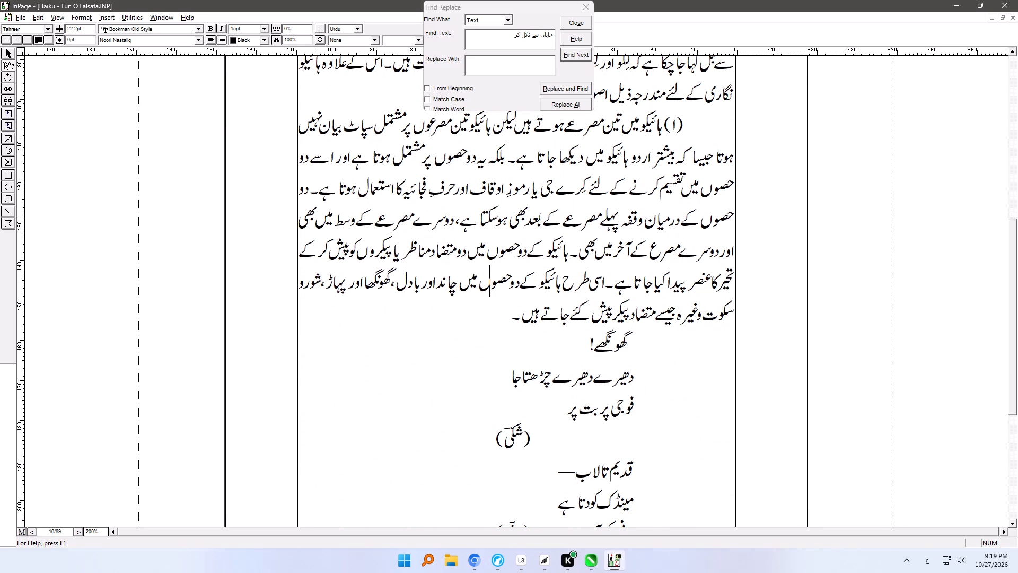
left_click(36, 530)
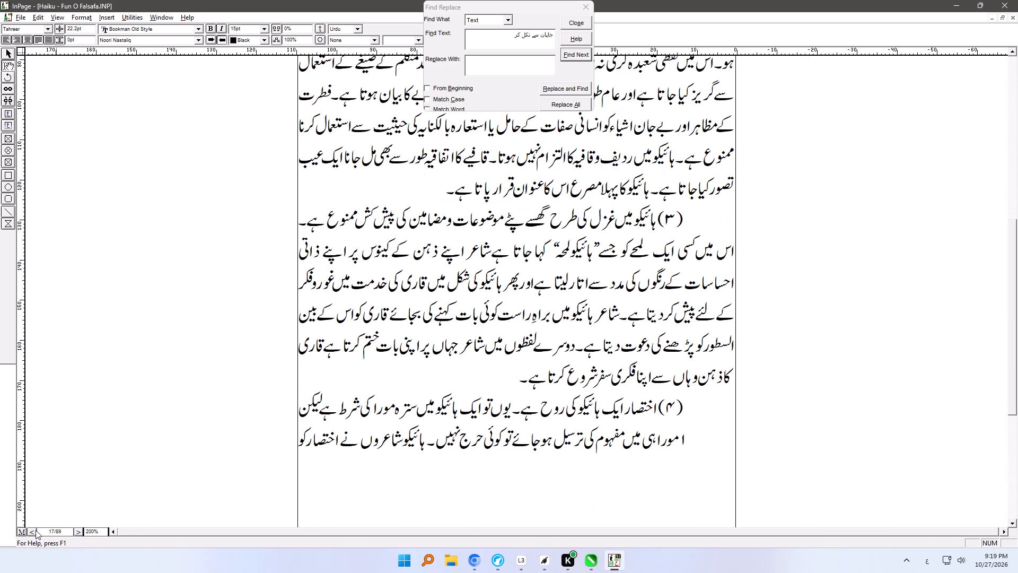
left_click(36, 530)
right_click_drag(612, 215, 603, 425, "ctrl")
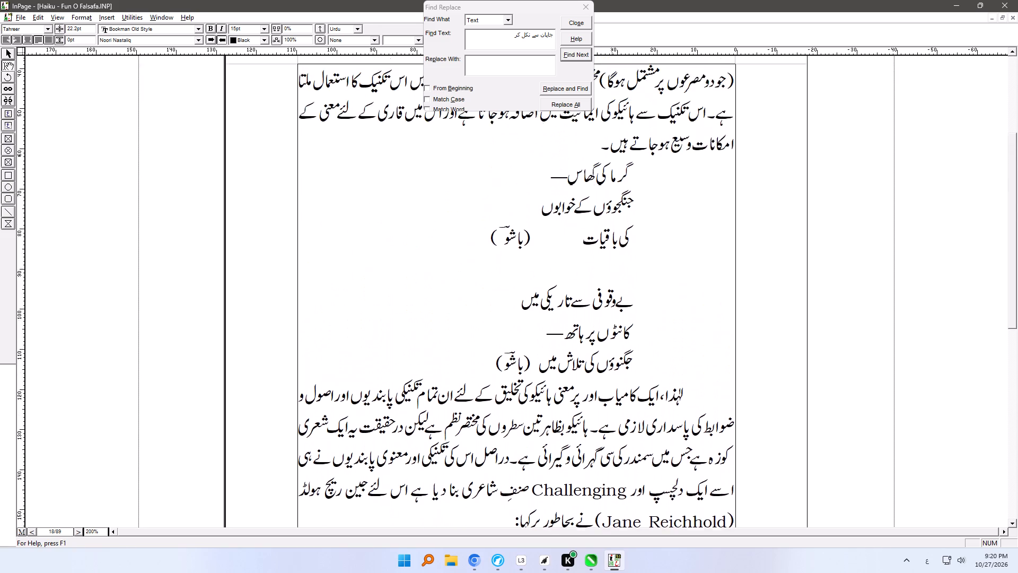
right_click_drag(603, 425, 573, 263, "ctrl")
right_click_drag(575, 436, 569, 242, "ctrl")
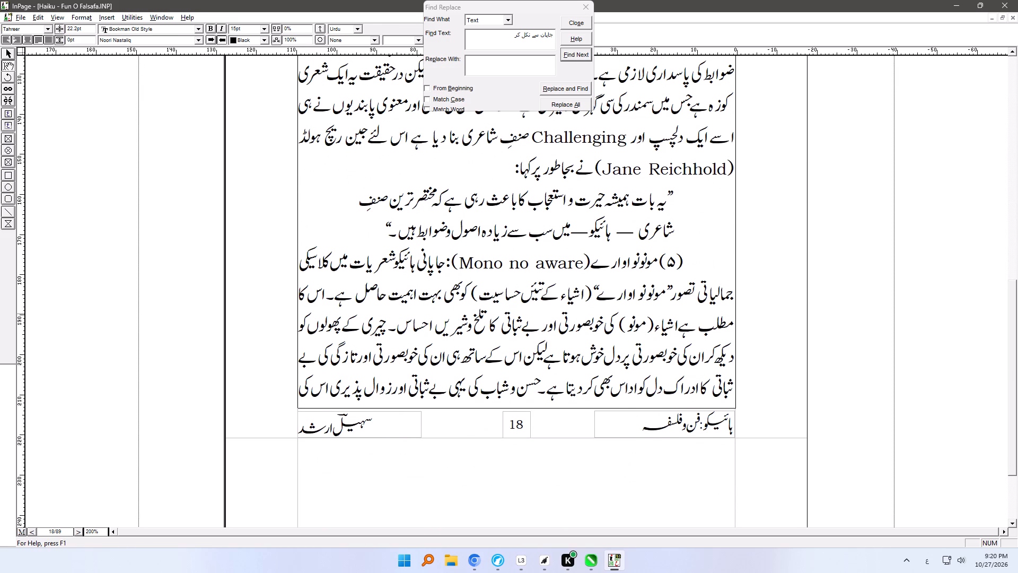
key("alt+Tab")
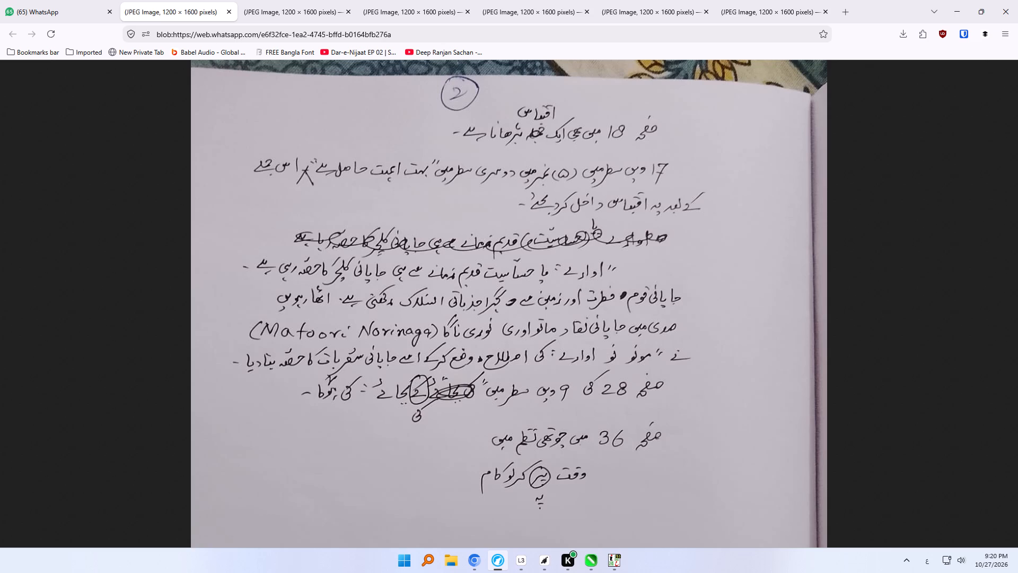
key("alt+Tab")
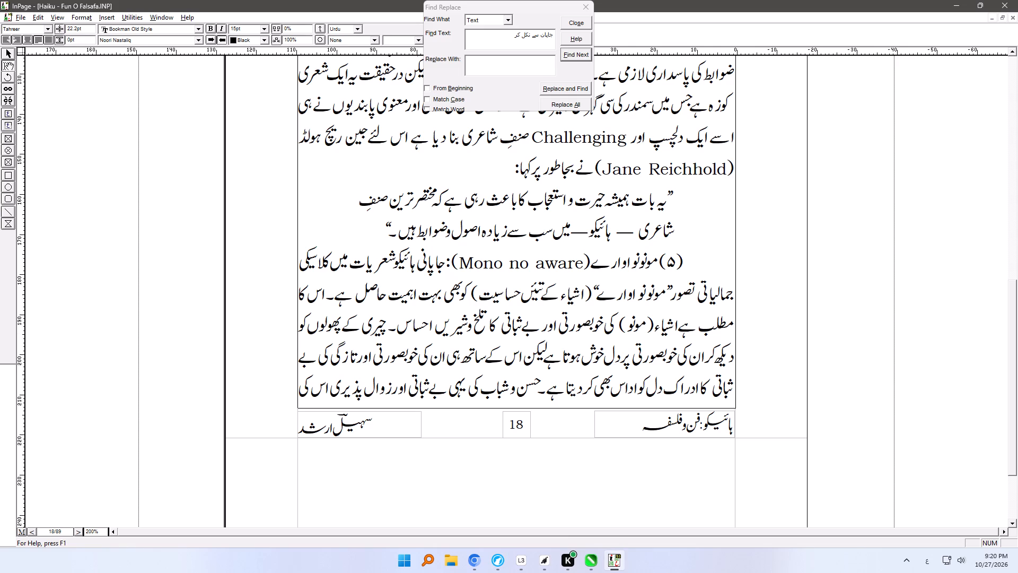
left_click(327, 296)
key("alt+Tab")
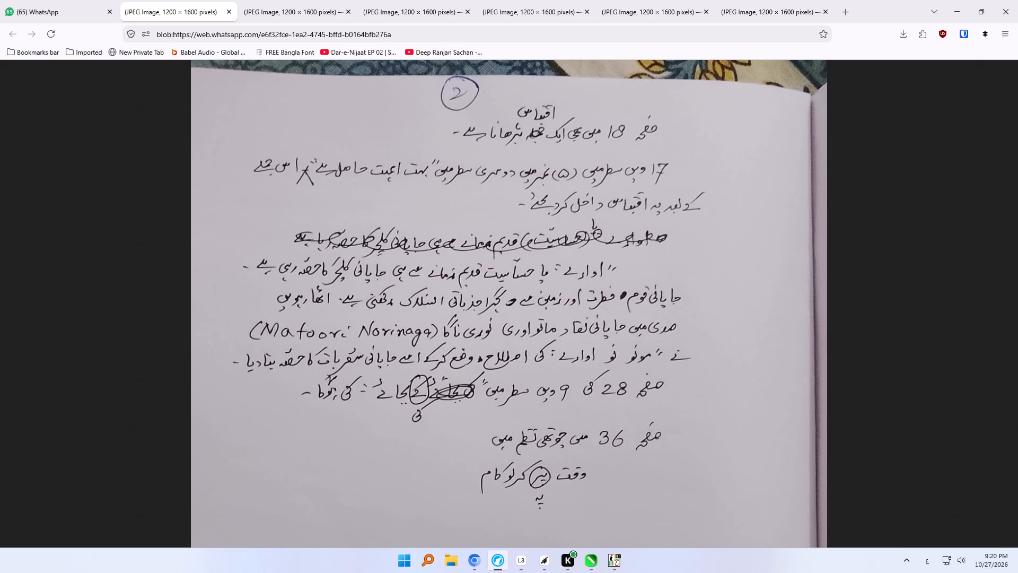
key("alt+Tab")
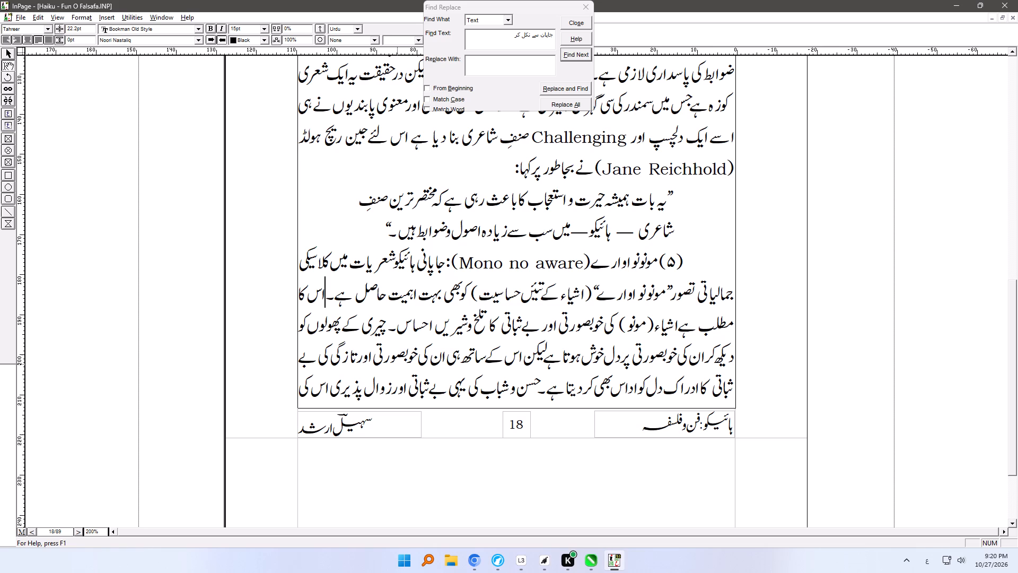
key("Return")
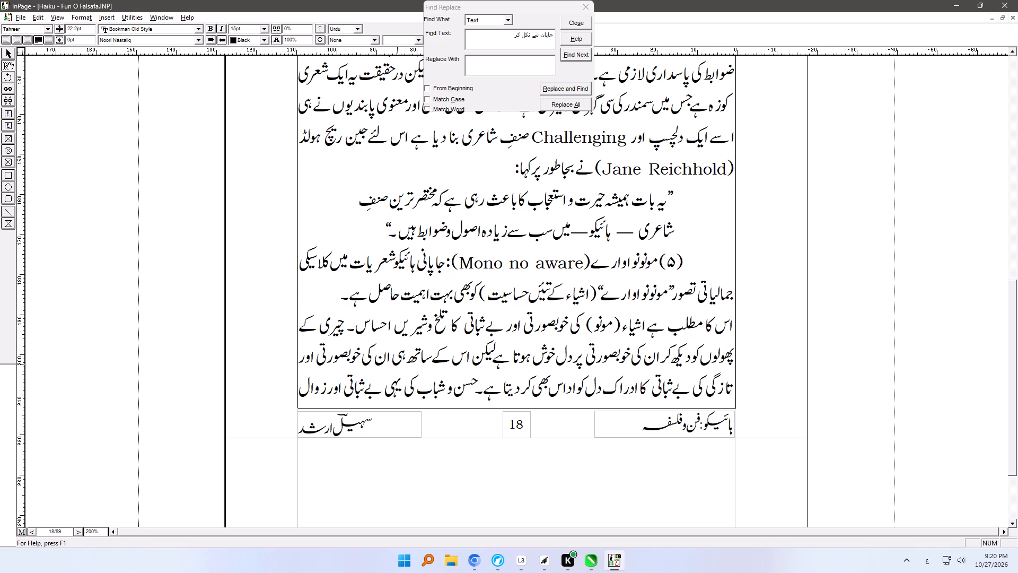
key("Return")
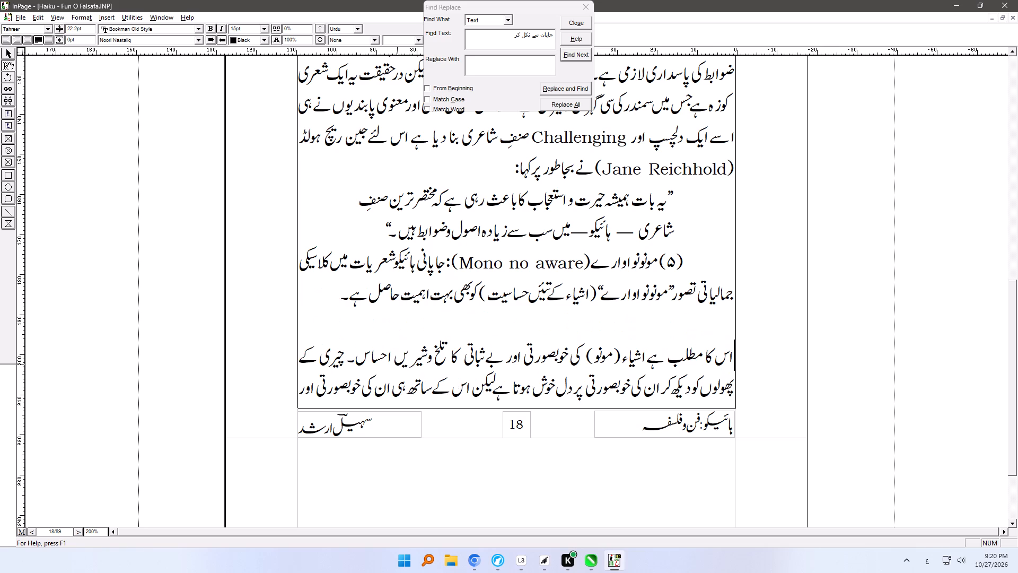
key("Up")
key("ctrl+shift+q")
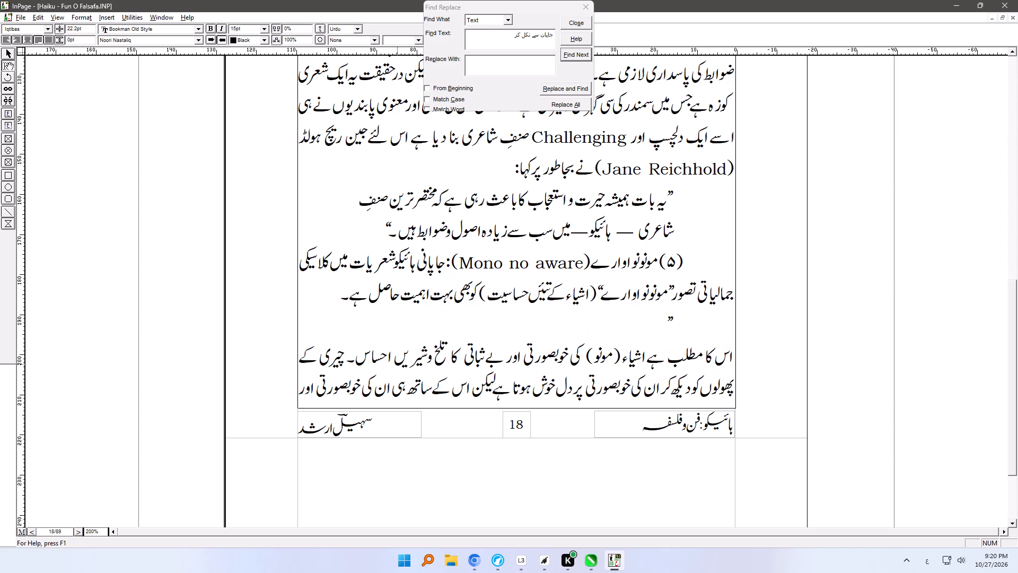
Arrange the browser showing correction sheet 2 and the InPage book document side by side.
key("alt+Tab")
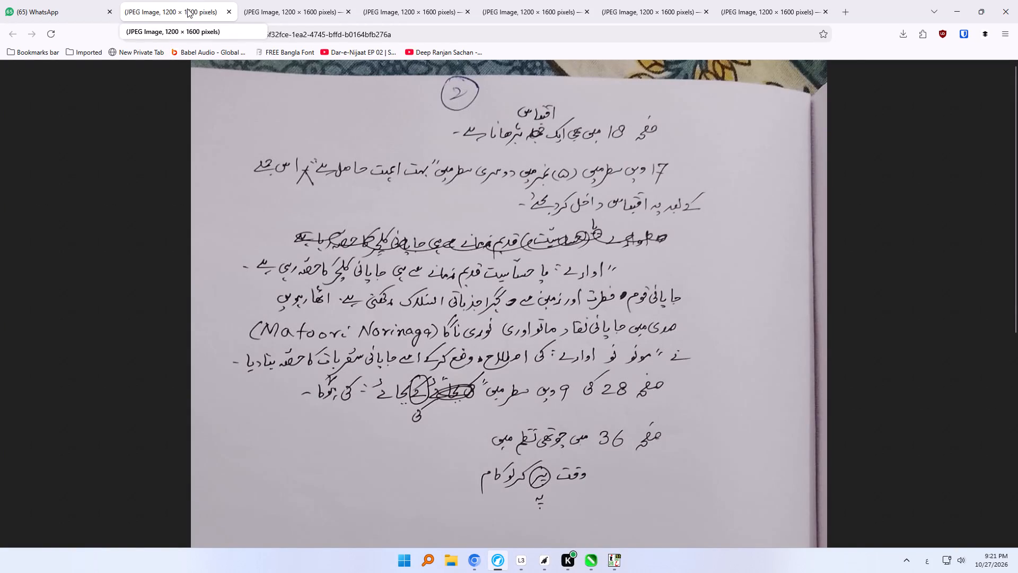
left_click(980, 8)
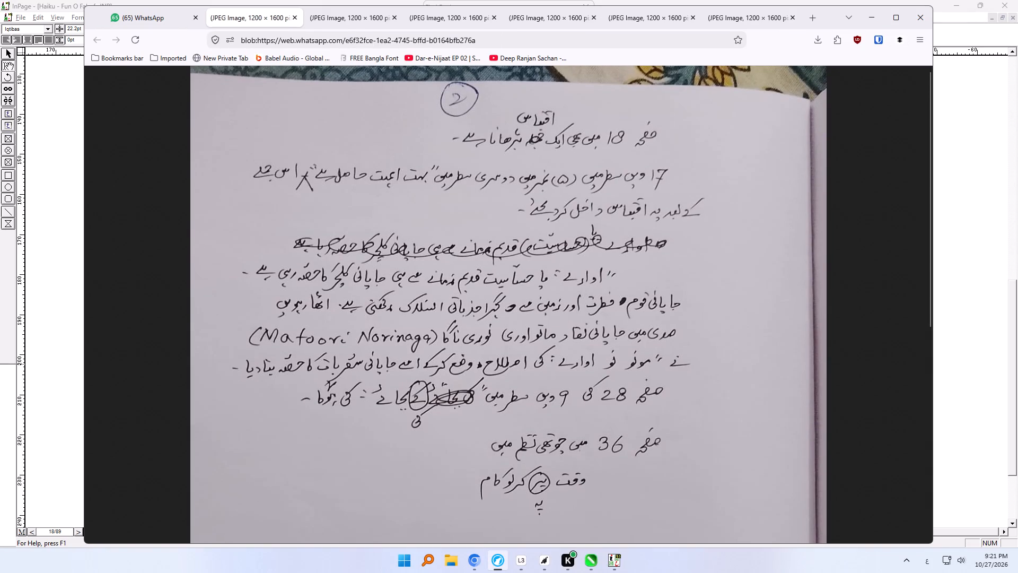
left_click(904, 17)
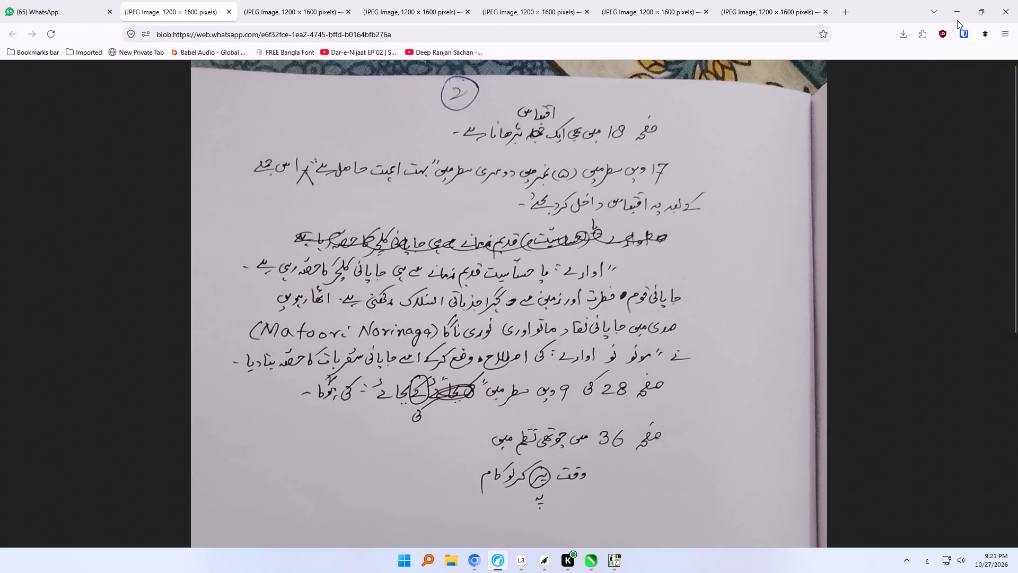
left_click(861, 91)
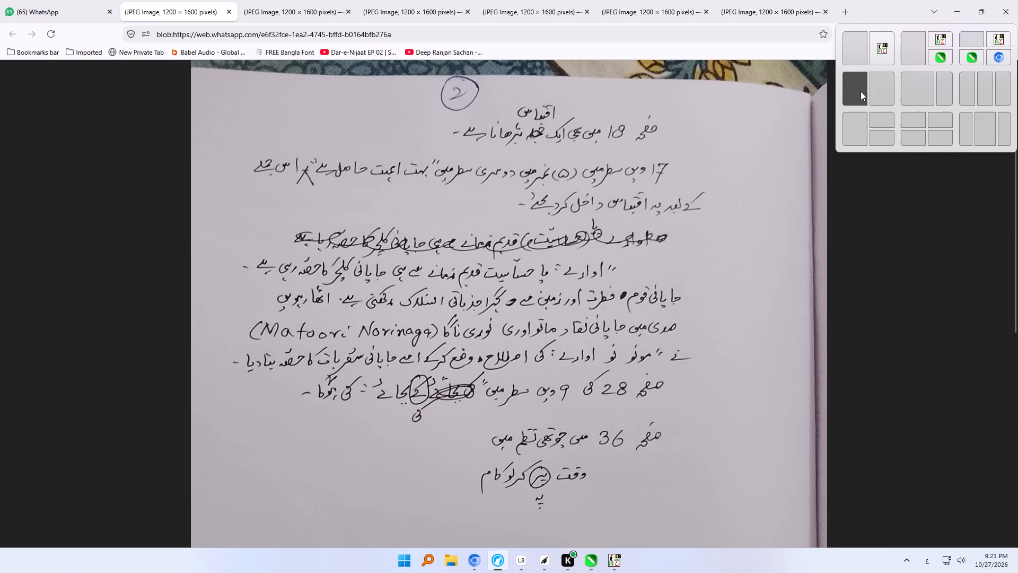
left_click(642, 196)
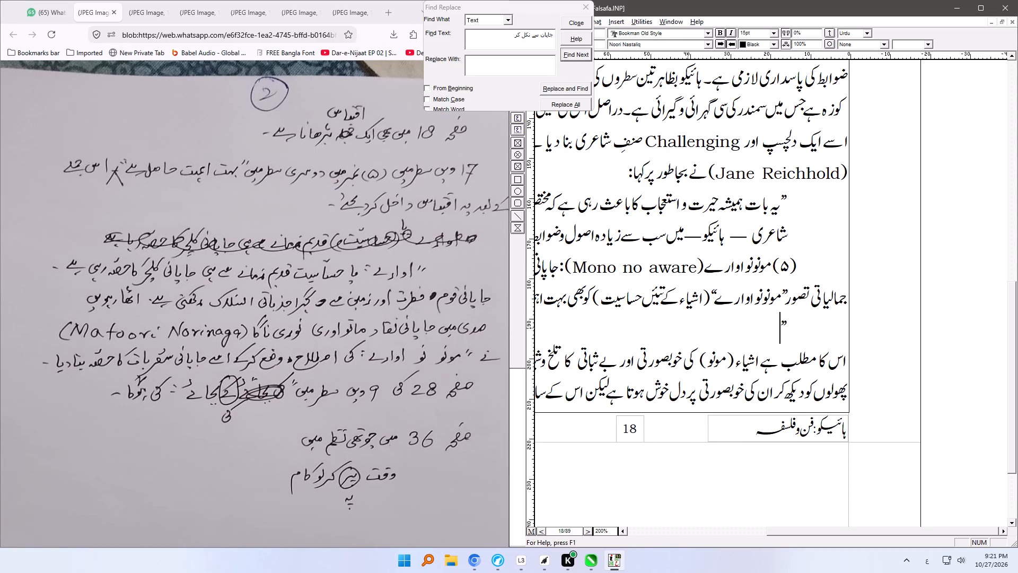
Enter the quotation's first sentence after the opening quotation mark: ادارے“ یا حسّاسیت قدیم زمانے سے ہی جاپانی کلچر کا حصّہ رہی ہے.
type("ادارے")
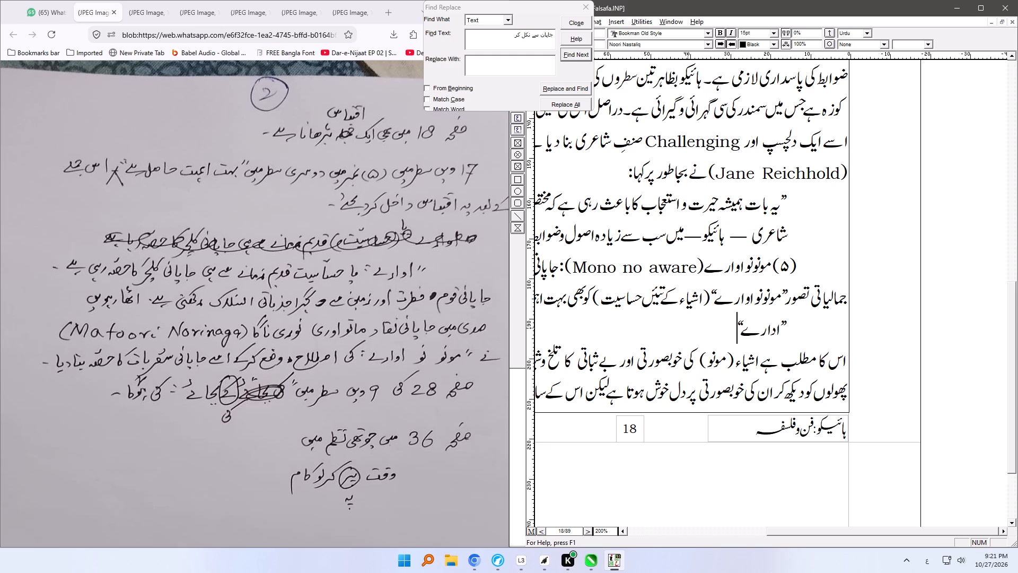
key("space")
type("یا حسّاسیت")
key("space")
type("قدیم زمانے")
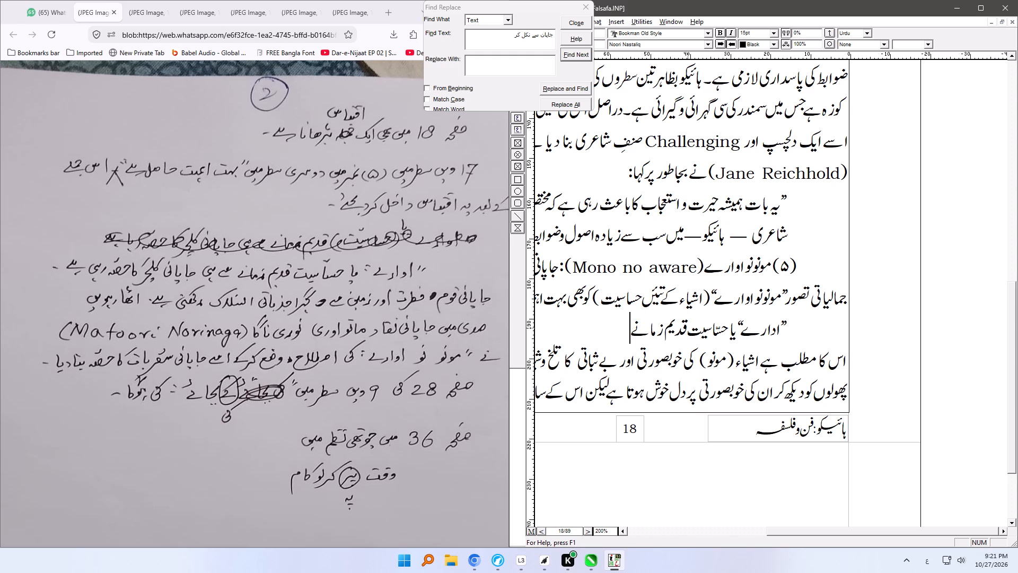
key("space")
type("سے ہی")
key("space")
type("جاپانی")
key("space")
type("کلط")
key("BackSpace")
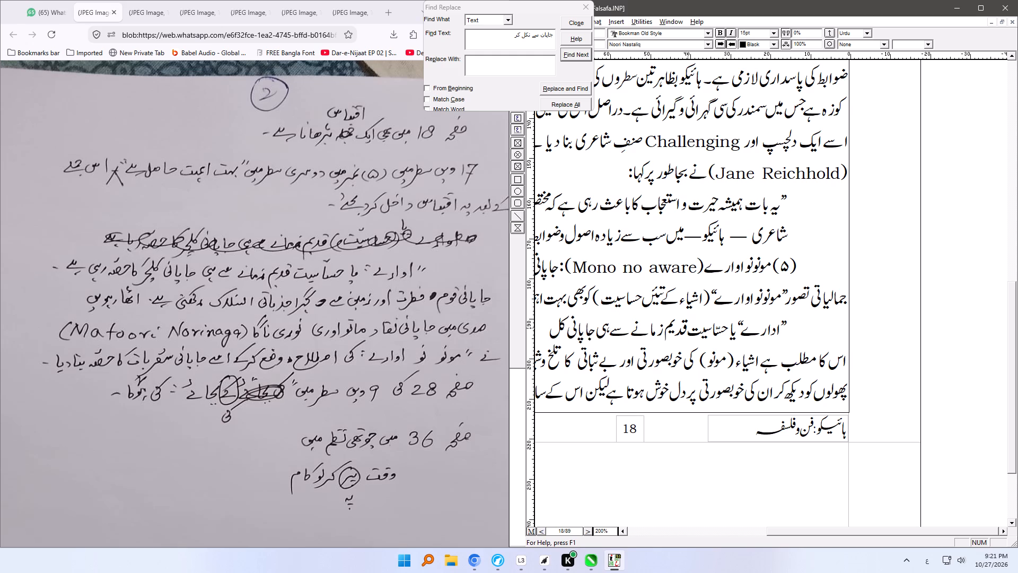
type("چر")
key("space")
type("کا")
key("space")
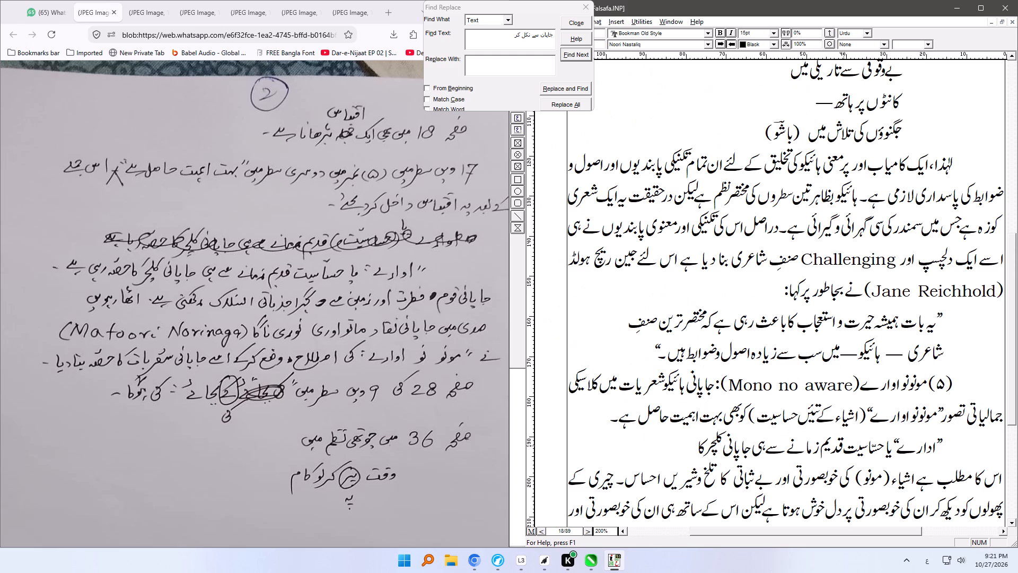
type("صّ")
type("ہ")
key("space")
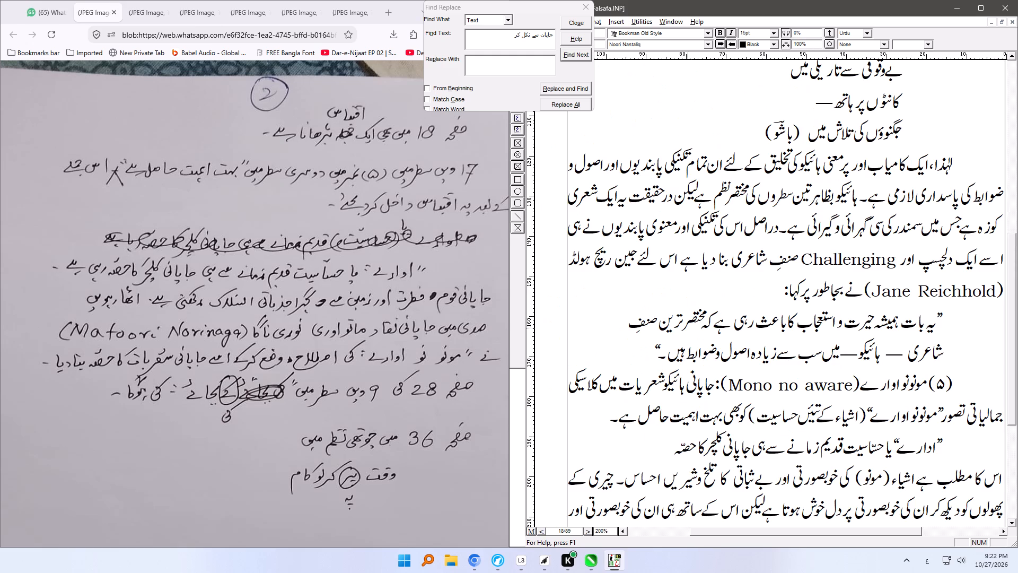
type("رہی ہے")
End that sentence with a full stop and add the second one: جاپانی قوم فطرت اور زمین سے گہرا جذباتی انسلاک رکھتی ہے.
type("۔ جاپانی قوم")
key("space")
type("فطرت اور زمین")
key("space")
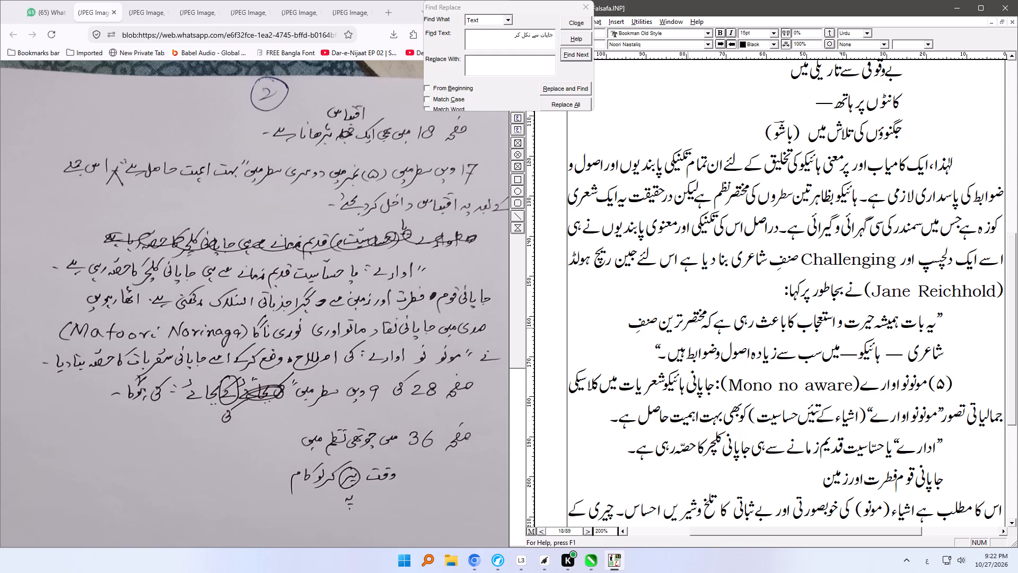
type("سے گہرا")
key("space")
type("جذباتی انسلاک")
key("space")
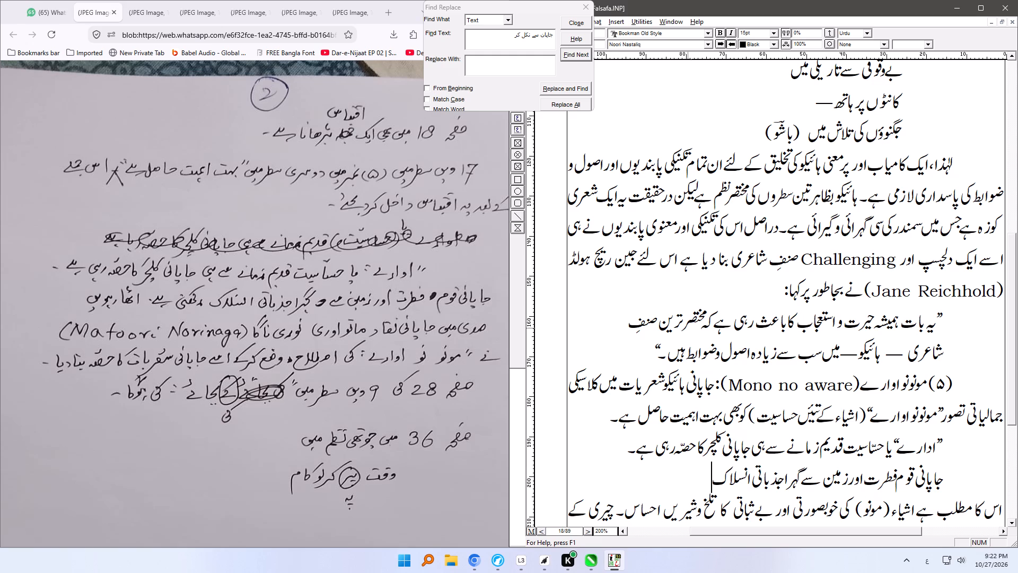
type("رک")
type("ھتی ہے")
Add a full stop and begin the third sentence with the critic's name: اٹھارہویں صدی میں جاپانی نقاد ماتواوری نوری ناگا.
type("۔ اٹھارہویں")
key("space")
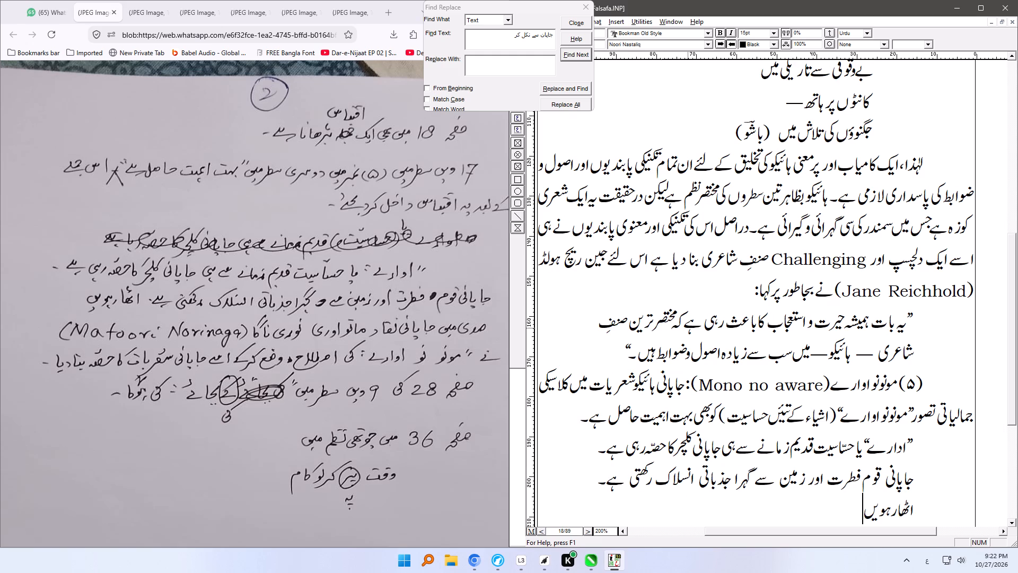
type("صدی میں جاپانی")
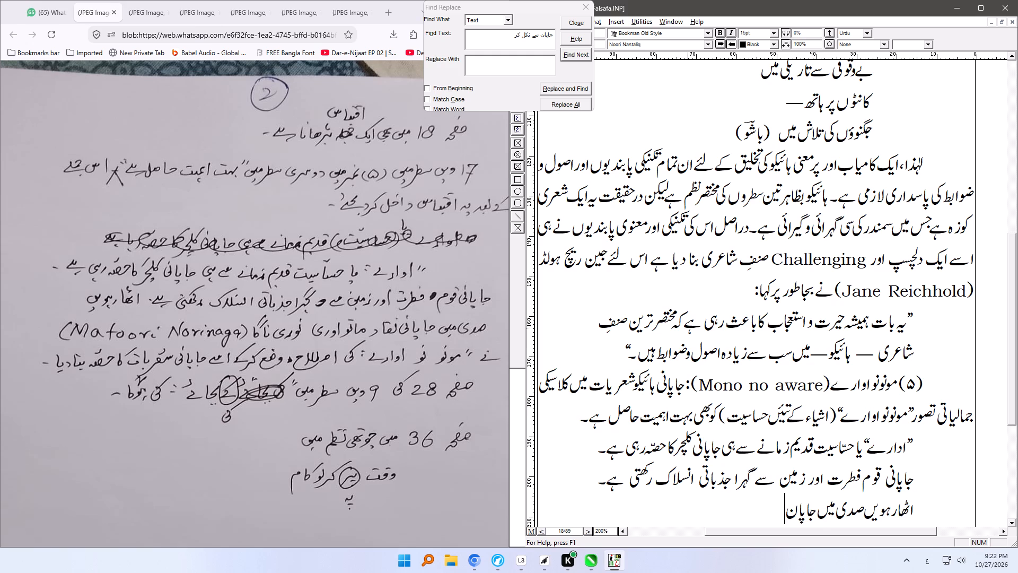
key("space")
type("نقاد")
key("space")
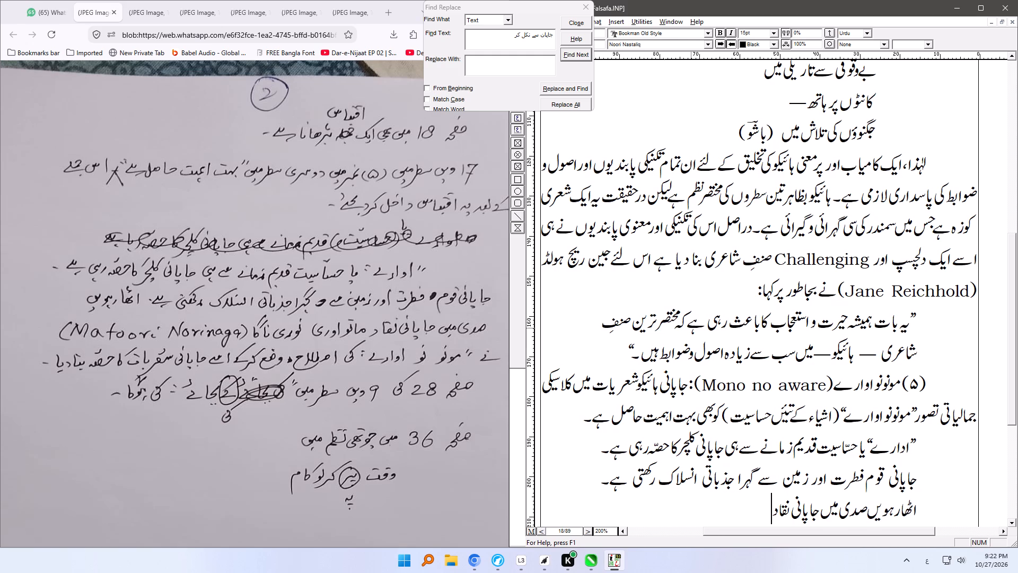
type("ما")
type("تو")
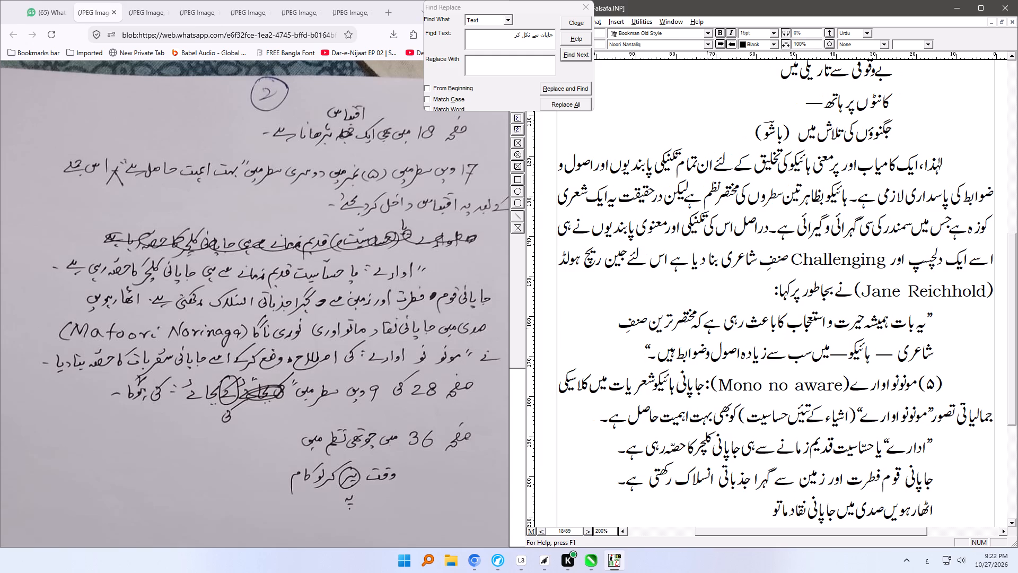
type("اوری")
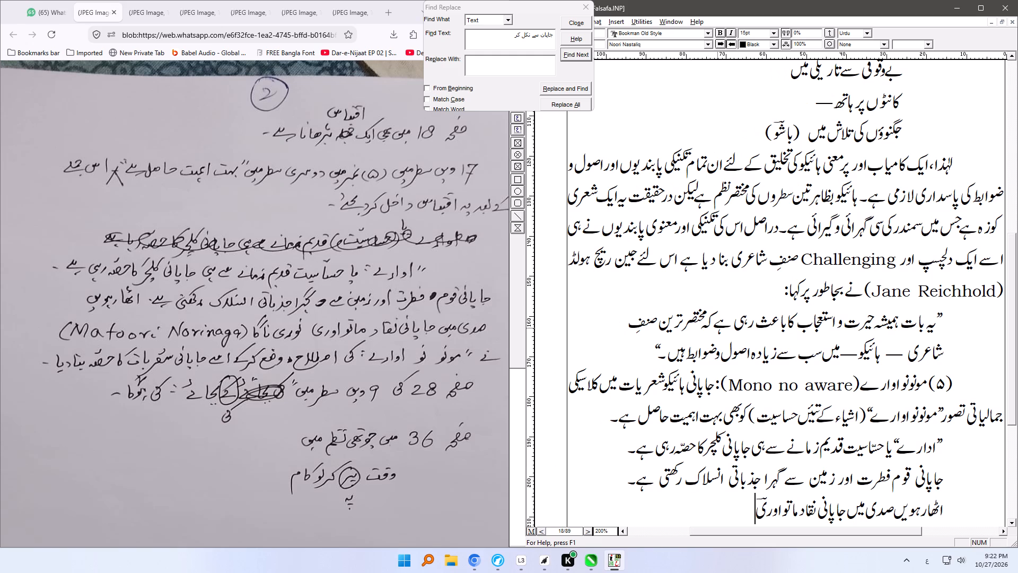
key("BackSpace")
key("space")
type("نوری ناگا")
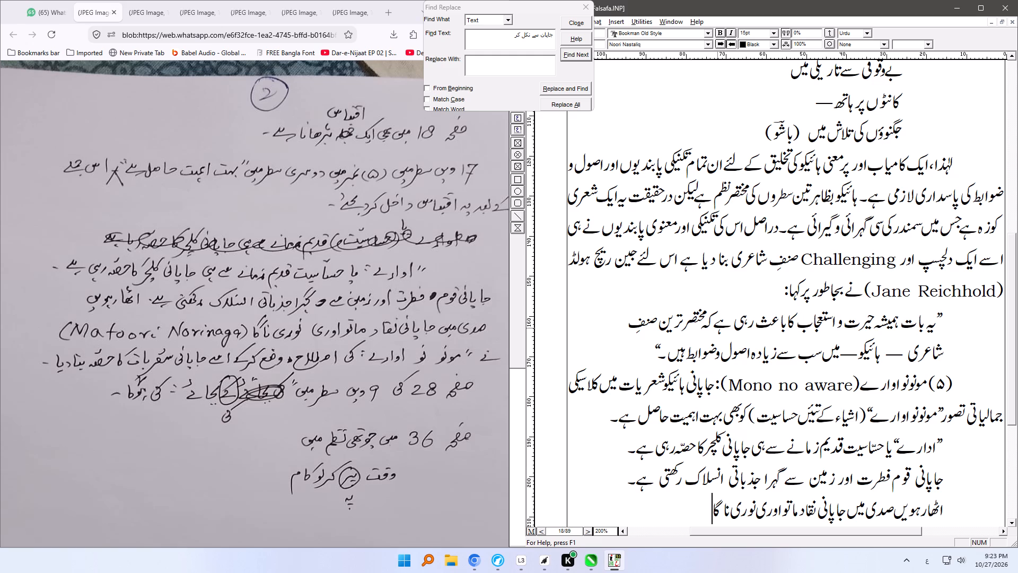
Add the critic's name in English in parentheses after نوری ناگا: (Matoori Norinaga).
key("shift+parenleft")
type("Ma")
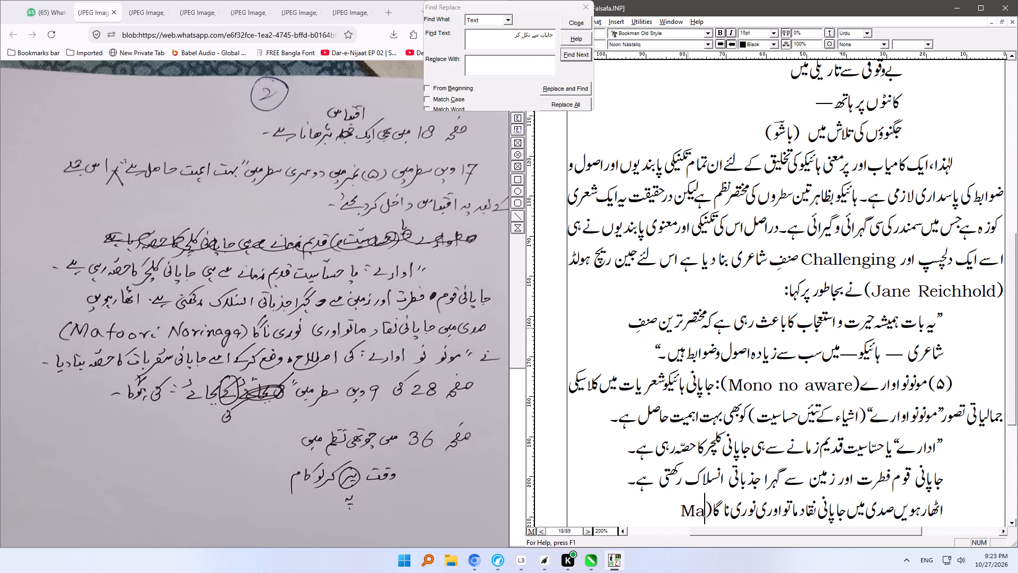
type("toori")
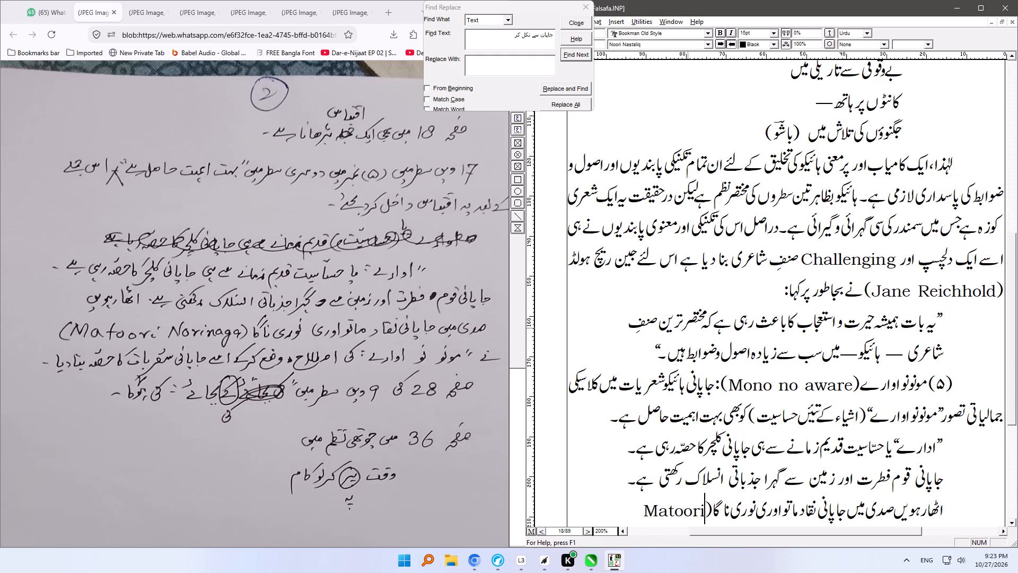
key("space")
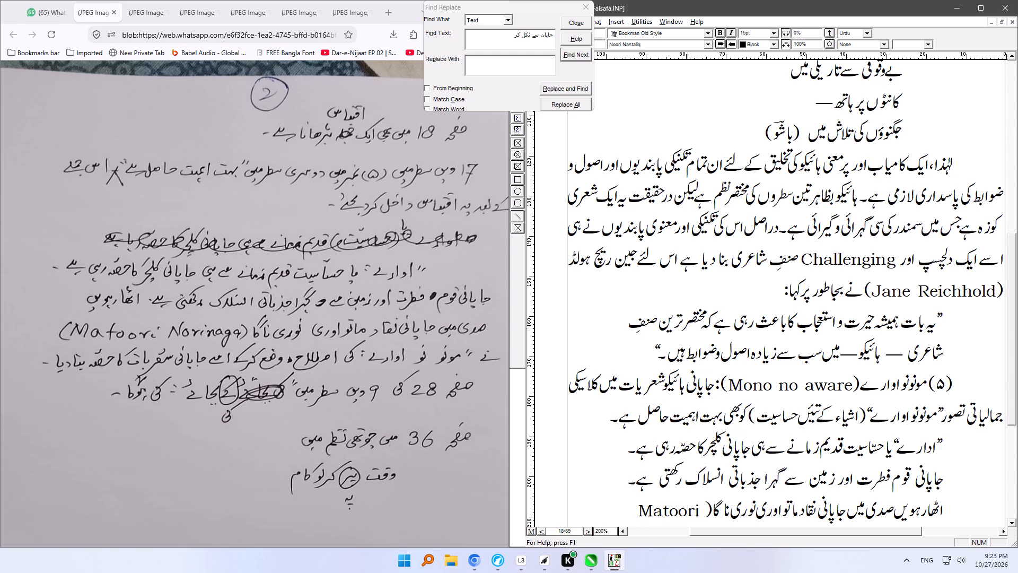
key("shift+n")
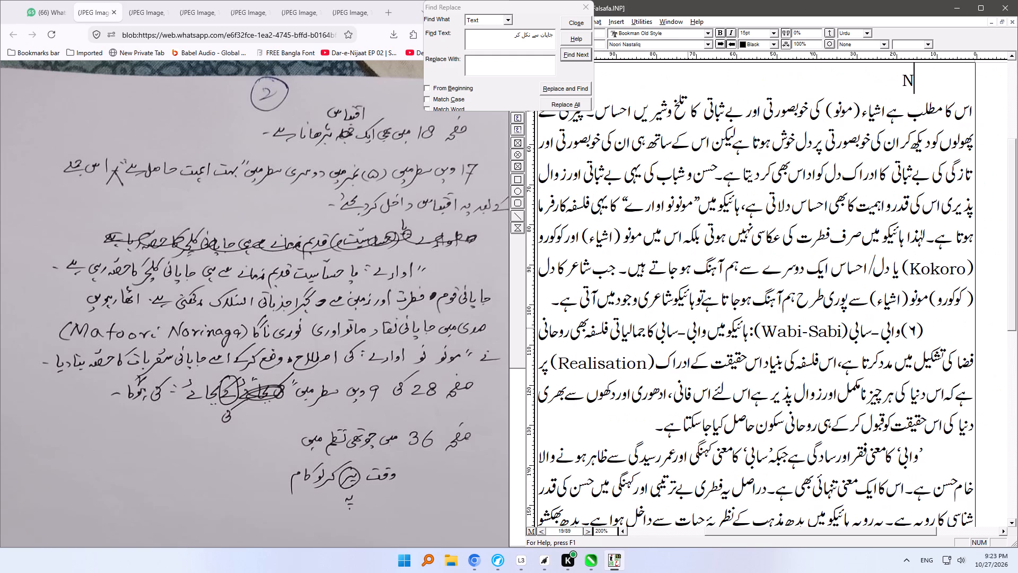
type("ori")
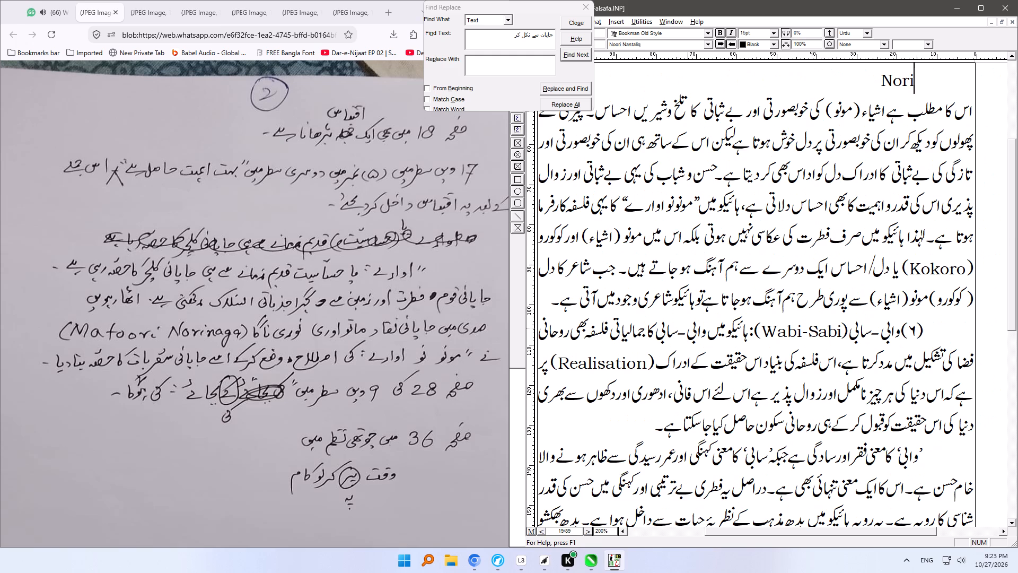
type("naga")
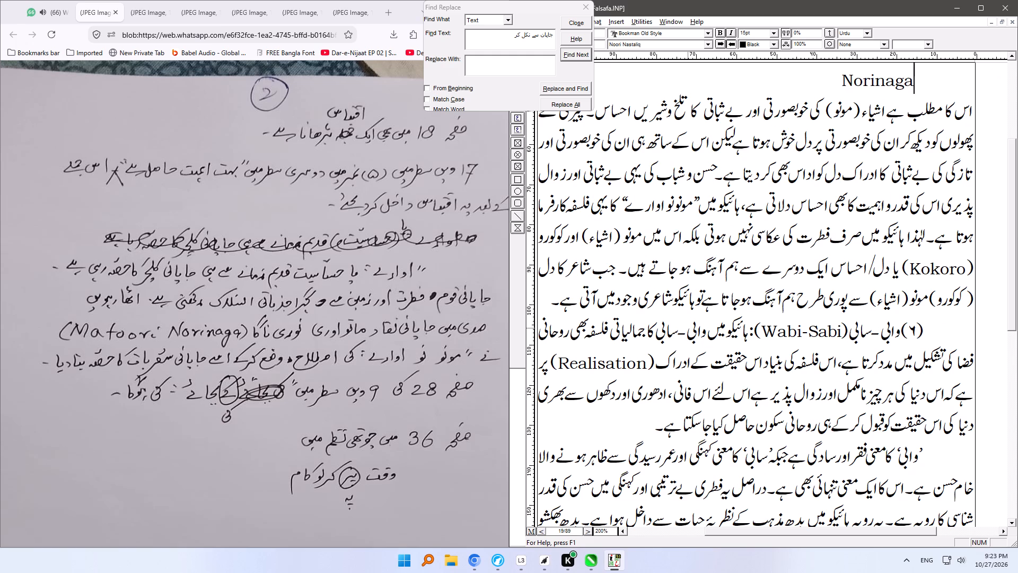
key("alt+Tab")
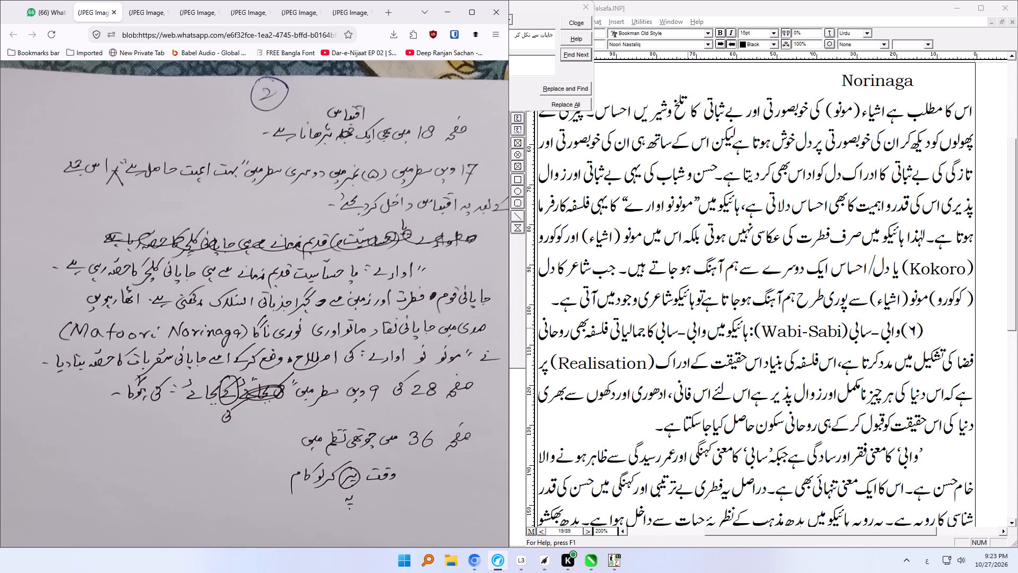
key("alt+Tab")
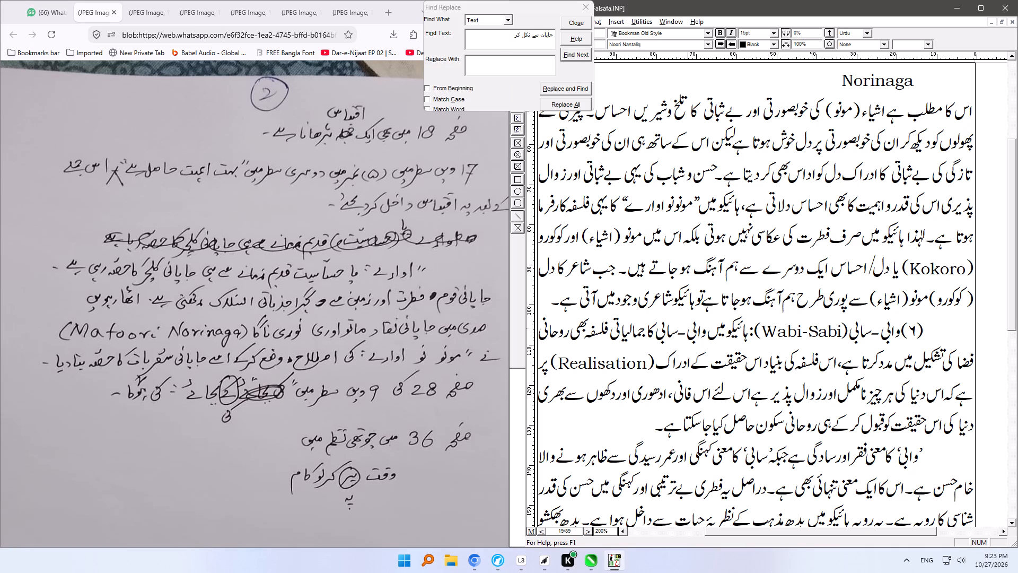
key("shift+parenright")
Continue the third sentence after the parenthesised critic's name: نے ”مونو نو اورے“ کی اصطلاح.
type("نے")
key("space")
key("space")
type("مونو")
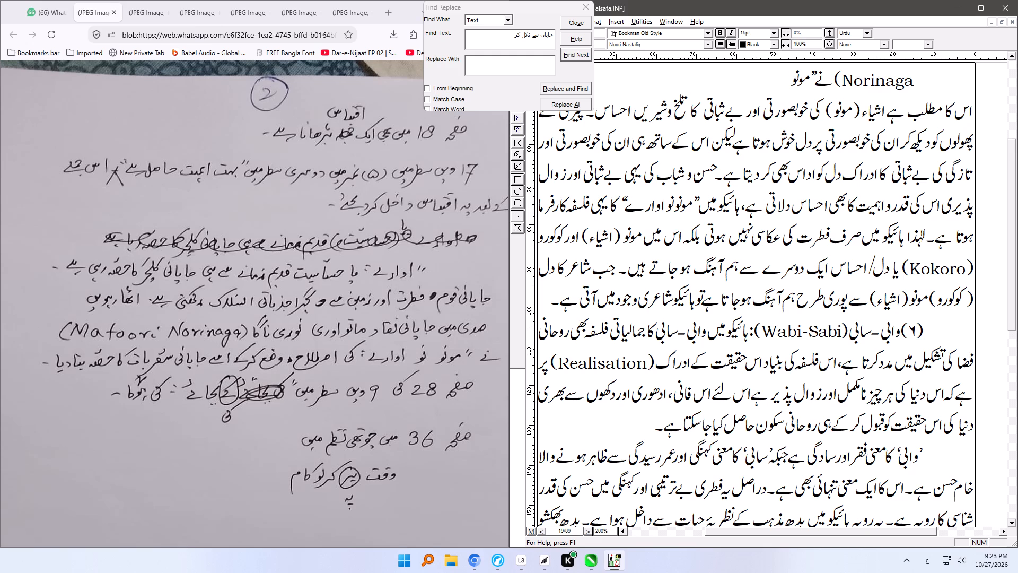
key("space")
type("نو")
key("space")
type("اورے")
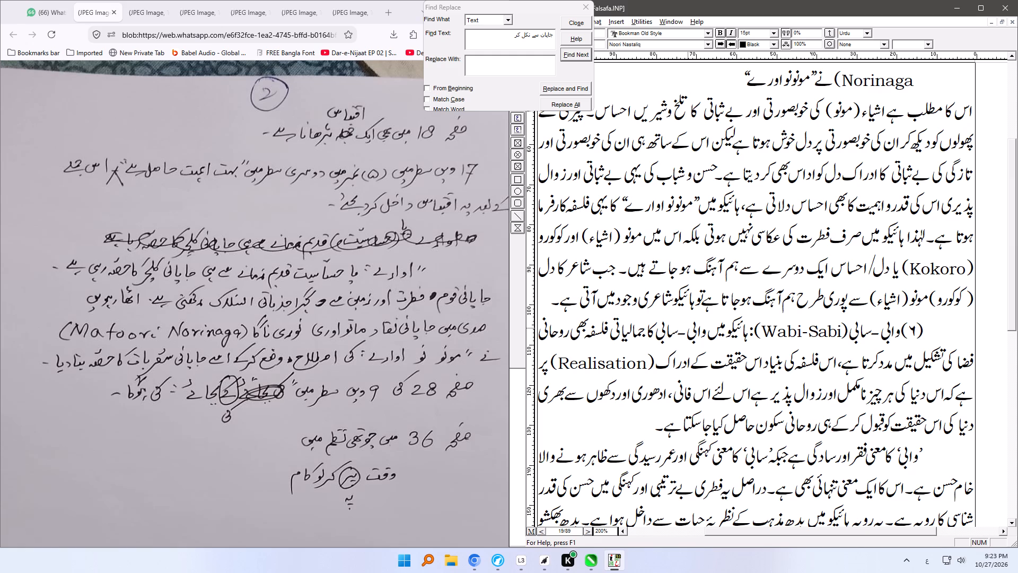
key("space")
type("کی")
key("space")
type("اصطلاح")
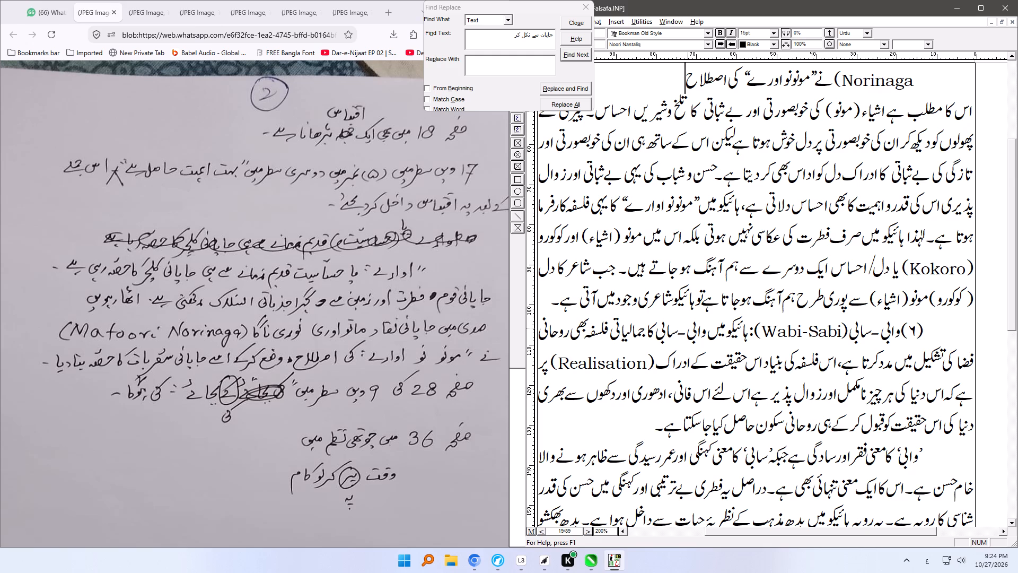
Finish the quotation with وضع کر کے اسے جاپانی شعریات کا حصّہ بنا دیا, a full stop and the closing quotation mark.
key("space")
type("وضع کر کے اسے جاپانی شر")
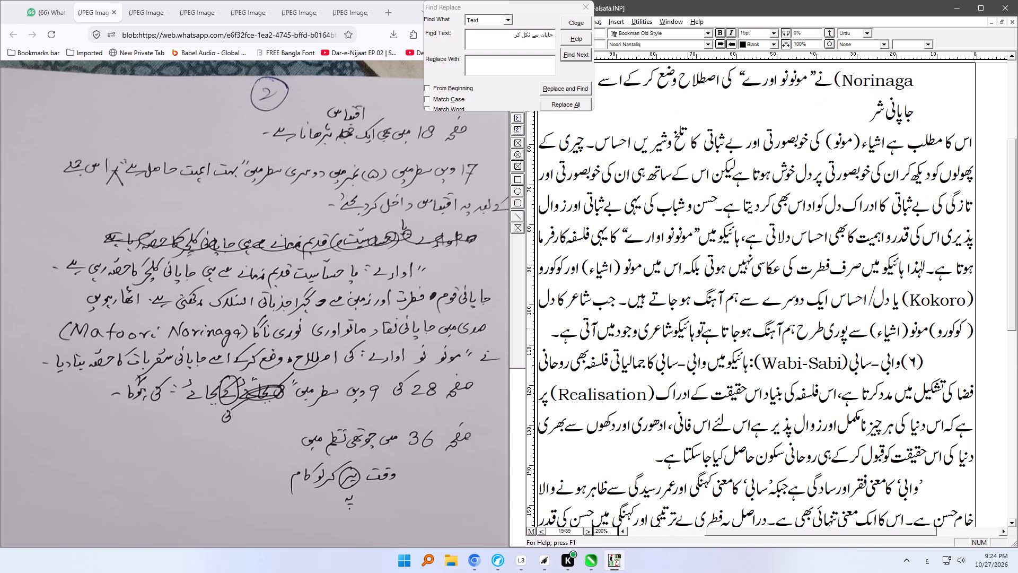
key("BackSpace")
type("عریات")
key("space")
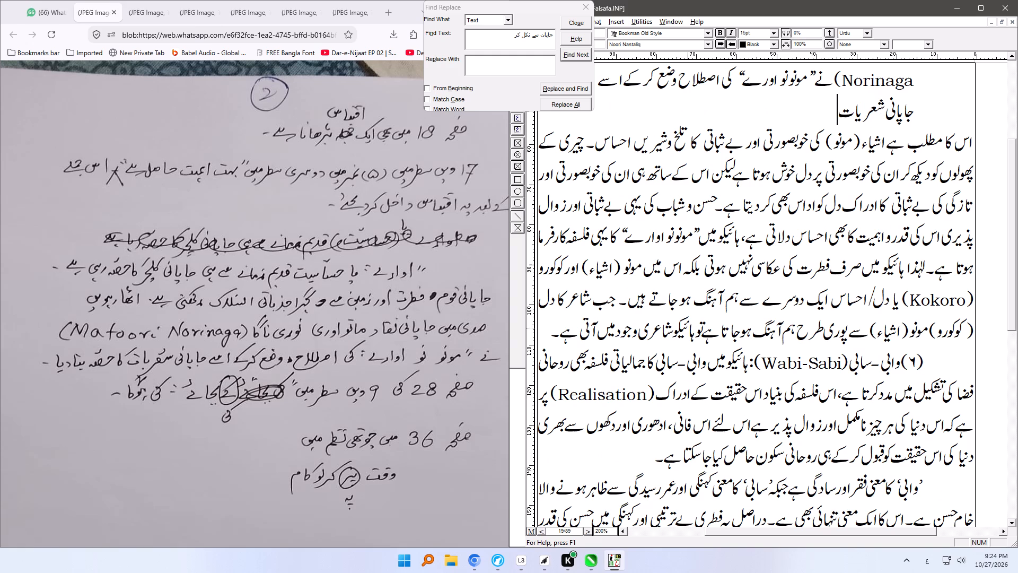
type("کا")
key("space")
type("حص")
type("ّہ")
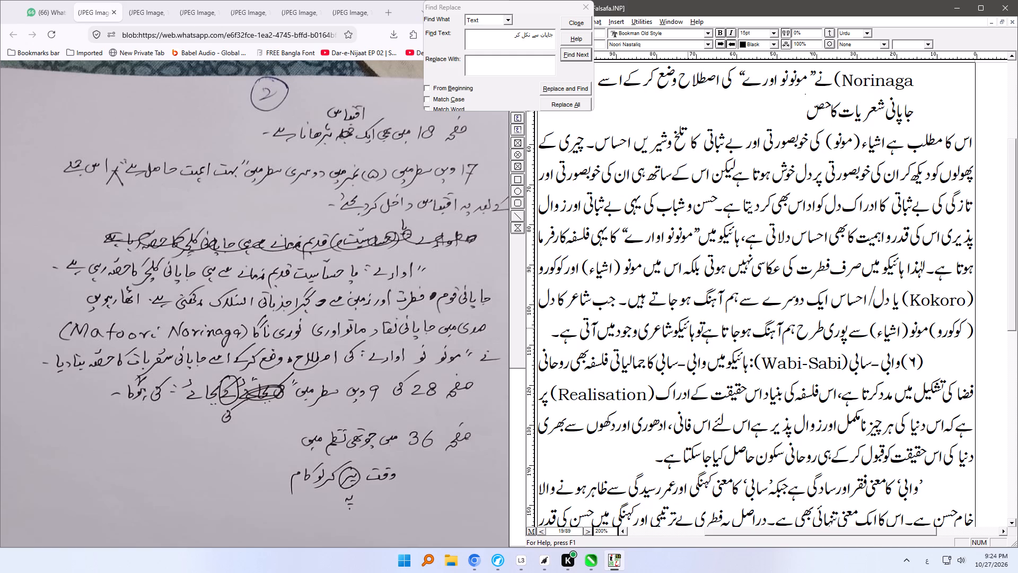
key("space")
type("بنا دیا")
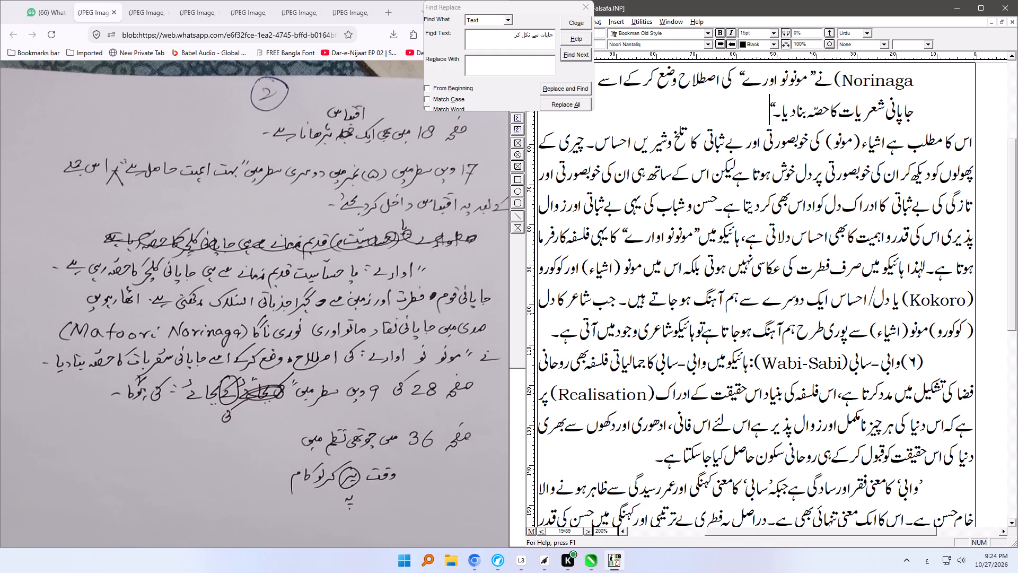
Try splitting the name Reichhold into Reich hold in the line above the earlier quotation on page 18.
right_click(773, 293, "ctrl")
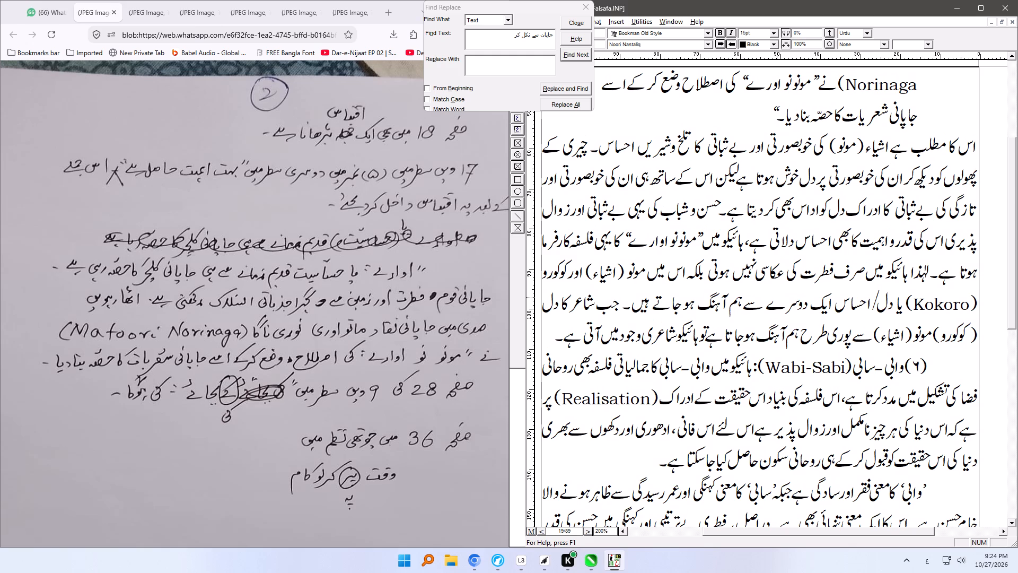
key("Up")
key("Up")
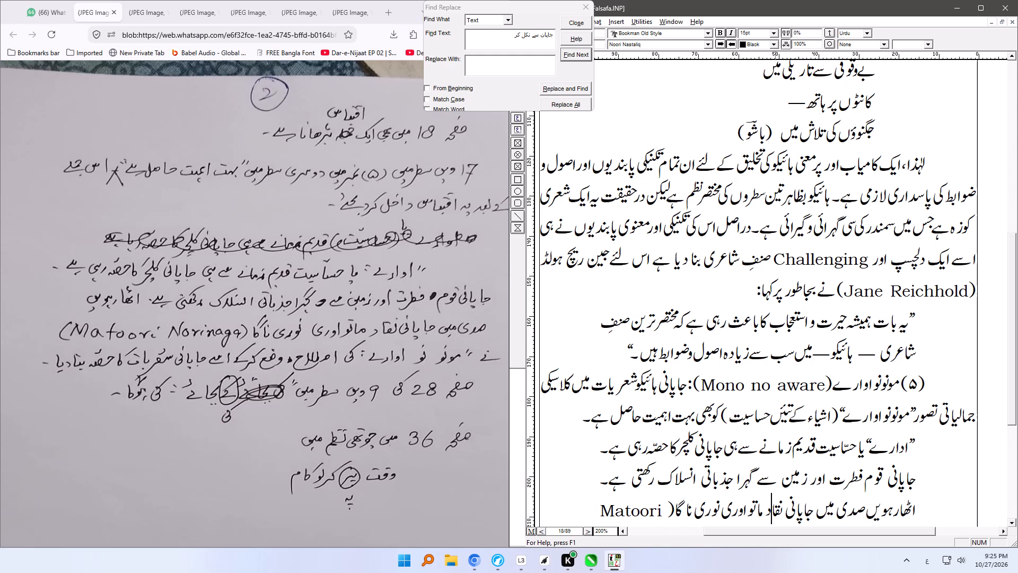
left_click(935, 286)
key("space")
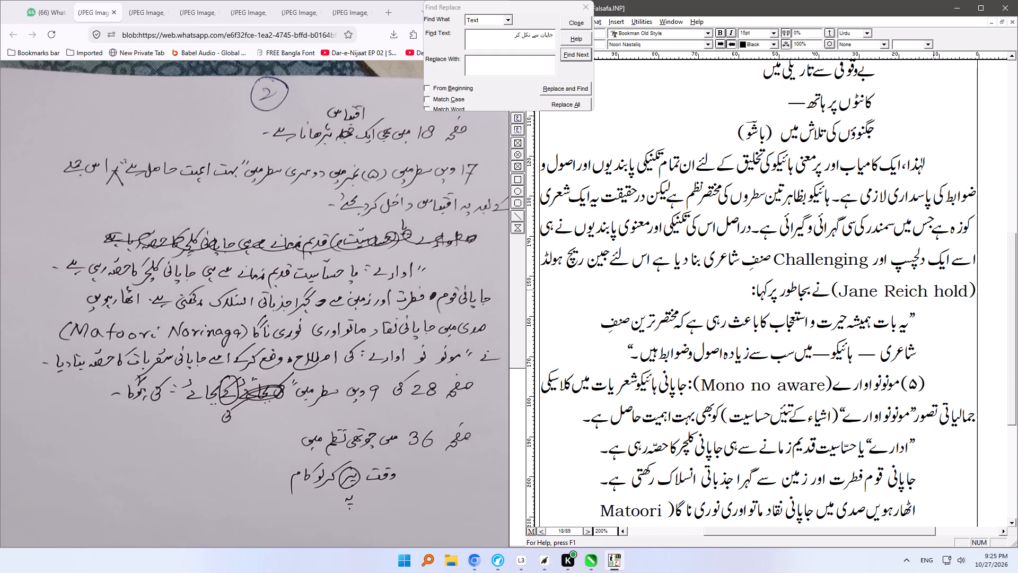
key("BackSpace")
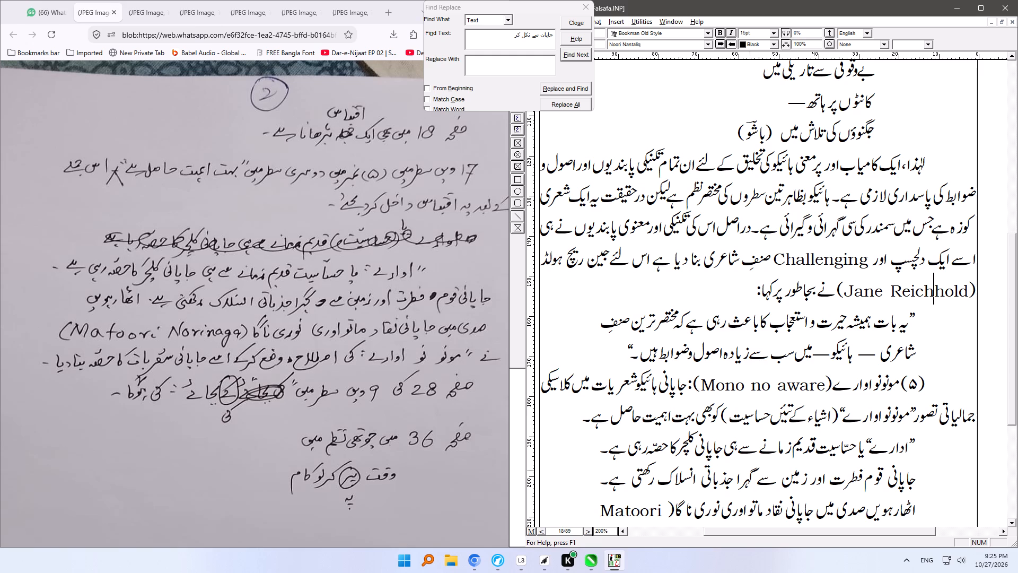
Indent the first line of the paragraph beginning اس کا مطلب ہے, directly after the new quotation.
left_click(761, 510)
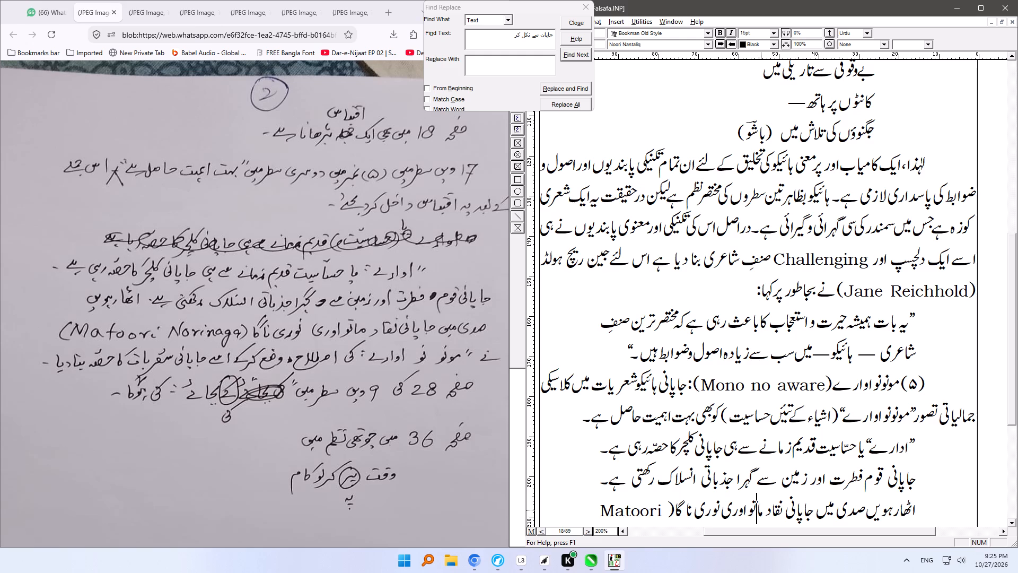
key("Down")
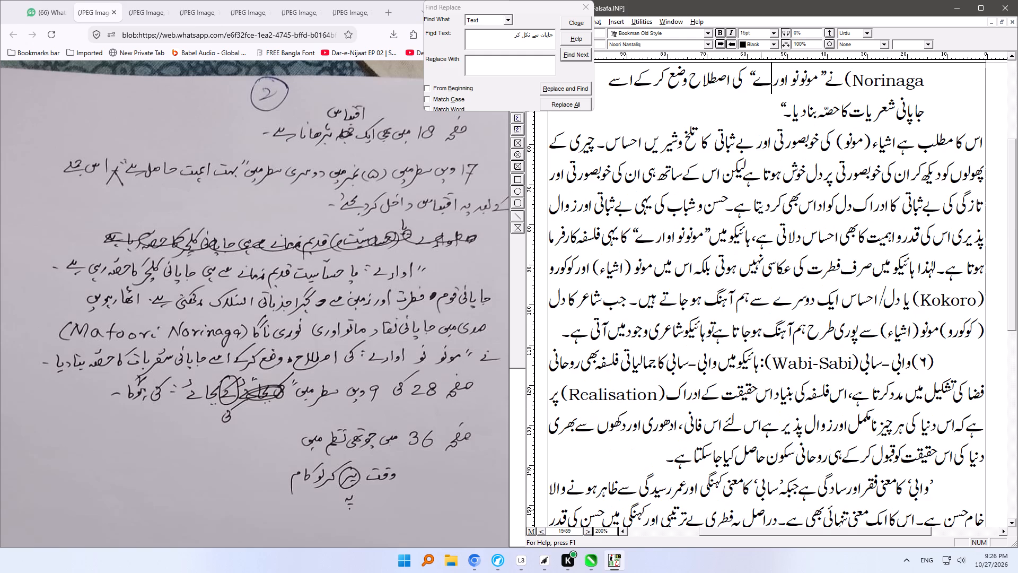
key("Down")
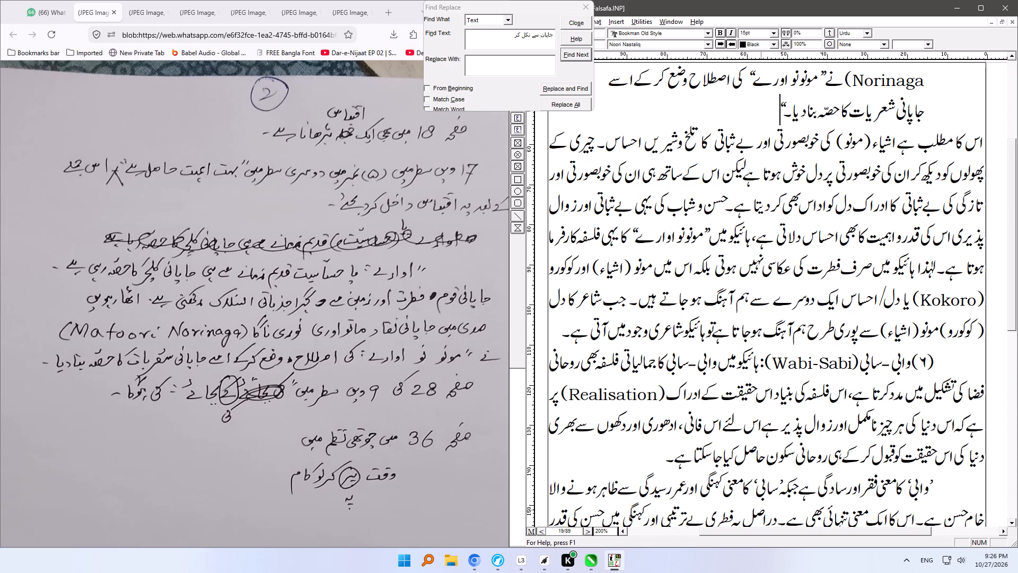
key("Left")
key("Tab")
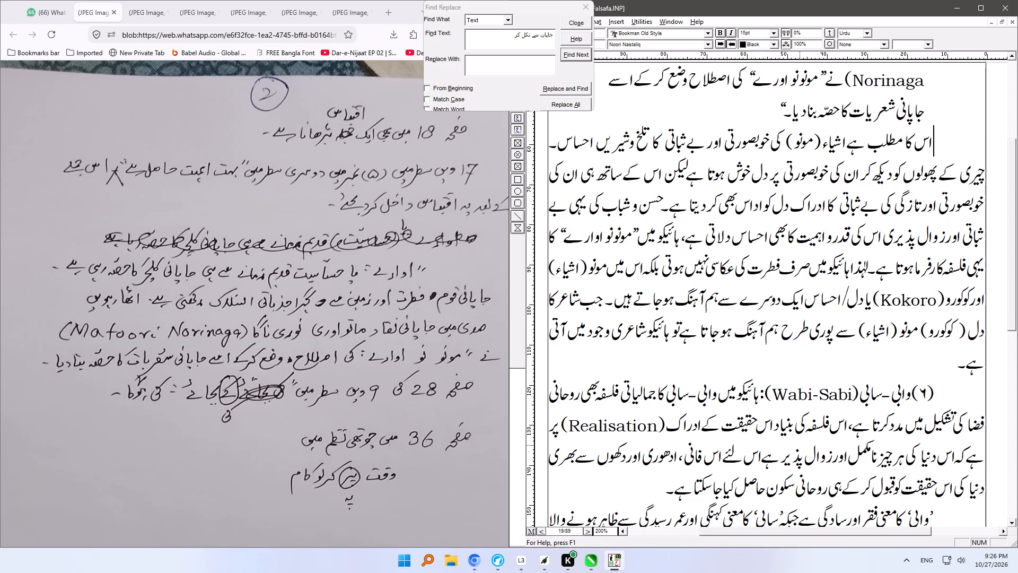
Delete the surplus blank lines above the chapter heading about Basho's theory of poetry on page 20.
left_click(544, 531)
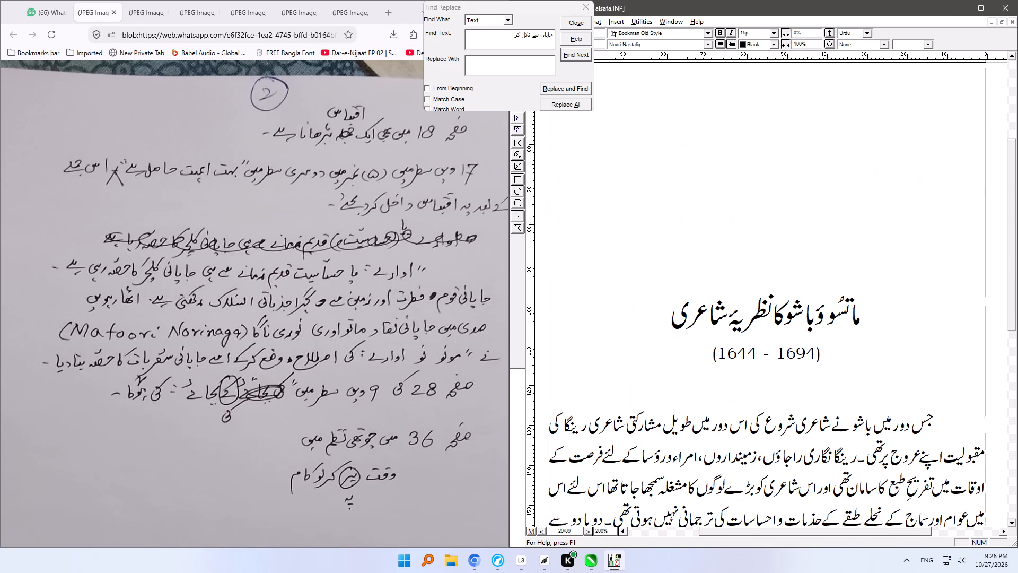
left_click(959, 78)
key("Delete")
key("Delete")
key("Delete")
key("Delete")
key("Delete")
key("Delete")
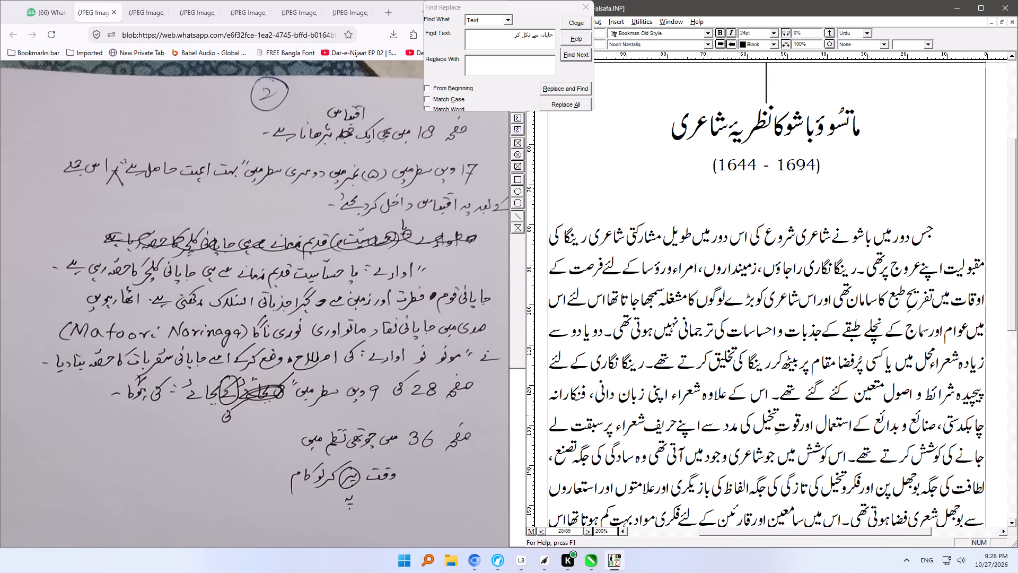
On page 28, change کی to کے before تکنیک in the ninth line, which begins اس صنف.
left_click(541, 529)
left_click(541, 529)
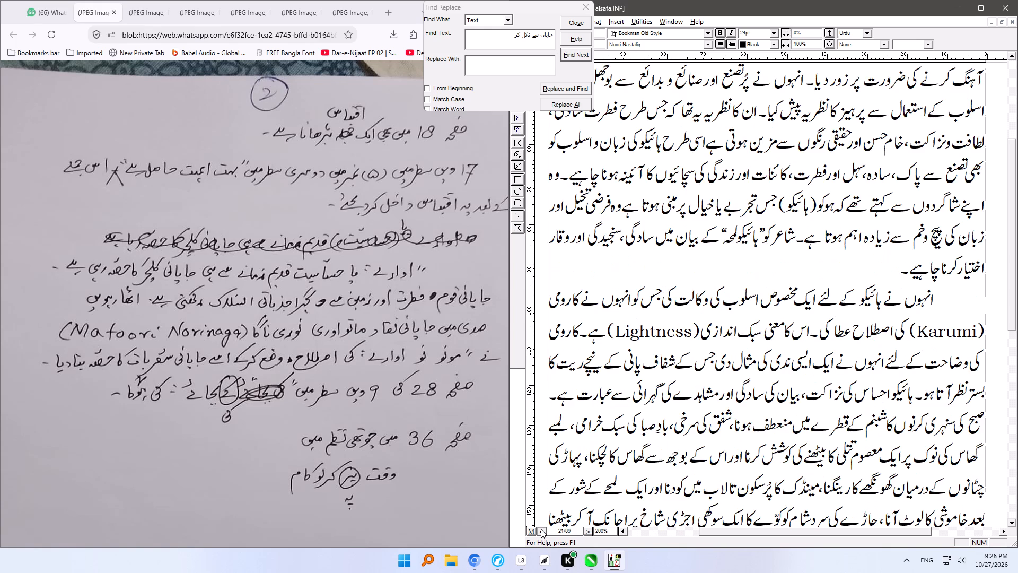
left_click(541, 529)
left_click(541, 529)
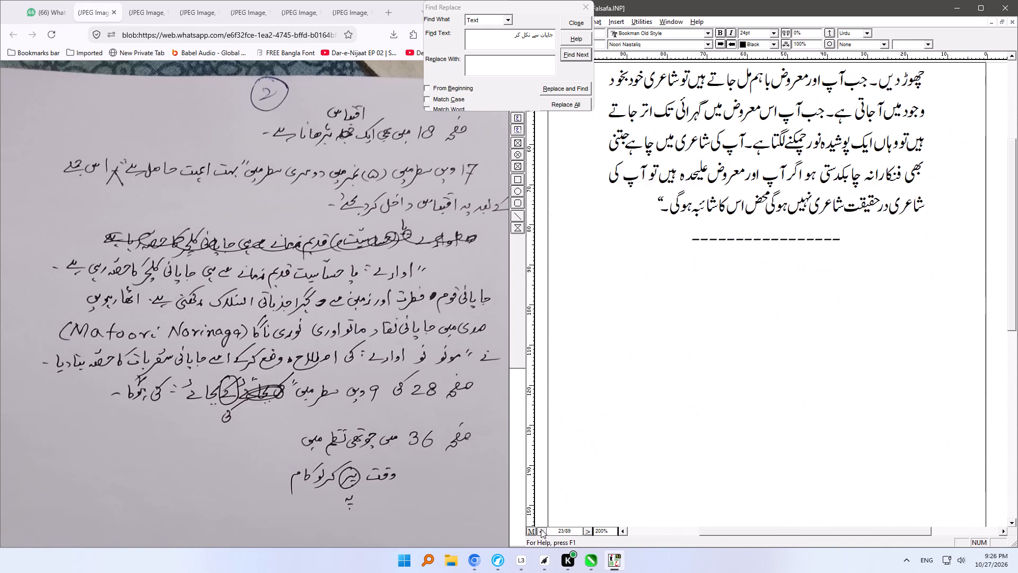
left_click(541, 529)
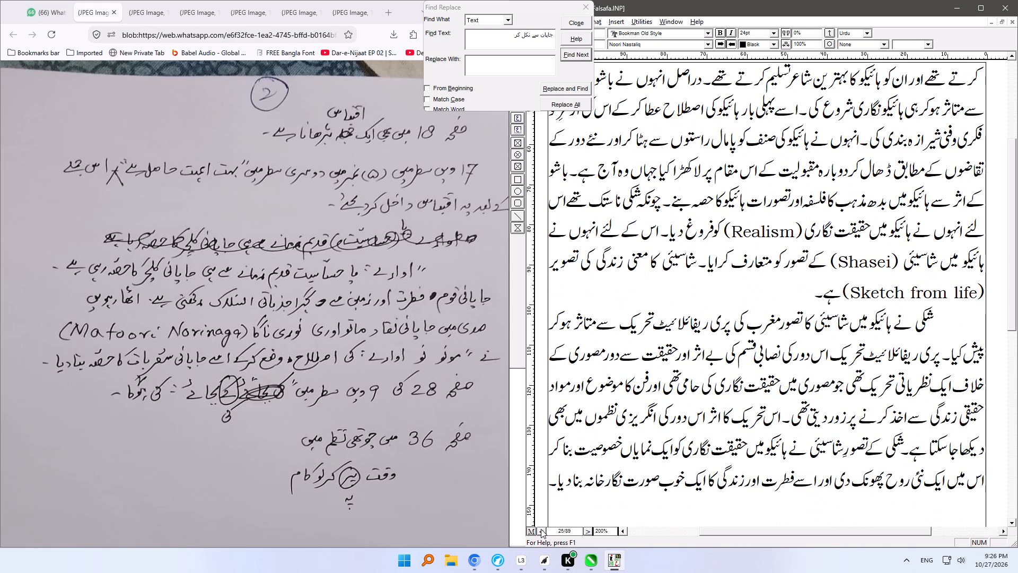
left_click(541, 529)
left_click(541, 529)
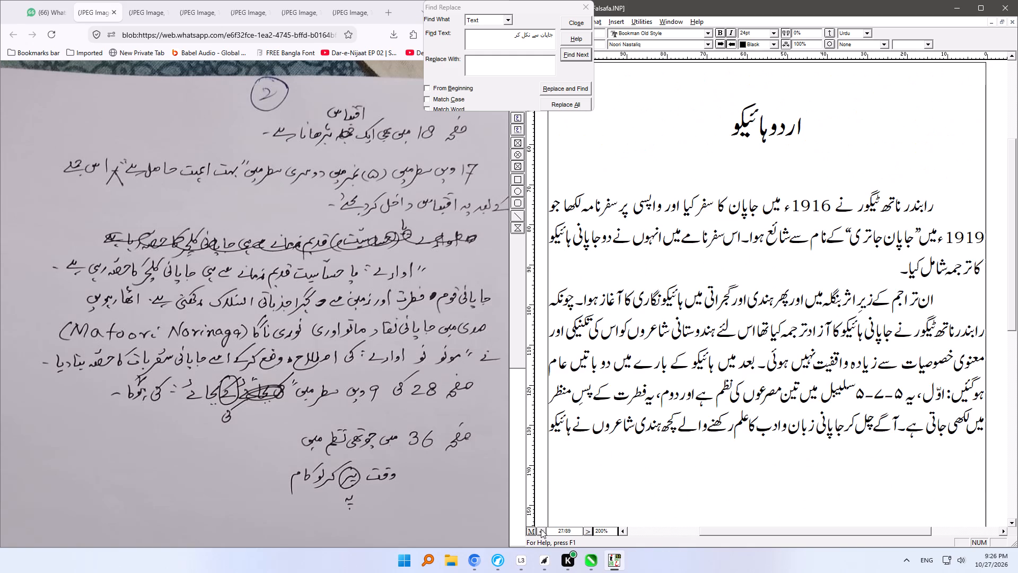
left_click(541, 529)
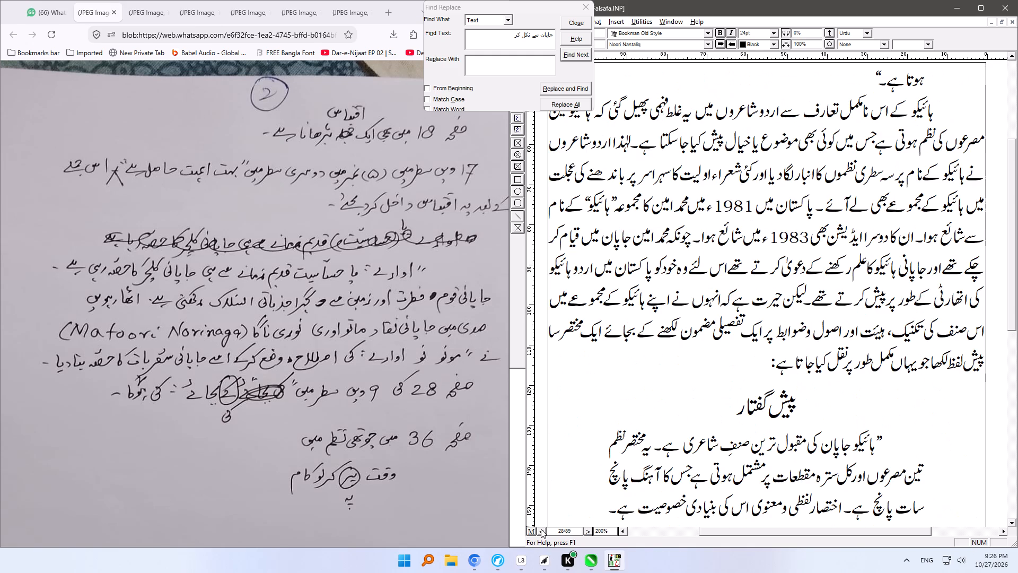
left_click(729, 440)
left_click(890, 333)
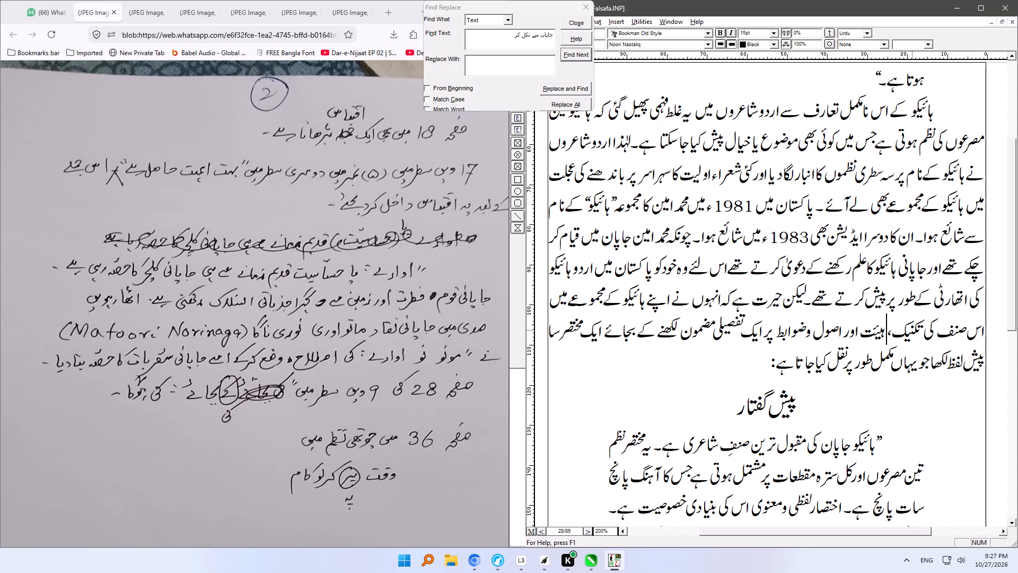
left_click(928, 337)
key("BackSpace")
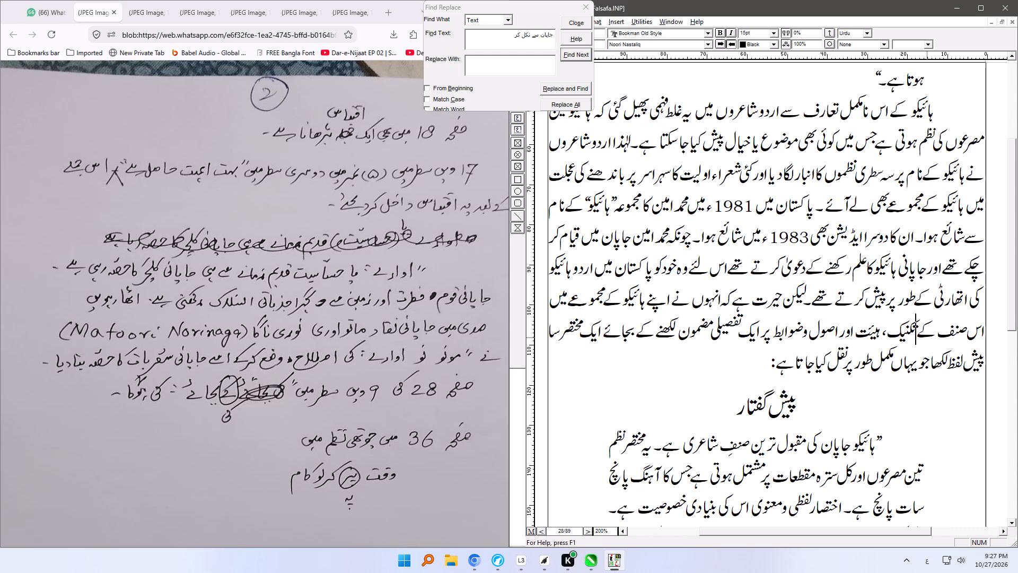
On page 36, change پر to پہ in the fourth poem's line وقت پر کرلو کام, and save the document.
left_click(544, 534)
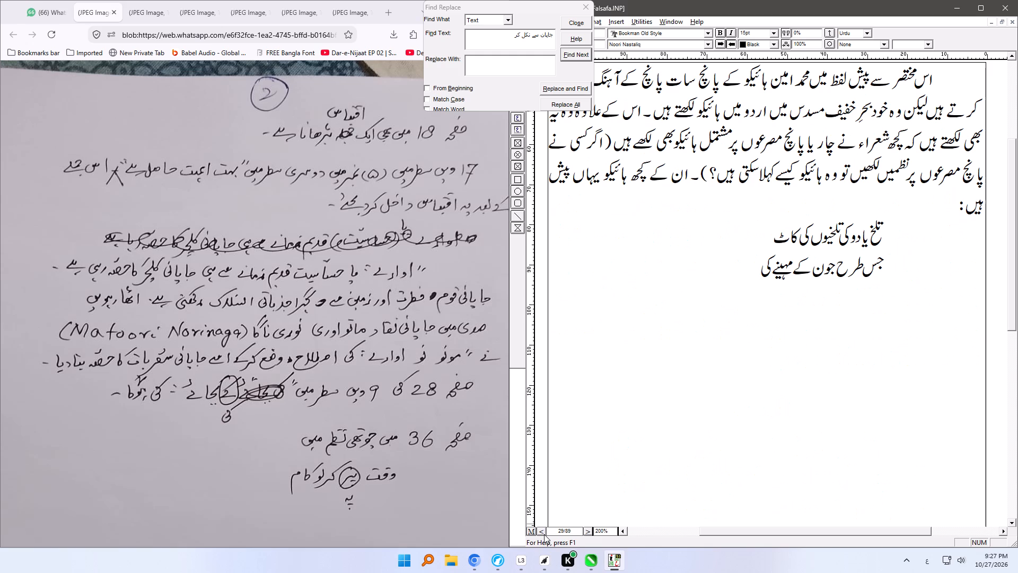
left_click(544, 534)
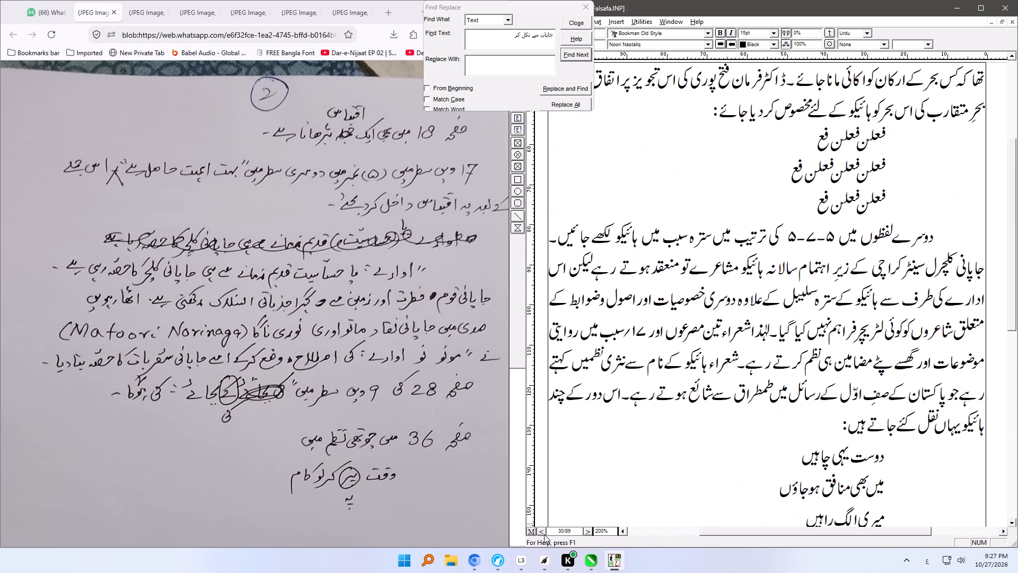
left_click(544, 534)
left_click(544, 534)
left_click(544, 534)
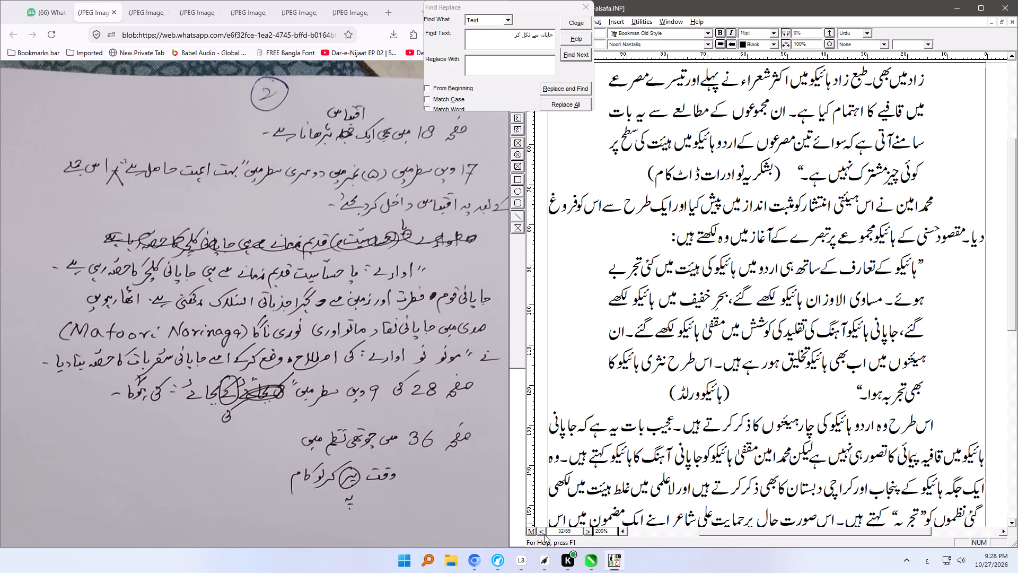
left_click(544, 534)
left_click(544, 534)
left_click(544, 534)
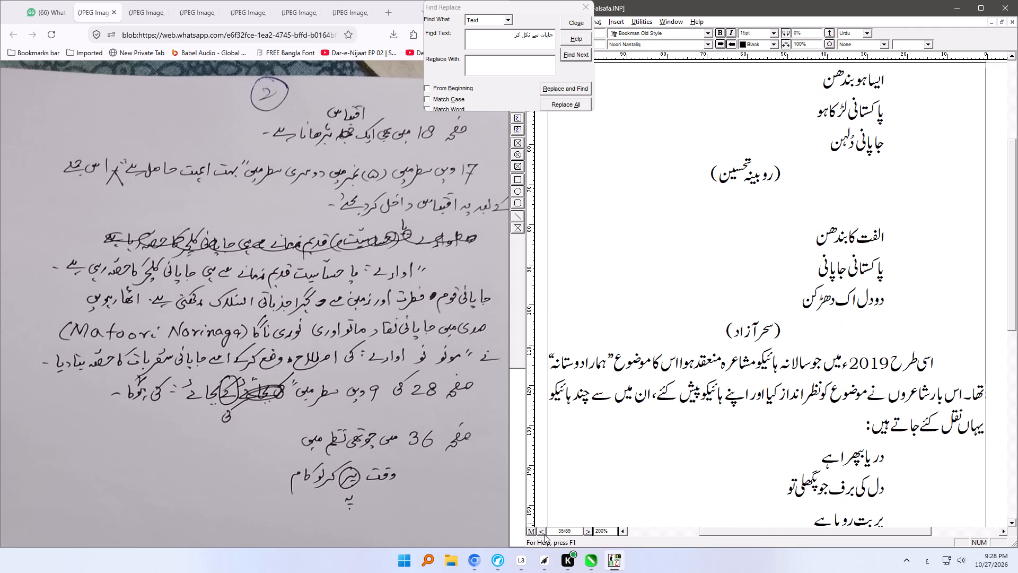
left_click(544, 534)
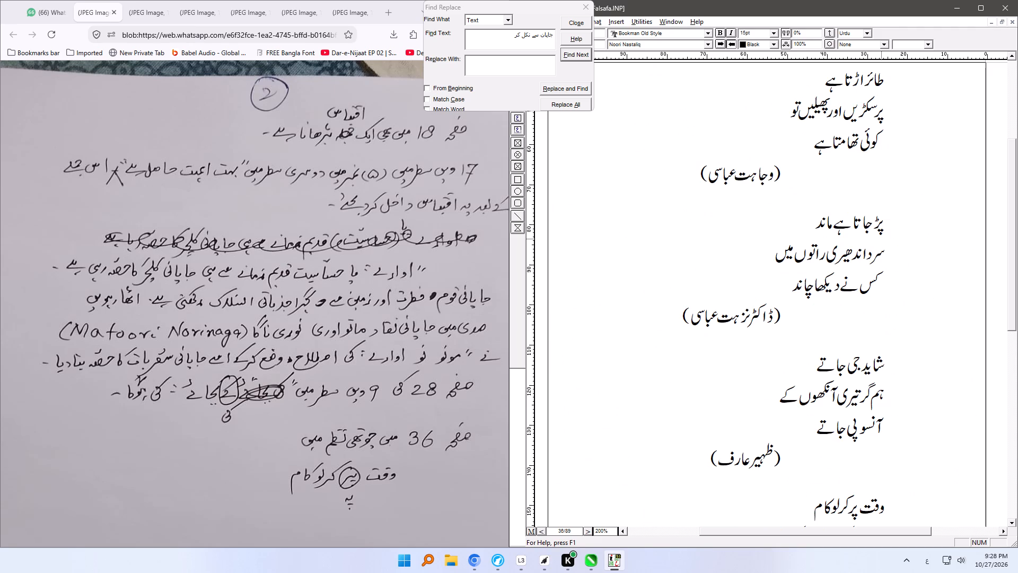
left_click(880, 236)
right_click_drag(843, 422, 838, 284, "ctrl")
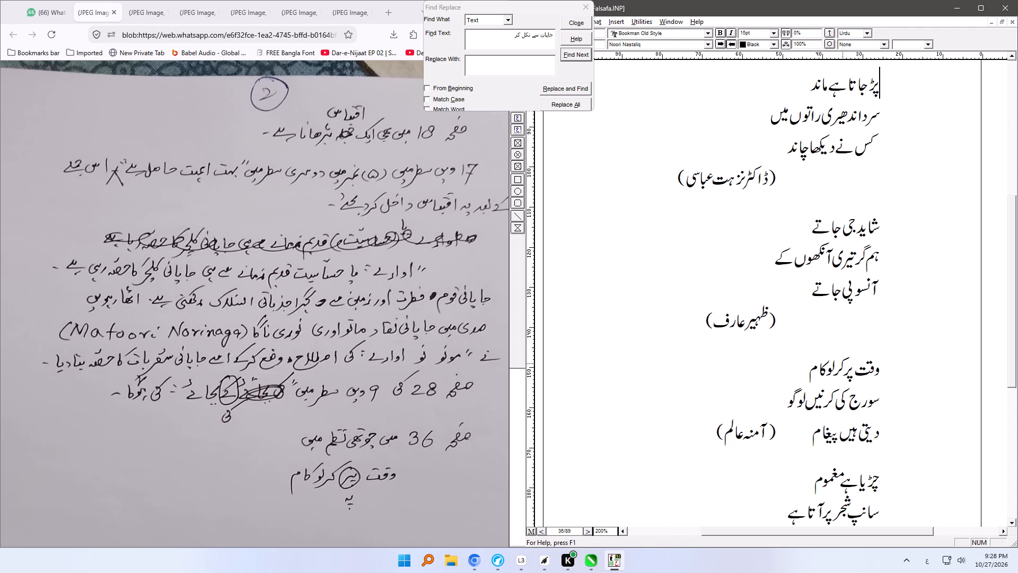
left_click(848, 372)
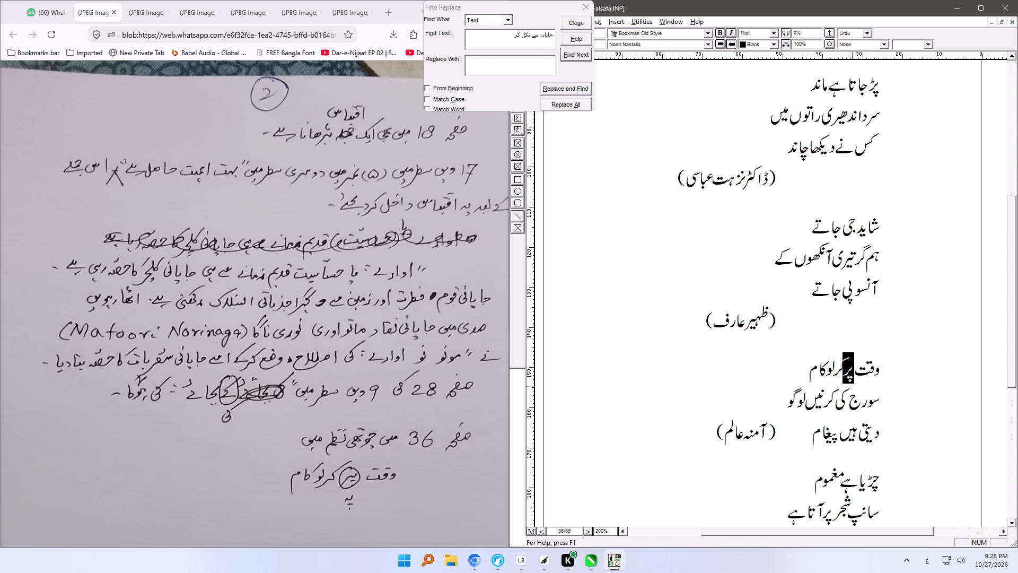
type("پہ")
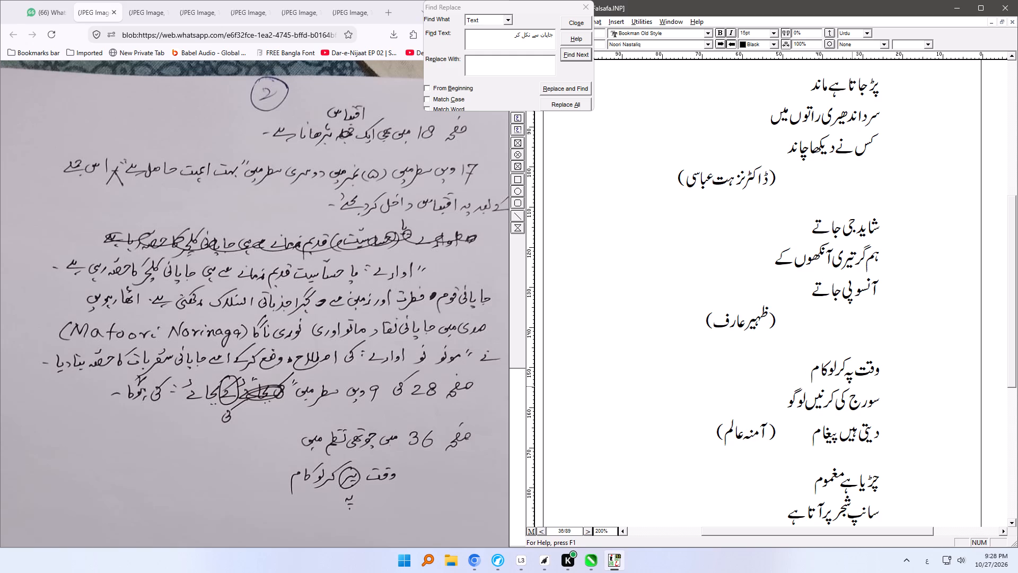
key("ctrl+s")
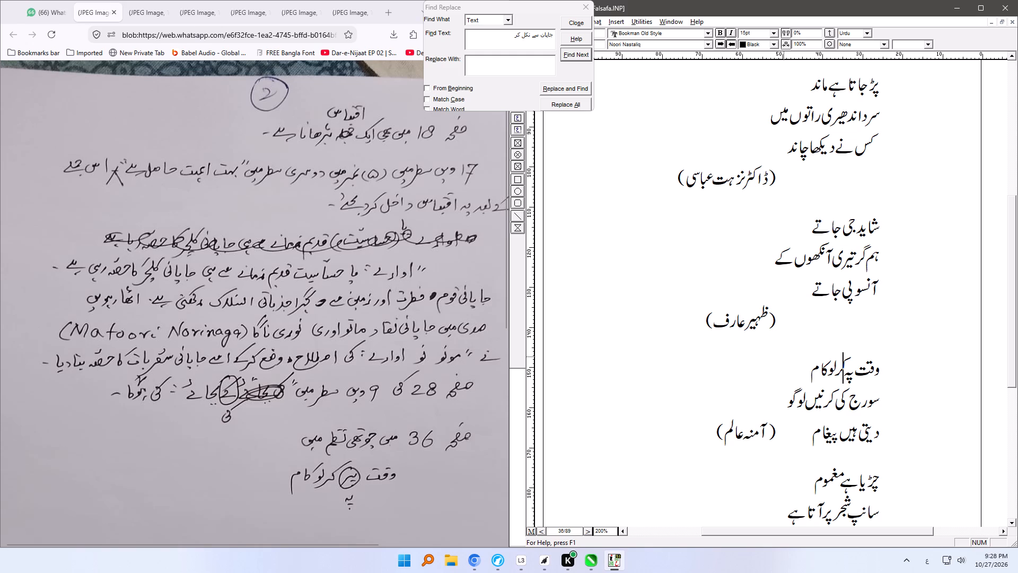
left_click(584, 10)
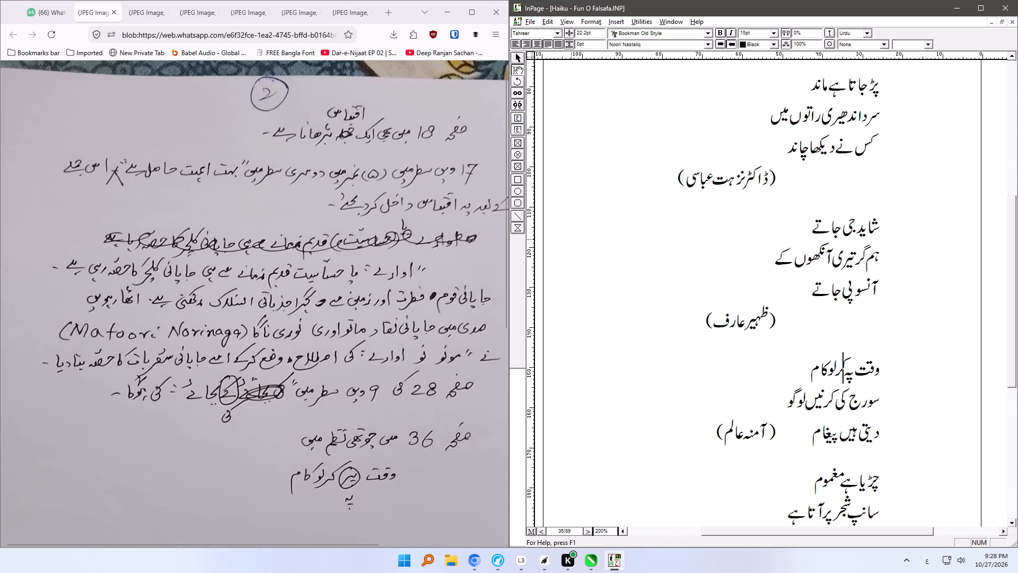
Close the finished correction sheet and enlarge the next one, whose corrections begin with page 45, so its full lines are readable.
left_click_drag(505, 247, 513, 427)
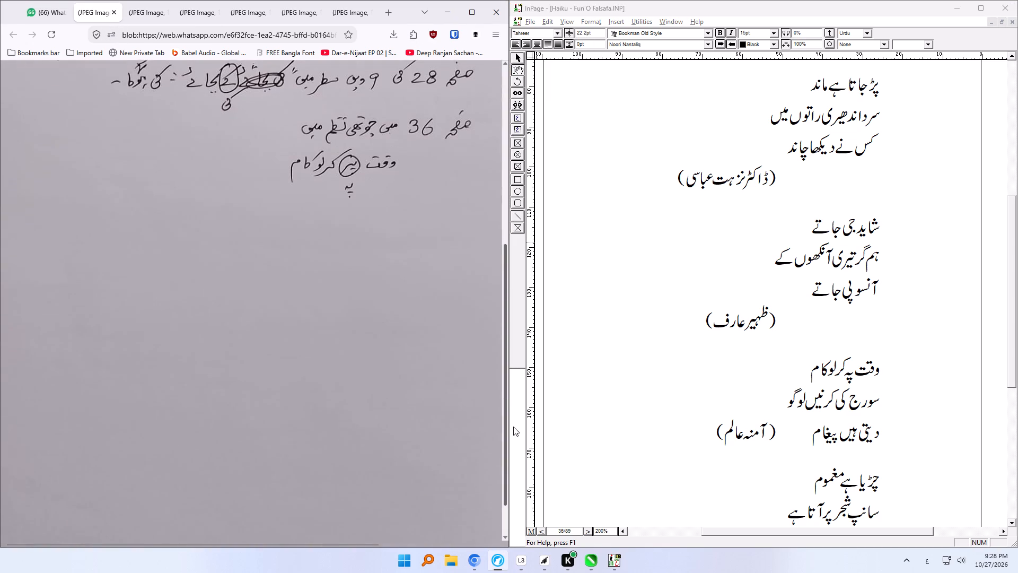
left_click_drag(513, 427, 513, 427)
left_click(115, 15)
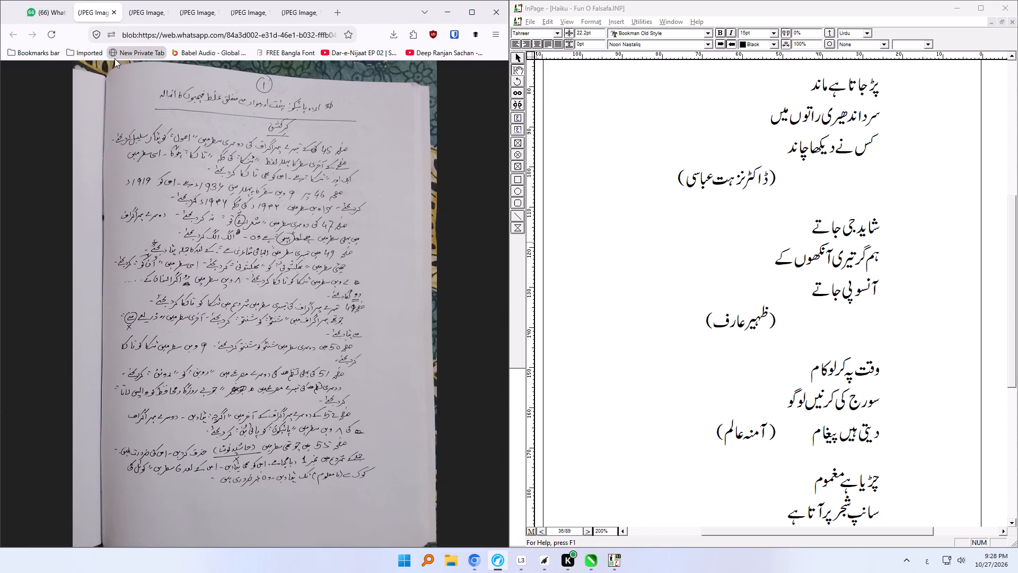
left_click(289, 128)
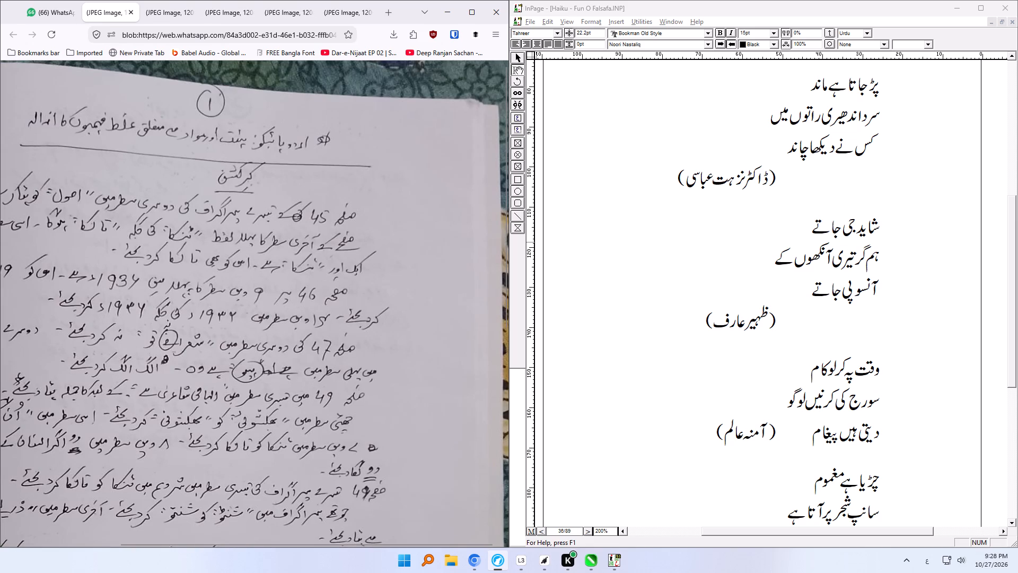
left_click_drag(352, 545, 284, 544)
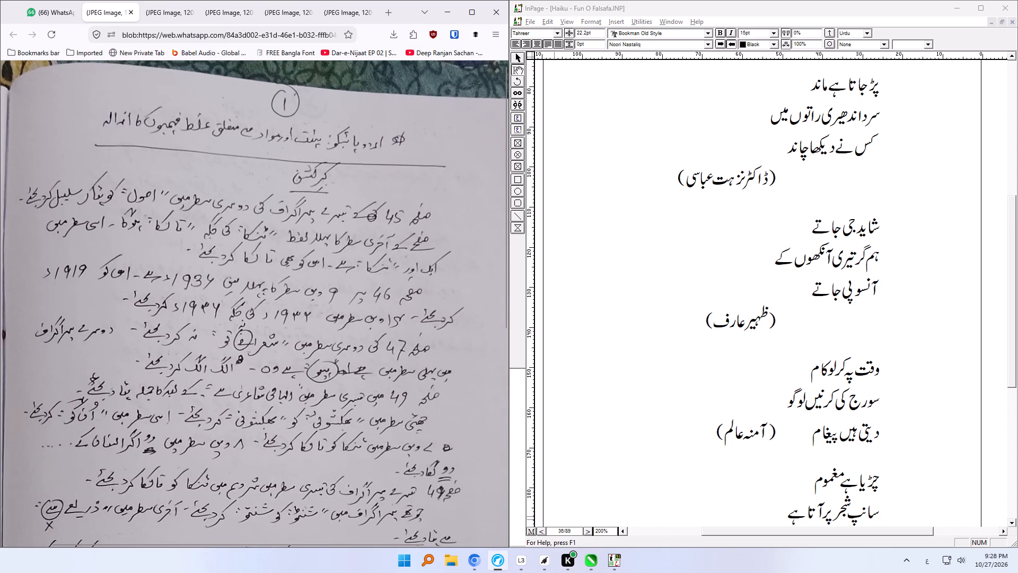
On page 45, replace اصول with سلیبل in the second line of the third paragraph.
left_click(660, 416)
left_click(539, 533)
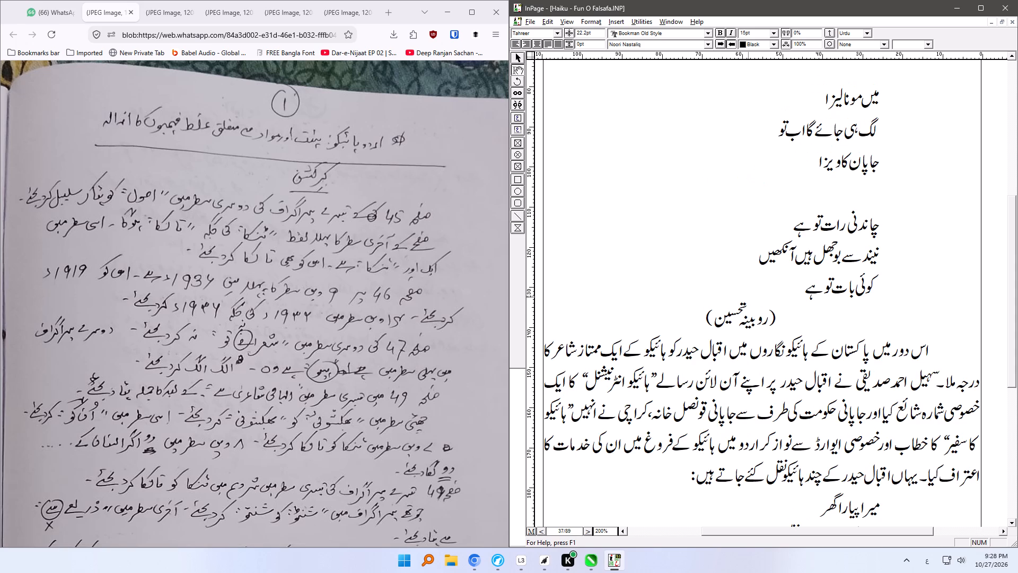
right_click_drag(751, 289, 752, 329, "ctrl")
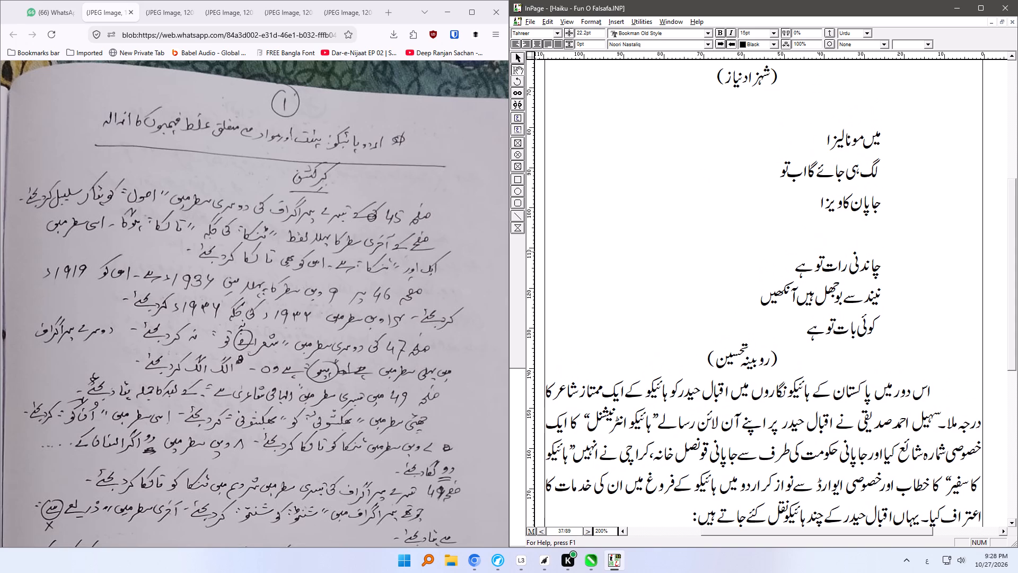
right_click_drag(742, 155, 703, 209, "ctrl")
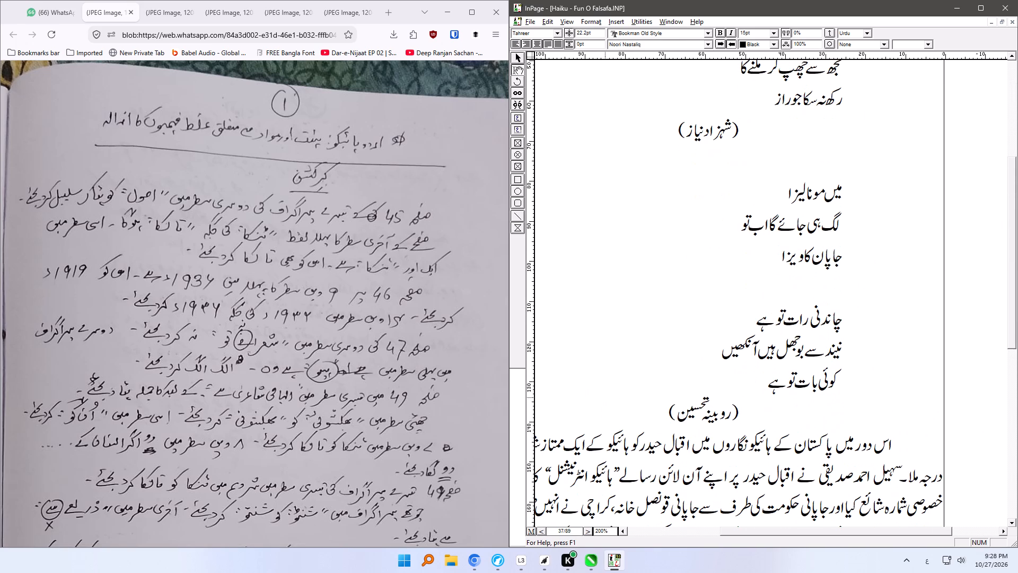
left_click(543, 533)
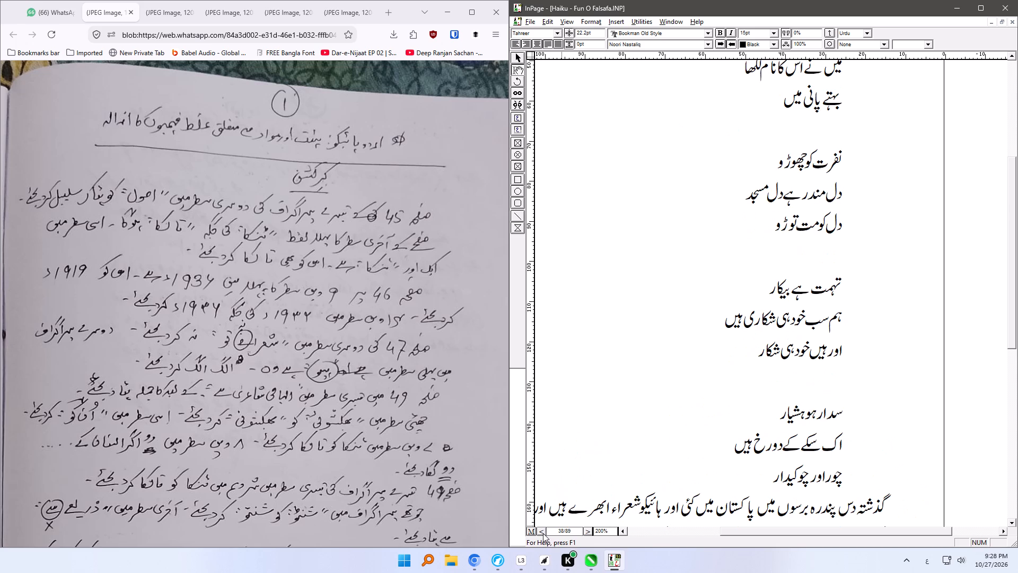
left_click(543, 533)
left_click(543, 533)
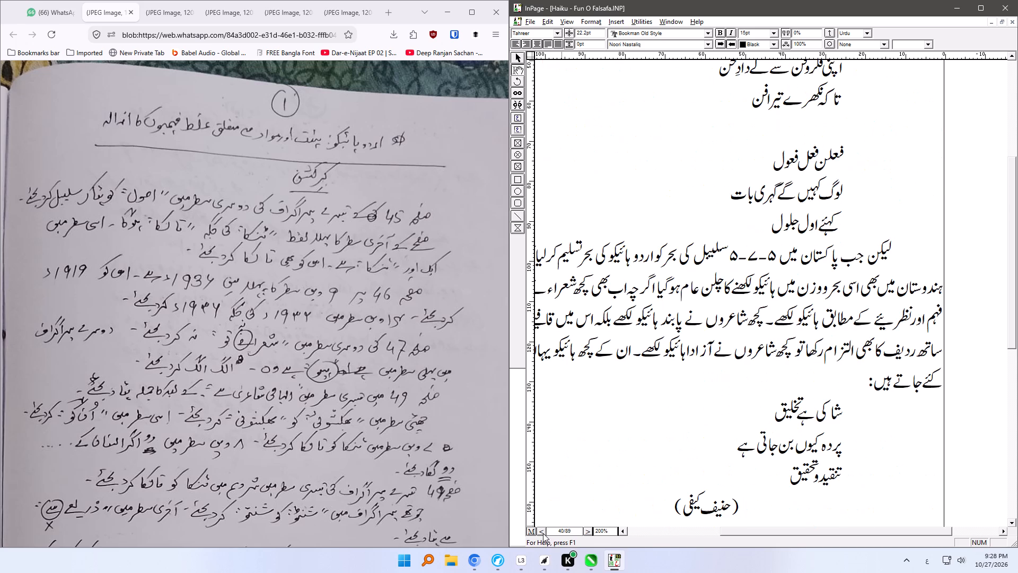
left_click(543, 533)
left_click(543, 533)
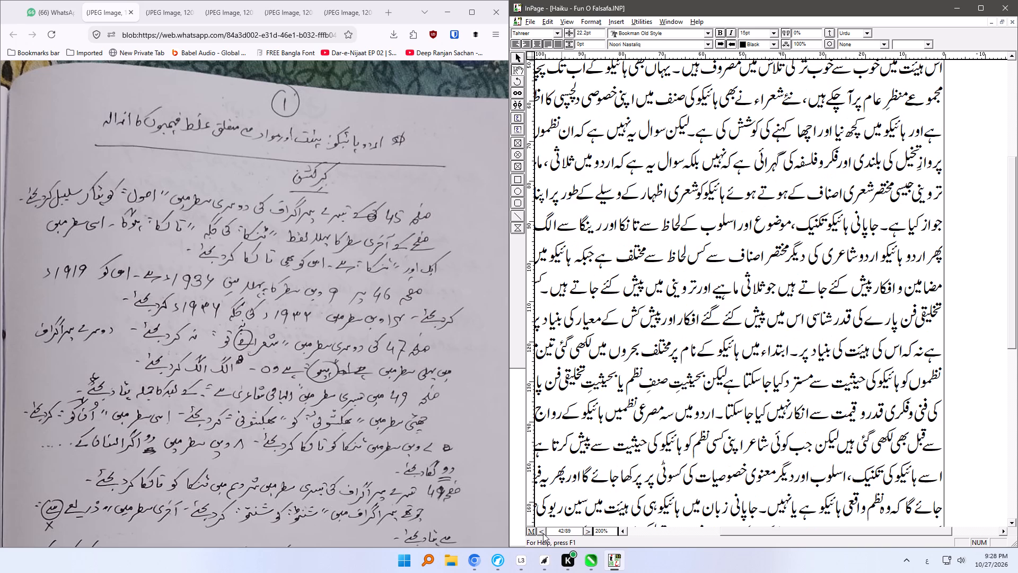
right_click_drag(783, 180, 788, 429, "ctrl")
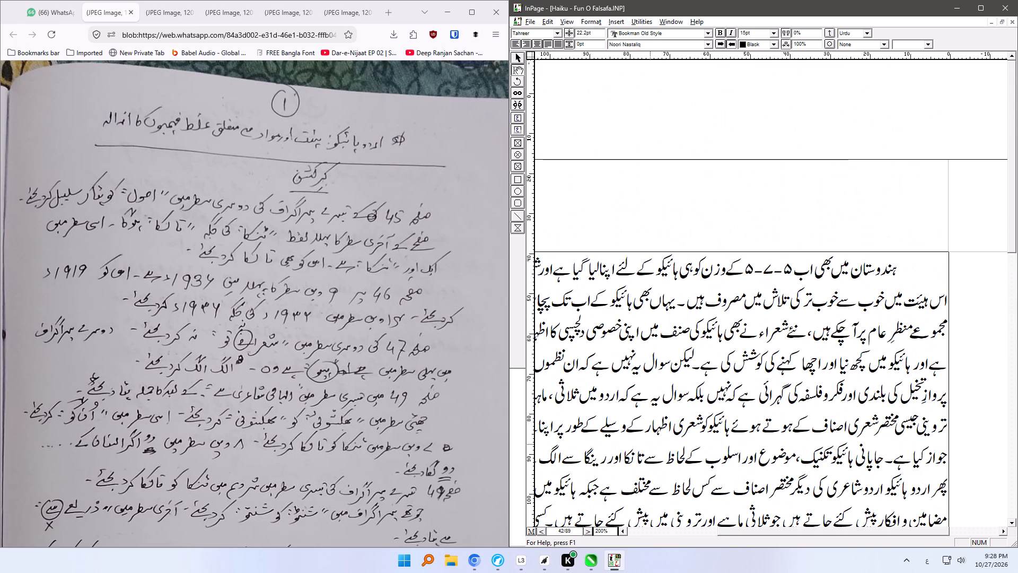
left_click(585, 534)
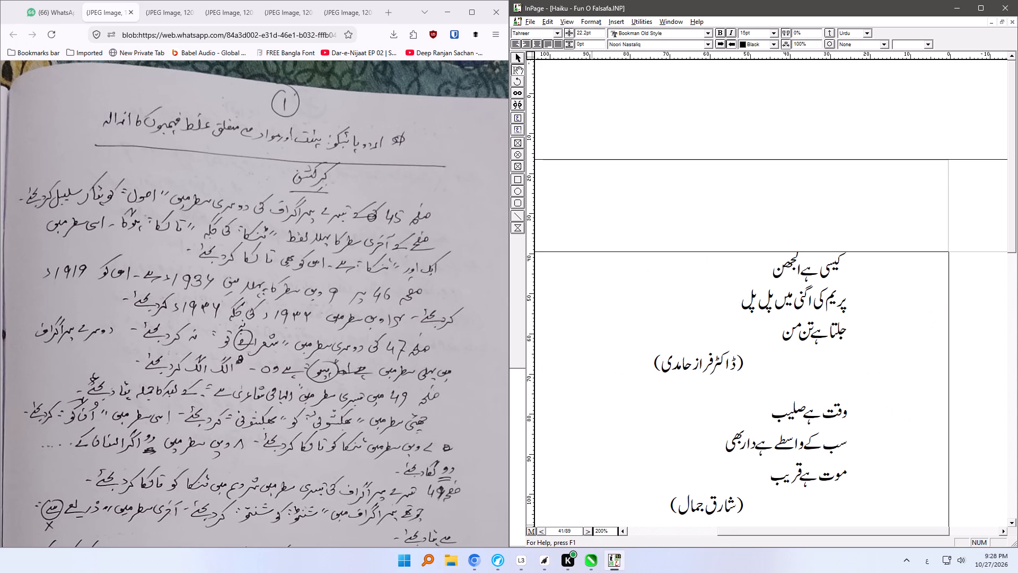
right_click_drag(740, 453, 718, 201, "ctrl")
right_click_drag(749, 432, 748, 202, "ctrl")
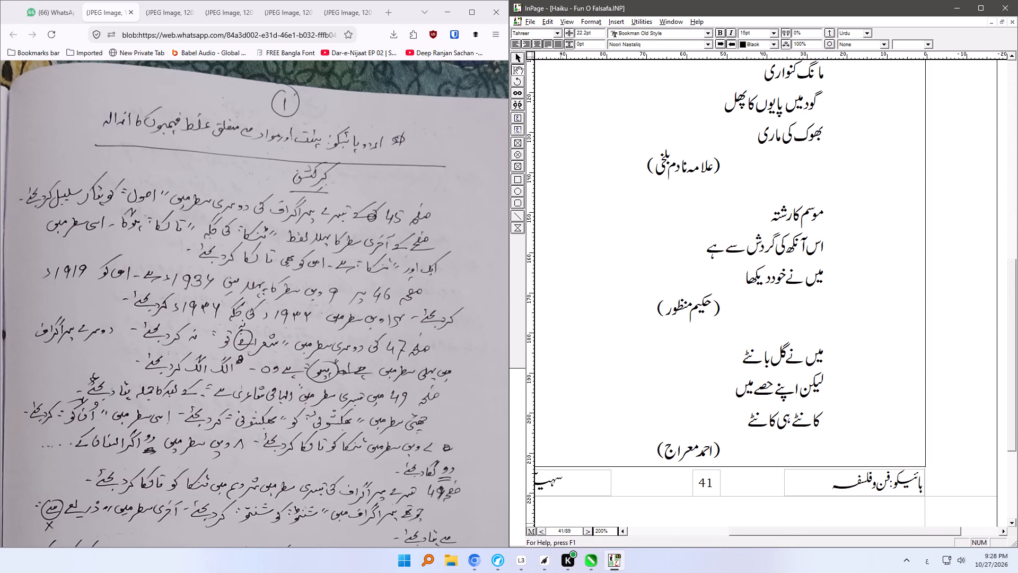
left_click(539, 531)
left_click(541, 533)
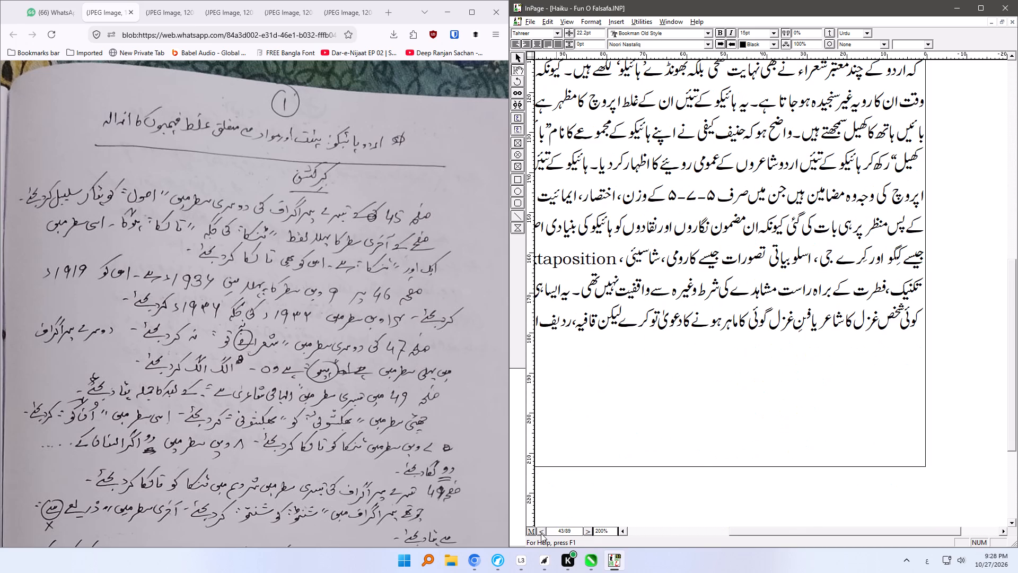
right_click_drag(780, 172, 786, 196, "ctrl")
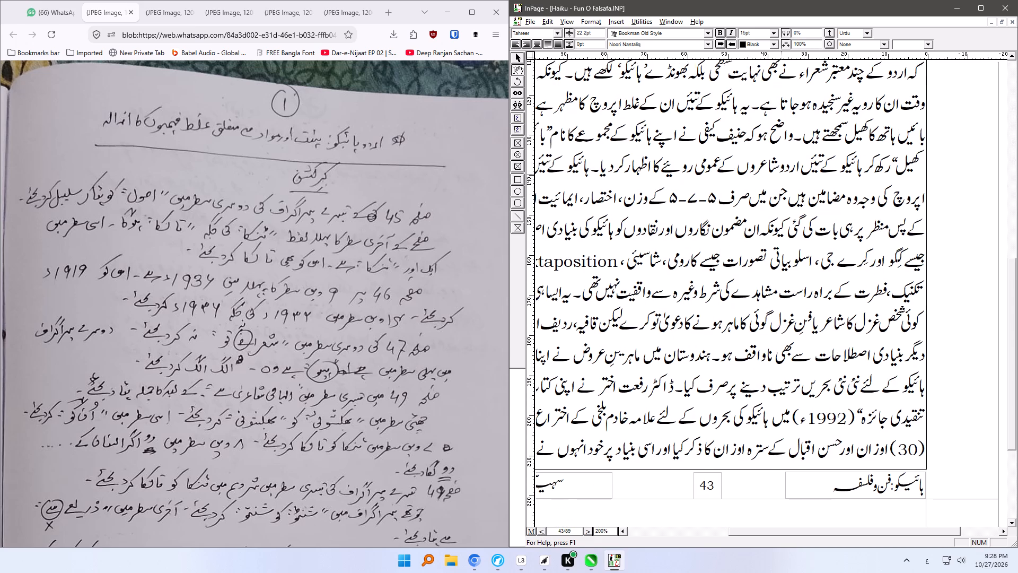
right_click_drag(786, 196, 803, 401, "ctrl")
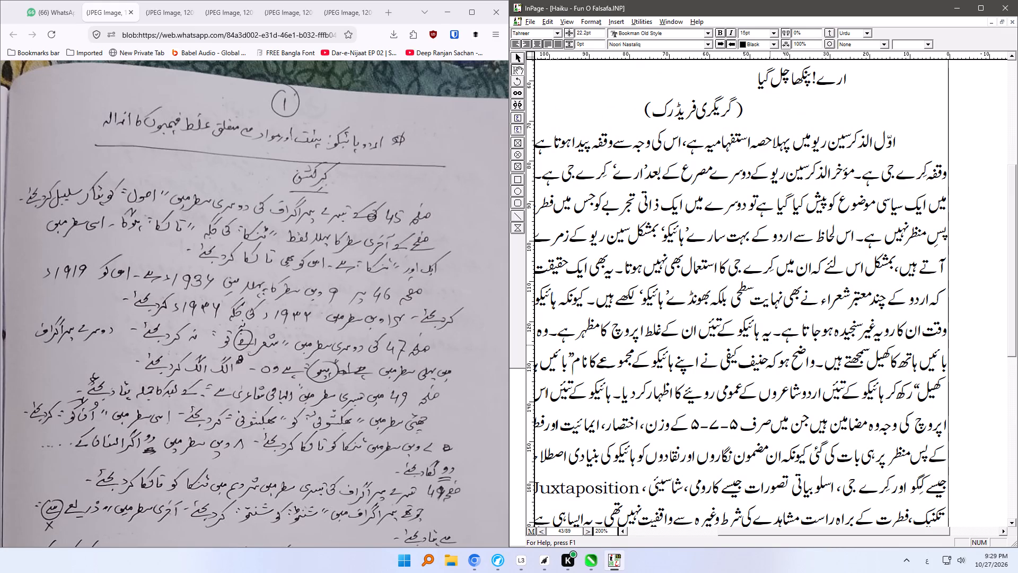
left_click(542, 533)
left_click(542, 533)
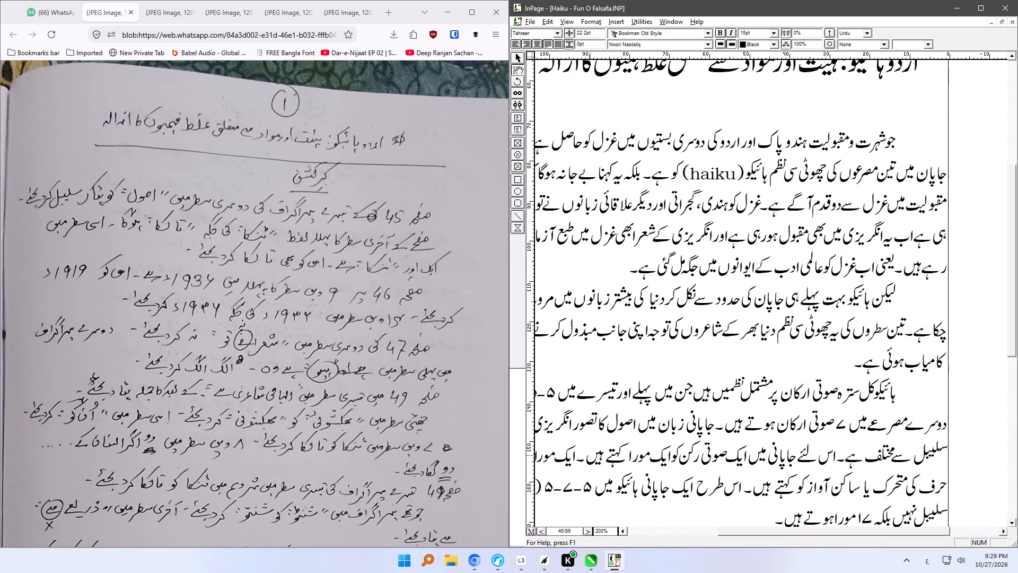
right_click_drag(789, 220, 802, 303, "ctrl")
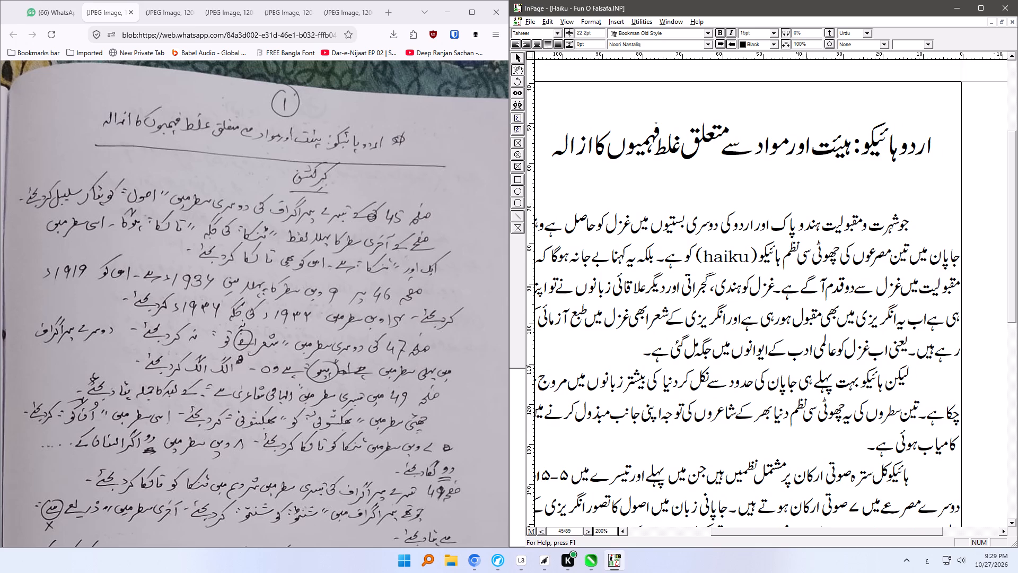
right_click_drag(813, 421, 841, 285, "ctrl")
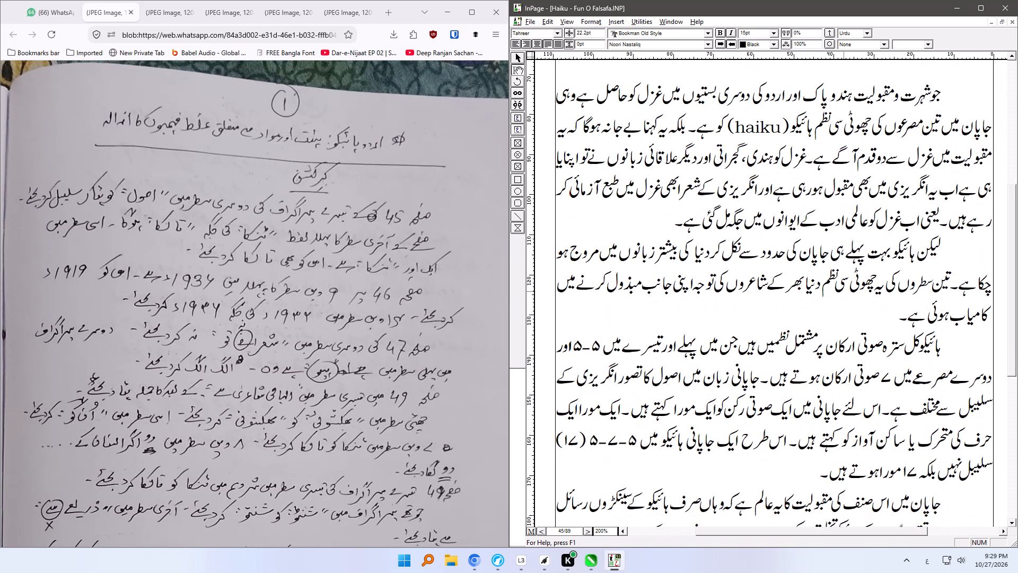
right_click_drag(841, 285, 834, 273, "ctrl")
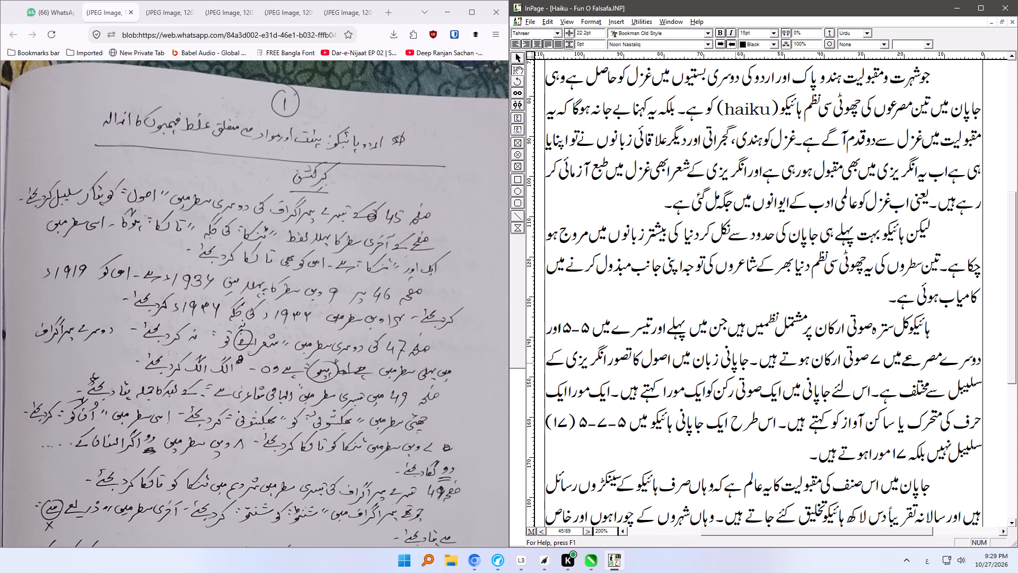
left_click_drag(645, 363, 668, 363)
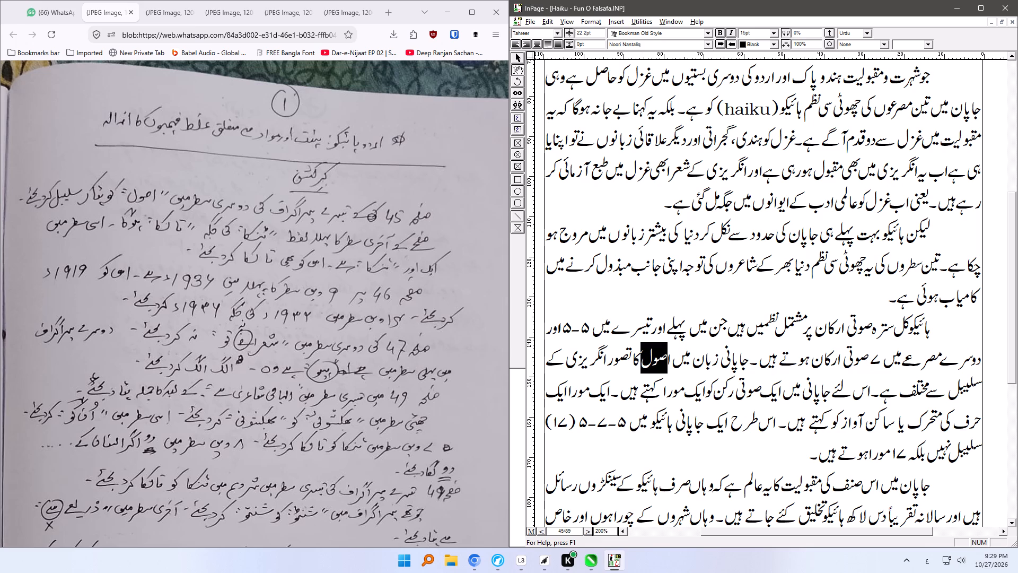
left_click_drag(668, 363, 674, 363)
type("سلیبل")
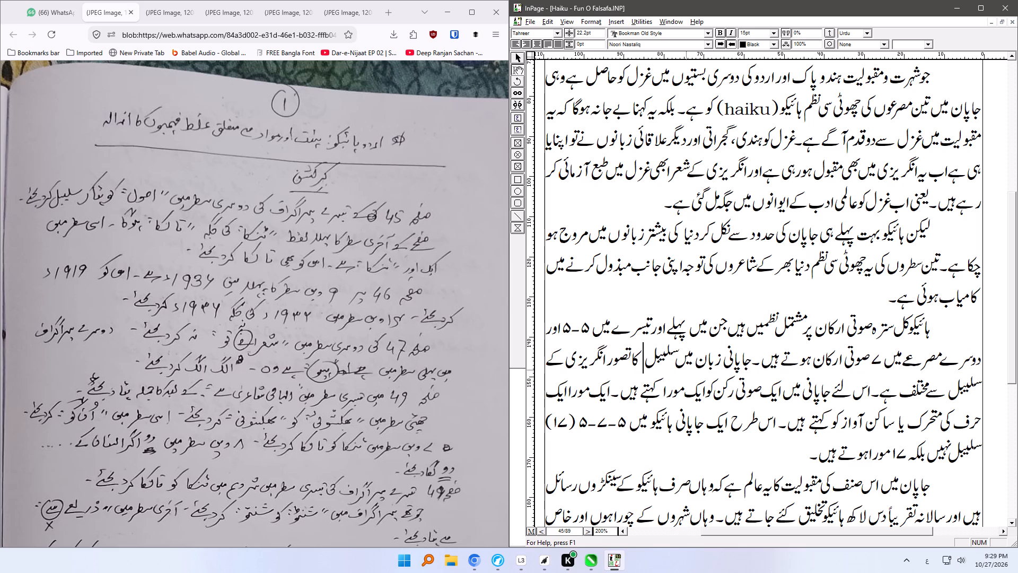
On page 45, replace both occurrences of ٹنکا with تانکا in the last line.
right_click_drag(756, 438, 706, 242, "ctrl")
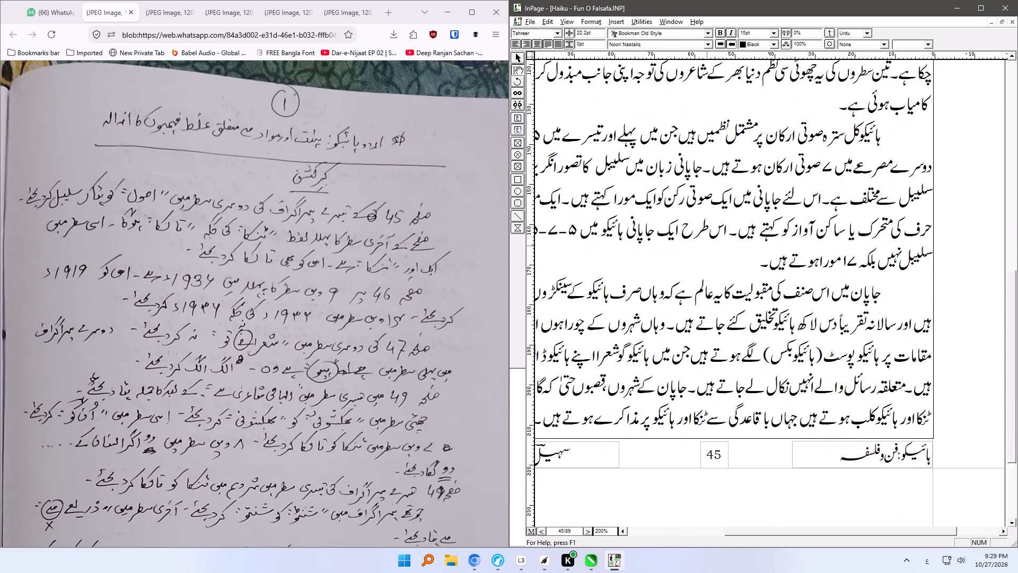
right_click_drag(706, 242, 731, 205, "ctrl")
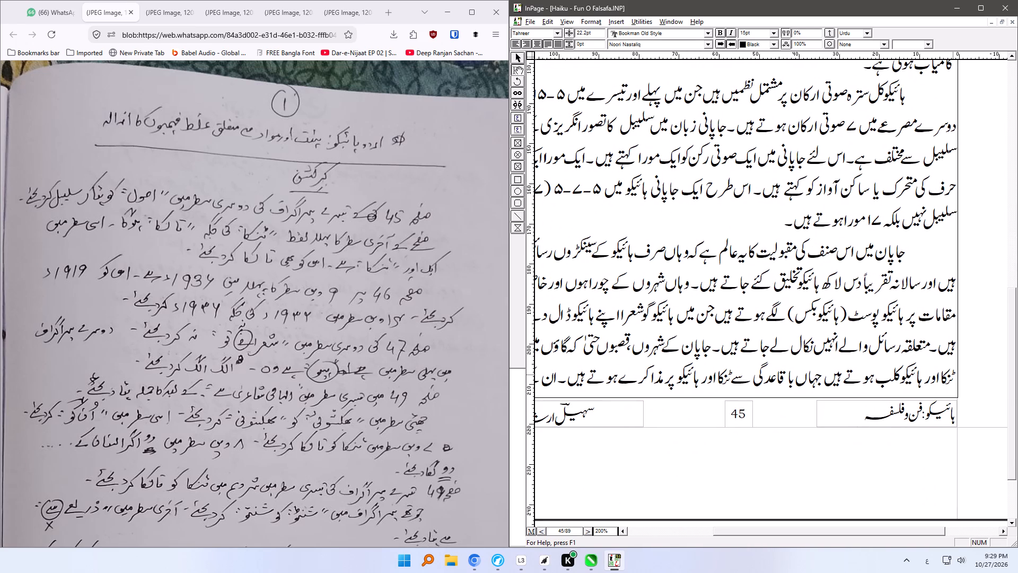
left_click_drag(953, 376, 945, 376)
type("تانکا")
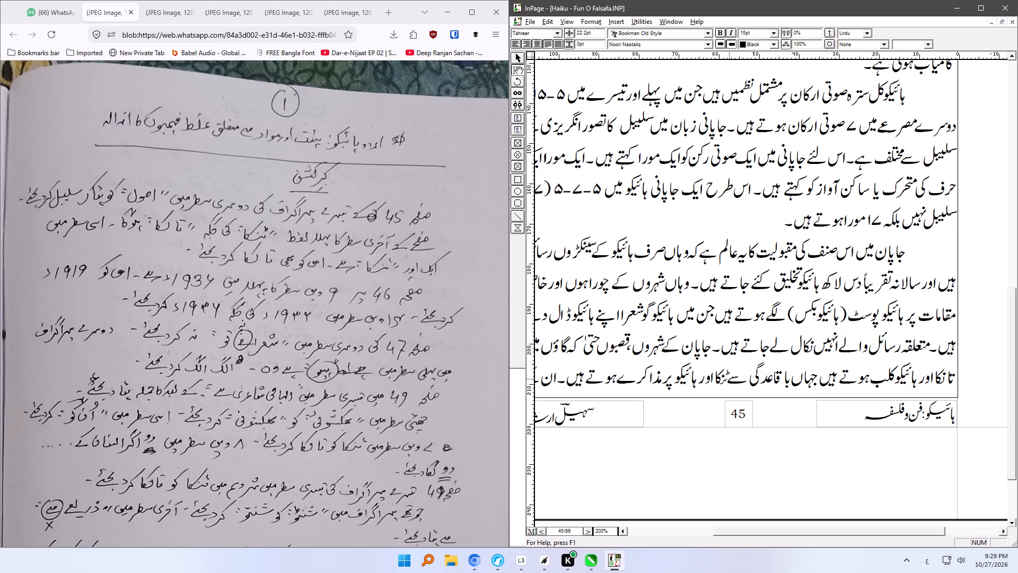
left_click_drag(719, 377, 726, 377)
type("تا")
type("نکا")
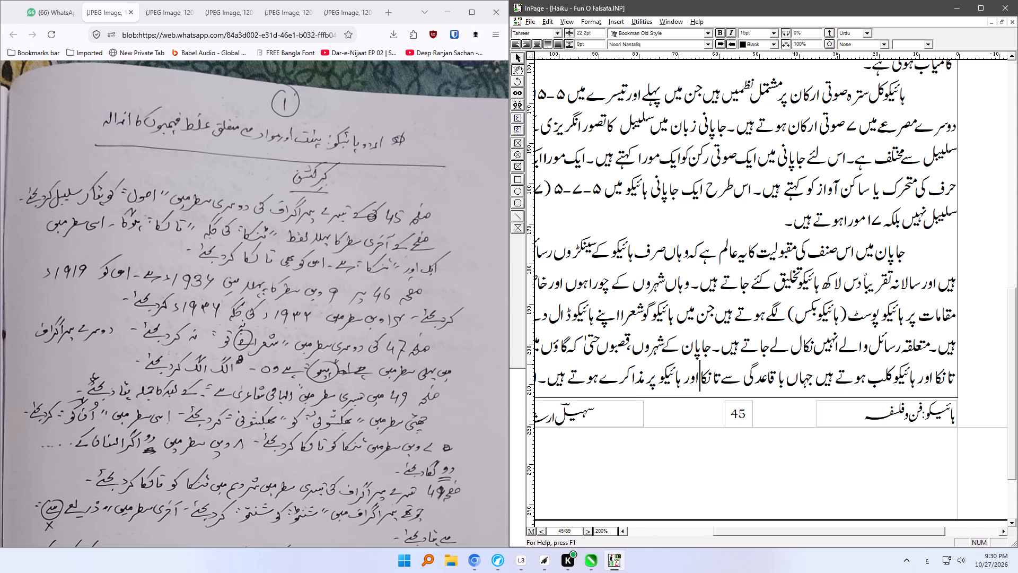
Delete the character that follows تا in both replaced words on the last line of page 45.
left_click(946, 384)
left_click(950, 379)
key("Delete")
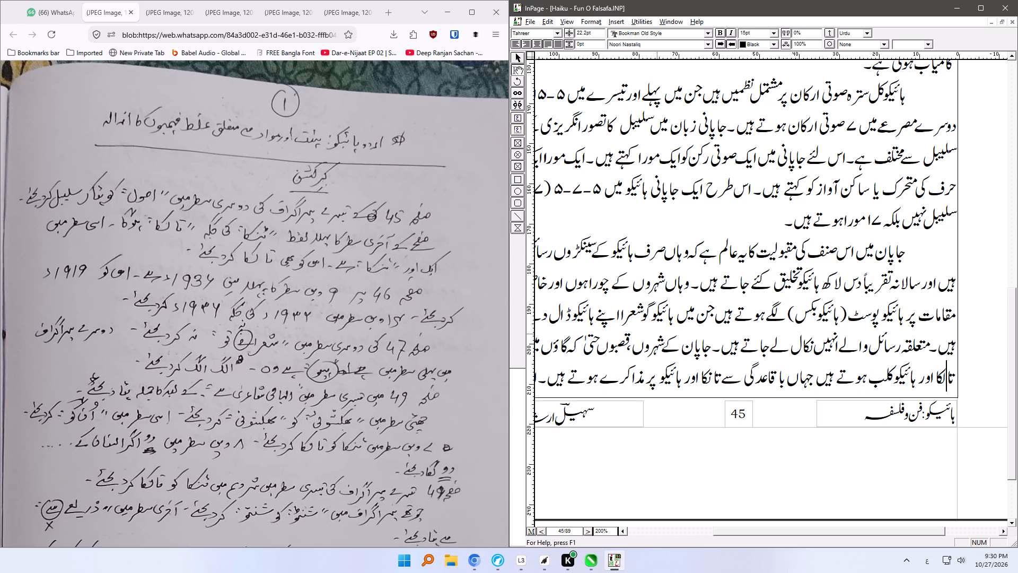
right_click_drag(643, 319, 673, 318, "ctrl")
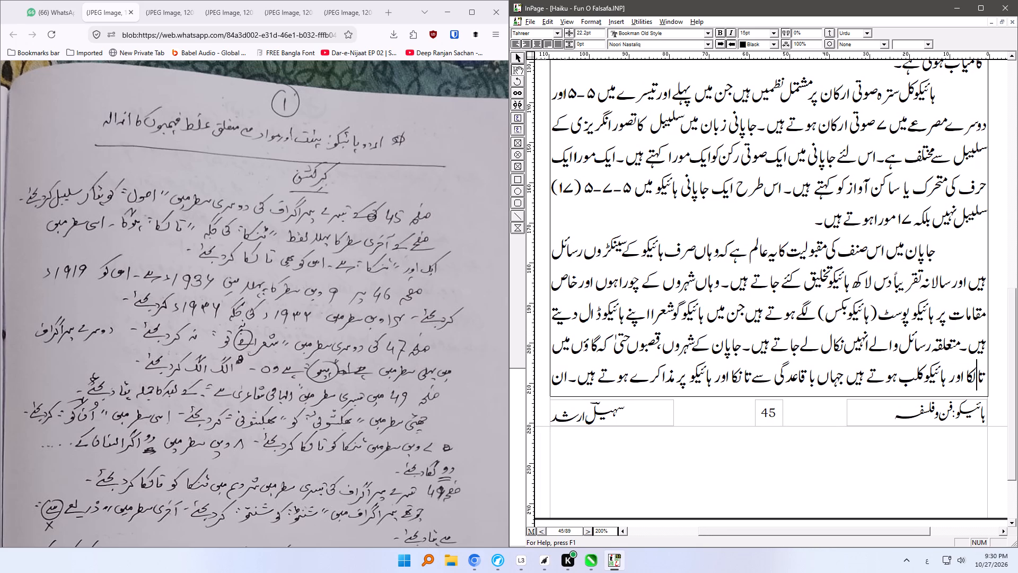
right_click(744, 376)
left_click(744, 376)
left_click(743, 375)
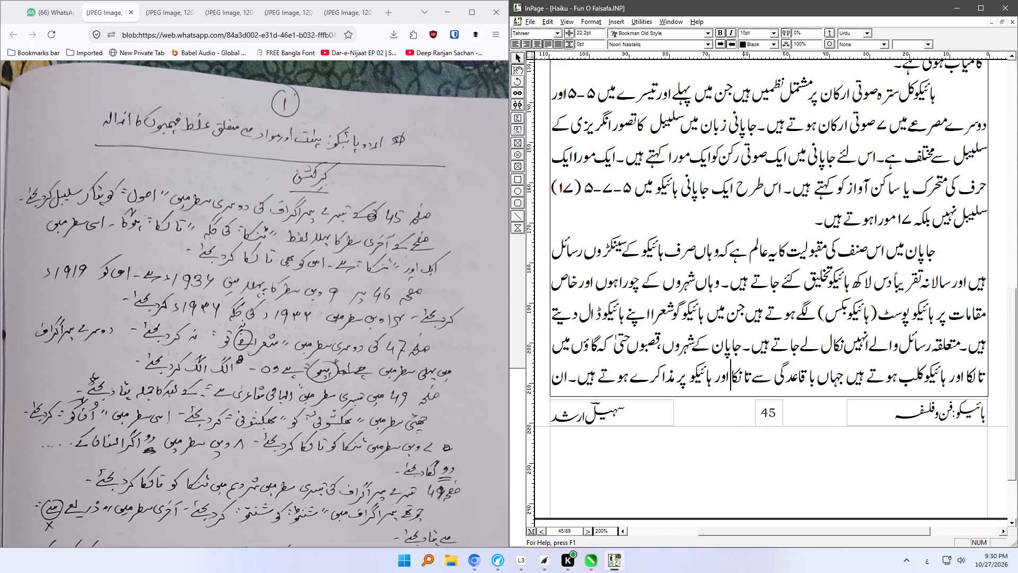
left_click(749, 375)
left_click(747, 374)
key("Delete")
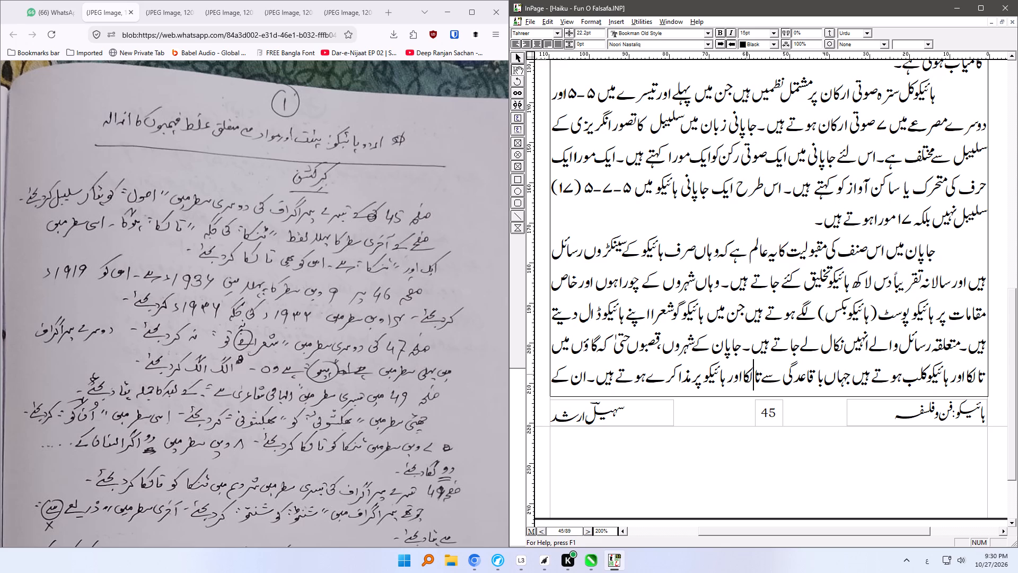
On page 46, change the year to ۱۹۱۹ at the start of the ninth line, which mentions Rabindranath Tagore.
key("Down")
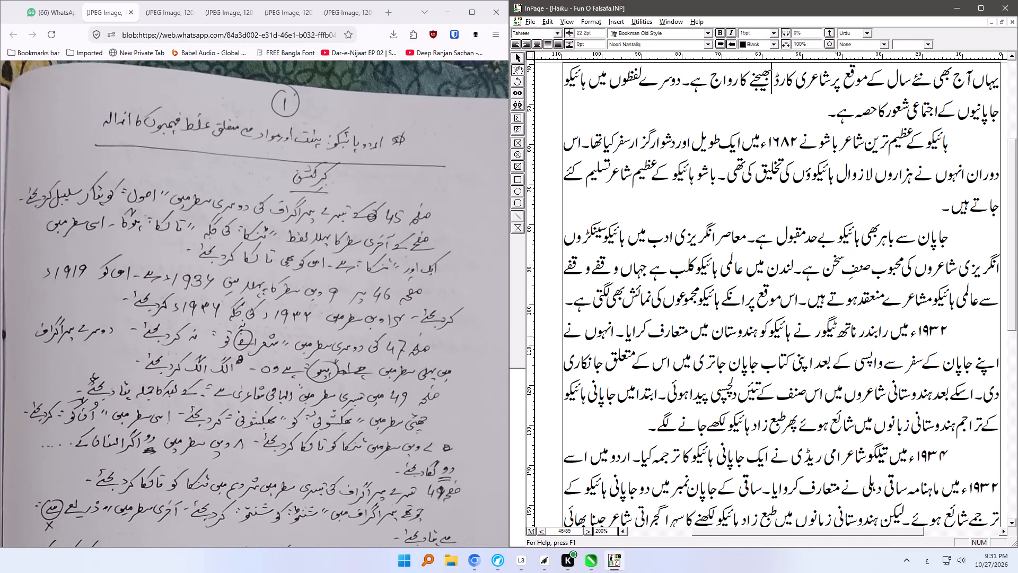
left_click_drag(943, 336, 935, 333)
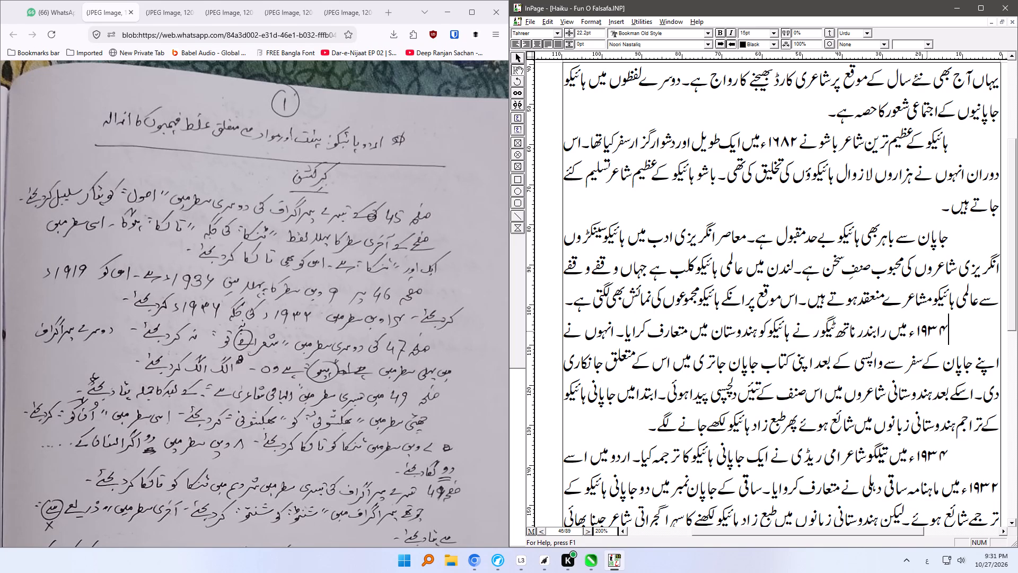
left_click_drag(927, 331, 941, 331)
type("۱۹")
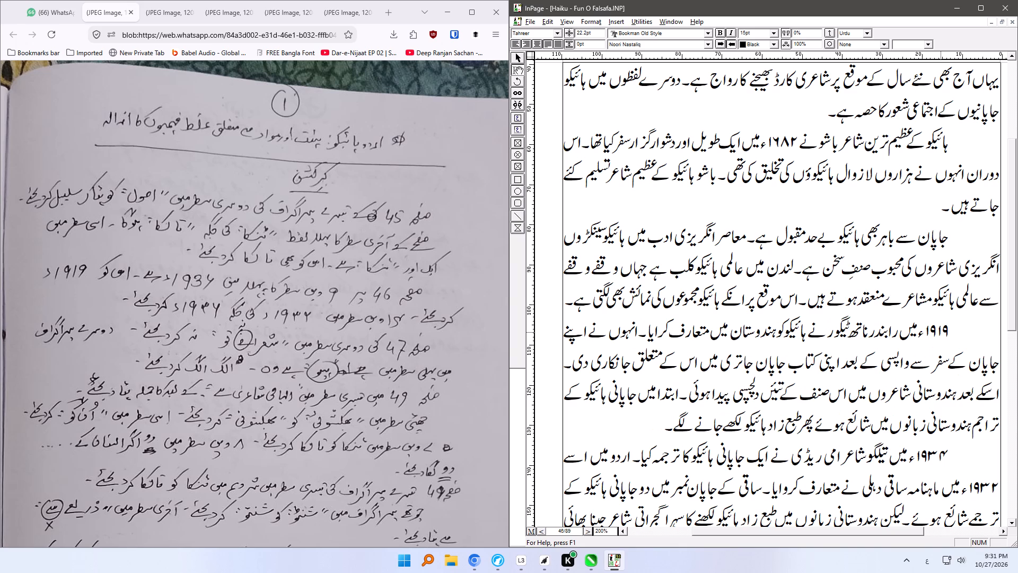
On page 46, change the year to ۱۹۳۶ at the start of the fourteenth line, before میں ماہنامہ ساقی دہلی.
left_click(942, 457)
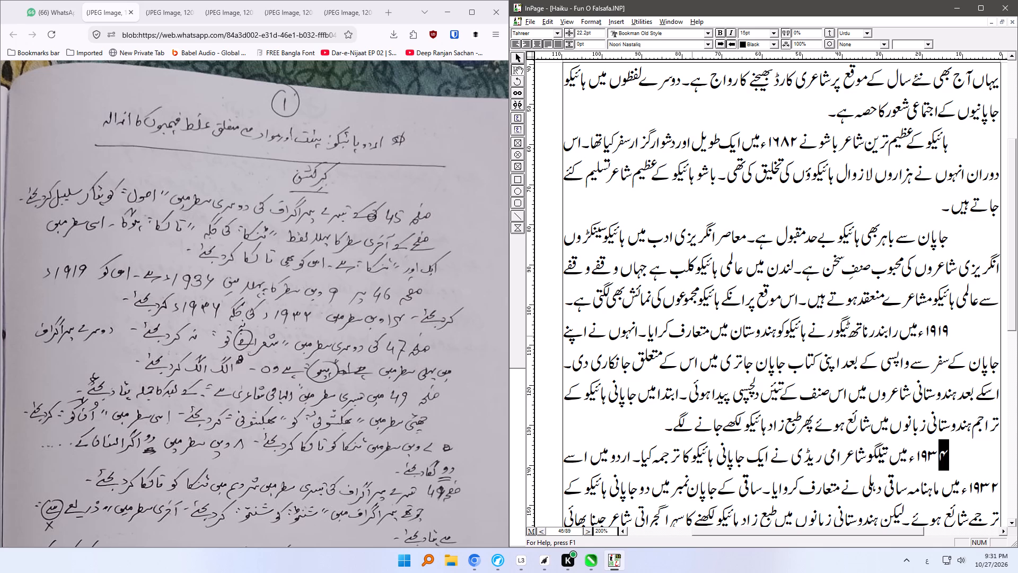
right_click_drag(759, 396, 758, 395, "ctrl")
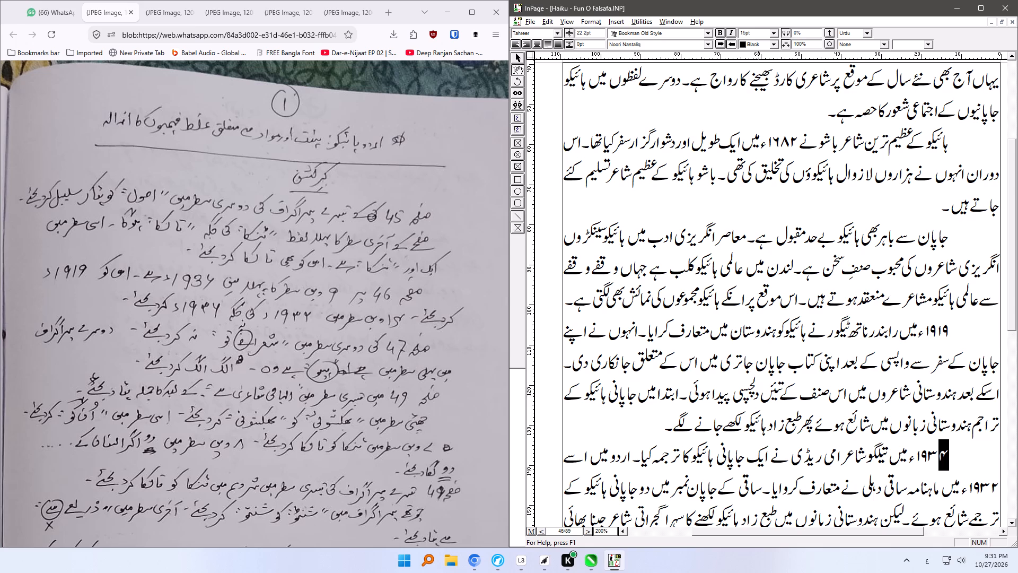
right_click_drag(758, 395, 743, 141, "ctrl")
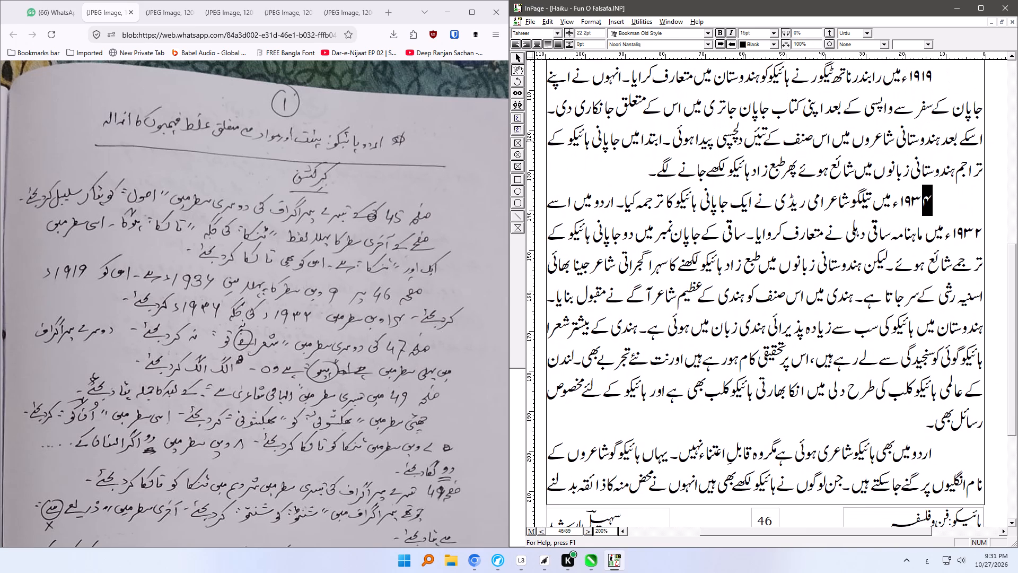
right_click_drag(743, 141, 753, 431, "ctrl")
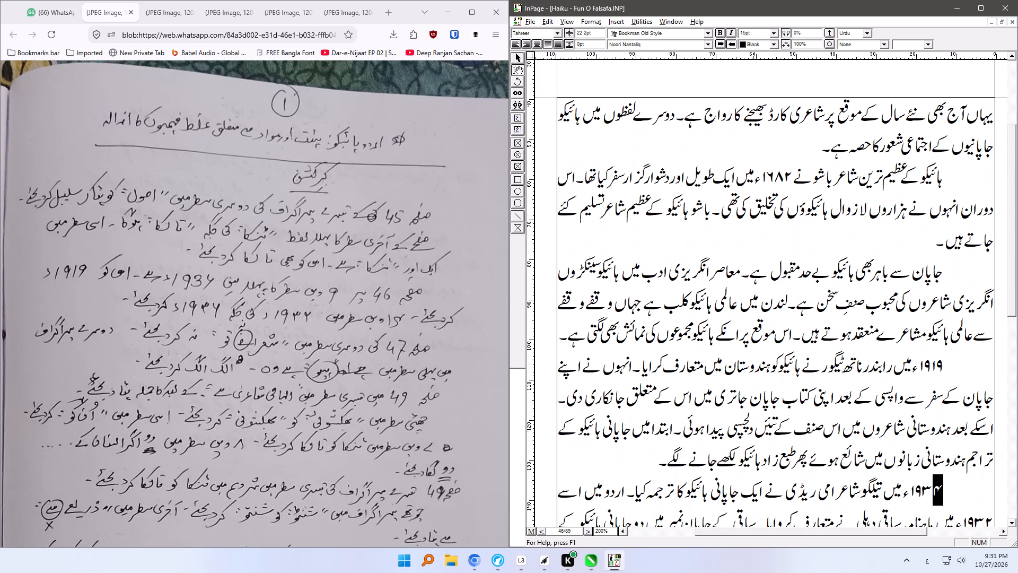
right_click_drag(753, 431, 715, 288, "ctrl")
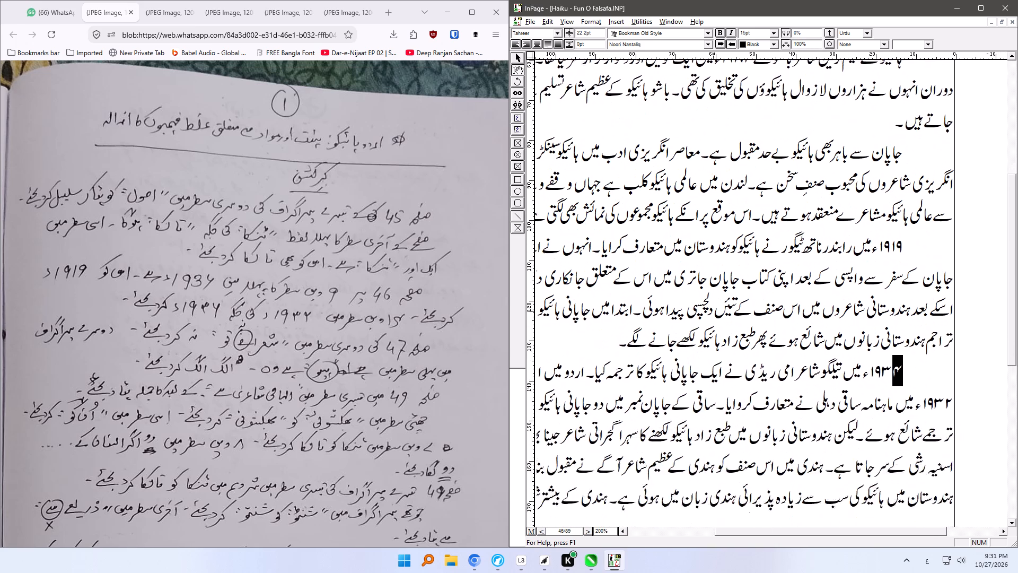
right_click_drag(715, 288, 720, 230, "ctrl")
left_click(951, 318)
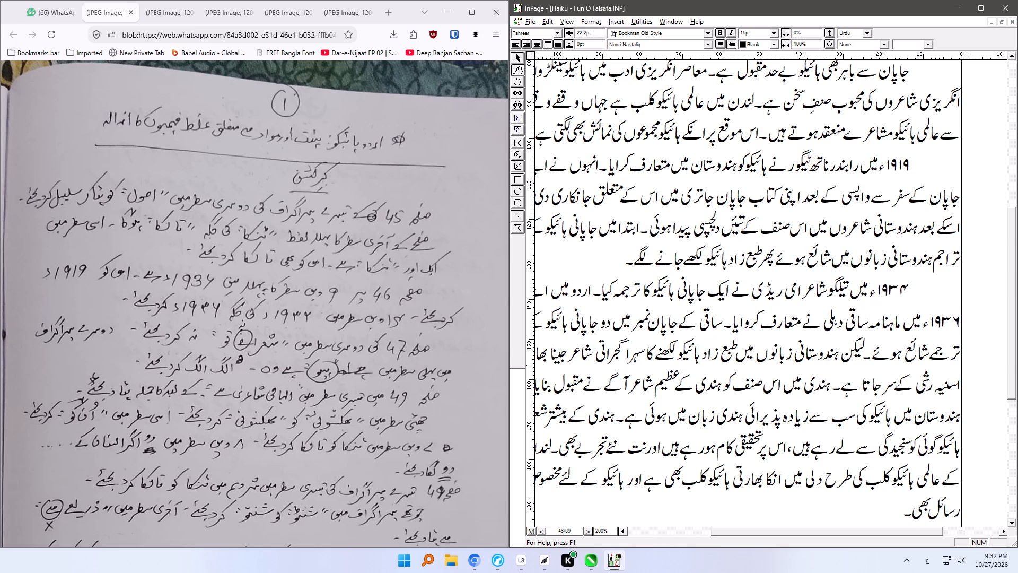
On page 47, replace نے with نہ after شعرا in the second line.
right_click_drag(782, 322, 825, 328, "ctrl")
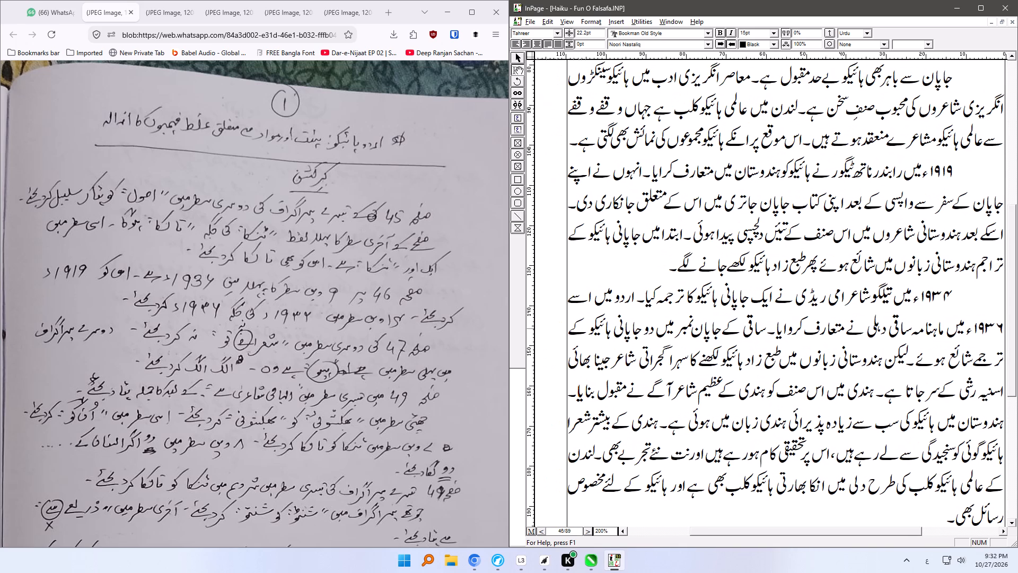
right_click_drag(825, 328, 810, 319, "ctrl")
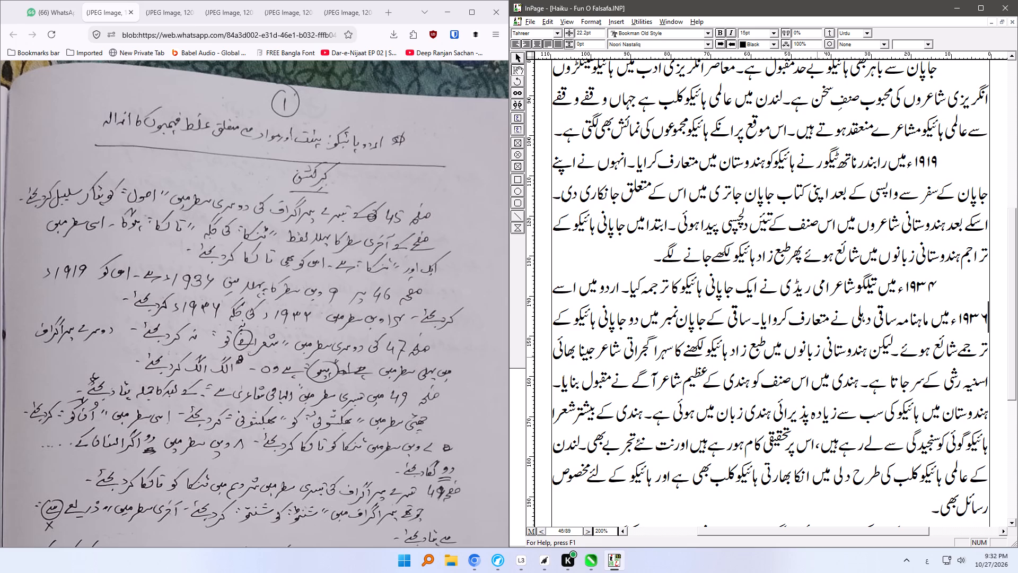
left_click(542, 534)
right_click_drag(787, 174, 787, 331, "ctrl")
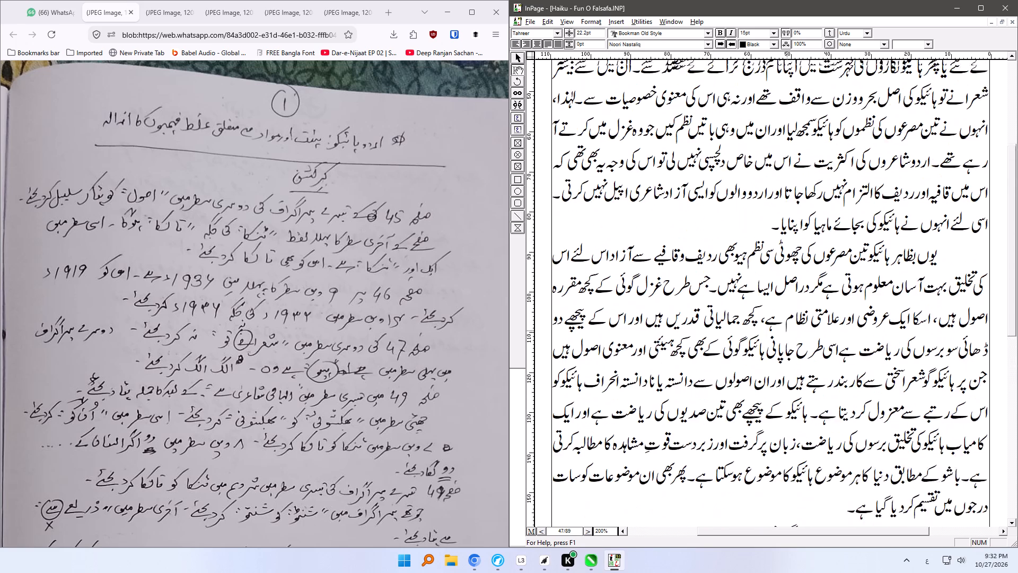
right_click_drag(787, 331, 789, 475, "ctrl")
left_click(858, 235)
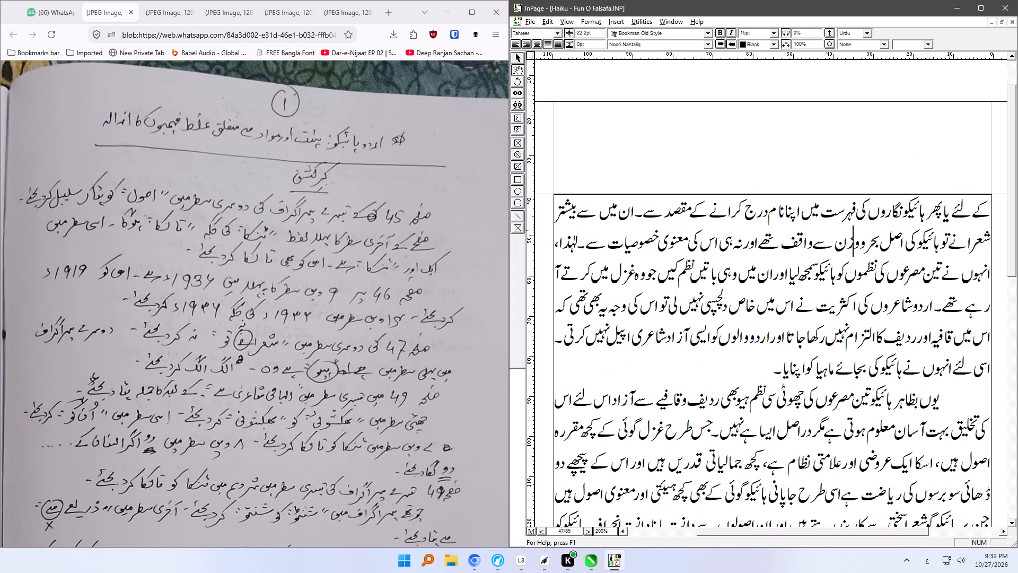
left_click(958, 243)
type("نہ")
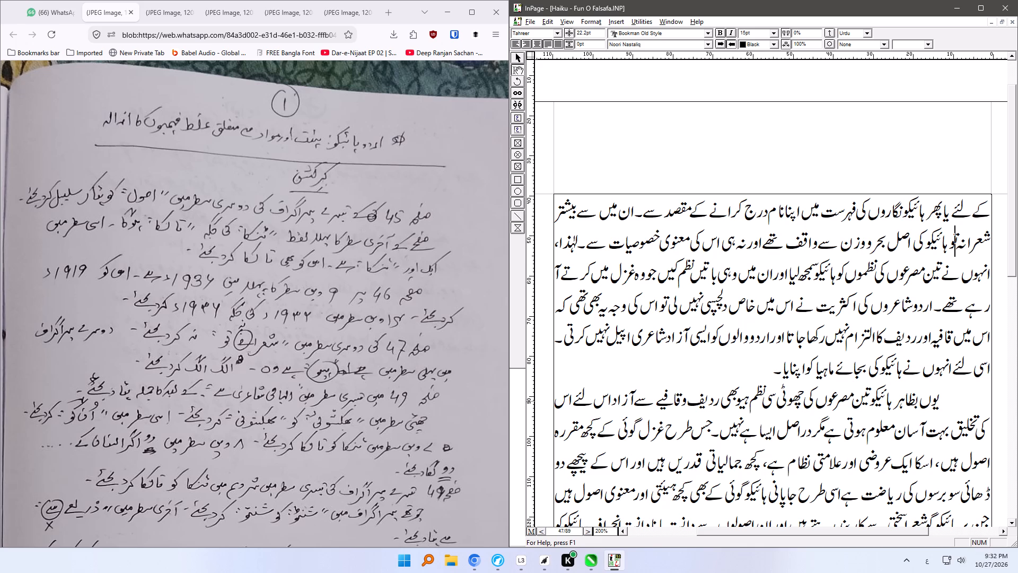
On page 47, replace the joined ہیو with ہے وہ in the second paragraph's first line, and save the document.
left_click(742, 400)
key("BackSpace")
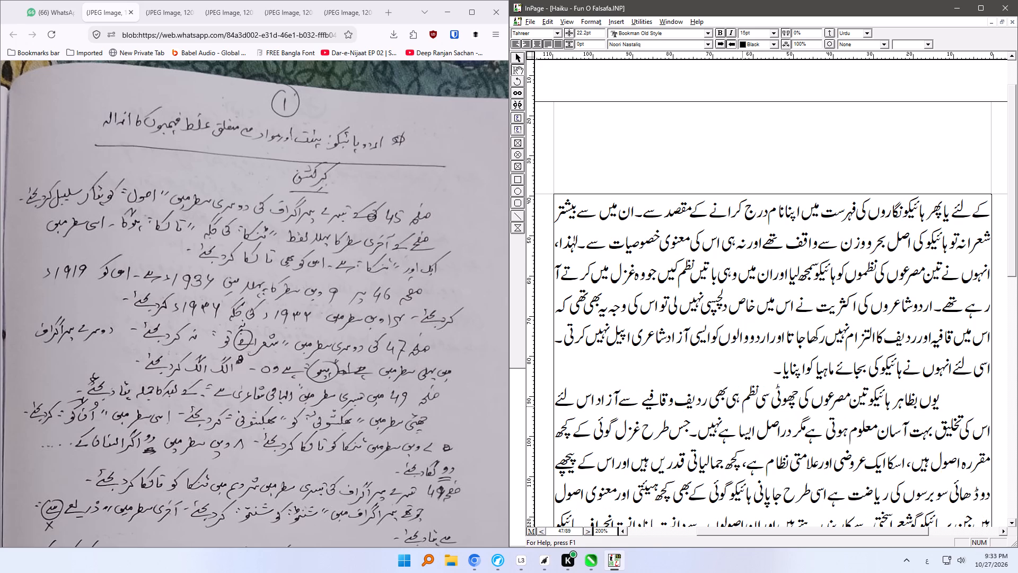
key("BackSpace")
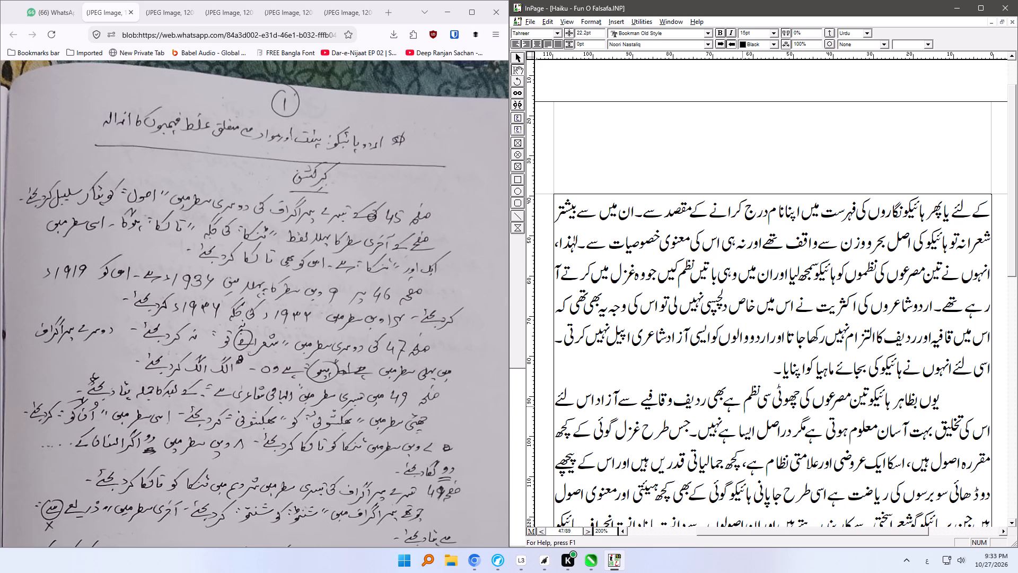
key("space")
type("وہ")
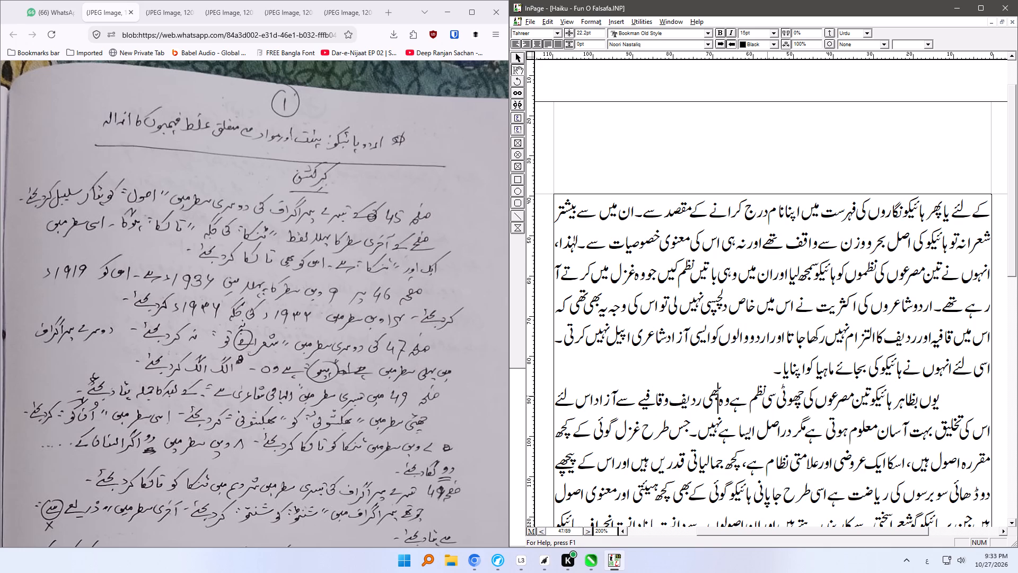
key("ctrl+s")
On page 49, delete the sentence from ہائیکو کے چند عظیم to محو ہو جاتا ہے following الہامی شاعری ہے in the third line.
left_click(542, 532)
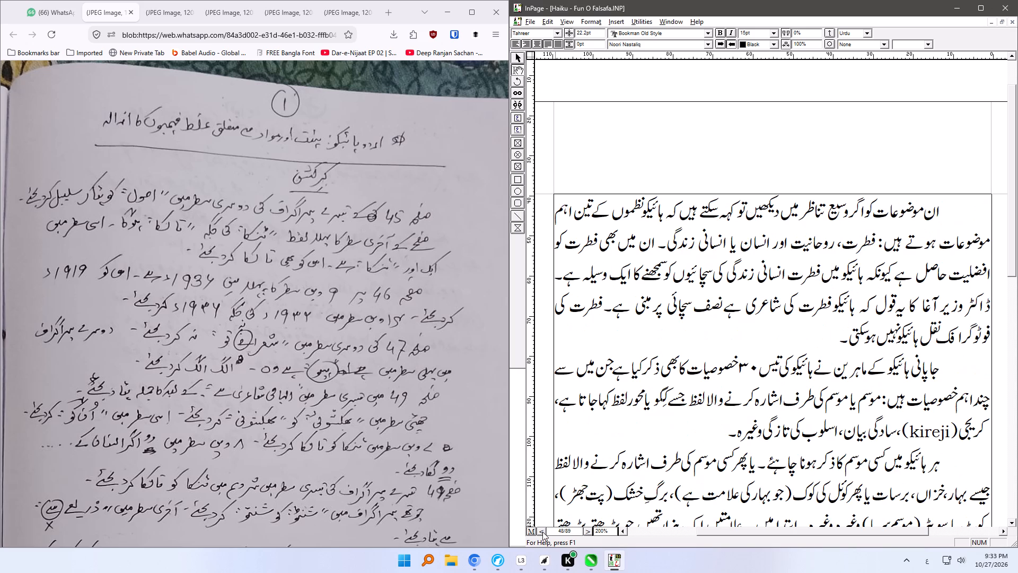
left_click(542, 532)
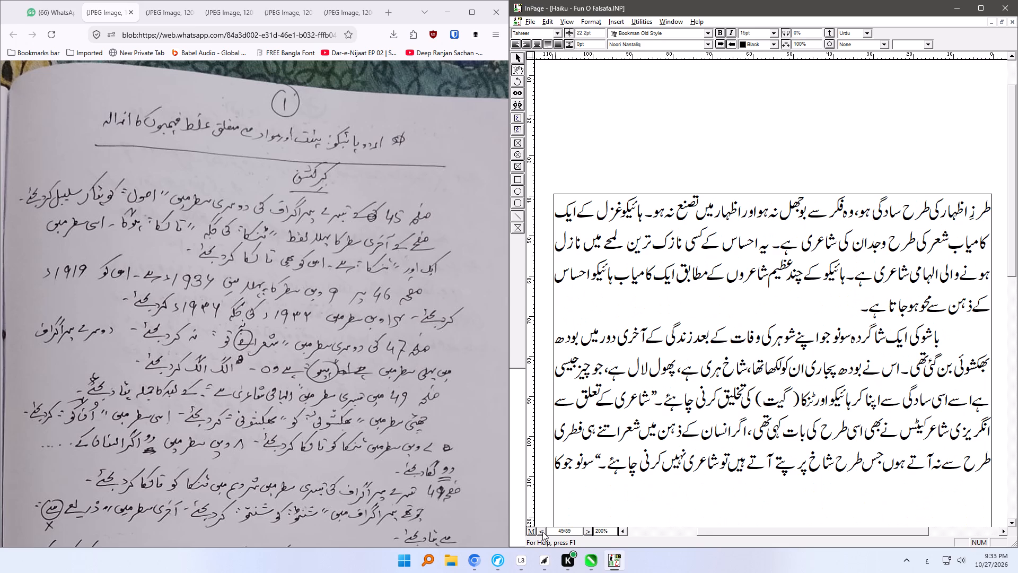
left_click(922, 278)
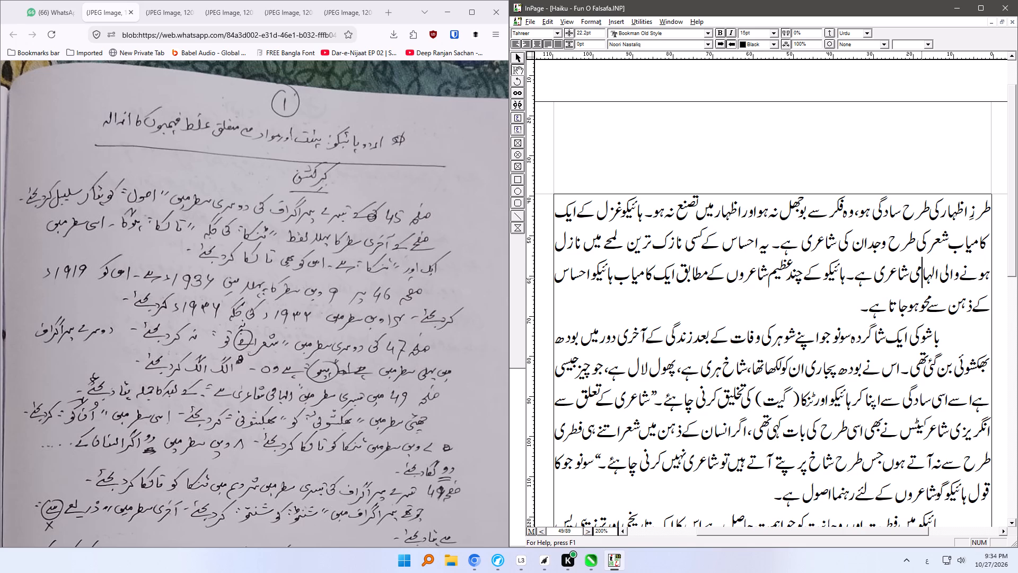
left_click(845, 273)
left_click_drag(845, 273, 857, 296)
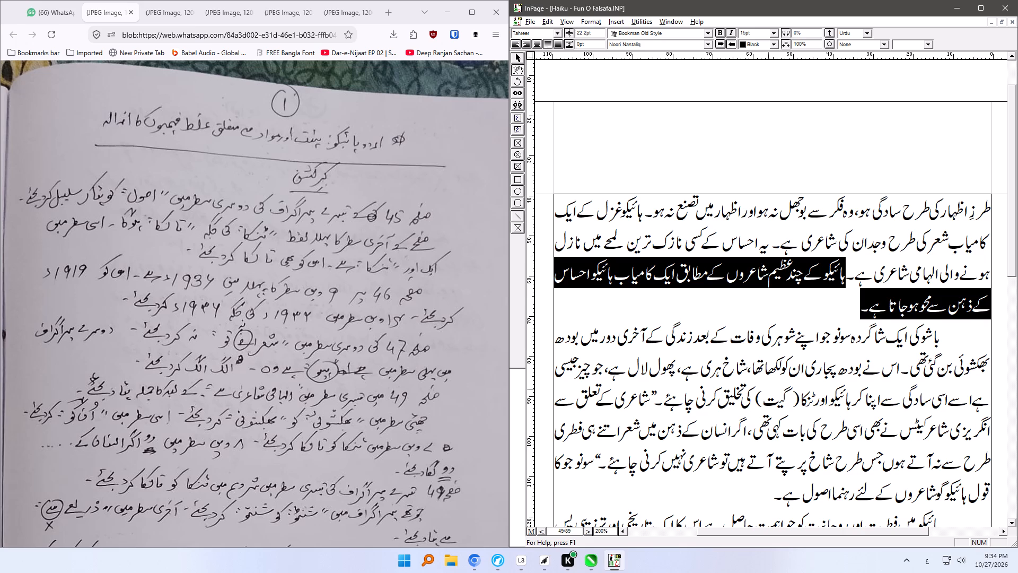
key("Delete")
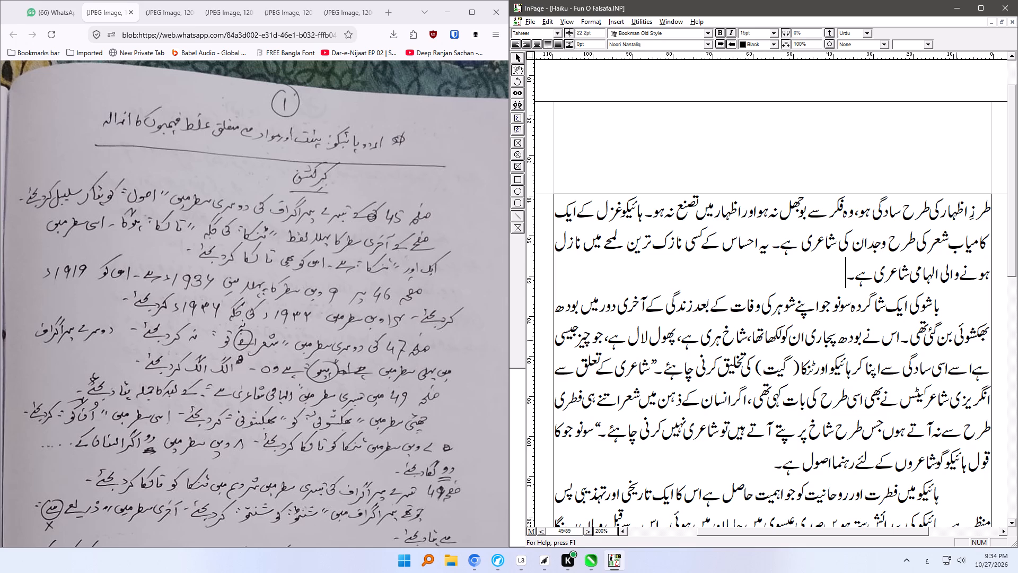
On page 49, correct the ending of the second paragraph's second-line opening word so it reads بھکشونی.
left_click_drag(957, 340, 967, 340)
type("نی")
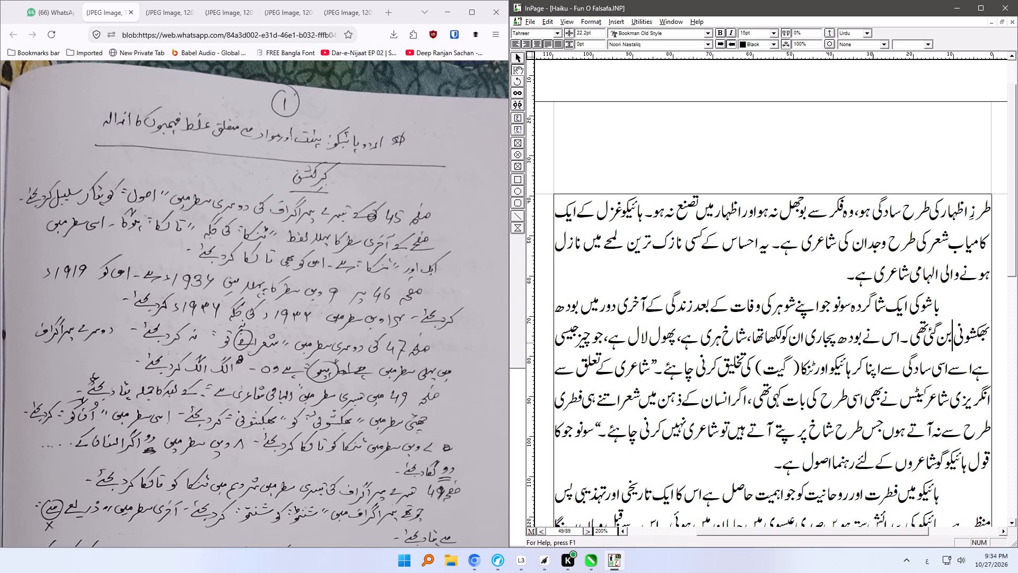
On page 49, change ان before کو لکھا تھا to اُن, adding the marks shown in the handwritten note.
left_click(800, 337)
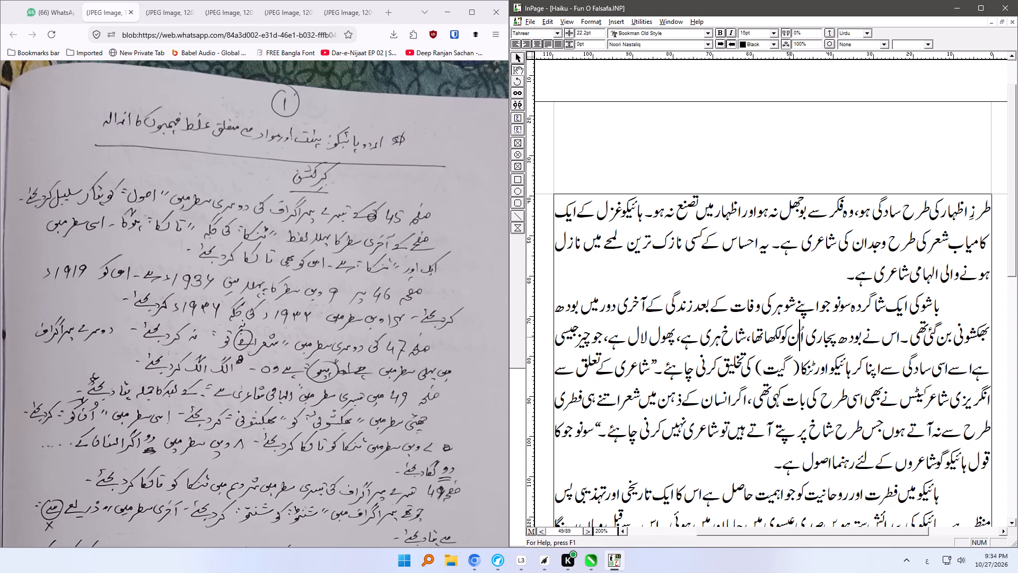
left_click(783, 337)
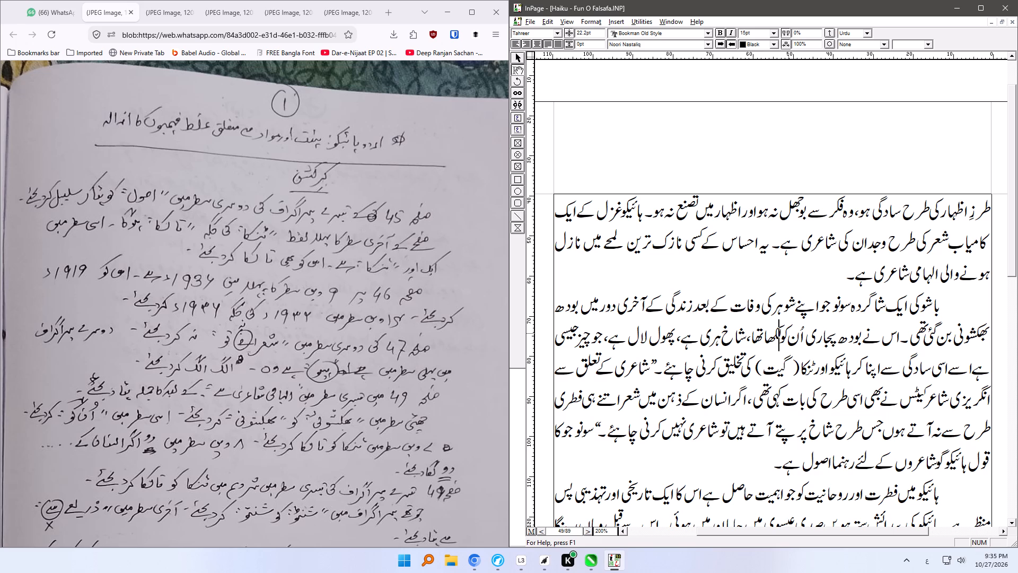
left_click(789, 333)
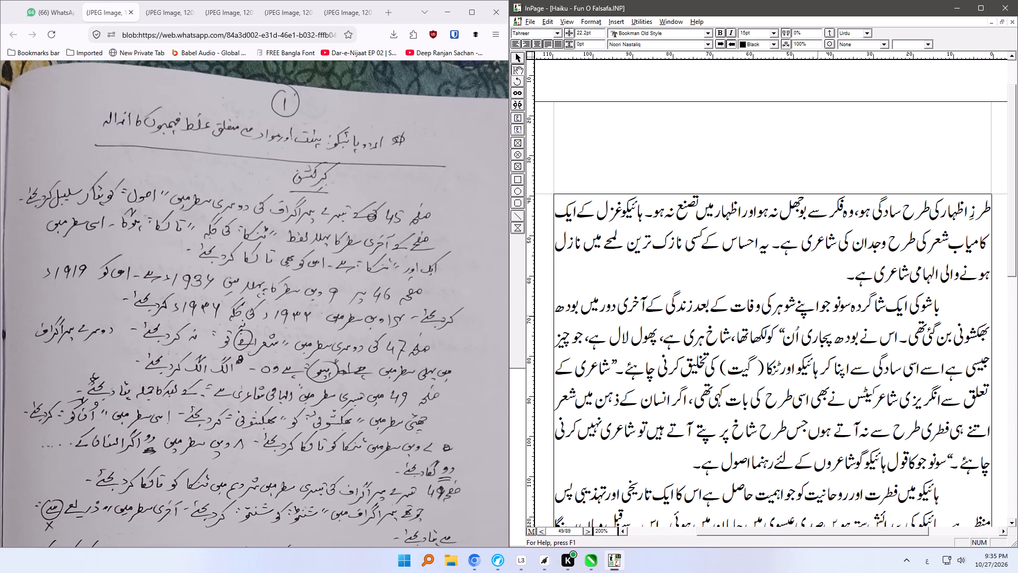
key("BackSpace")
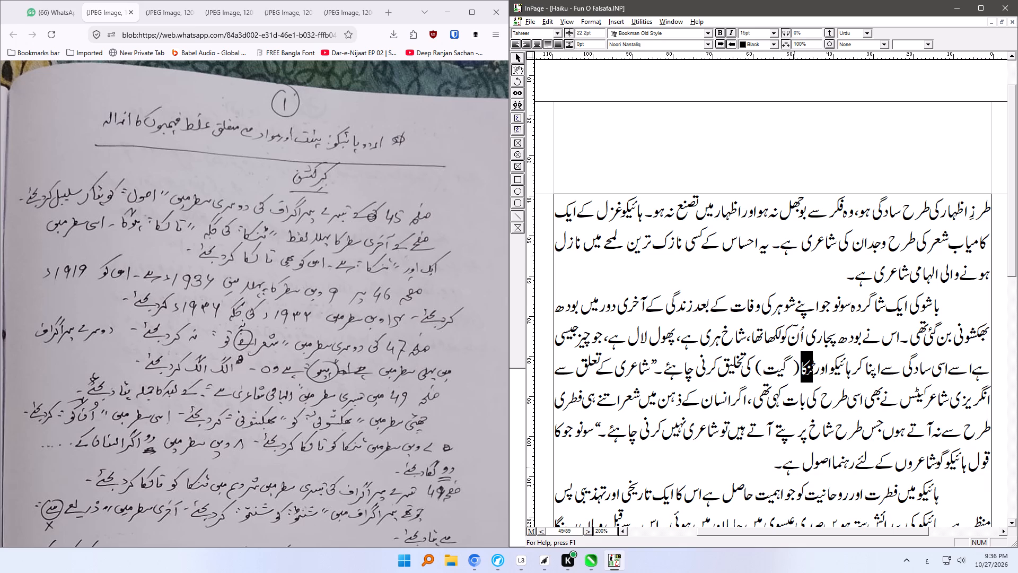
On page 49, replace ٹنکا with تانکا before the bracketed گیت in the second paragraph's third line.
type("تانکا")
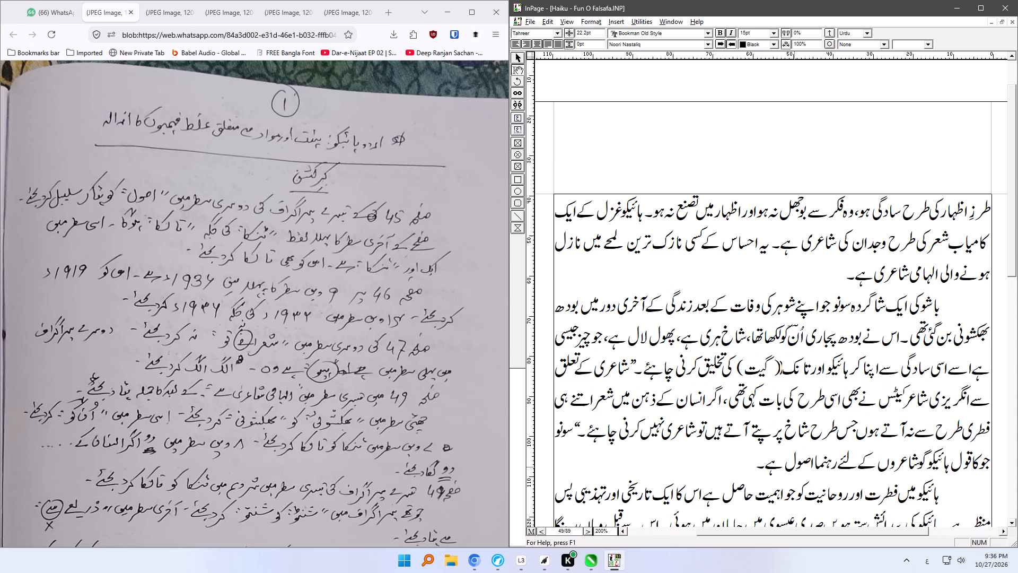
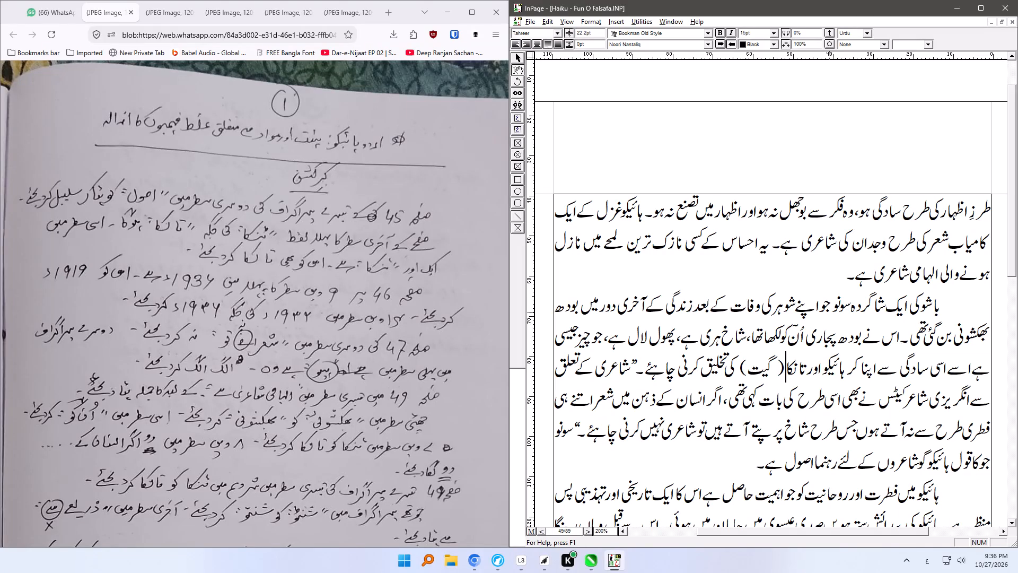
On page 49, add the ؔ mark above the names سونو and باشو in the second paragraph's first line.
left_click(832, 309)
left_click(924, 311)
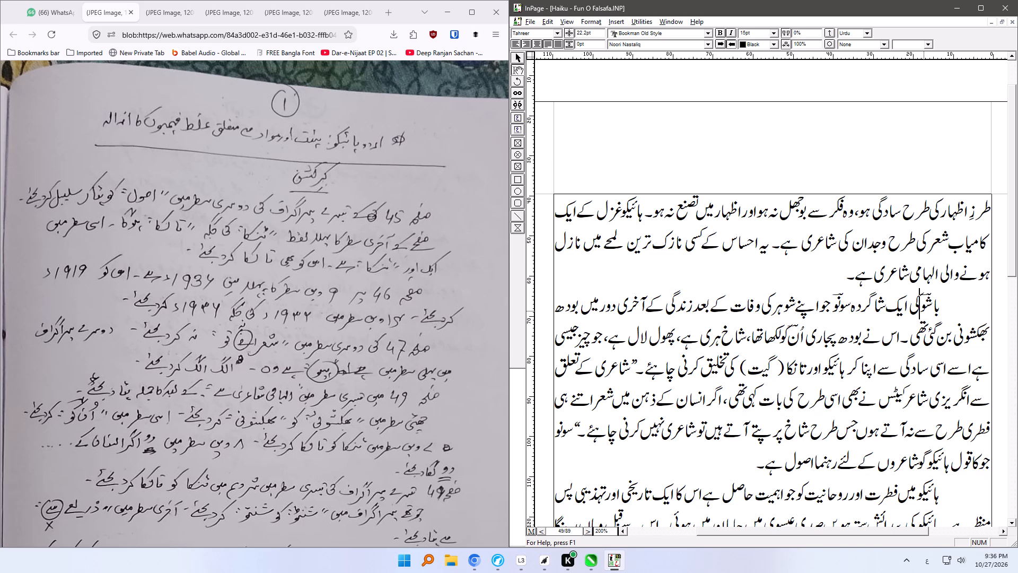
left_click(792, 343)
On page 49, enclose the quotation from شاخ ہری ہے to کرنی چاہئے in correctly facing quotation marks, replacing the comma after لکھا تھا.
left_click(748, 338)
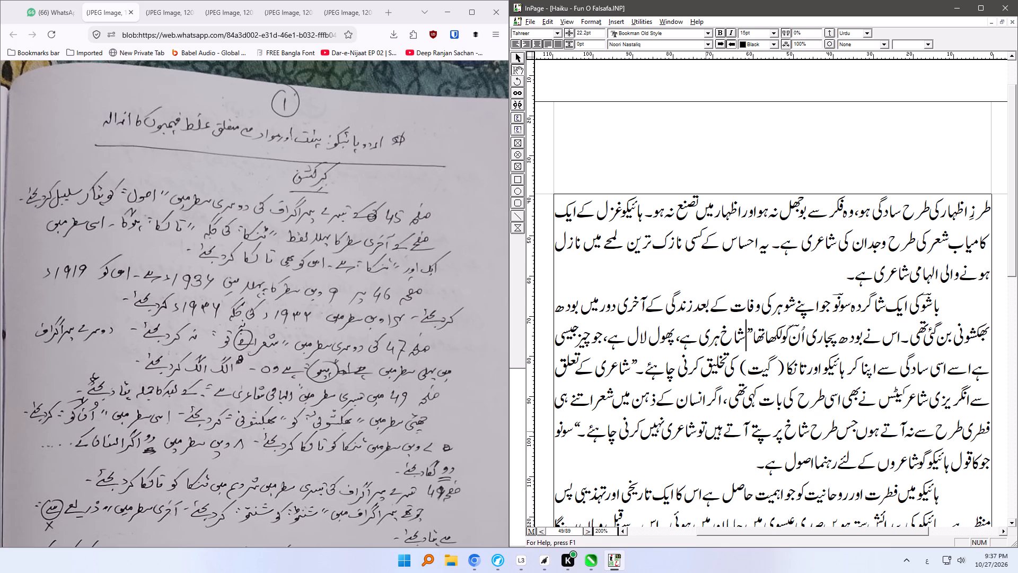
left_click(633, 366)
key("BackSpace")
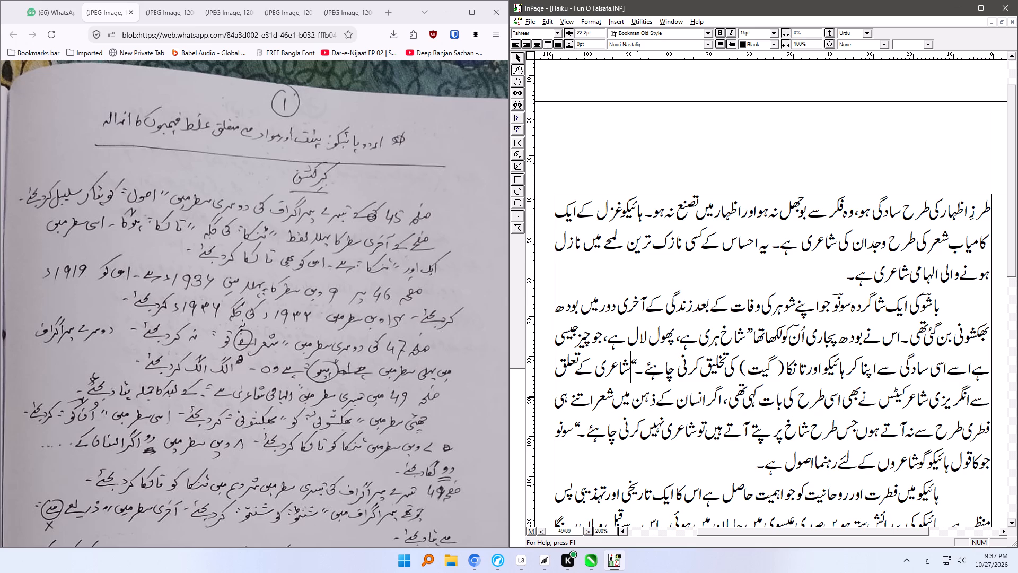
On page 49, insert an opening quotation mark before اگر انسان کے ذہن in the second paragraph's fourth line.
left_click(723, 398)
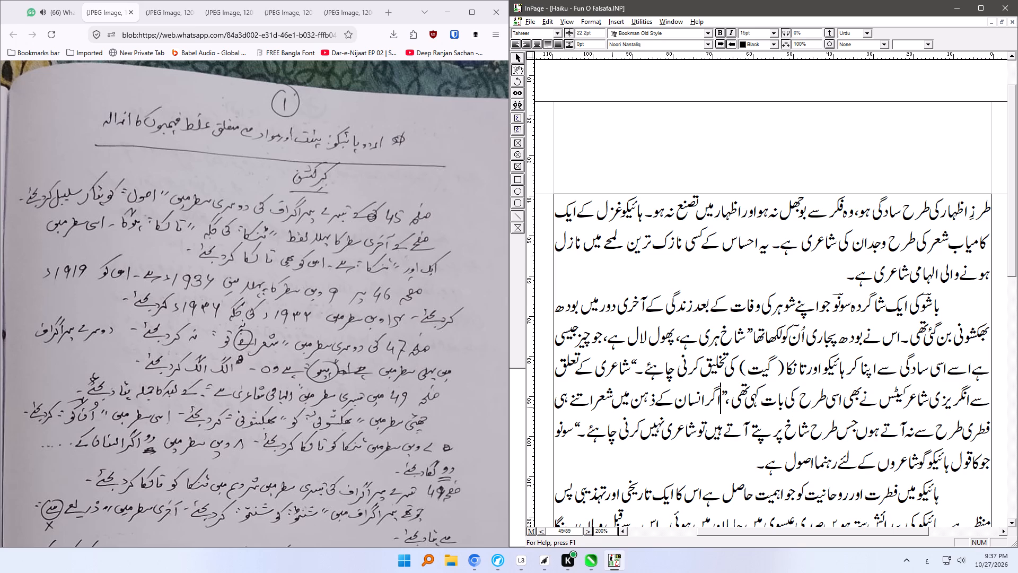
left_click(980, 470)
In the last line of page 45, correct the spelling of both words preceding اور ہائیکو to تانکا.
left_click(590, 532)
left_click(590, 532)
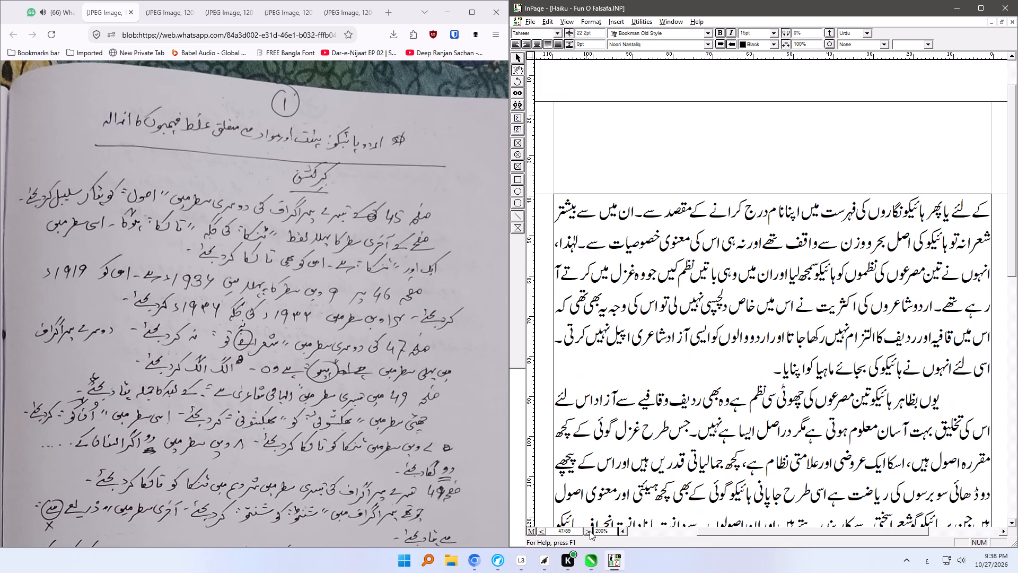
left_click(590, 531)
left_click(590, 531)
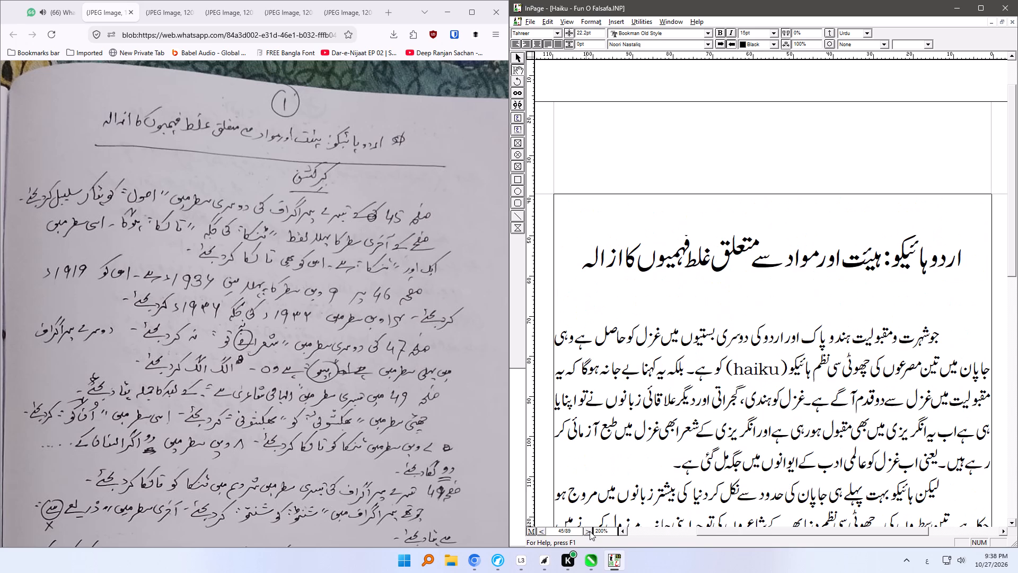
right_click_drag(745, 452, 740, 219, "ctrl")
right_click_drag(761, 409, 758, 261, "ctrl")
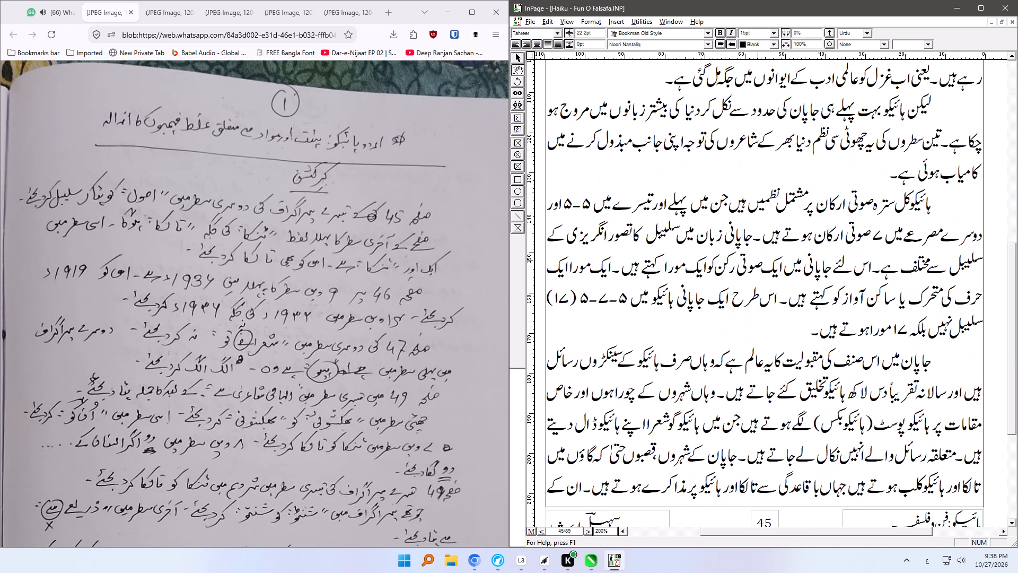
right_click_drag(758, 261, 758, 261, "ctrl")
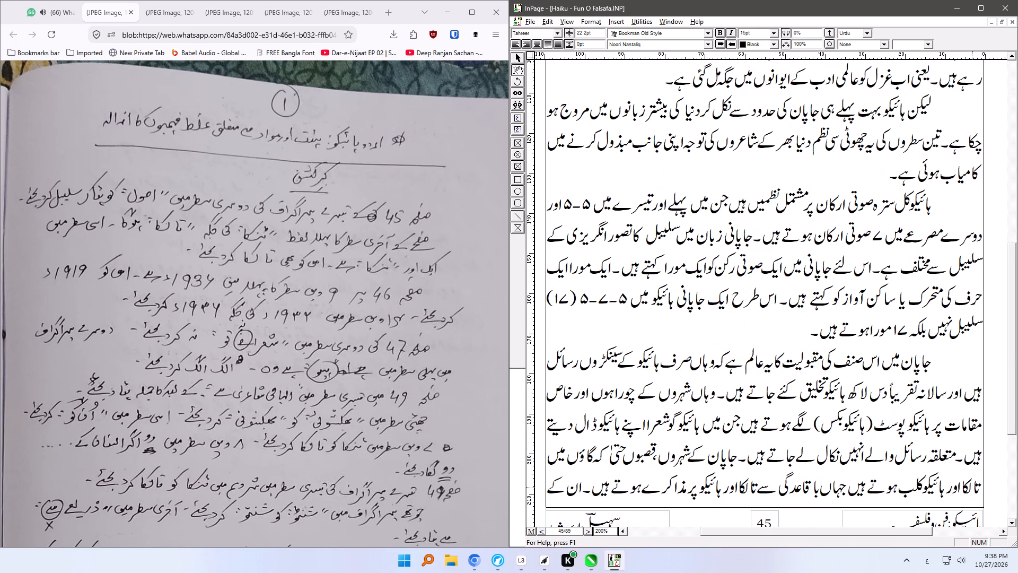
left_click(972, 487)
key("Right")
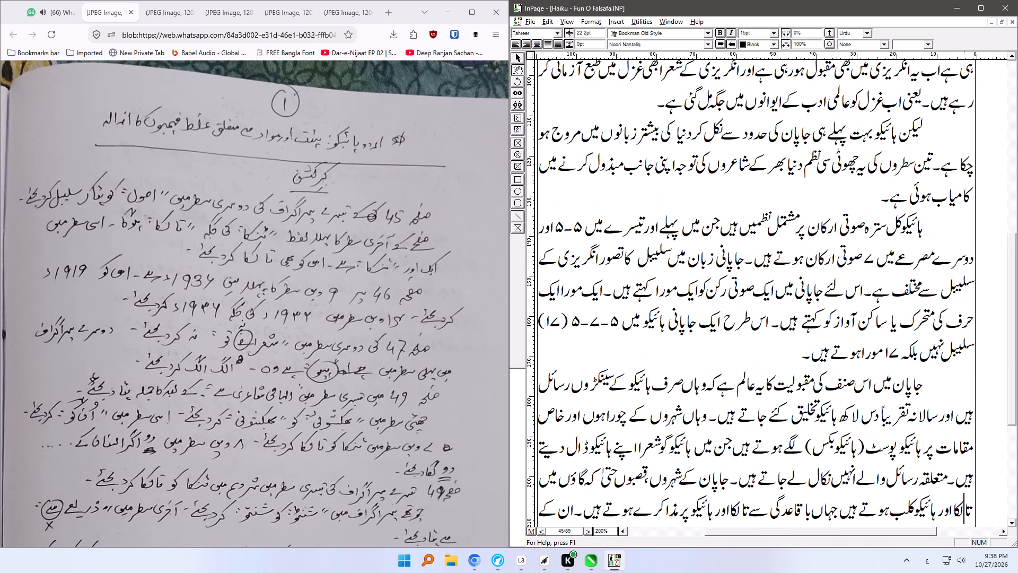
key("Delete")
key("space")
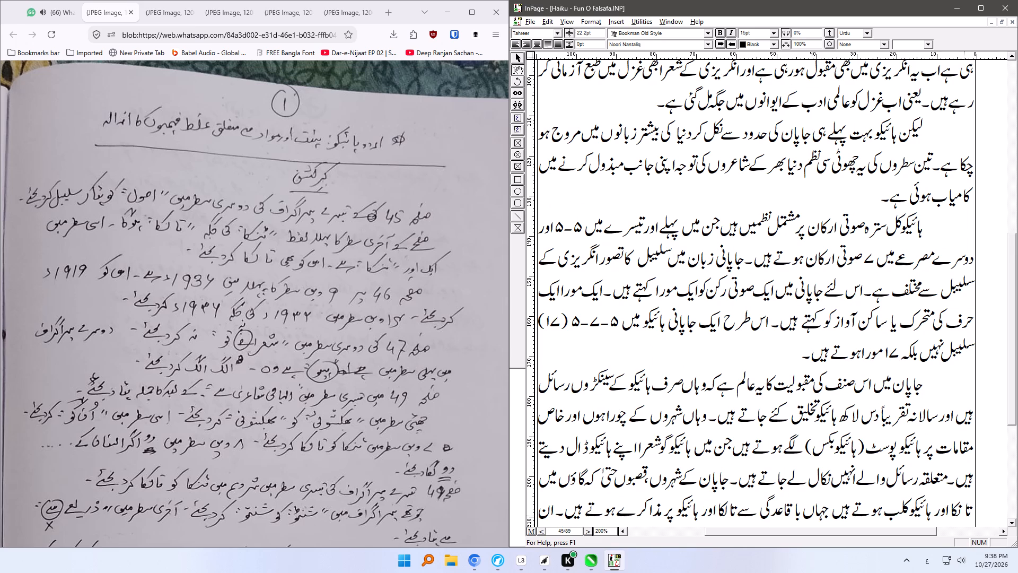
key("BackSpace")
key("BackSpace")
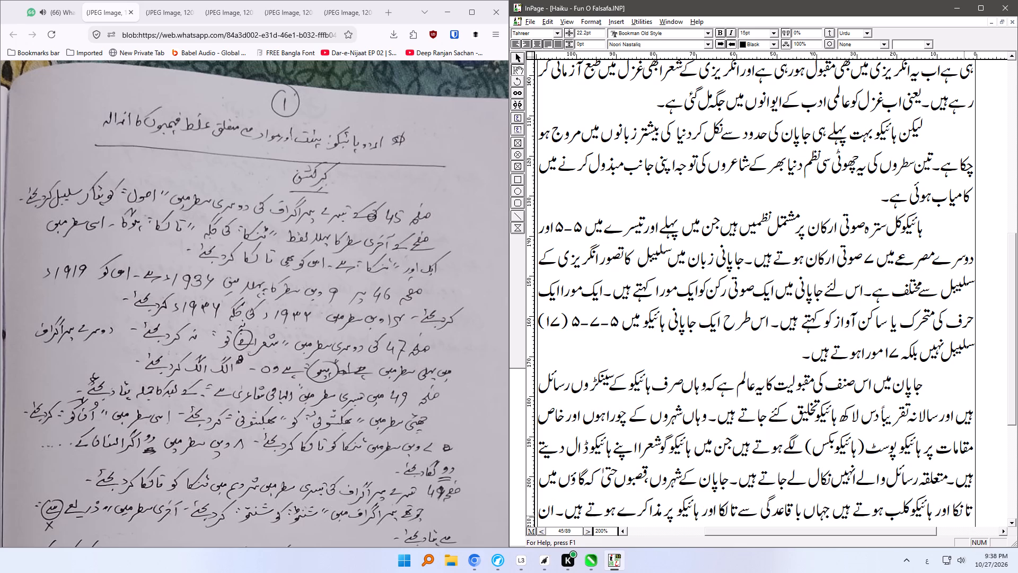
left_click(731, 506)
key("Delete")
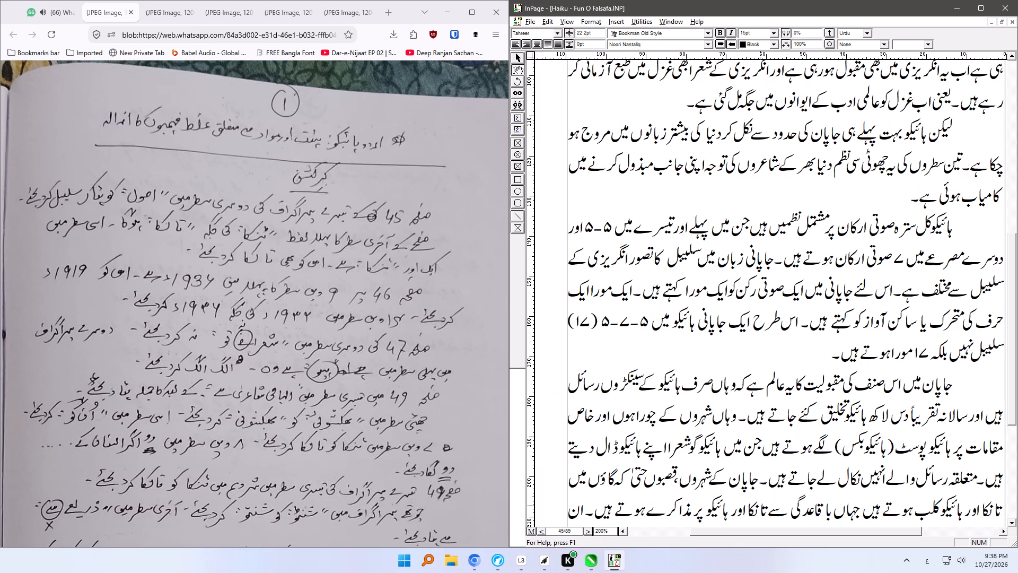
Return to page 49 and replace ٹنکا with تانکا before نامی دو اصناف in the third paragraph's third line.
left_click(541, 532)
left_click(541, 532)
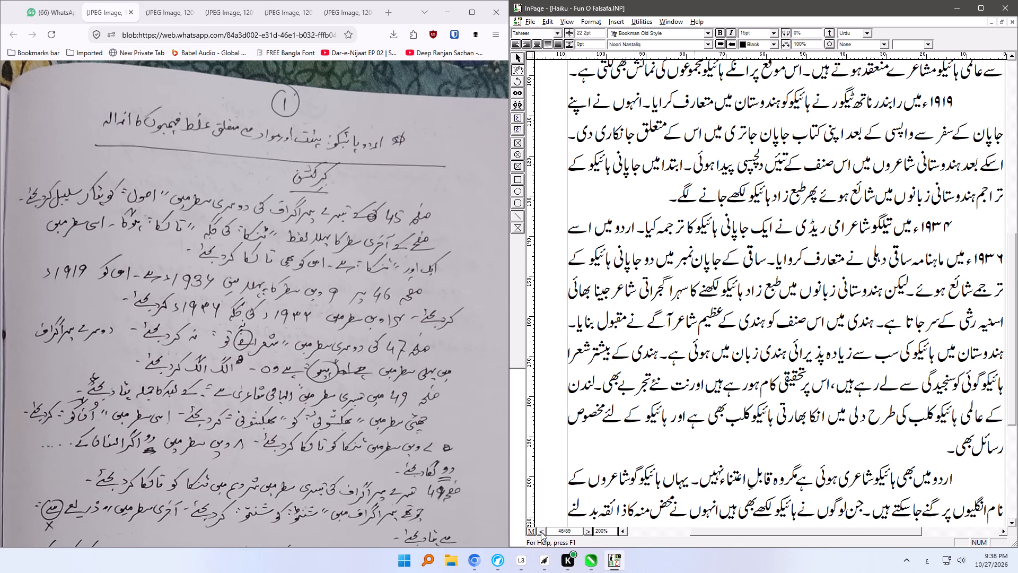
left_click(541, 532)
left_click(541, 532)
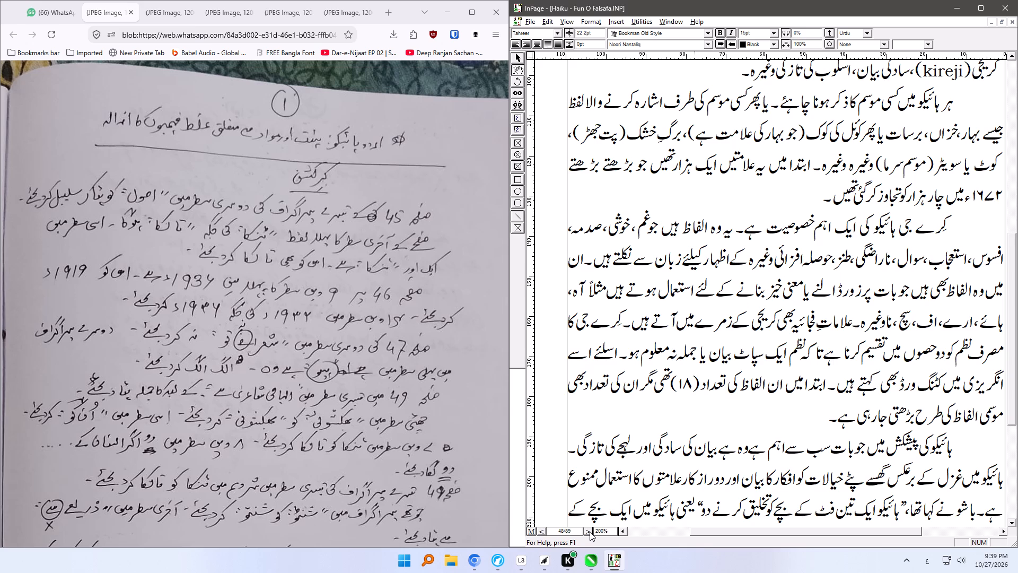
left_click(543, 534)
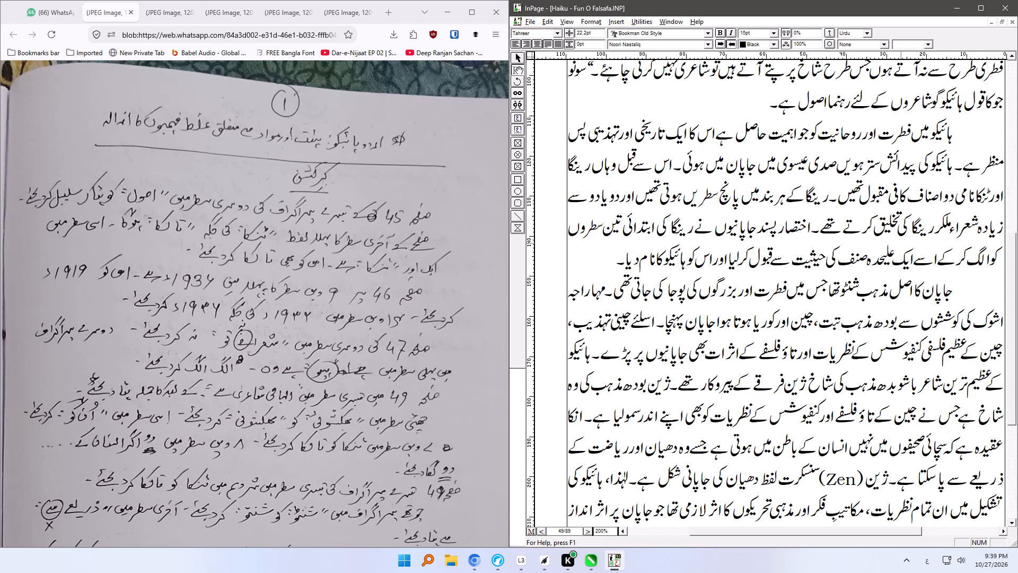
In the third line of page 49's third paragraph, replace ٹنکا before نامی دو اصناف with تانکا.
right_click_drag(883, 180, 870, 481, "ctrl")
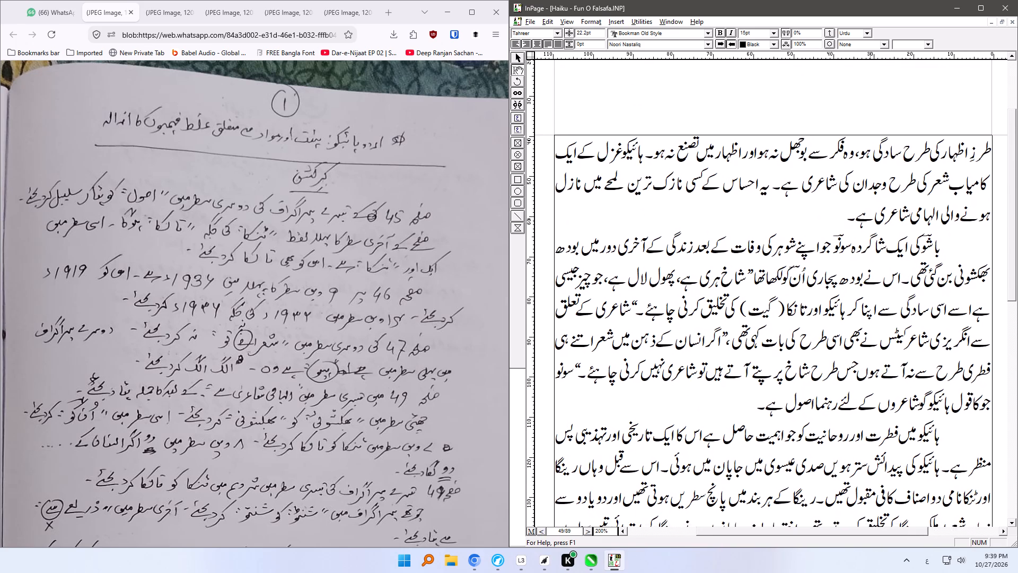
right_click_drag(870, 481, 871, 272, "ctrl")
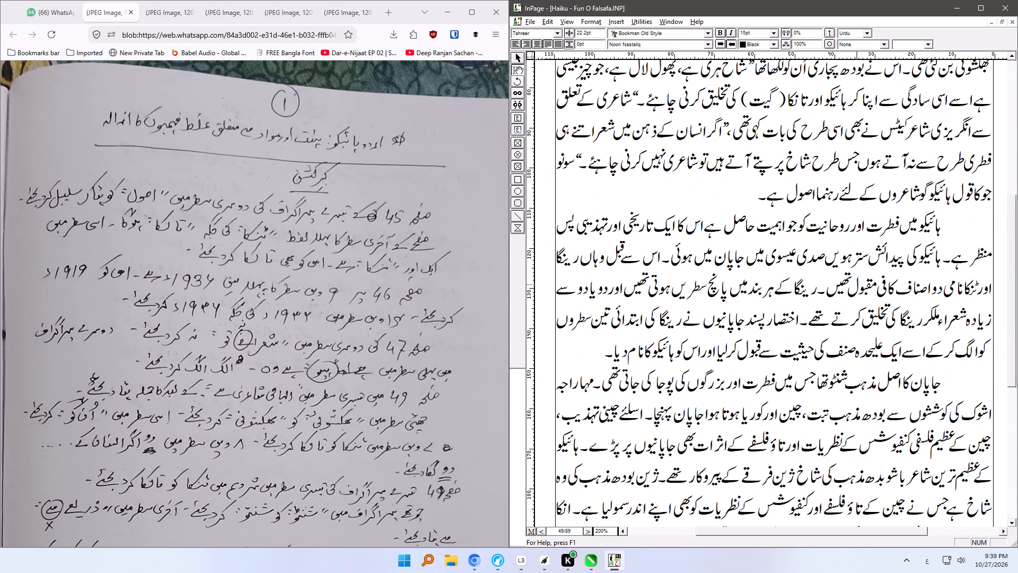
left_click(848, 288)
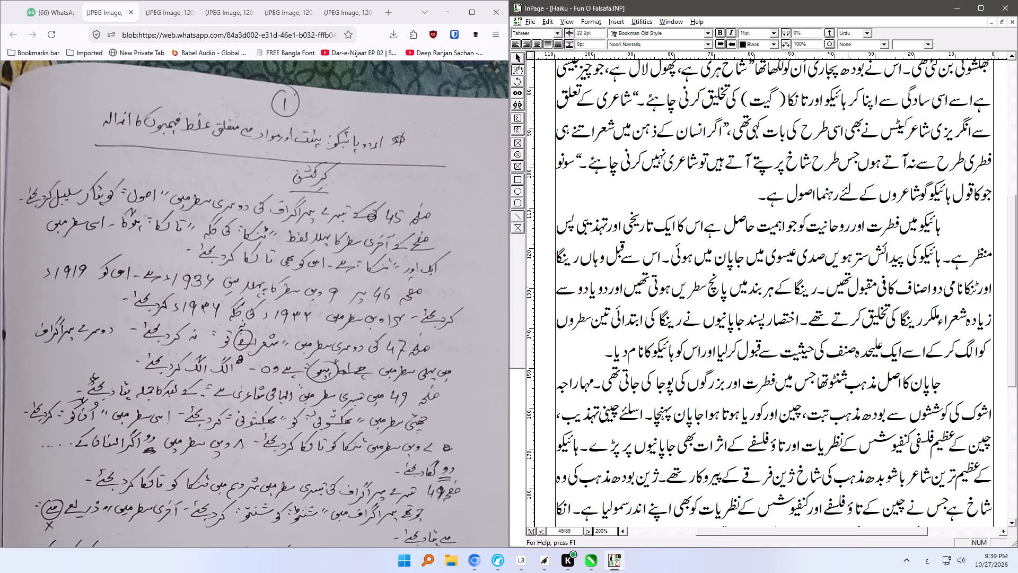
left_click_drag(979, 288, 971, 287)
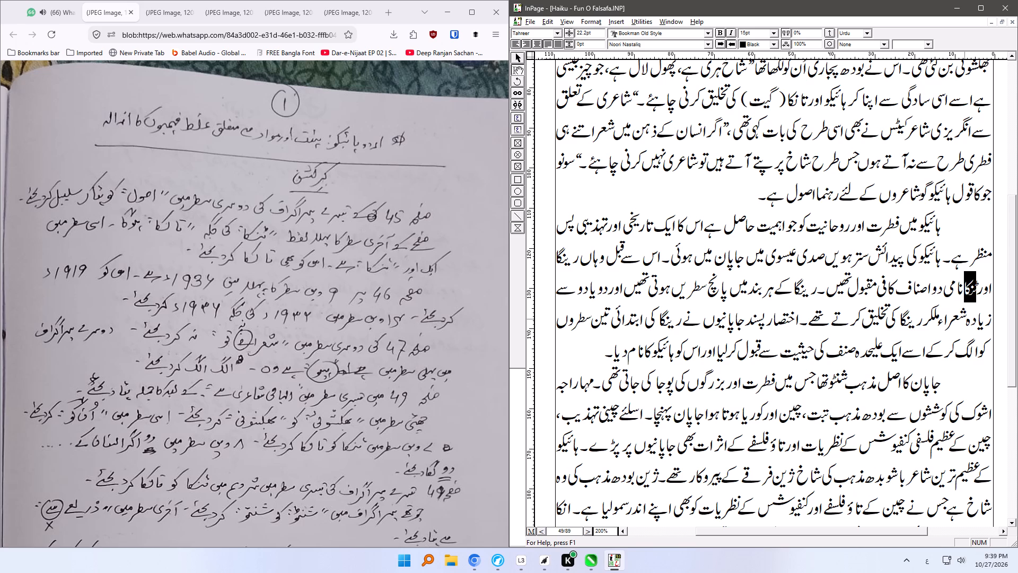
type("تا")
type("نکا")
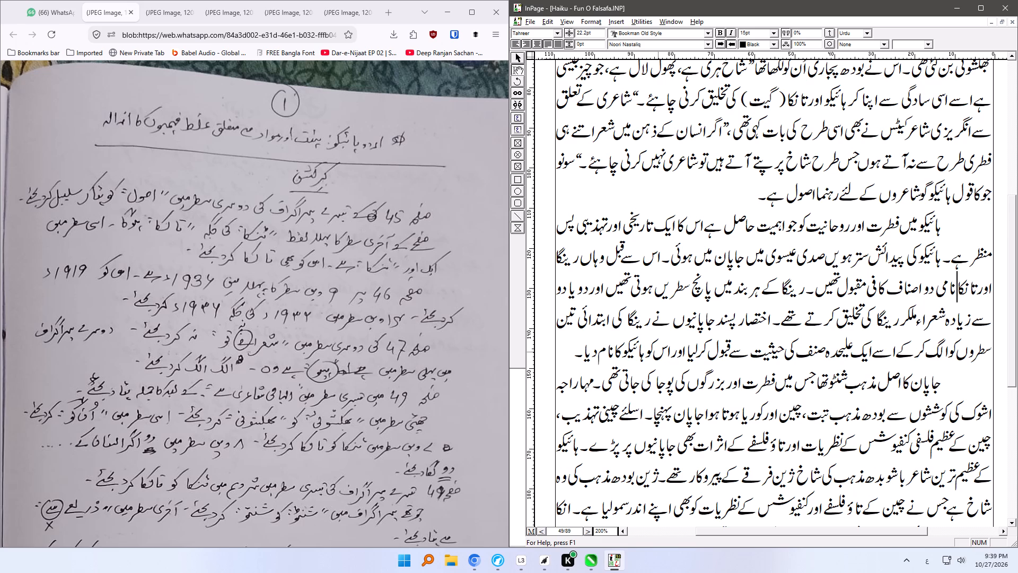
On page 49, change شنٹو to شنتو in the first line of the fourth paragraph.
left_click(832, 386)
key("BackSpace")
key("BackSpace")
type("تو")
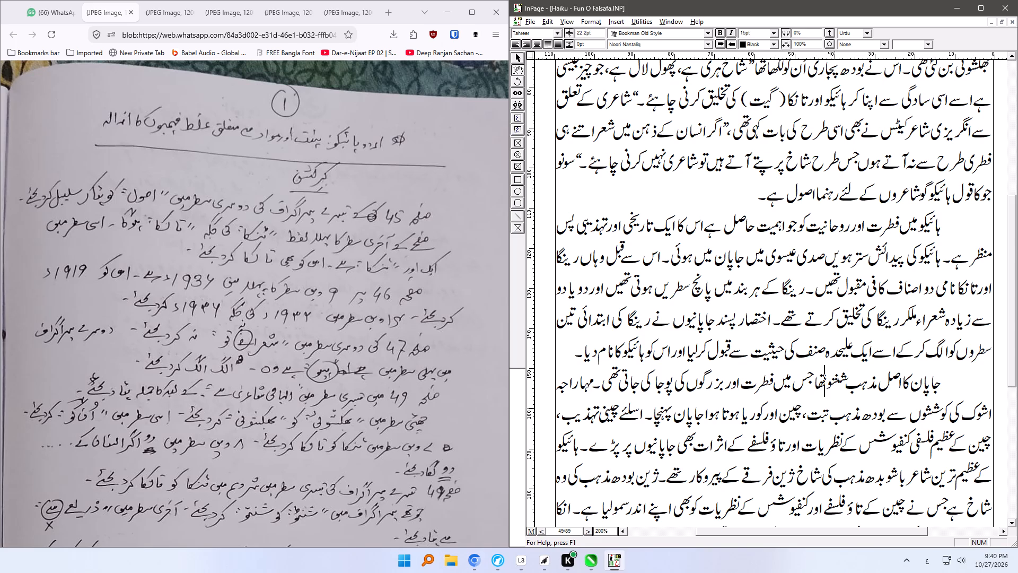
On page 49, find the phrase ذریعے سے in the last paragraph and delete the word سے before پا سکتا ہے.
right_click_drag(793, 451, 793, 319, "ctrl")
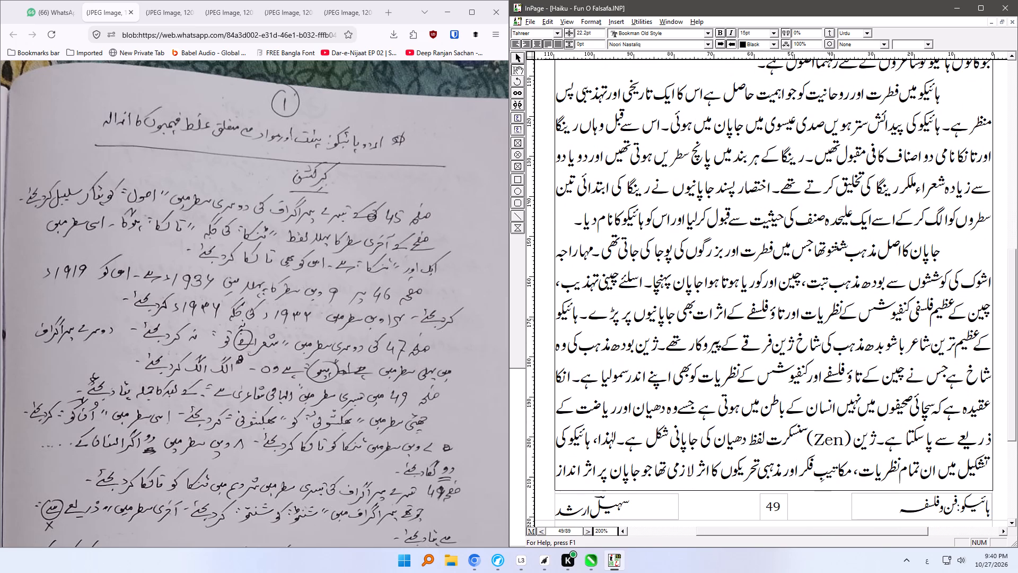
right_click_drag(793, 319, 793, 318, "ctrl")
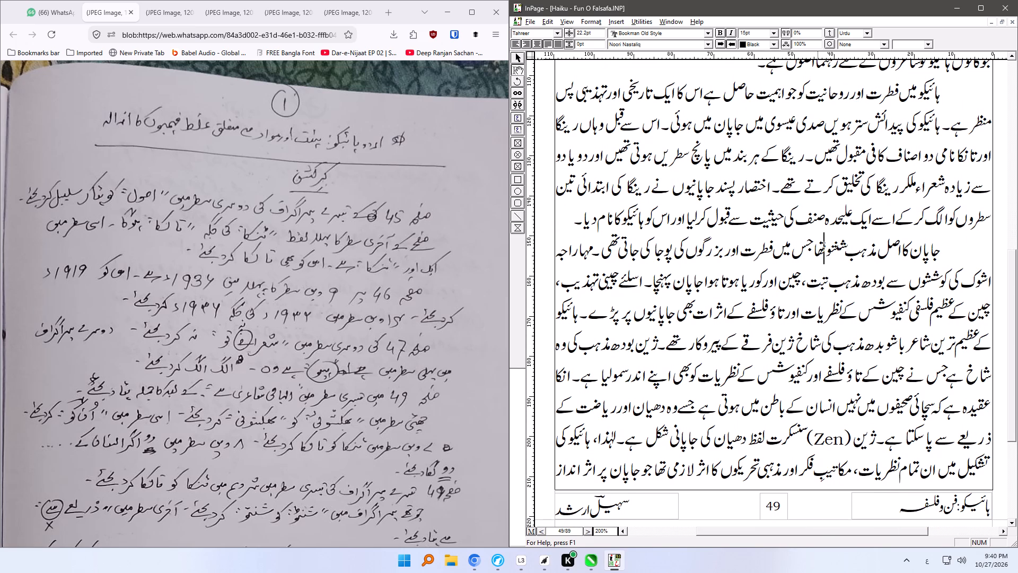
left_click(790, 469)
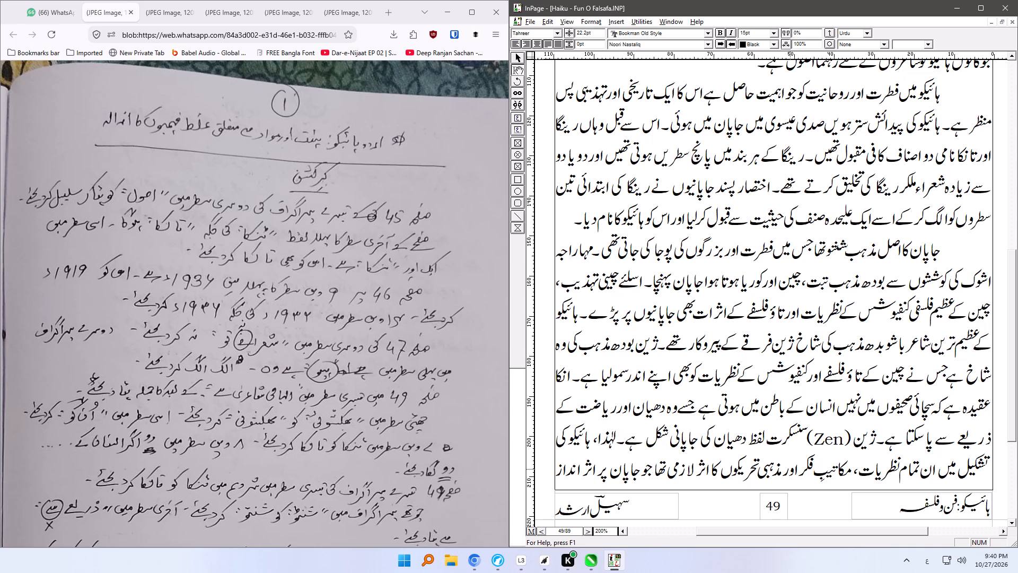
key("Down")
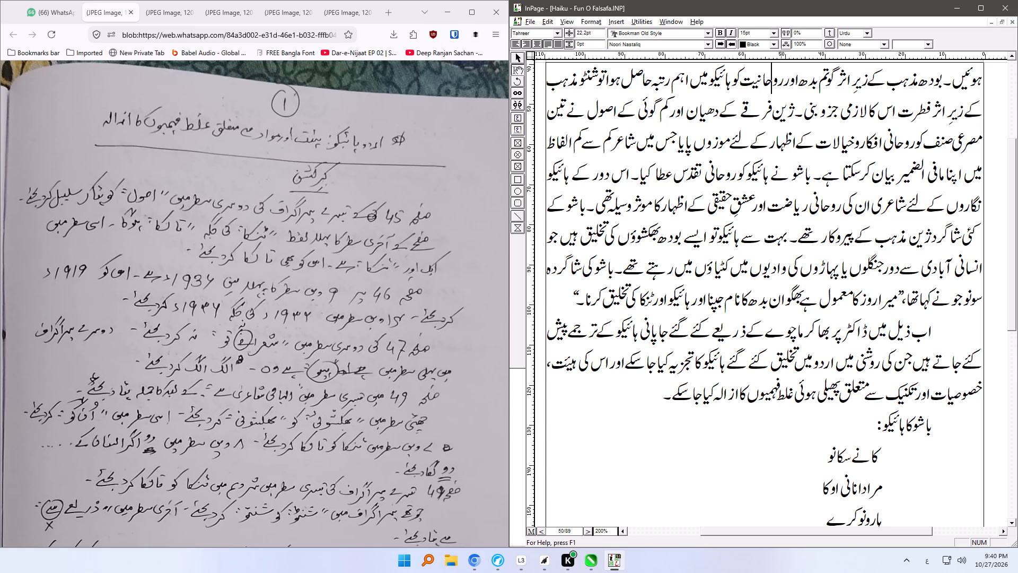
key("Up")
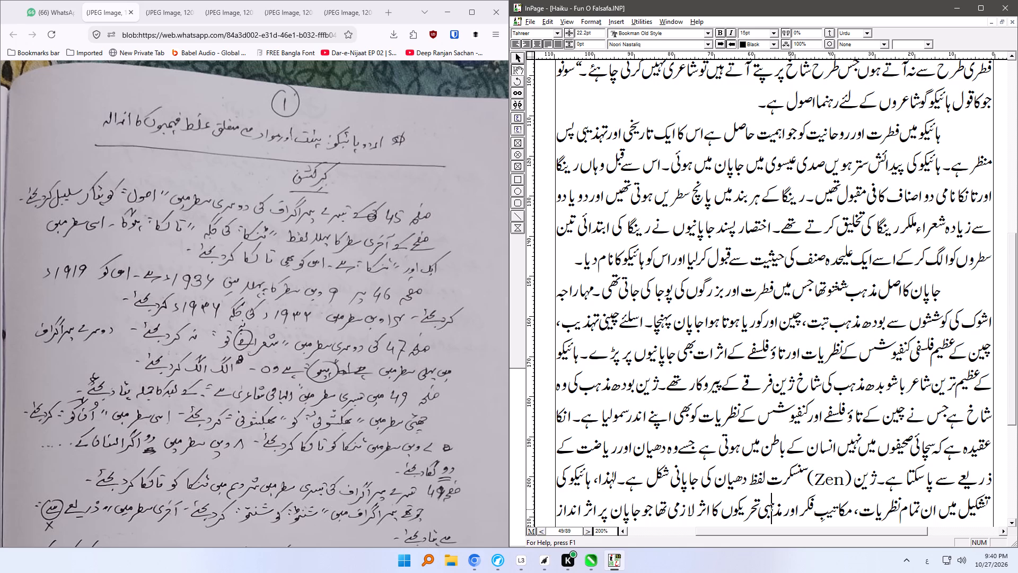
left_click(793, 405)
key("ctrl+f")
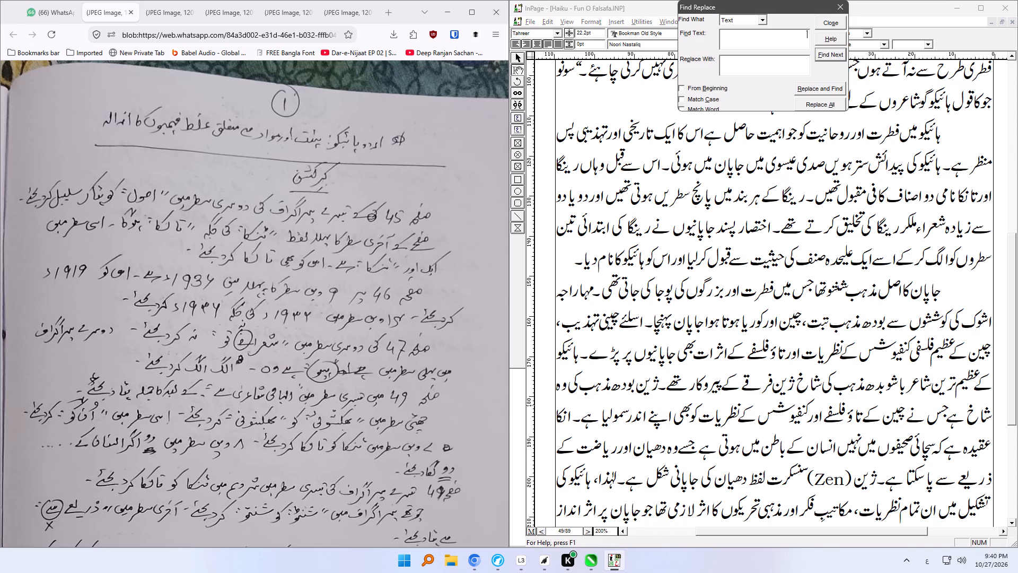
type("ذریعے")
key("space")
type("سے")
left_click(836, 57)
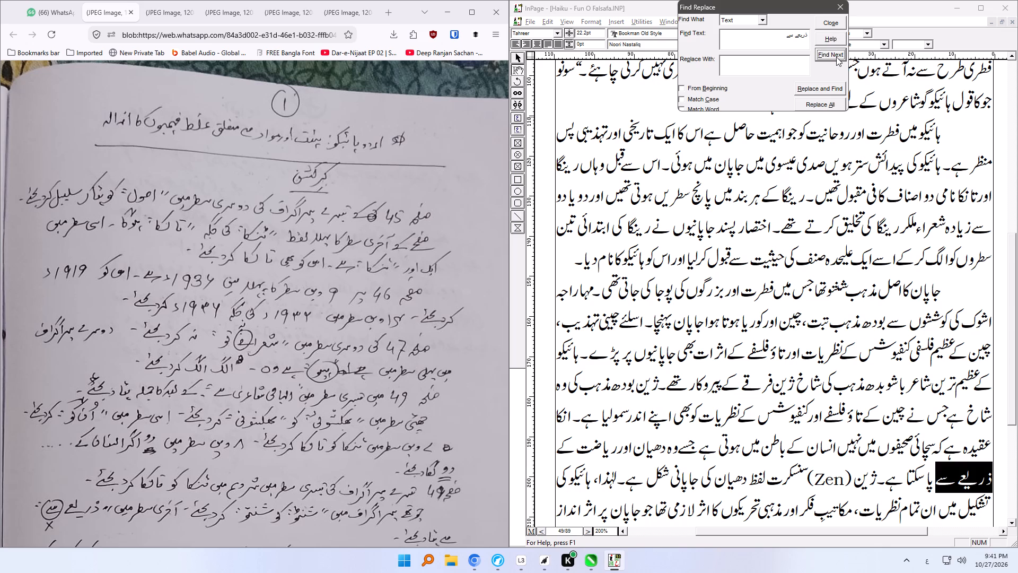
left_click(940, 486)
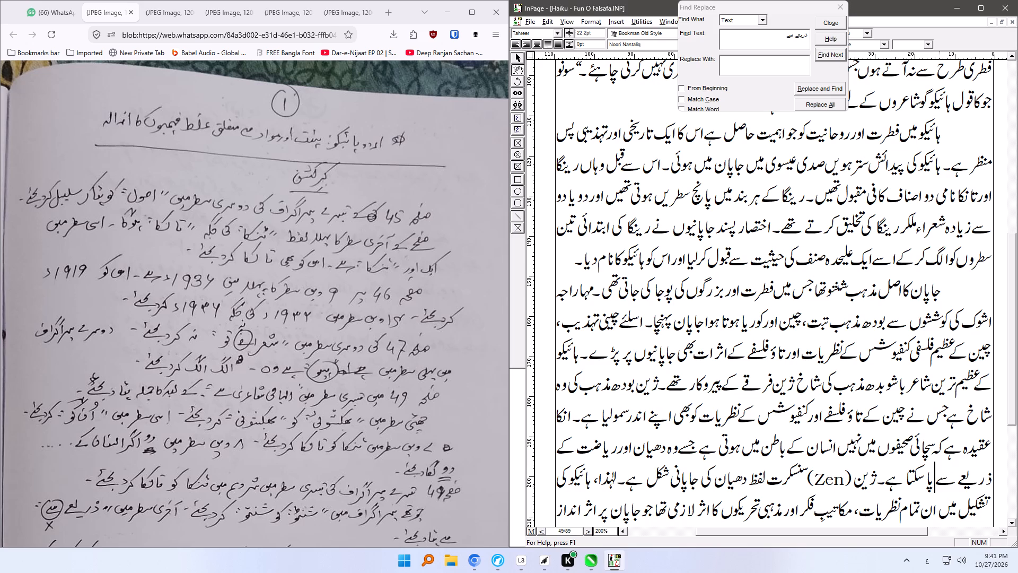
key("BackSpace")
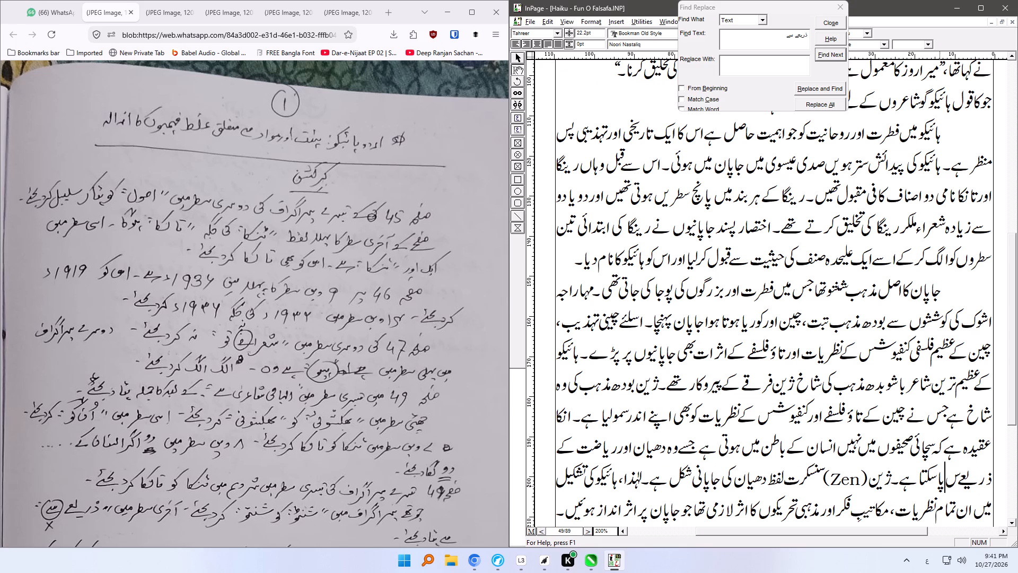
key("BackSpace")
key("BackSpace")
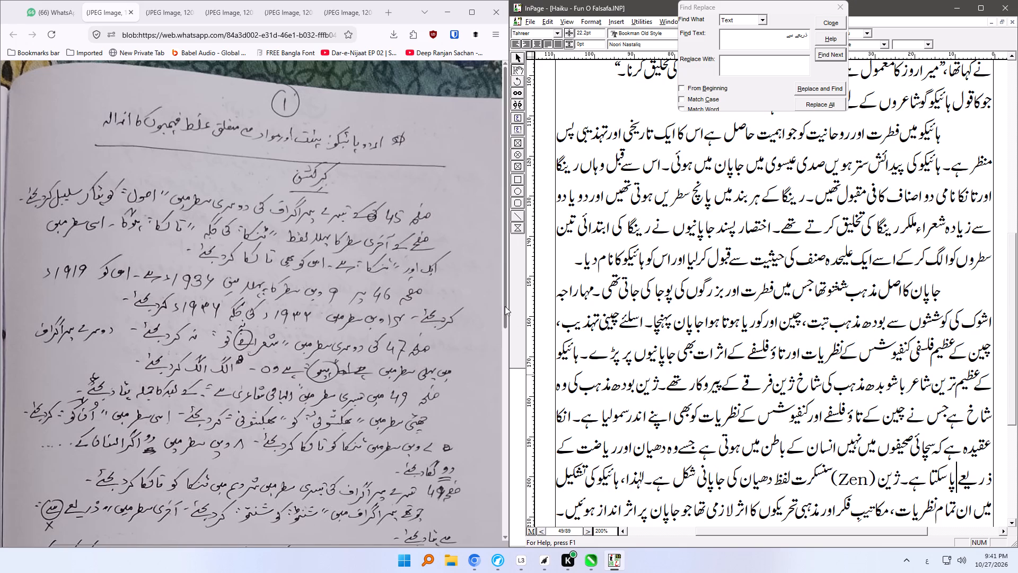
On page 50, change شنٹو to شنتو before مذہب in the first line.
left_click_drag(505, 306, 505, 372)
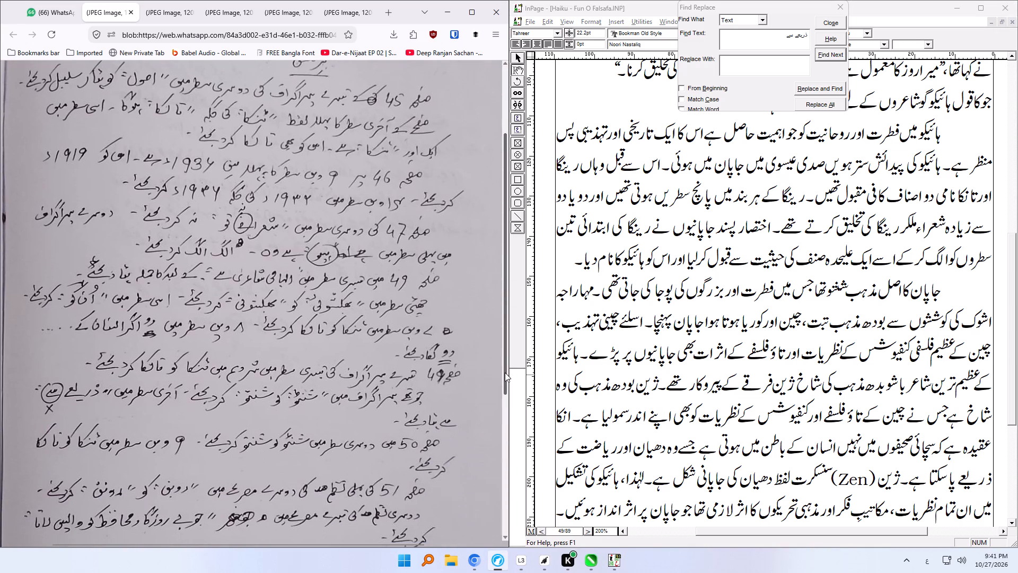
left_click_drag(505, 372, 513, 494)
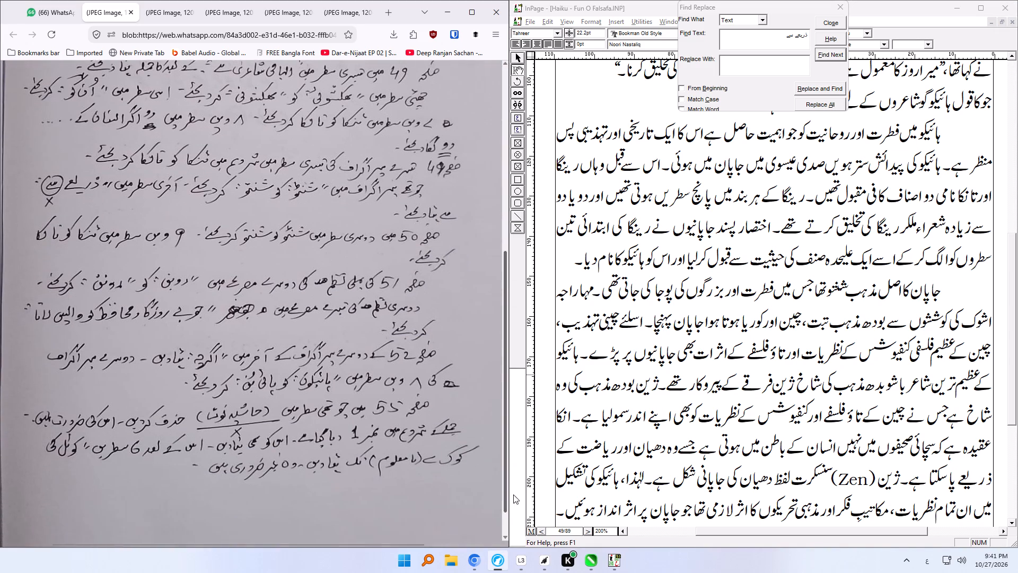
left_click_drag(513, 494, 521, 518)
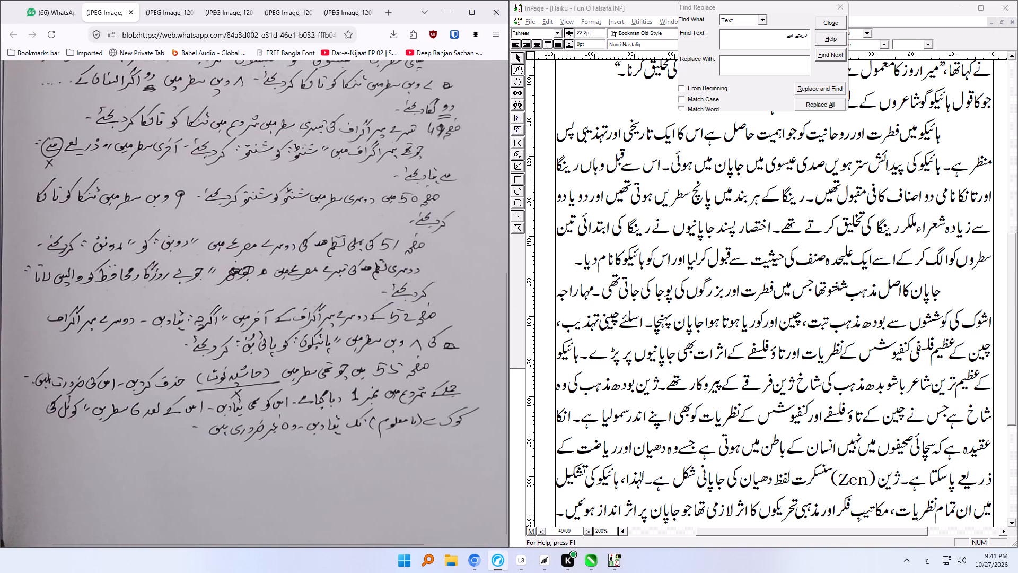
left_click(540, 534)
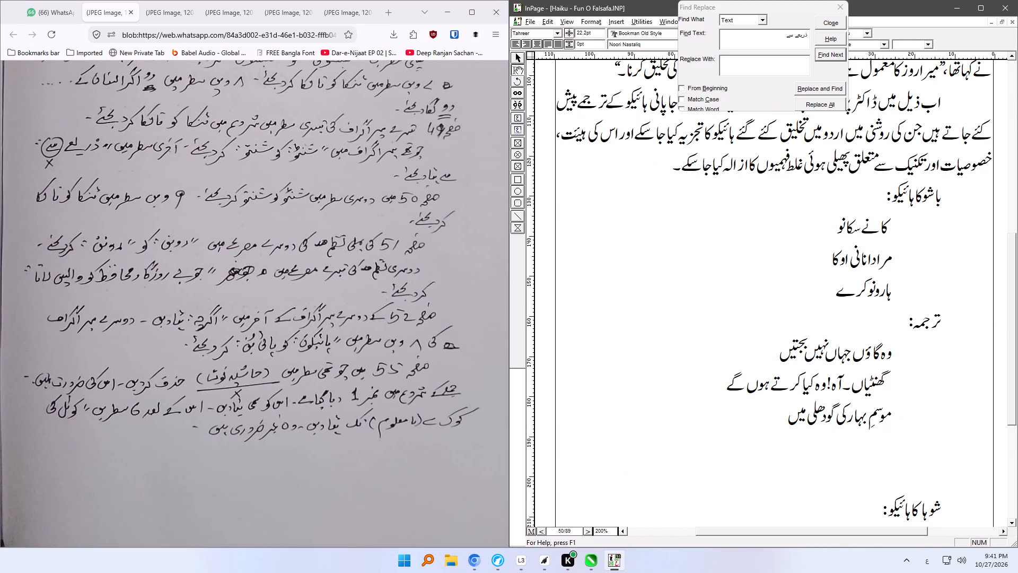
right_click_drag(714, 170, 703, 515, "ctrl")
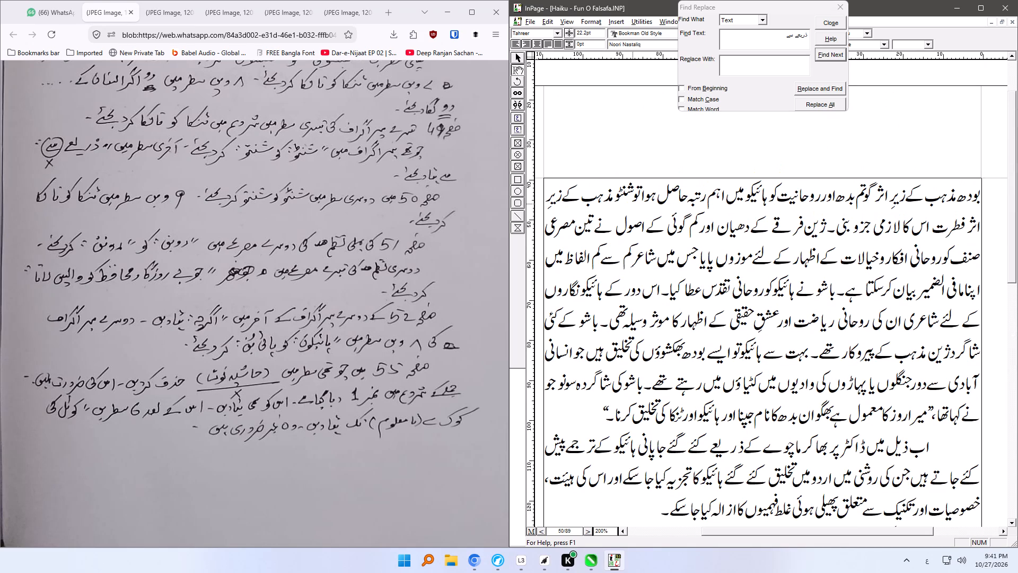
left_click(619, 194)
key("BackSpace")
key("BackSpace")
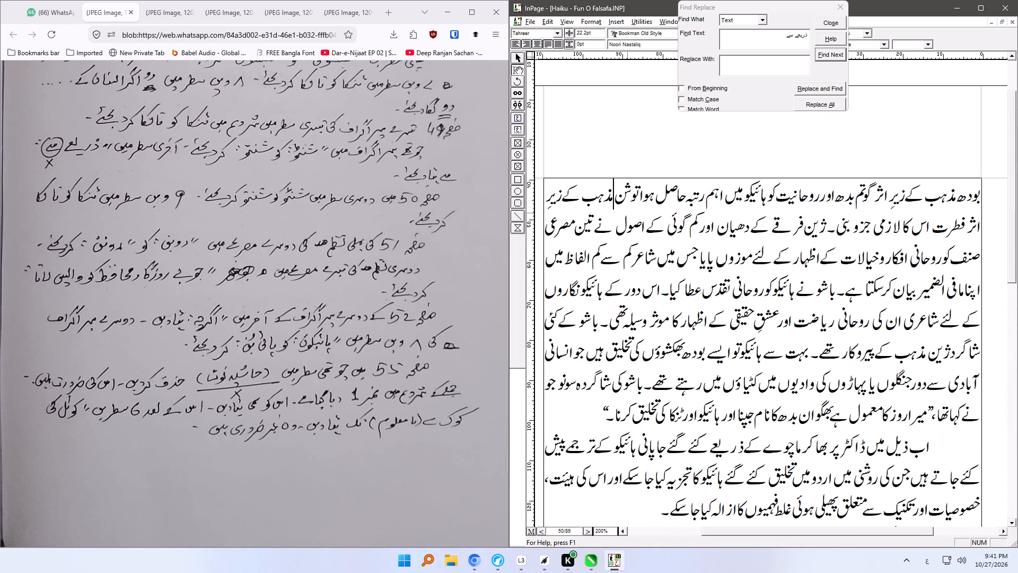
key("BackSpace")
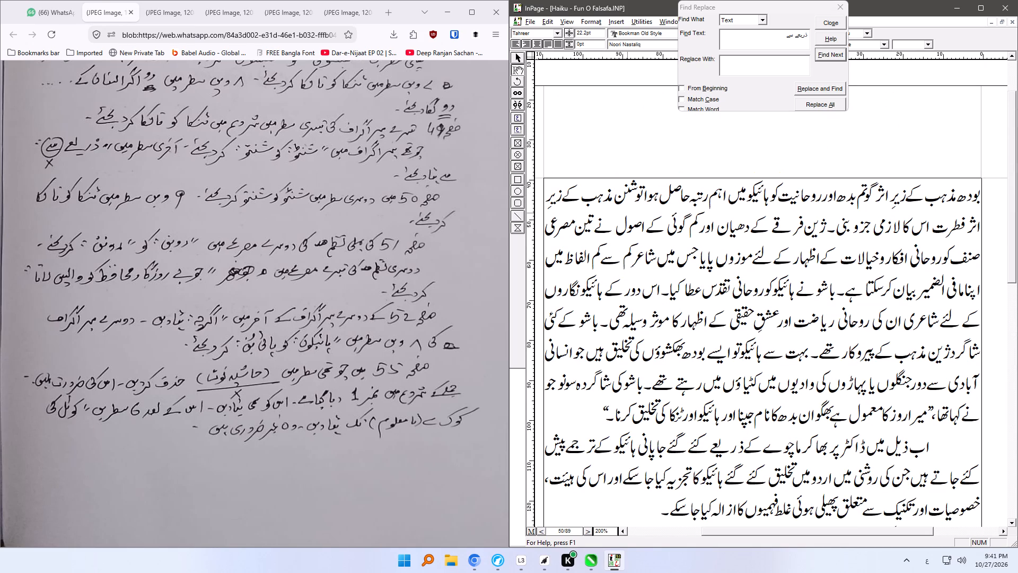
type("تو")
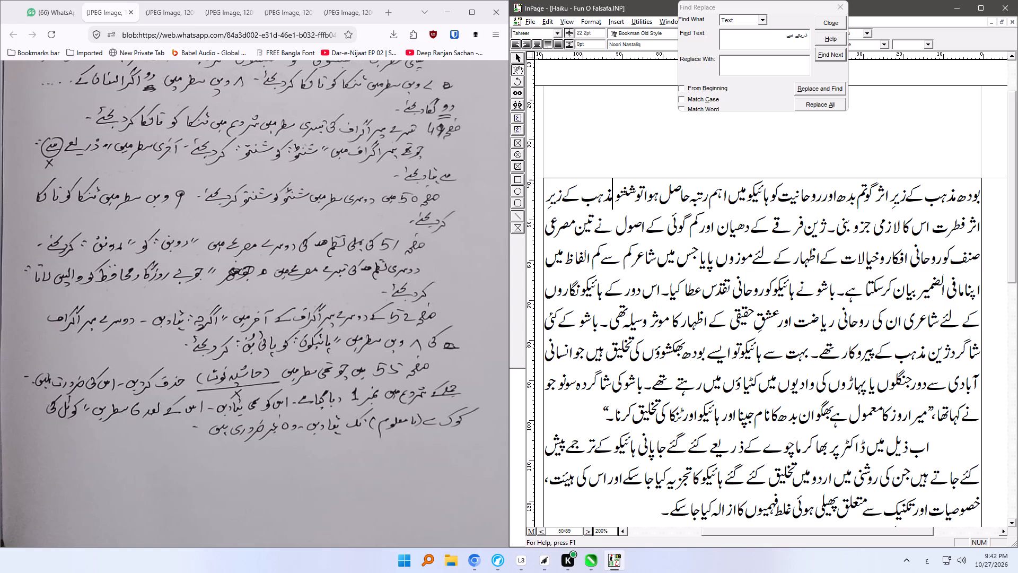
In the last line of page 50's first paragraph, replace ٹنکا with تانکا before کی تخلیق کرنا.
left_click_drag(683, 415, 673, 414)
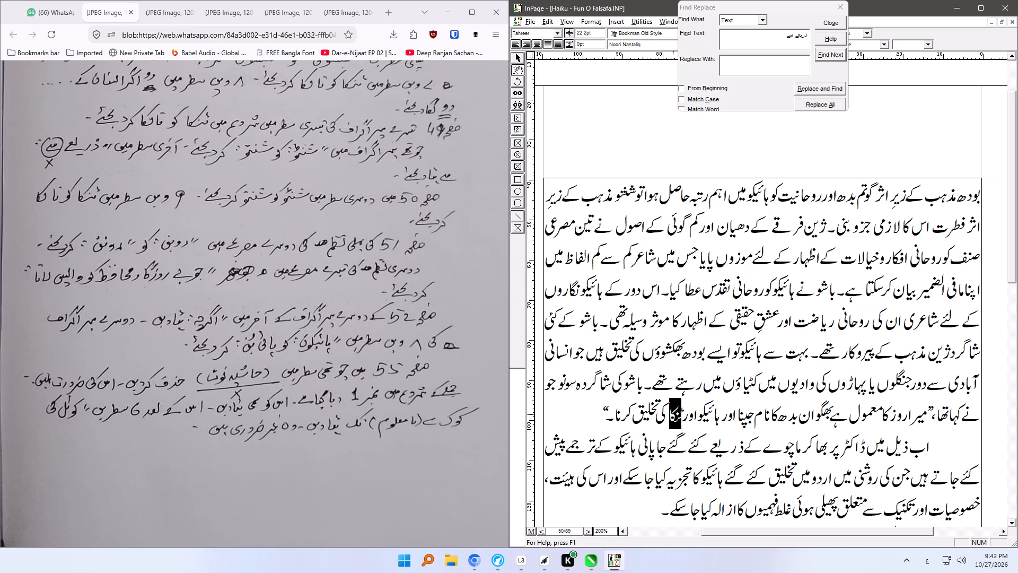
type("تانکا")
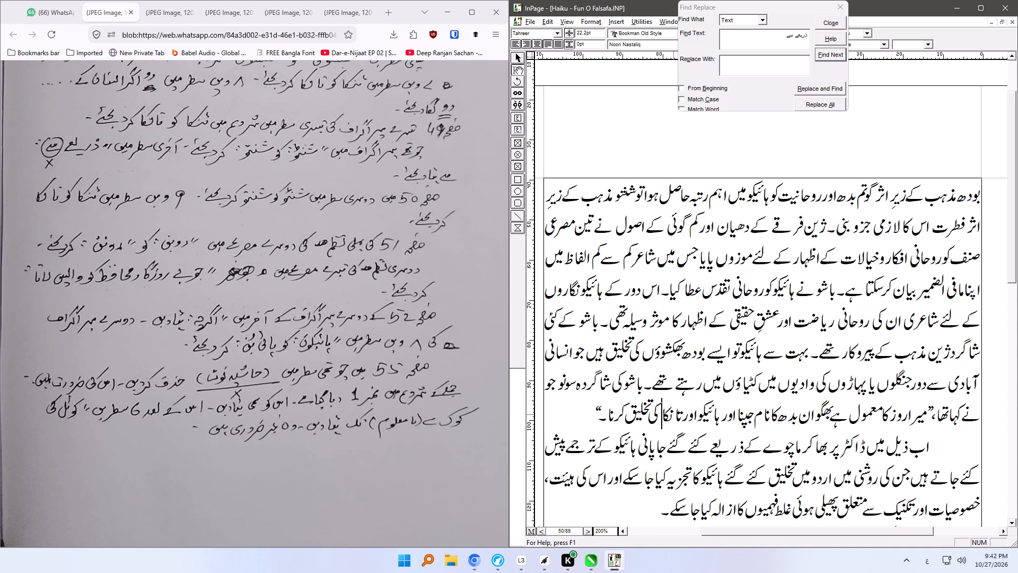
On page 51, delete the letter ب before ن نو in the second line of the first poem.
left_click(543, 531)
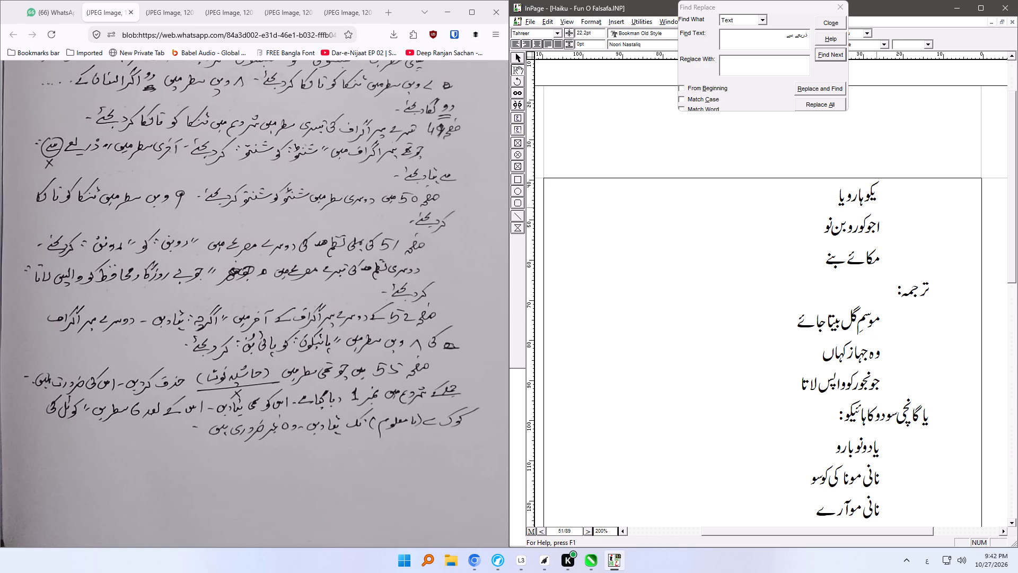
left_click(847, 226)
key("Delete")
On page 51, replace the line اس میں سب کچھ ہے in the second translation with جو روزگار اور محافظ کو واپس لاتا.
right_click_drag(852, 473, 850, 448, "ctrl")
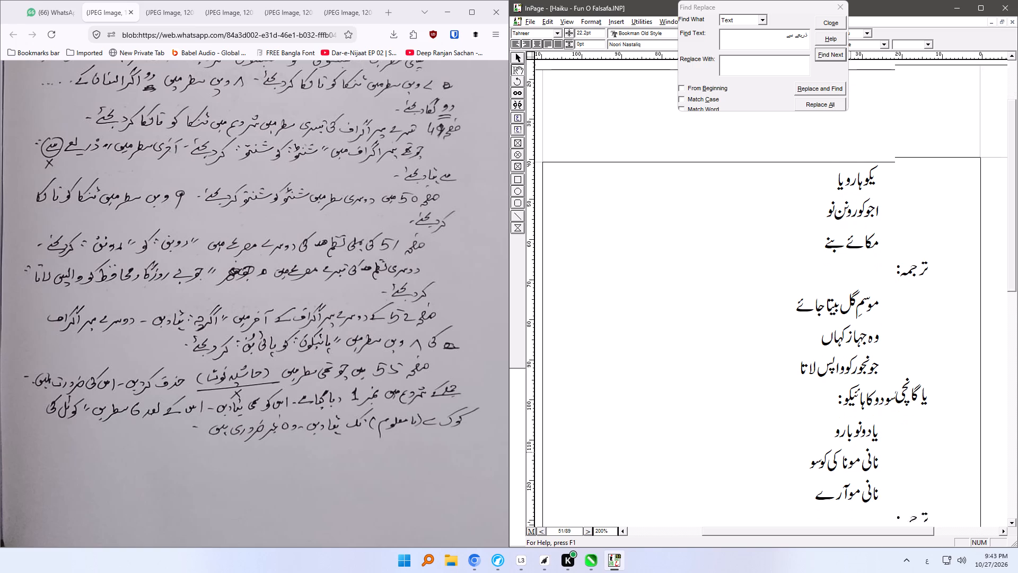
right_click_drag(850, 448, 857, 269, "ctrl")
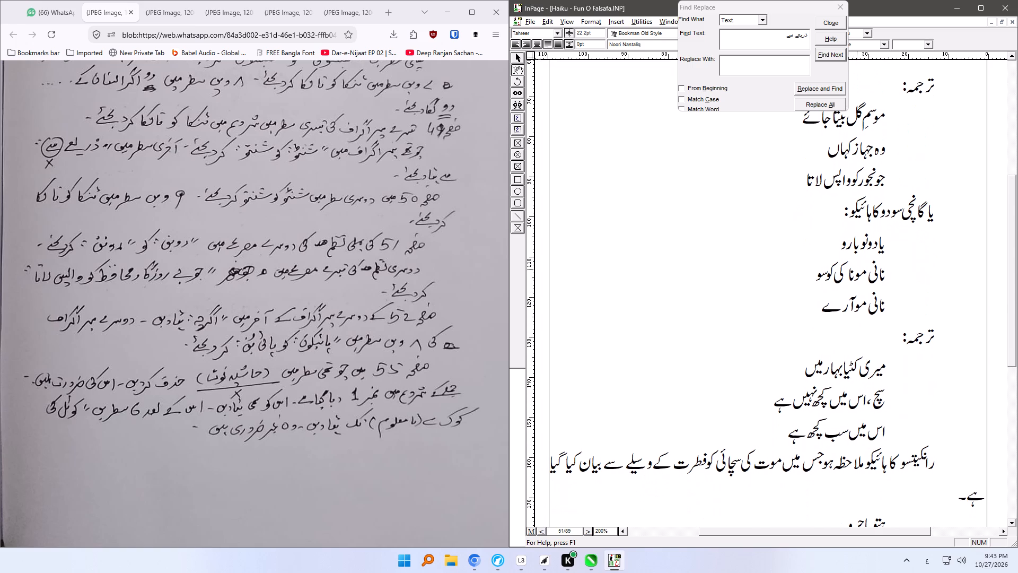
right_click_drag(857, 269, 857, 272, "ctrl")
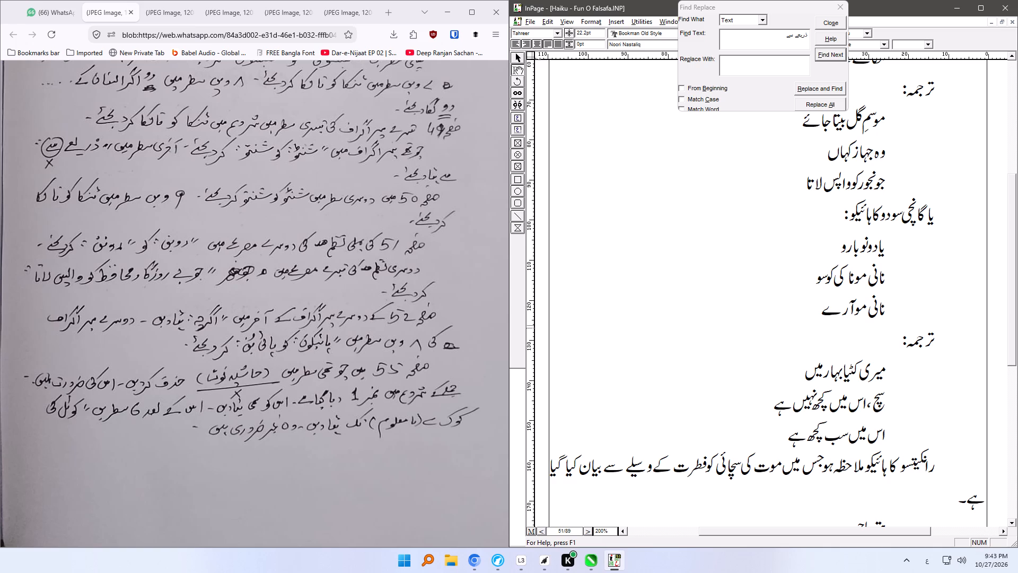
right_click_drag(828, 217, 839, 439, "ctrl")
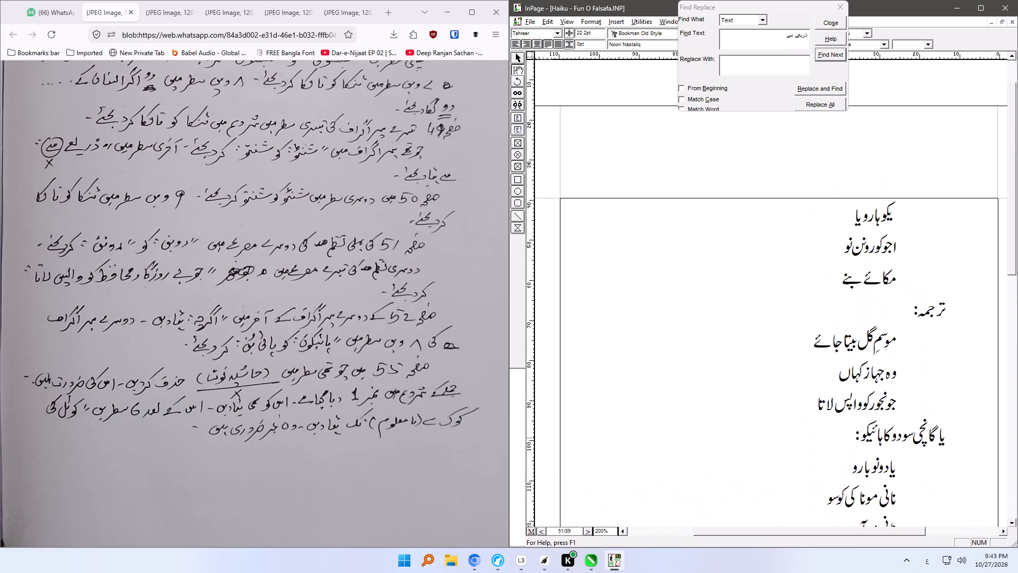
right_click_drag(839, 439, 796, 303, "ctrl")
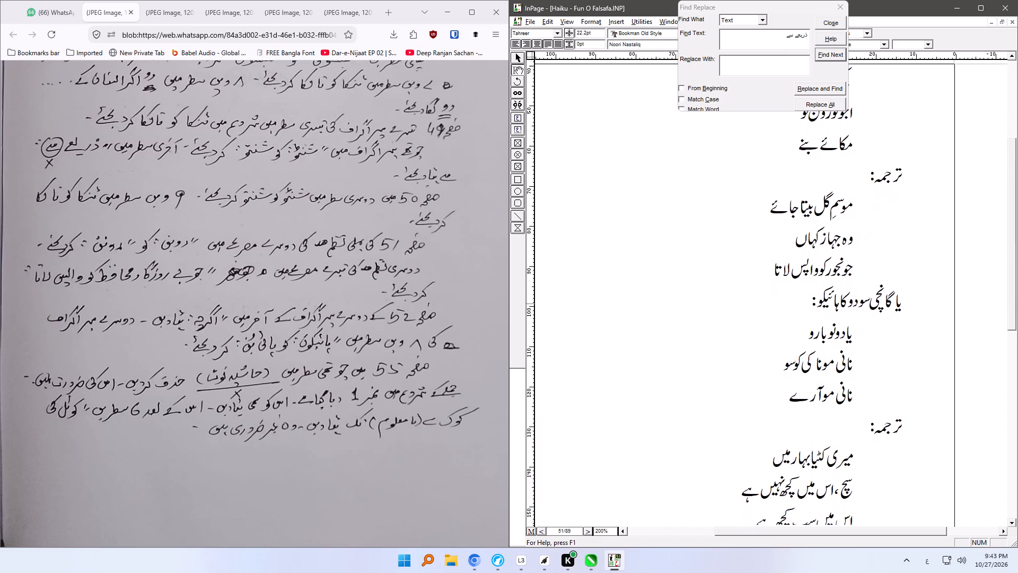
right_click_drag(796, 303, 808, 234, "ctrl")
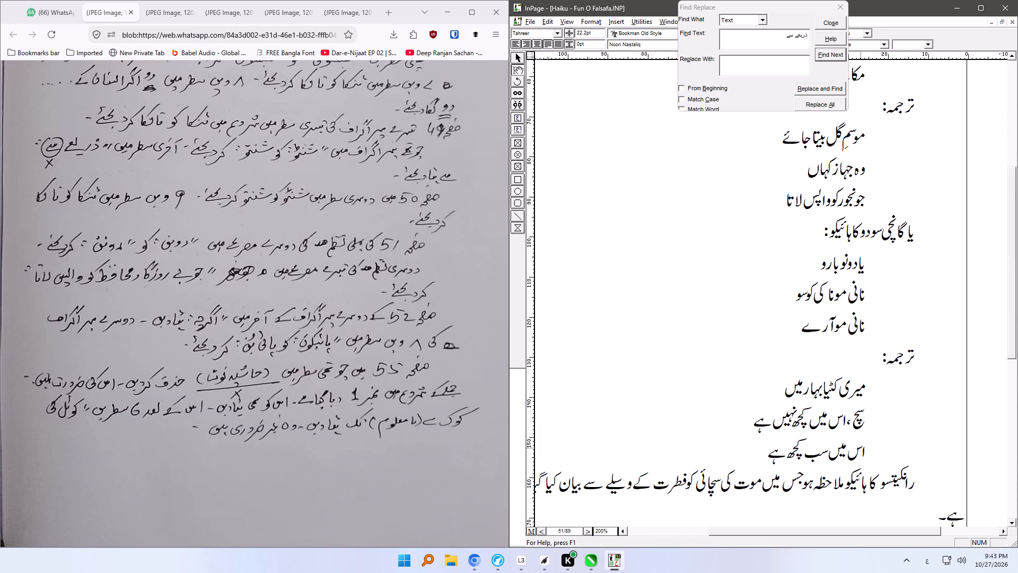
left_click_drag(867, 448, 866, 448)
left_click_drag(866, 448, 863, 448)
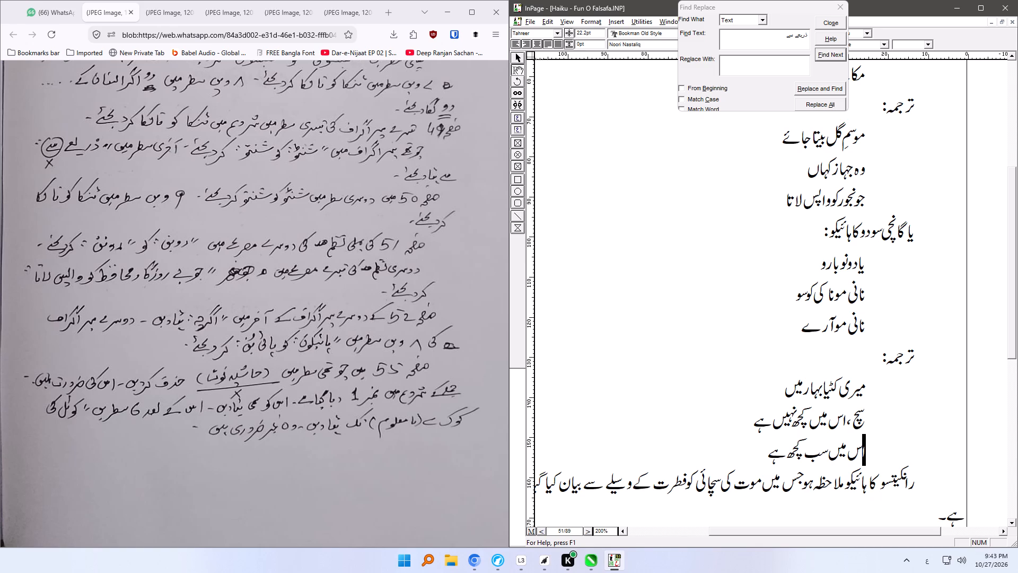
left_click_drag(863, 448, 863, 448)
left_click_drag(863, 448, 862, 448)
left_click_drag(862, 448, 861, 448)
left_click_drag(861, 448, 860, 448)
left_click_drag(860, 448, 856, 445)
left_click_drag(856, 445, 780, 449)
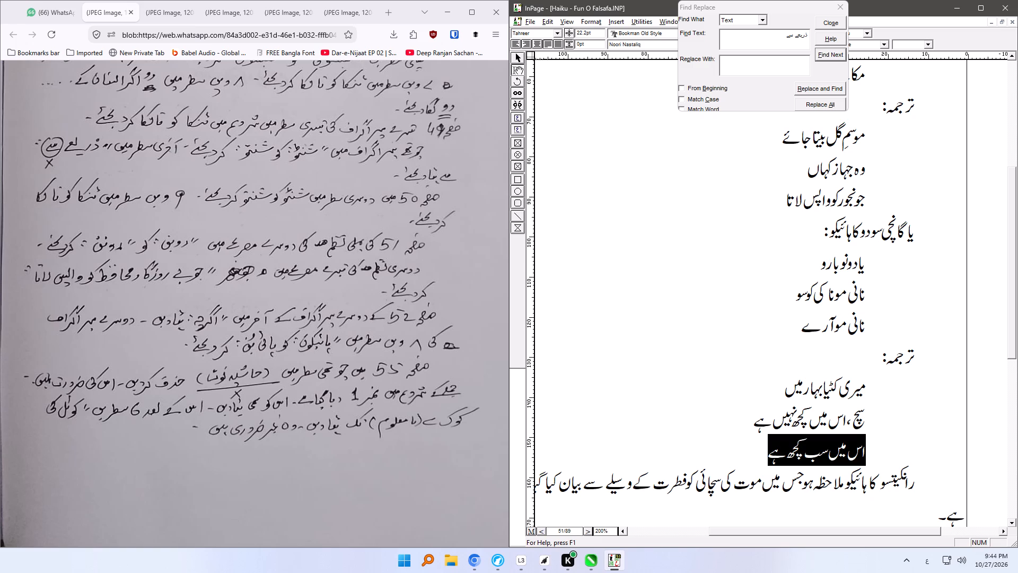
left_click_drag(780, 449, 783, 449)
right_click_drag(777, 452, 776, 262, "ctrl")
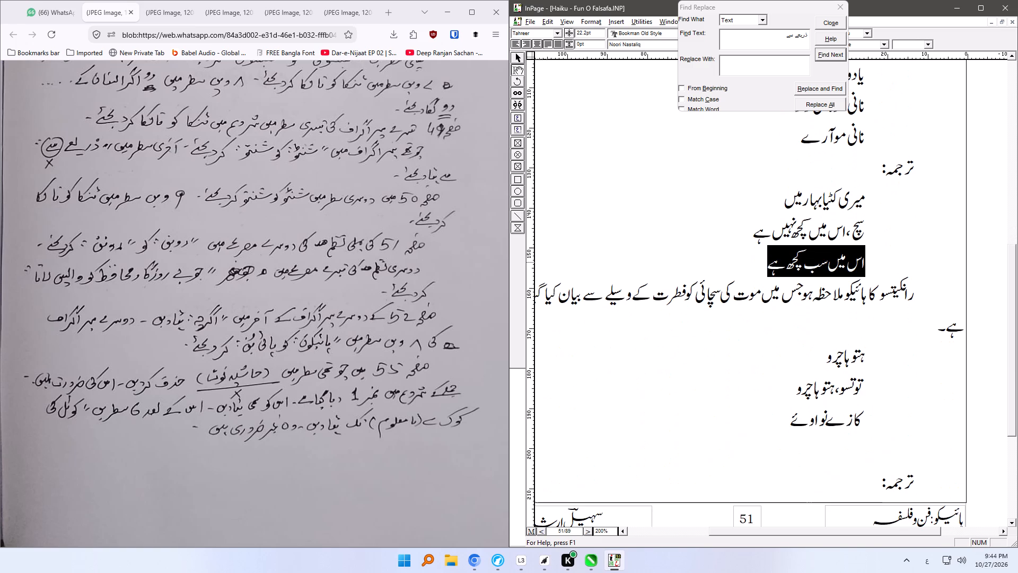
right_click_drag(776, 262, 763, 349, "ctrl")
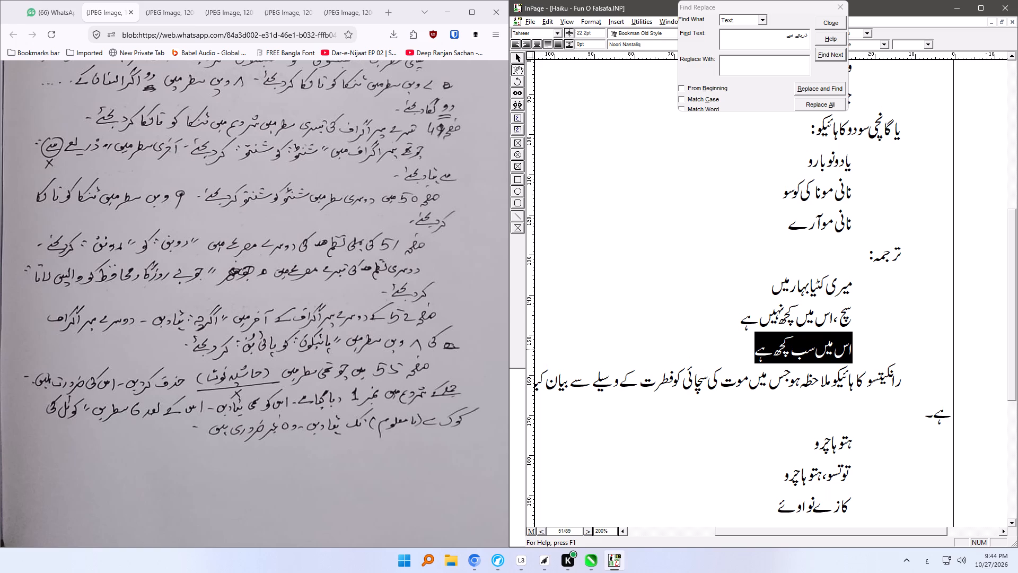
type("جو روزگار اور محافظ")
key("space")
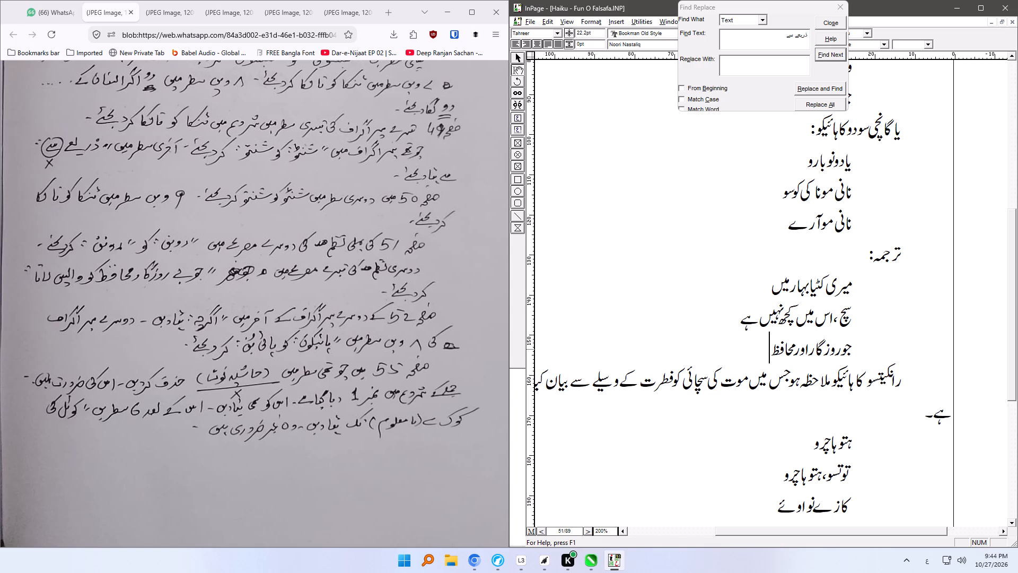
type("کو")
key("space")
type("واپس لاتا")
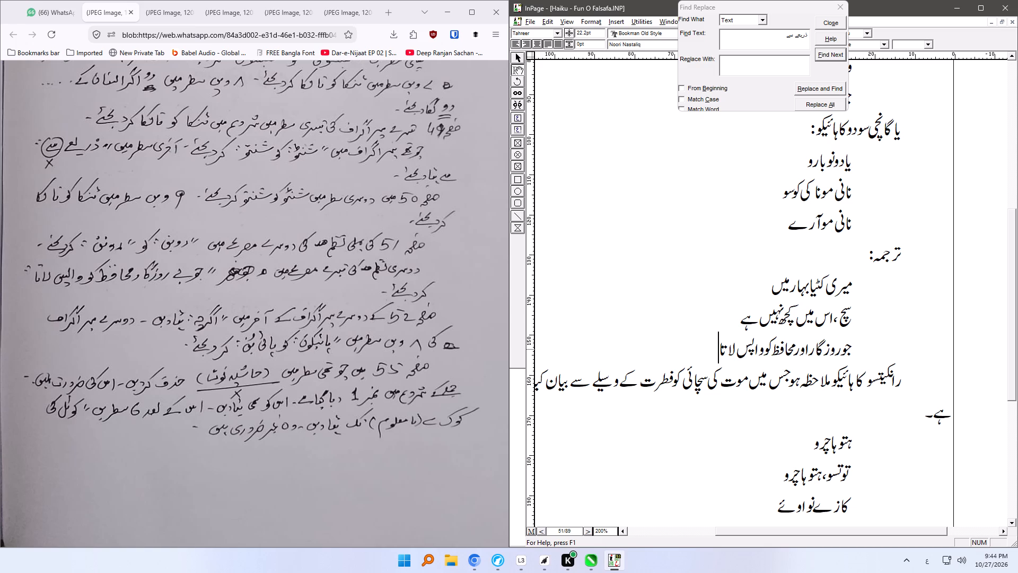
right_click_drag(812, 425, 798, 405, "ctrl")
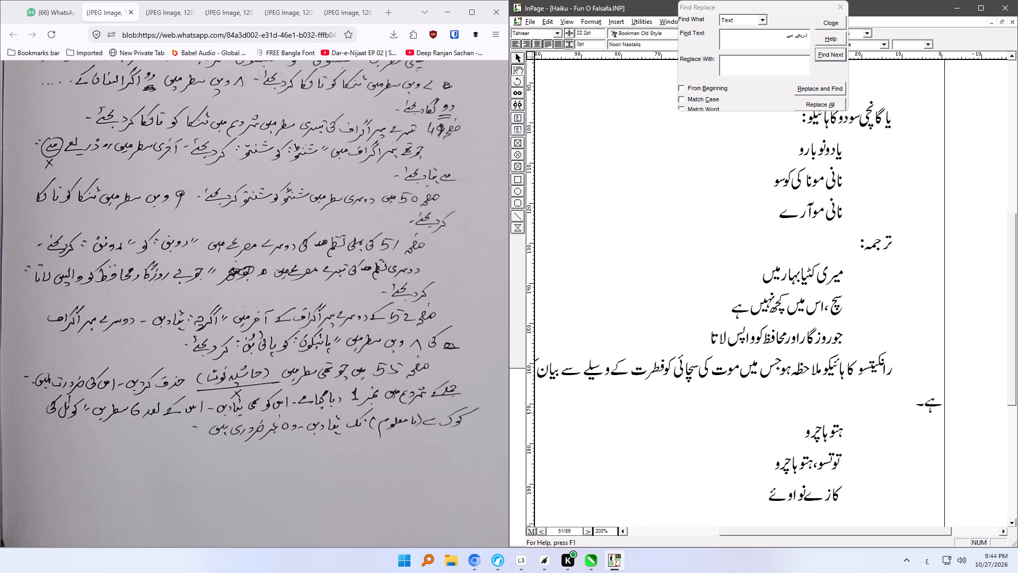
right_click_drag(798, 405, 822, 282, "ctrl")
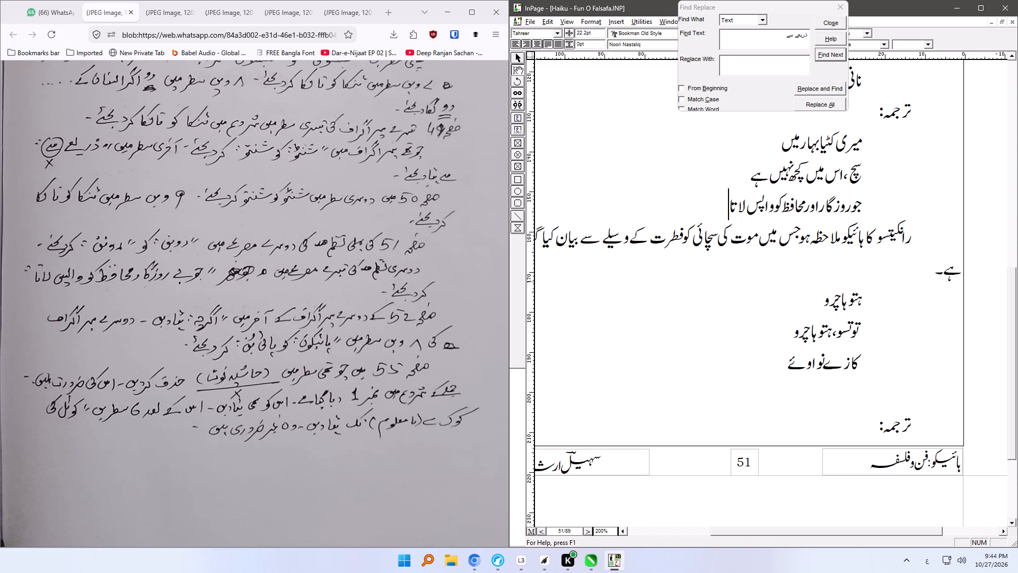
On page 51, remove the blank line between the poem line کازے نو اوئے and the heading ترجمہ.
left_click(867, 383)
key("Delete")
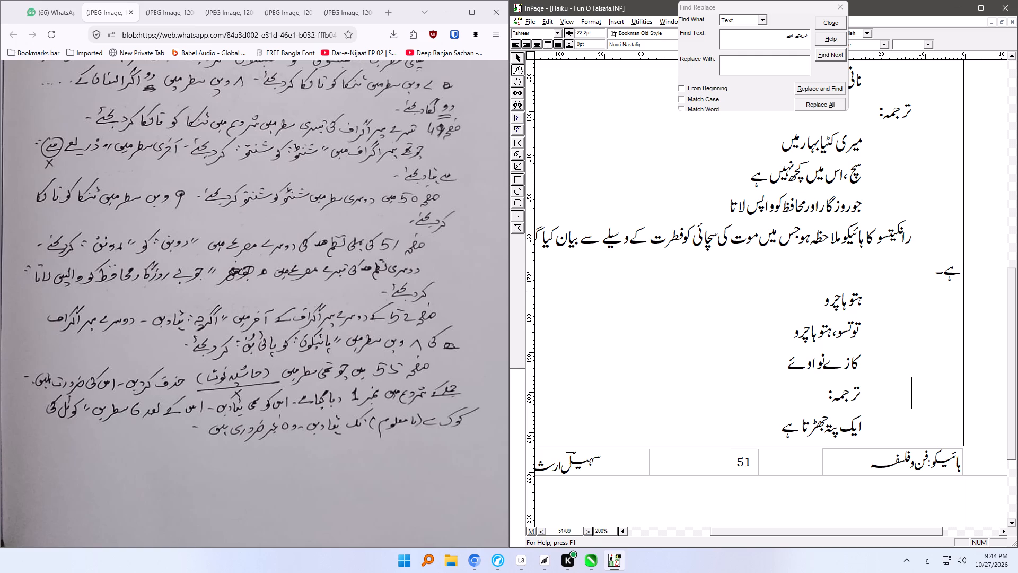
Set the character spacing of the page 51 paragraph beginning رانکیتسو کا ہائیکو to -2%.
left_click_drag(924, 272, 918, 240)
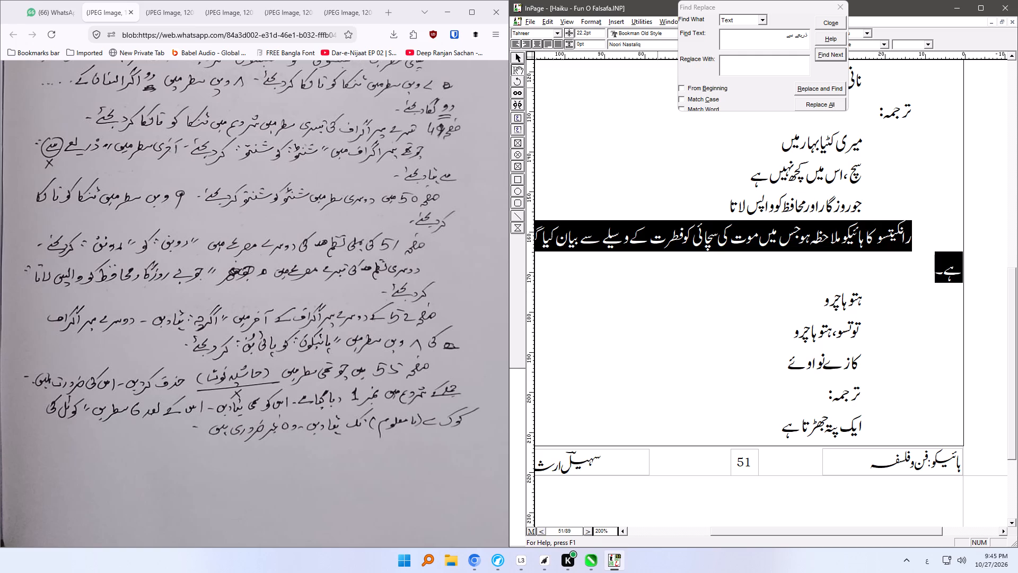
left_click(835, 8)
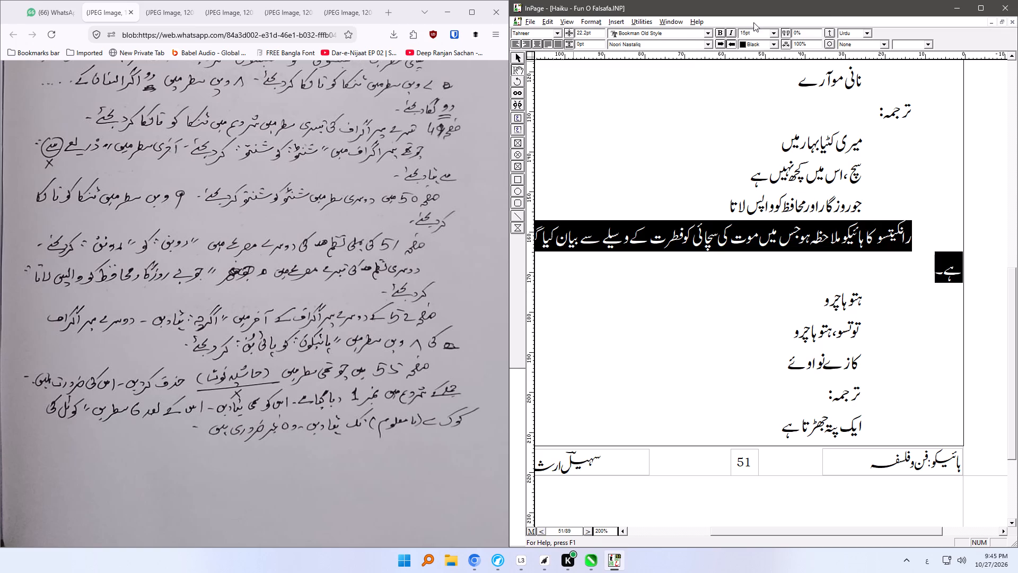
left_click_drag(806, 29, 798, 30)
left_click_drag(805, 34, 798, 34)
key("BackSpace")
key("BackSpace")
key("BackSpace")
key("BackSpace")
key("BackSpace")
type("-2")
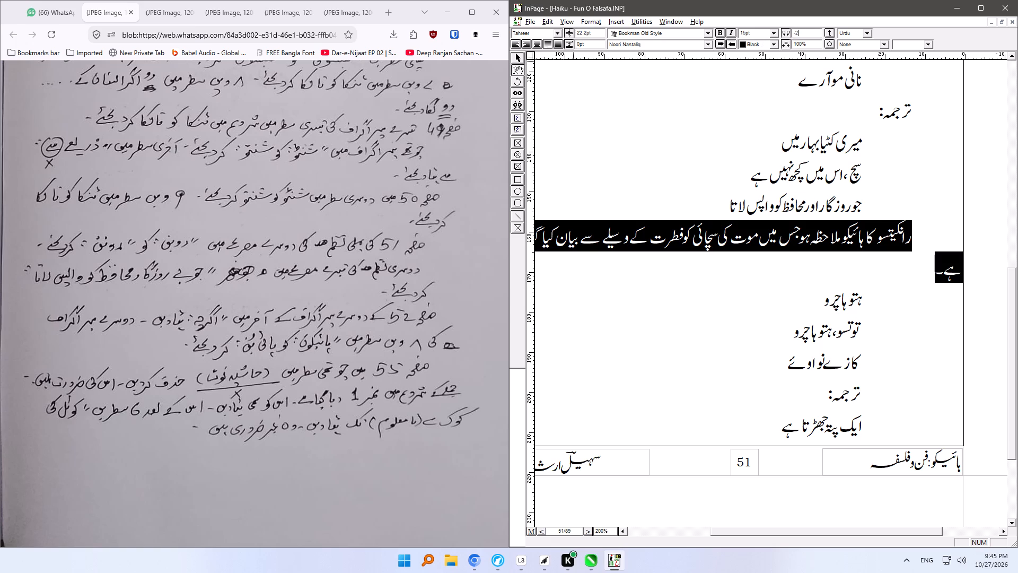
key("Return")
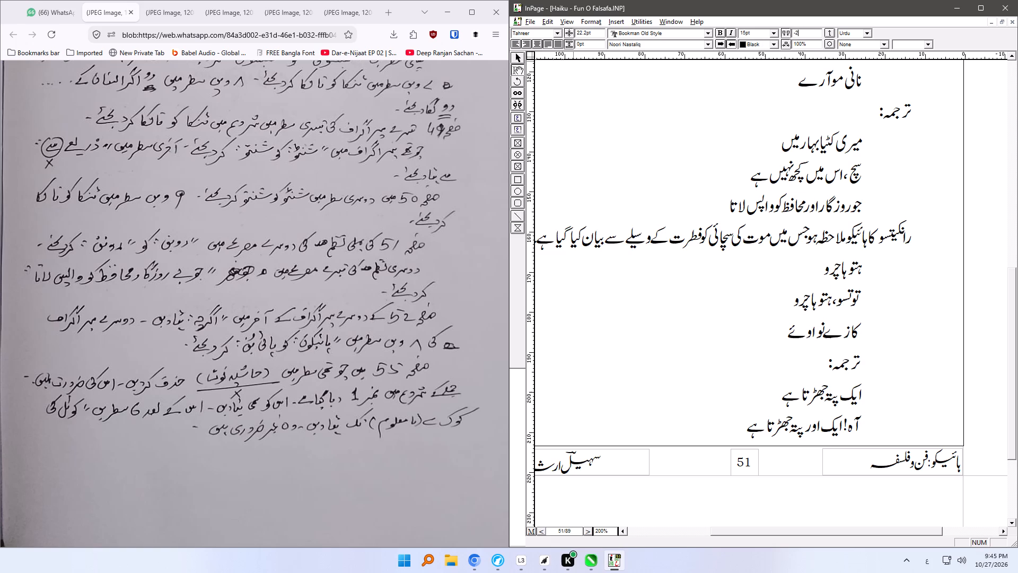
left_click(884, 188)
Review the poems and translations on page 51 against the handwritten correction sheet.
right_click_drag(857, 121, 854, 384, "ctrl")
right_click_drag(855, 138, 831, 327, "ctrl")
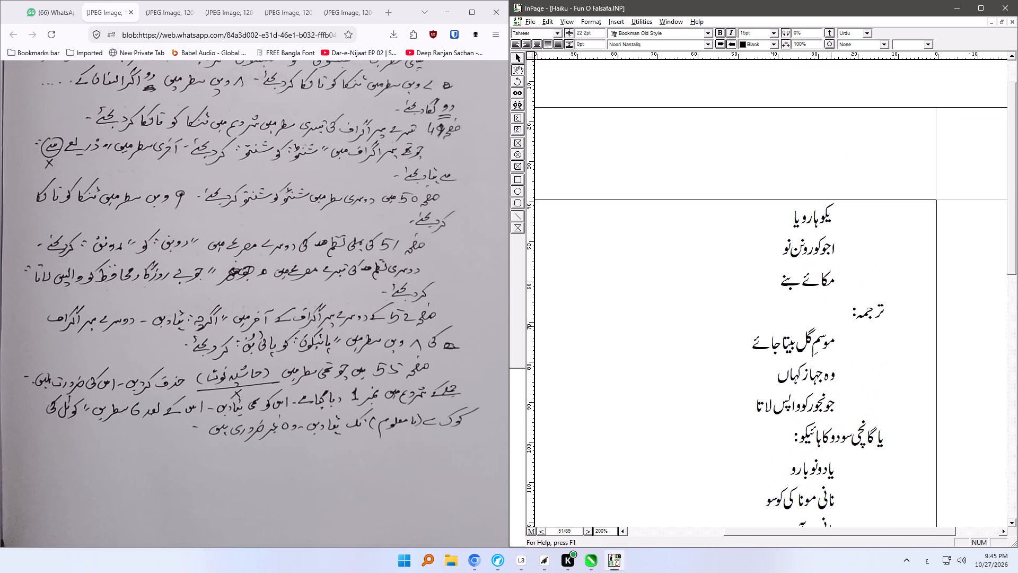
right_click_drag(831, 327, 831, 332, "ctrl")
right_click_drag(824, 342, 826, 221, "ctrl")
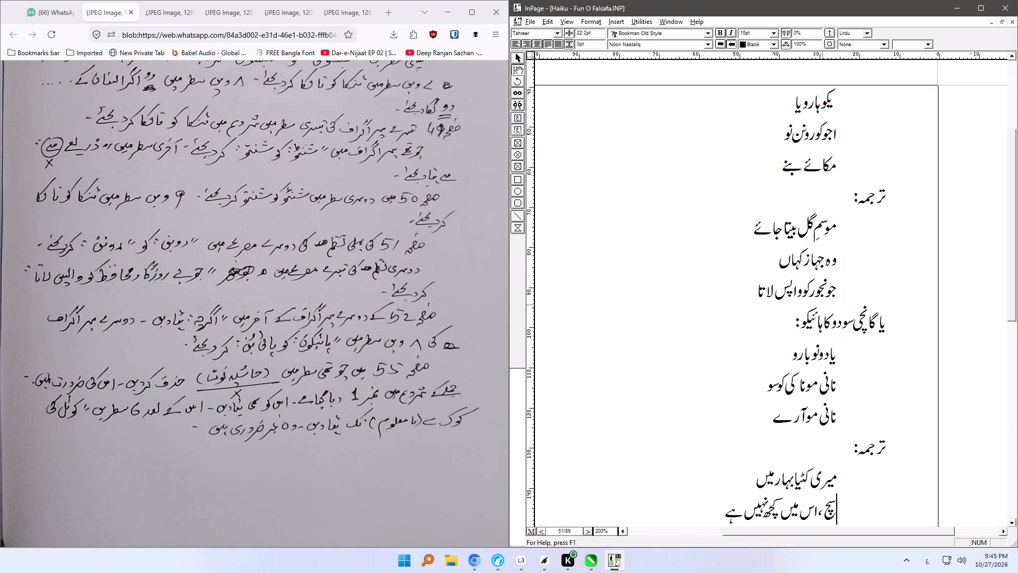
left_click(823, 398)
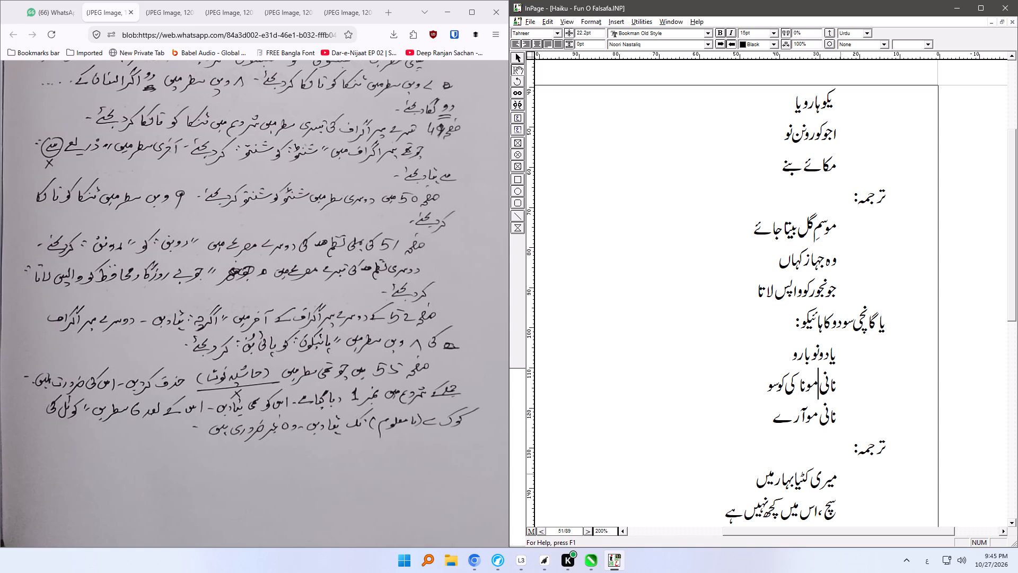
left_click(840, 474)
right_click_drag(833, 440, 833, 419, "ctrl")
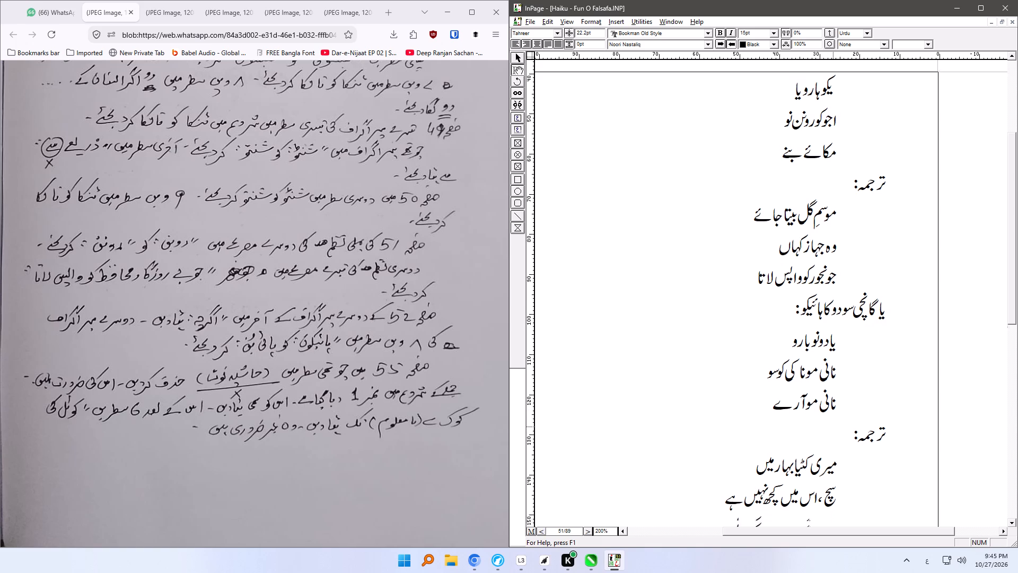
right_click_drag(833, 419, 841, 123, "ctrl")
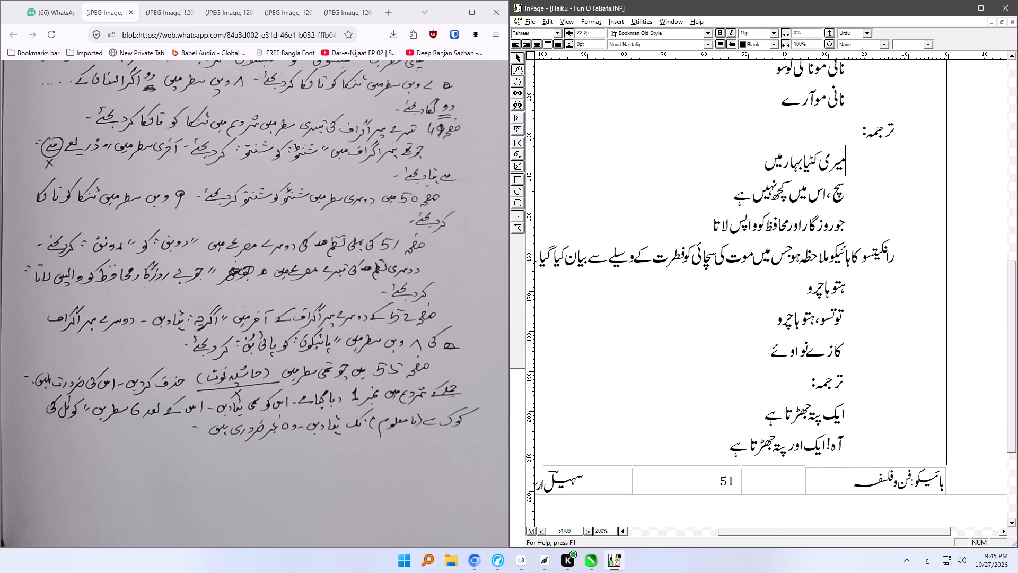
On page 52, search for the word اگرچہ and delete it before جاپانی زبان in the paragraph beginning میں (۵) سببِ خفیف ہیں.
left_click(801, 444)
key("Down")
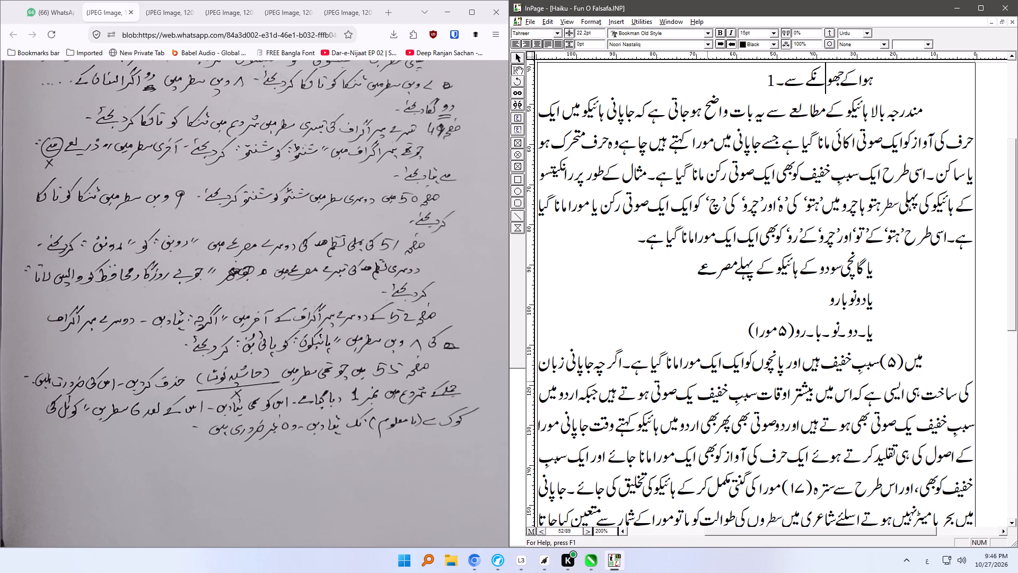
right_click_drag(721, 436, 741, 249, "ctrl")
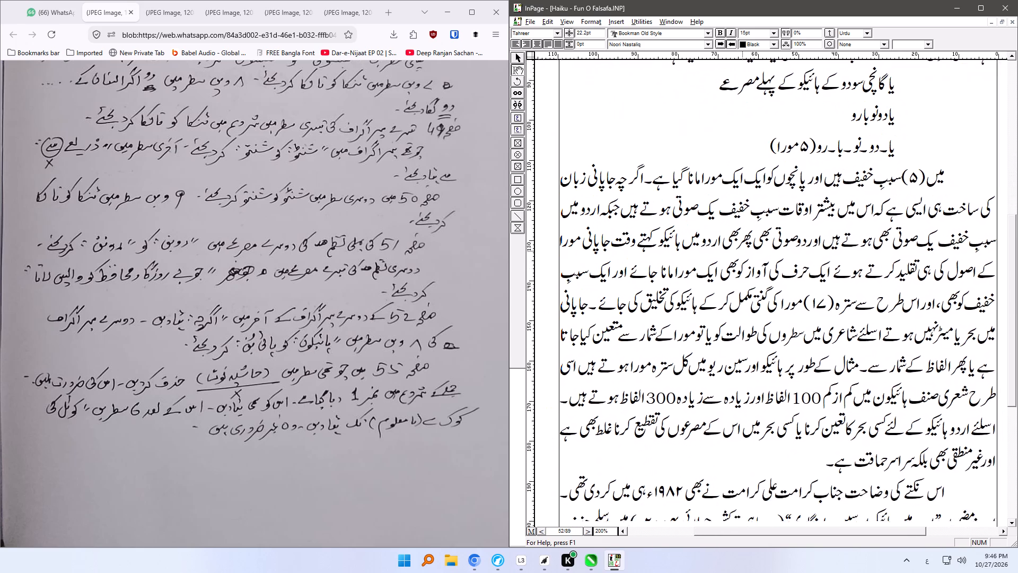
right_click_drag(741, 249, 730, 230, "ctrl")
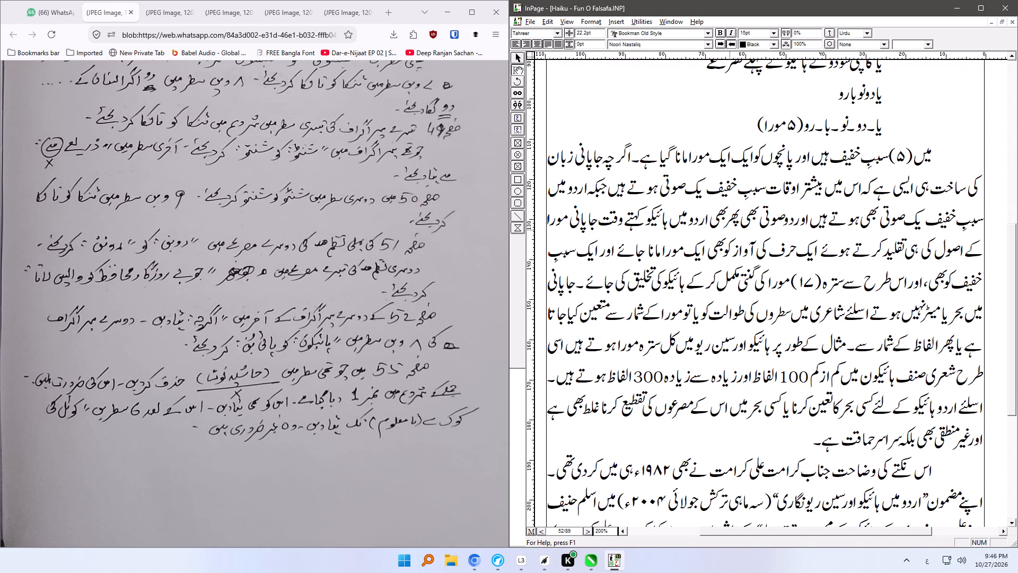
right_click_drag(730, 230, 731, 234, "ctrl")
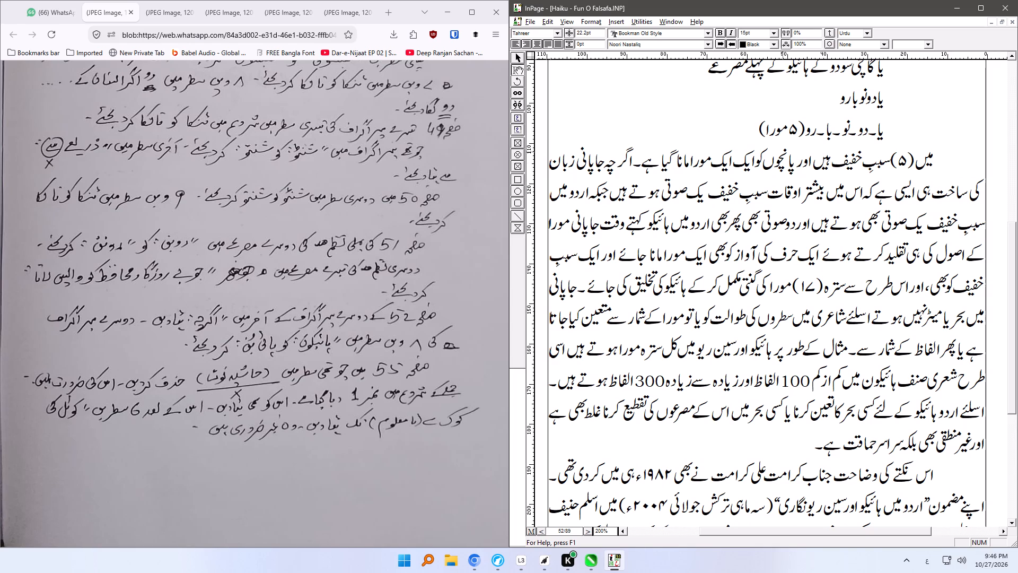
right_click_drag(798, 105, 795, 335, "ctrl")
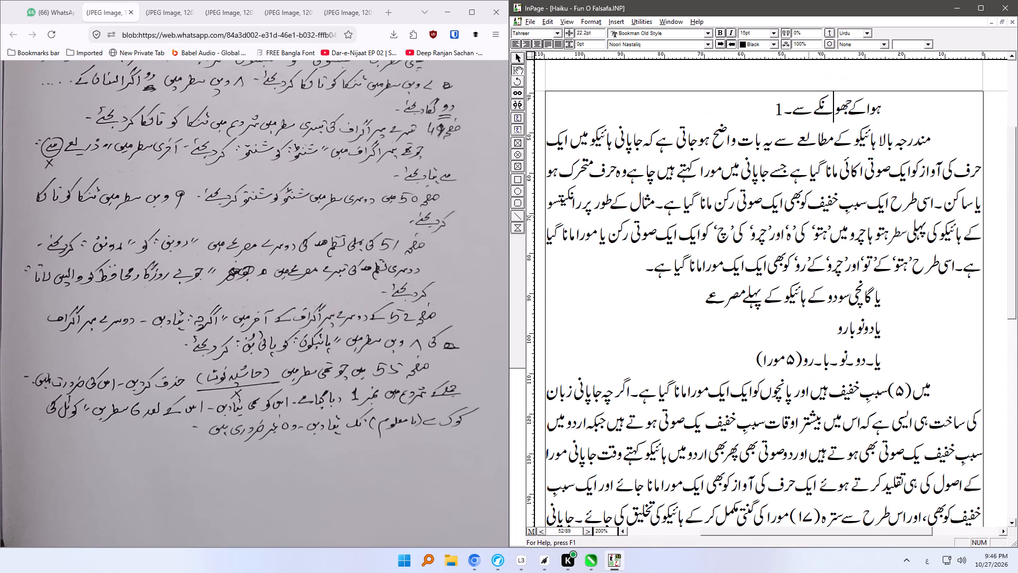
left_click(809, 215)
key("ctrl+f")
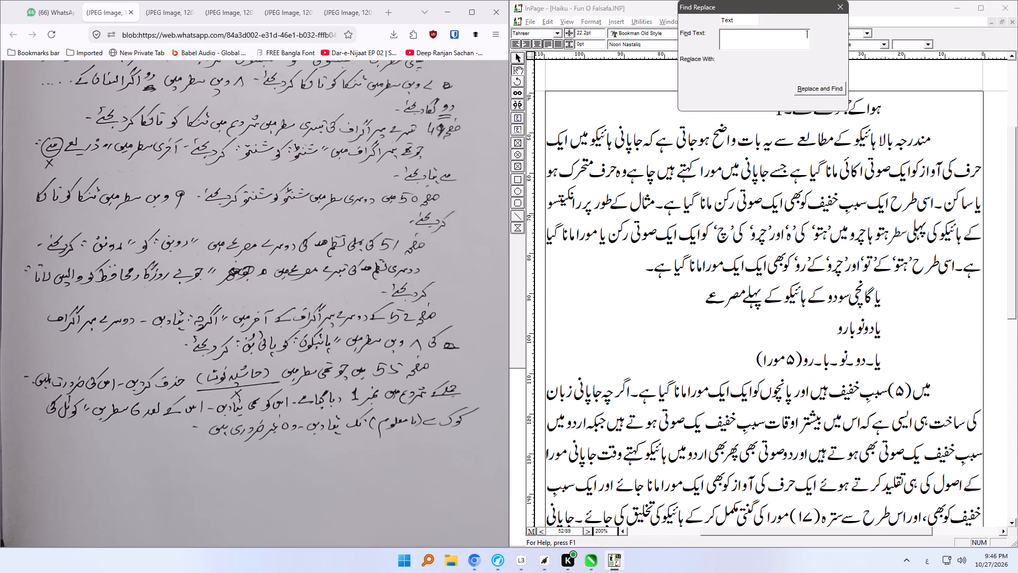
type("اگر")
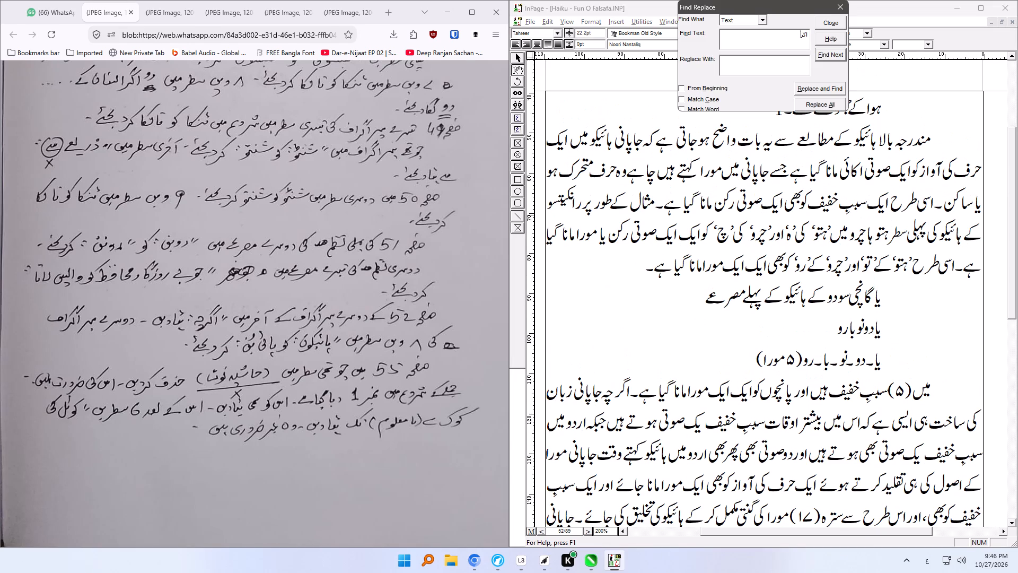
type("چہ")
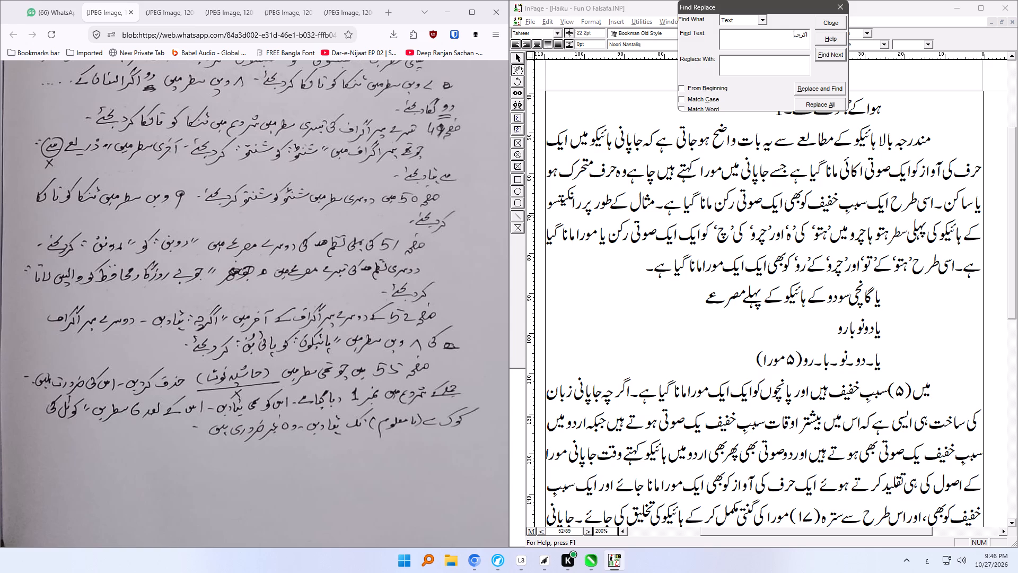
left_click(828, 55)
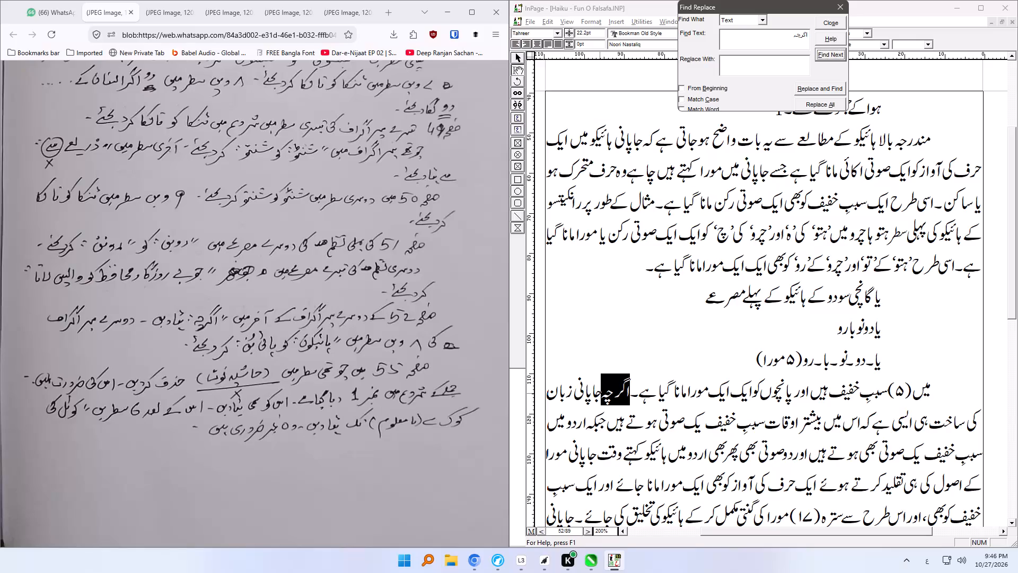
key("Delete")
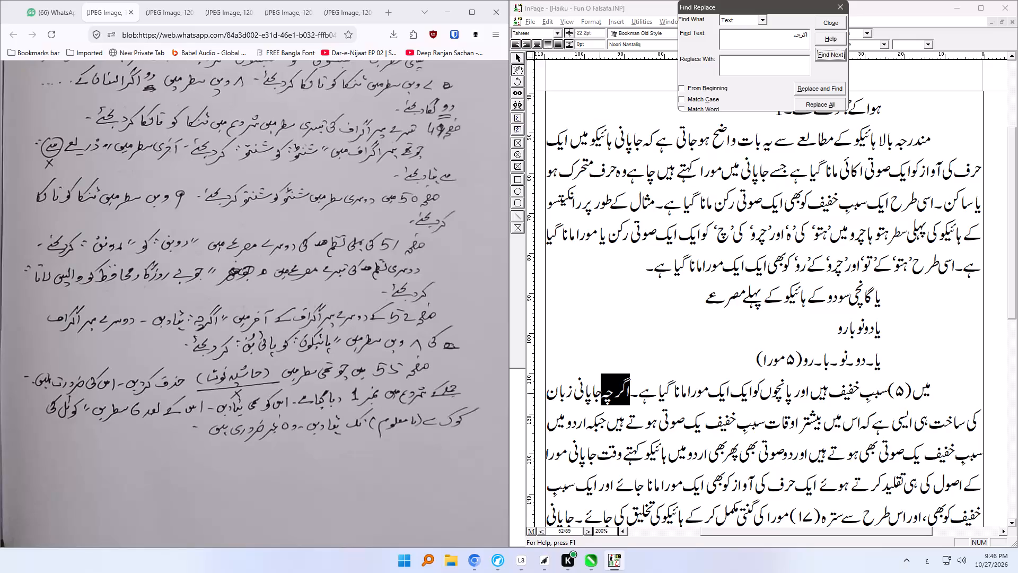
left_click(607, 397)
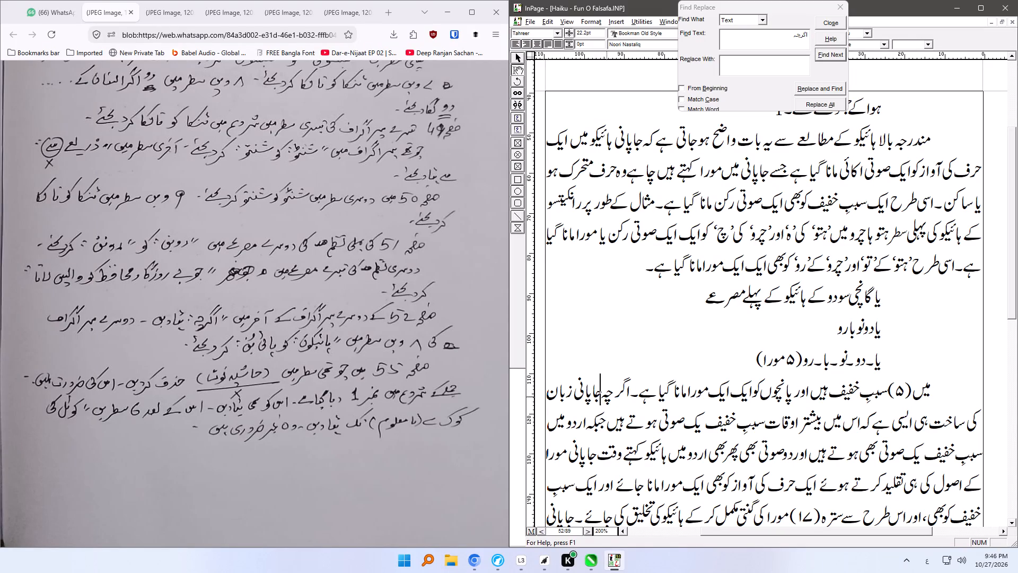
left_click(822, 56)
left_click(786, 80)
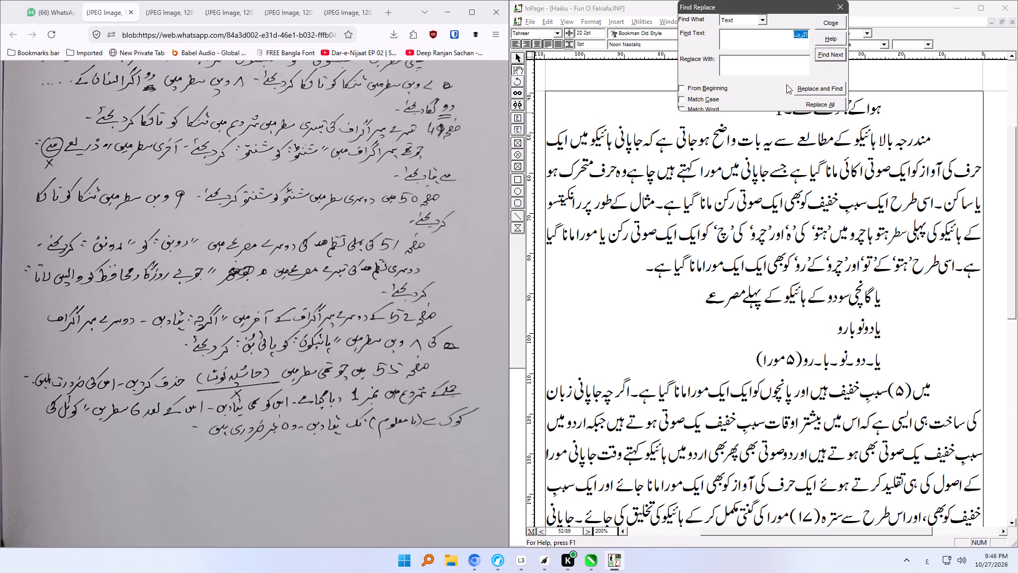
left_click_drag(604, 398, 629, 397)
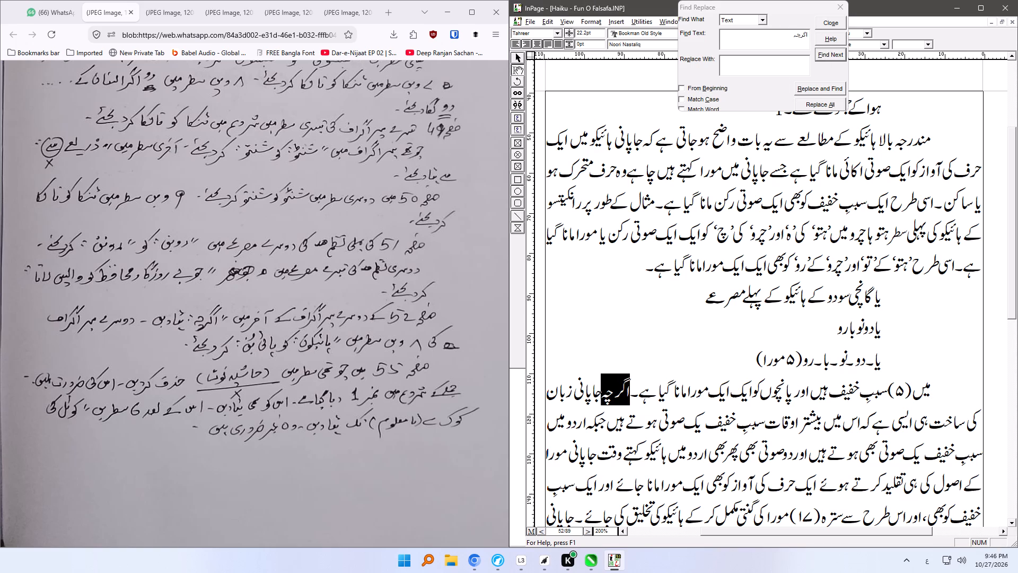
left_click_drag(629, 397, 630, 397)
key("Delete")
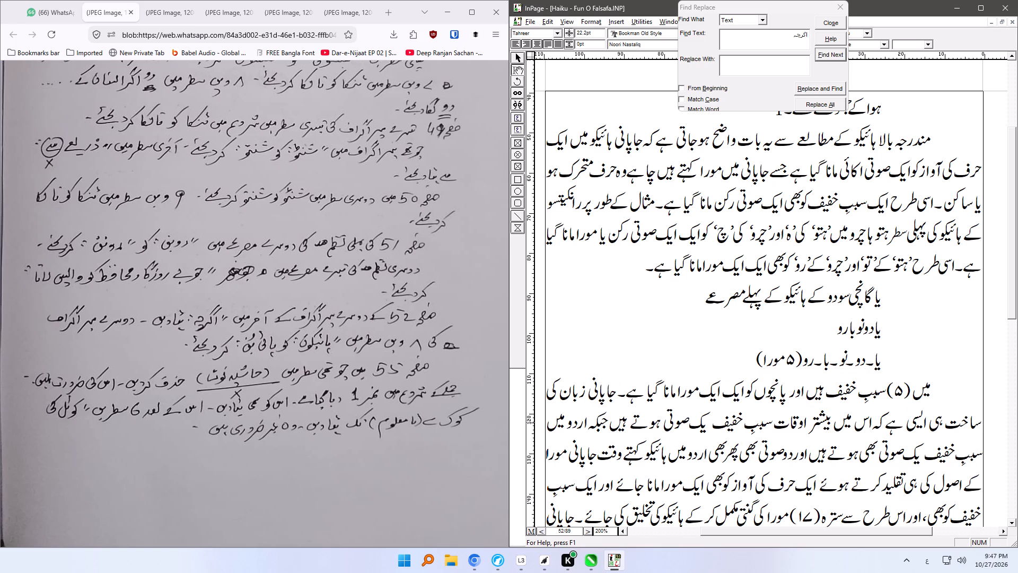
On page 52, change ہائیکون to ہائی بُن after شعری صنف, in the line mentioning 100 الفاظ.
right_click_drag(718, 452, 723, 267, "ctrl")
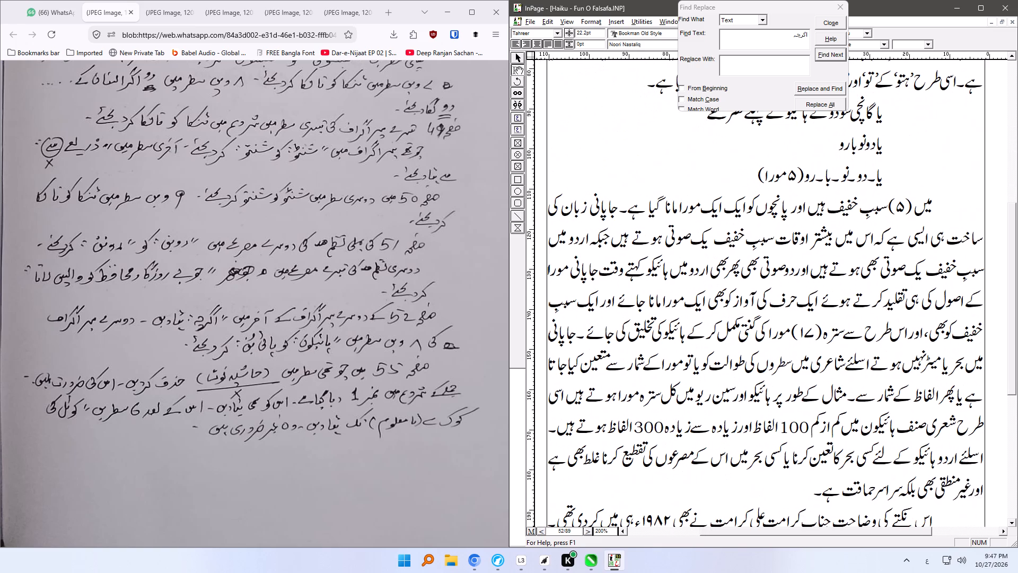
right_click_drag(723, 267, 723, 266, "ctrl")
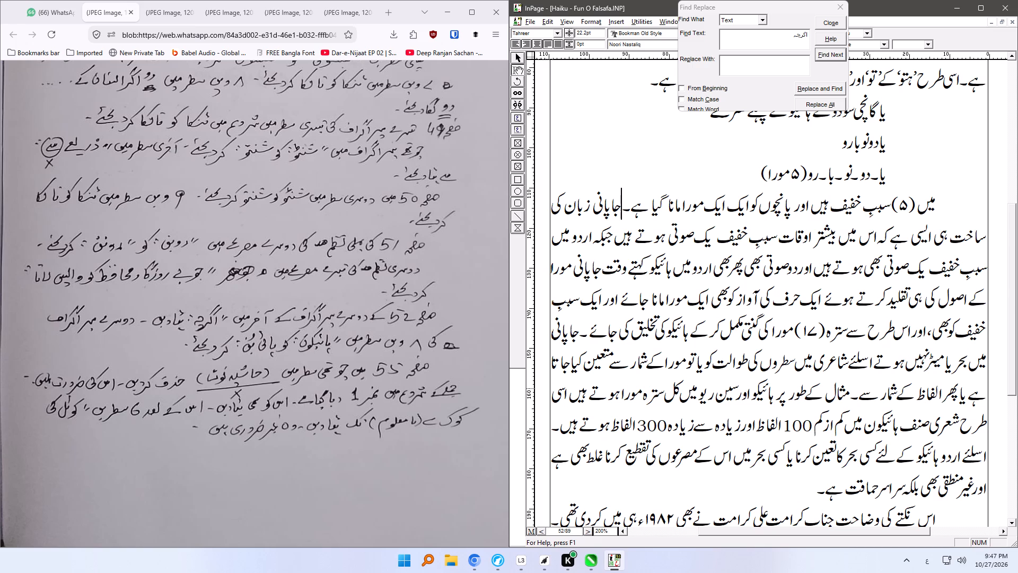
left_click(872, 427)
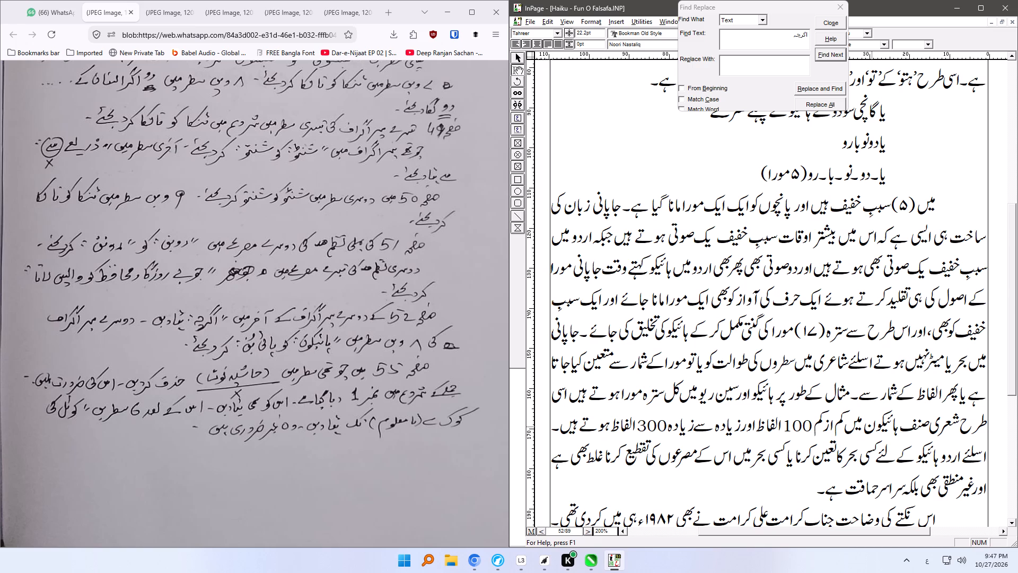
left_click(869, 427)
key("BackSpace")
key("BackSpace")
key("BackSpace")
key("space")
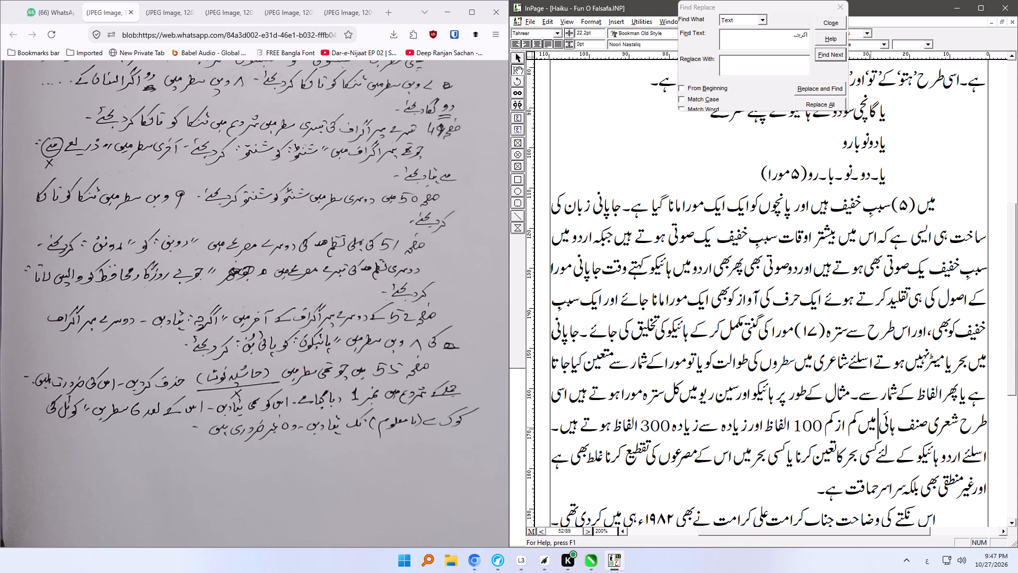
type("بُن")
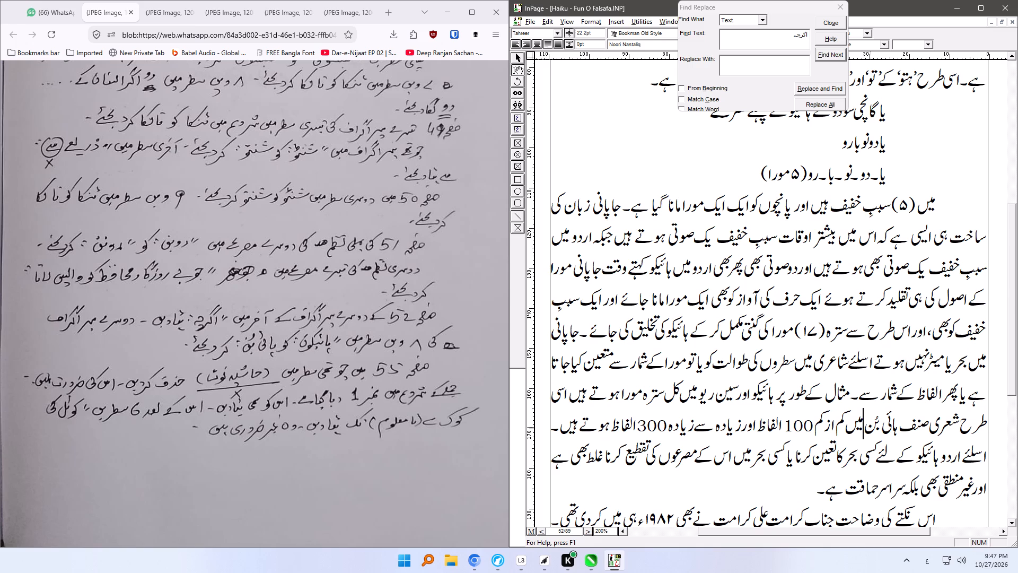
Look through pages 53 and 54 for the marked (حاشیہ نوٹ) remark and check the spacing of the haiku examples.
left_click(542, 529)
left_click(542, 529)
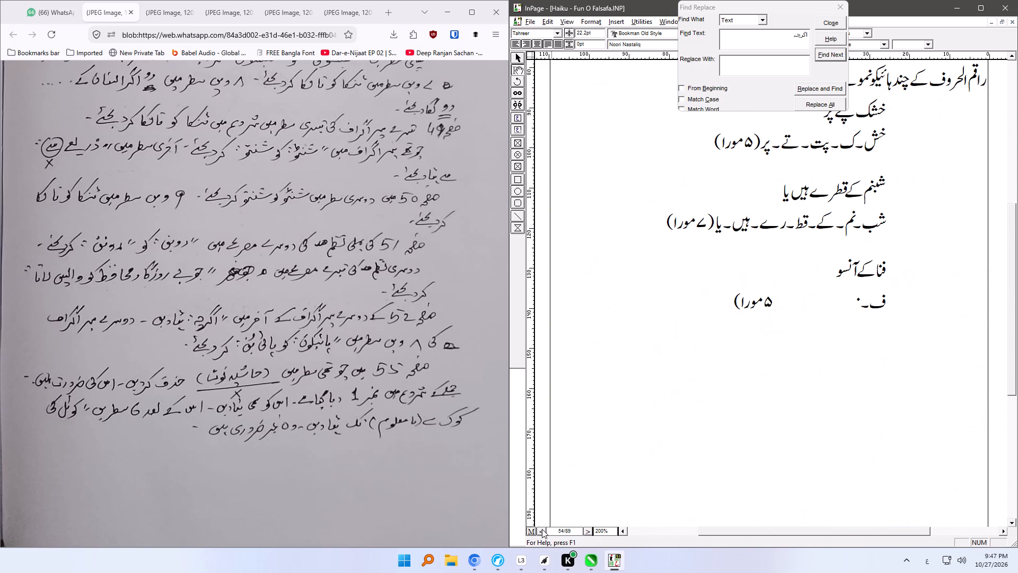
left_click(589, 535)
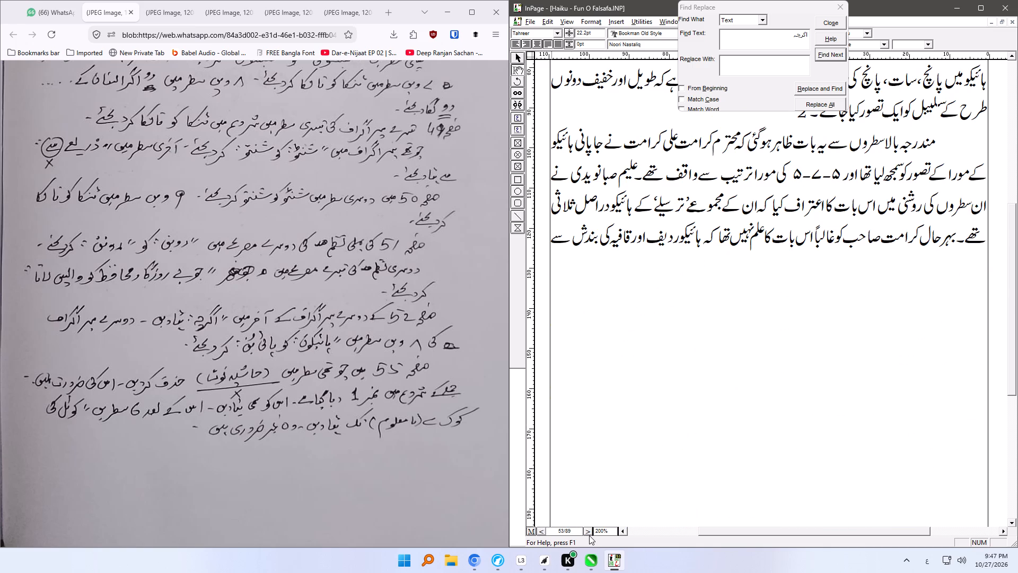
right_click_drag(830, 420, 818, 241, "ctrl")
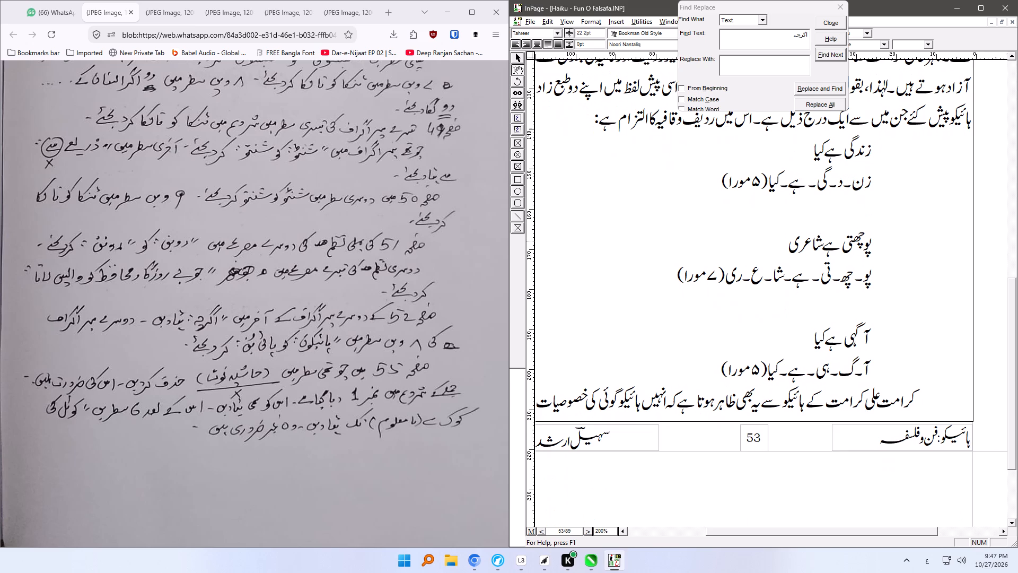
right_click_drag(818, 241, 831, 258, "ctrl")
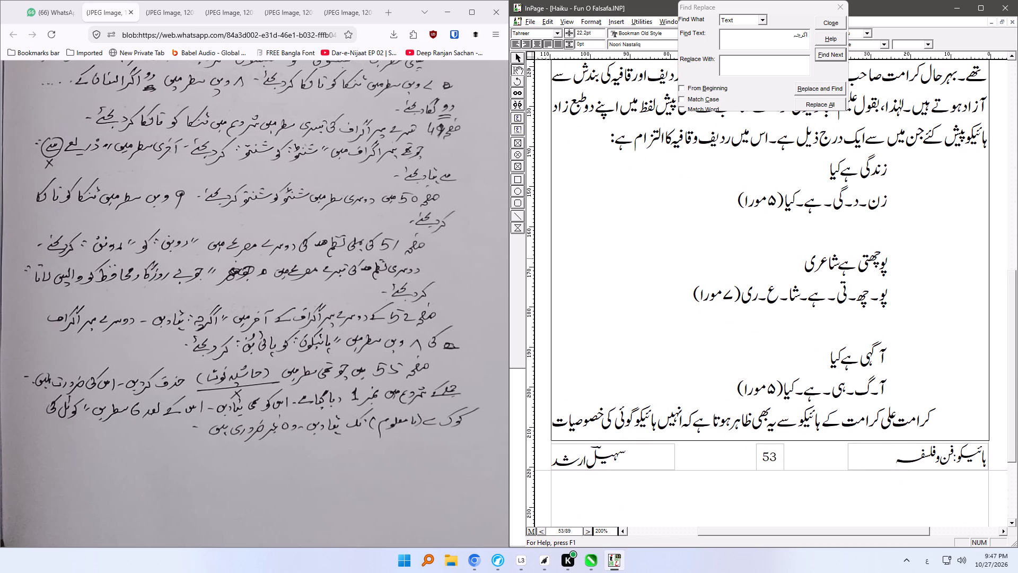
left_click(854, 422)
key("Down")
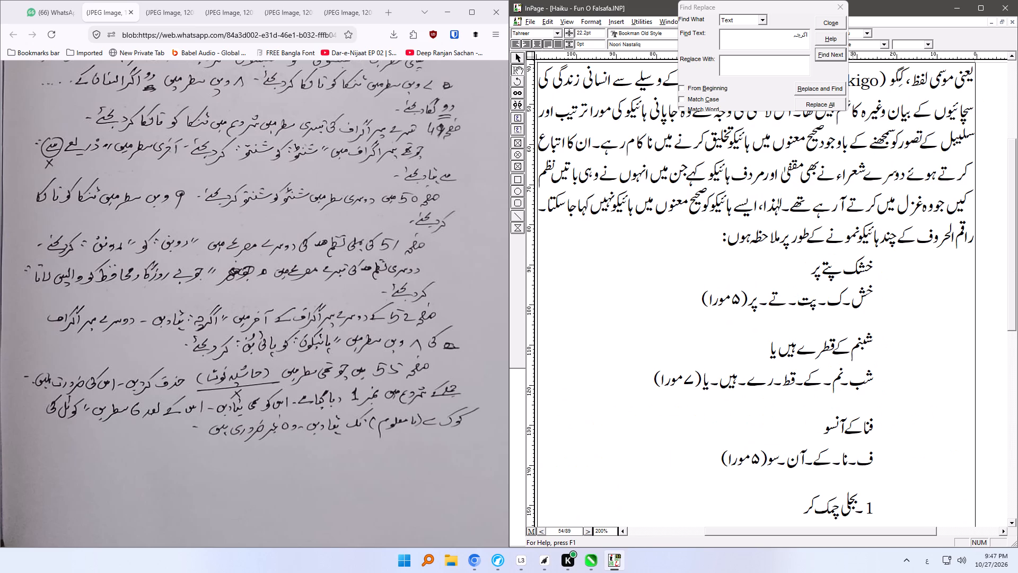
right_click_drag(788, 427, 780, 188, "ctrl")
right_click_drag(773, 402, 784, 285, "ctrl")
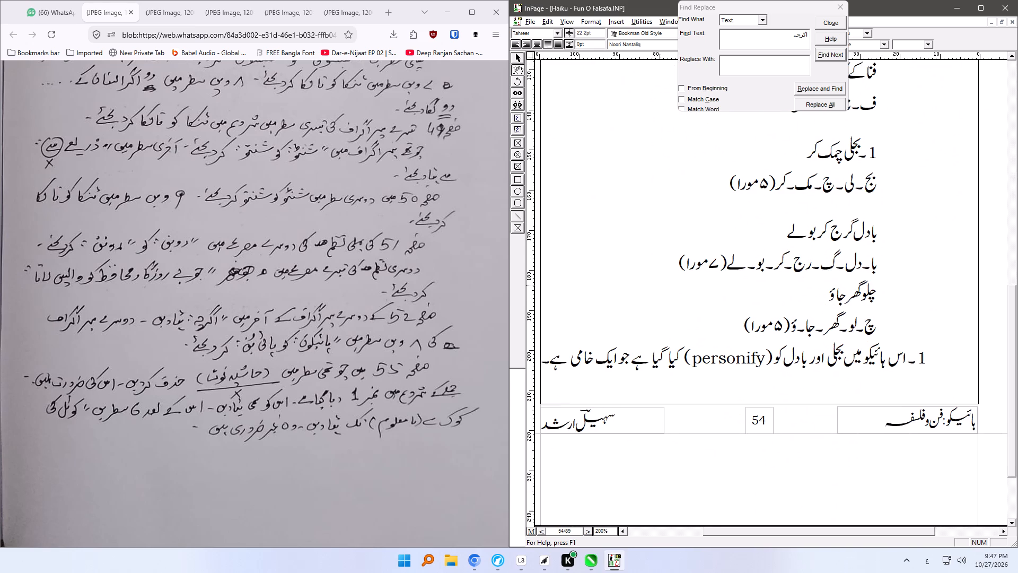
right_click_drag(784, 285, 784, 376, "ctrl")
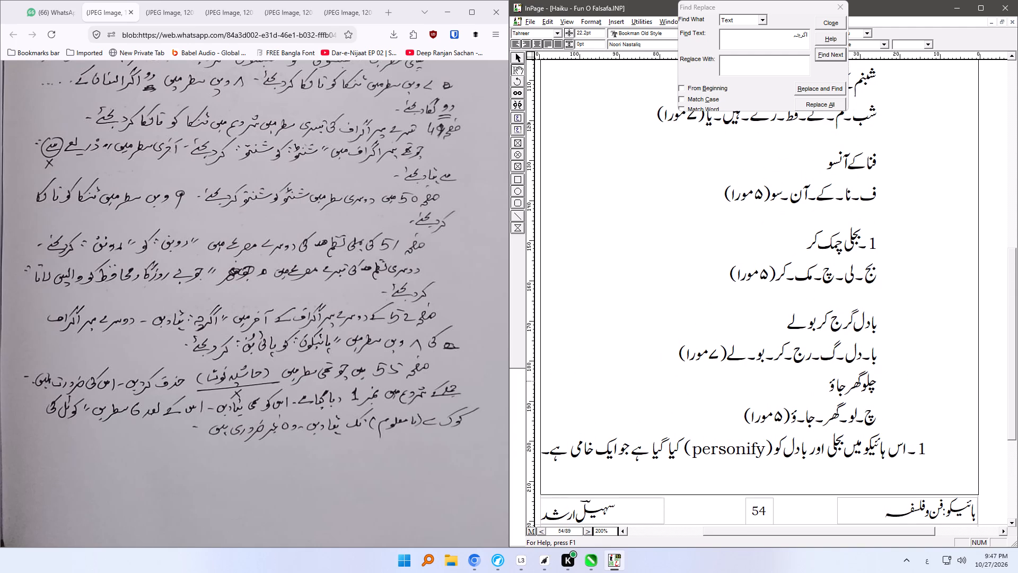
right_click_drag(829, 158, 814, 525, "ctrl")
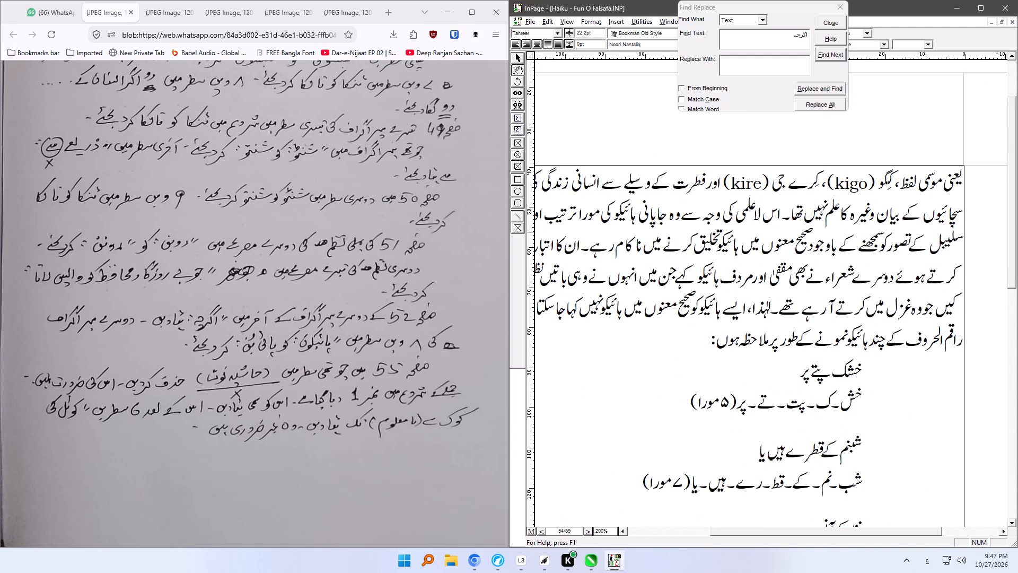
key("Up")
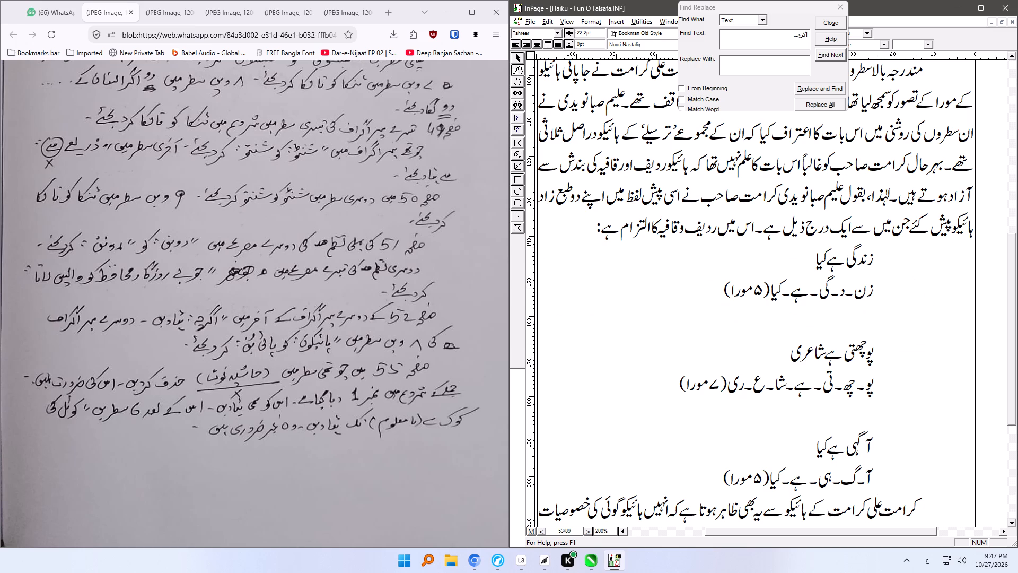
key("Down")
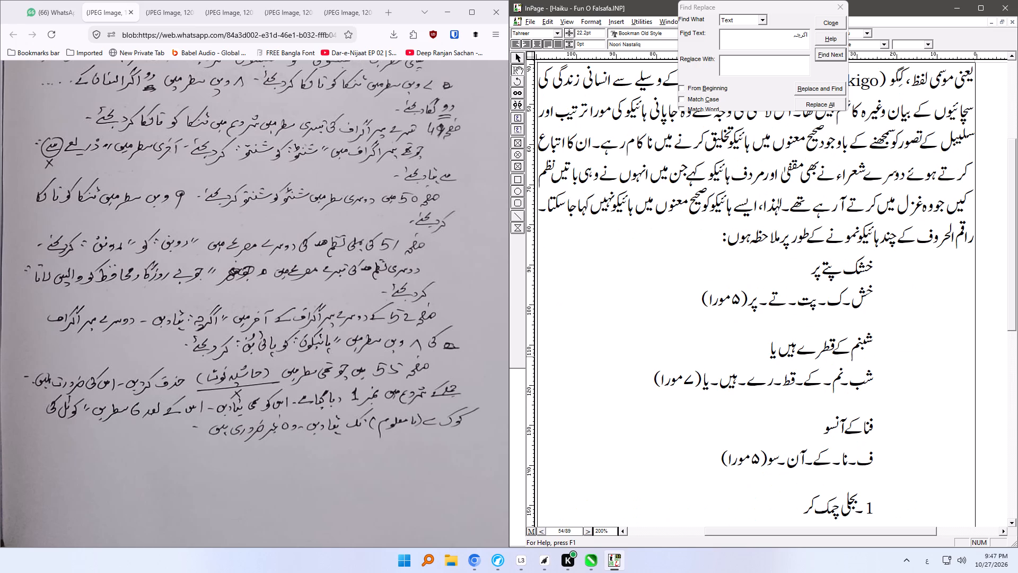
right_click_drag(689, 362, 689, 127, "ctrl")
right_click_drag(731, 377, 748, 248, "ctrl")
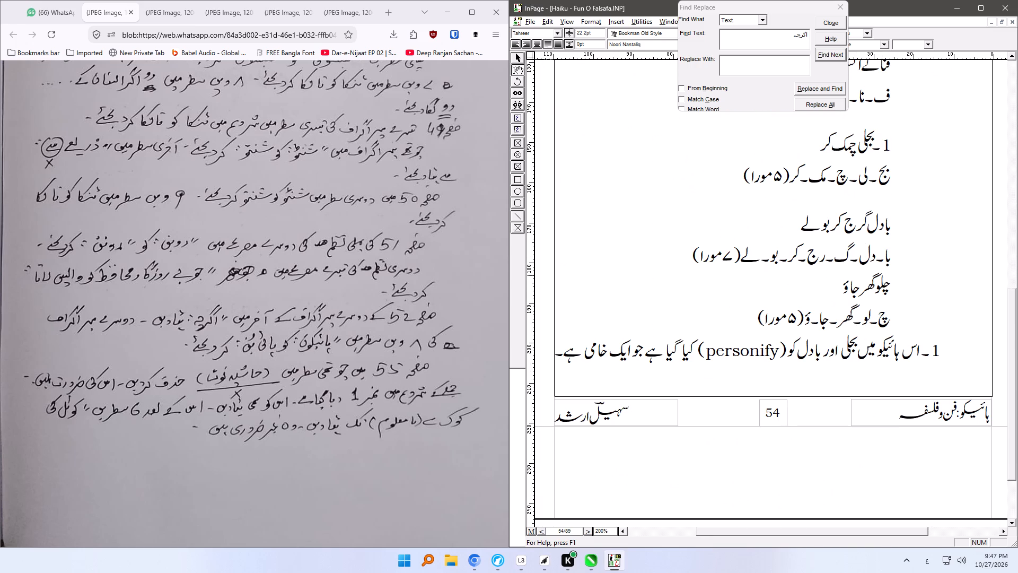
right_click_drag(842, 204, 804, 432, "ctrl")
right_click_drag(803, 232, 803, 281, "ctrl")
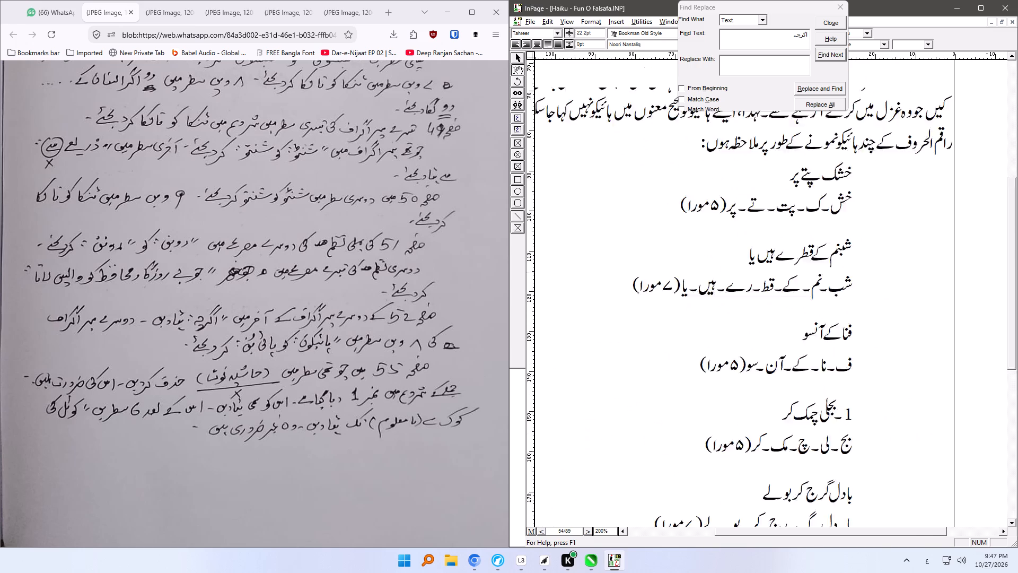
right_click_drag(803, 281, 804, 503, "ctrl")
key("Up")
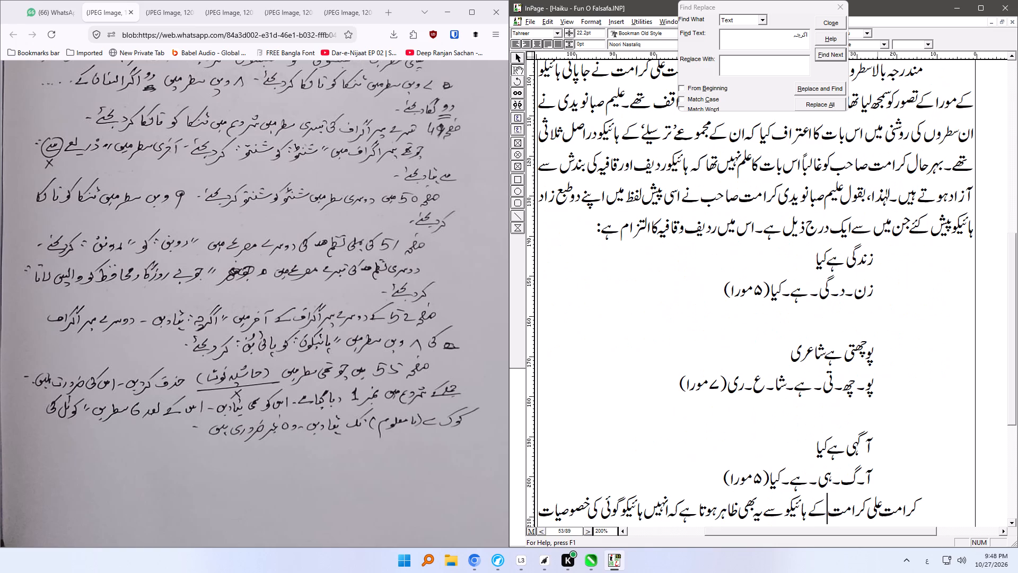
On page 53, apply the Gap_Ash'aar style to the blank lines before پوچھتی ہے شاعری and before آگہی ہے کیا.
left_click(857, 320)
key("ctrl+shift+g")
left_click(877, 397)
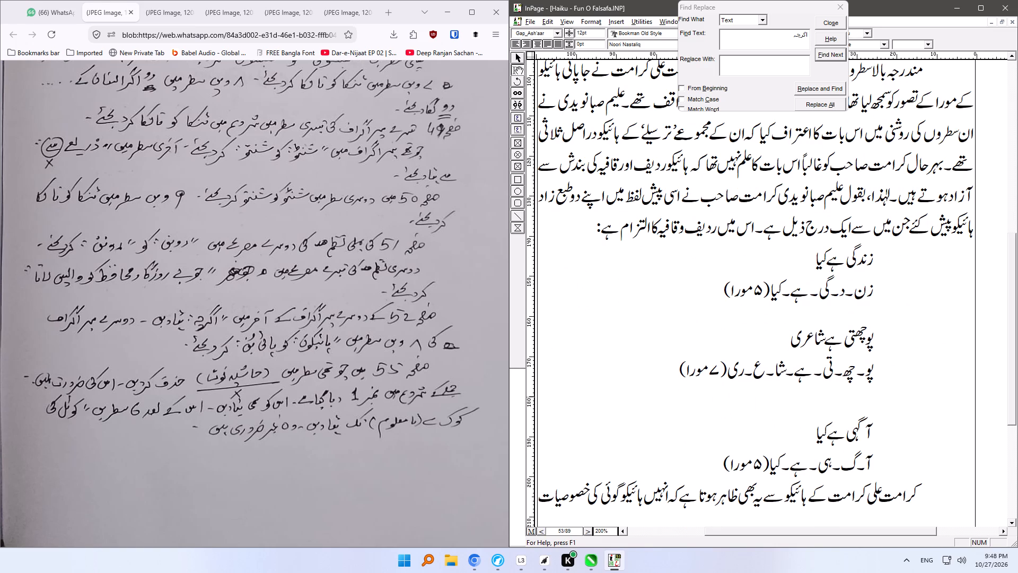
key("ctrl+shift+g")
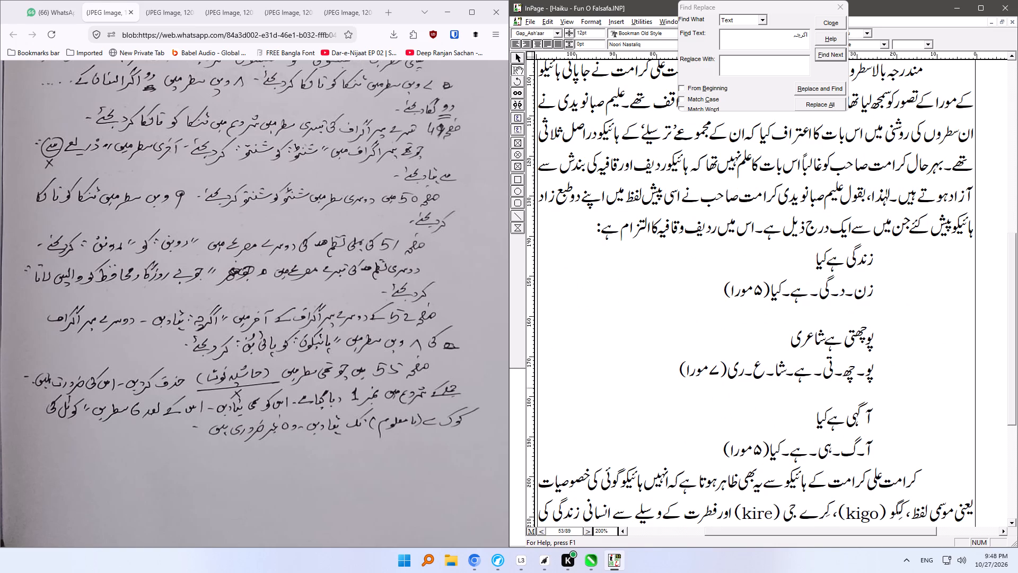
At the bottom of page 54, delete (حاشیہ نوٹ) after ممنوع ہے in the last line.
right_click_drag(784, 493, 774, 357, "ctrl")
left_click(801, 376)
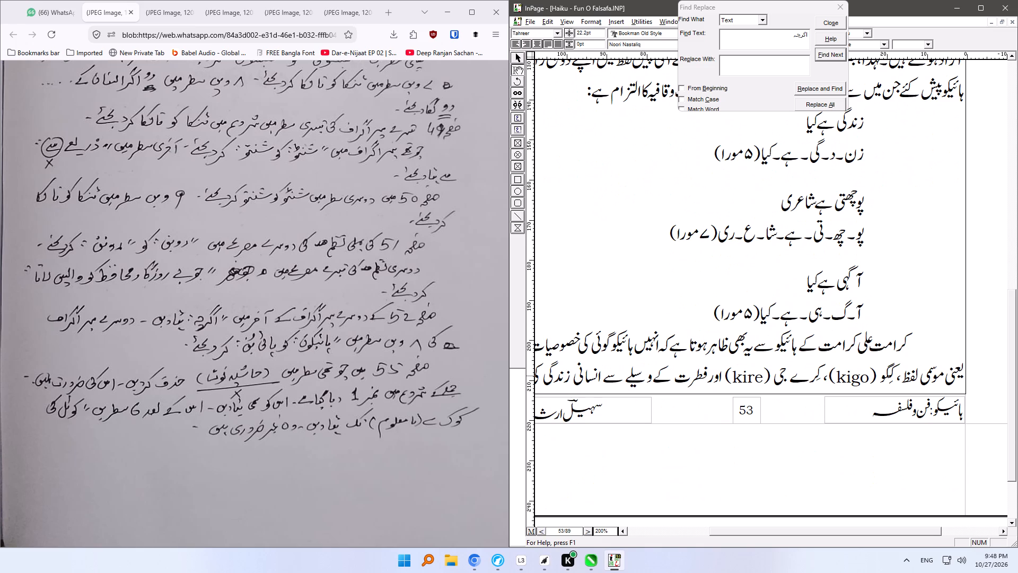
key("Down")
right_click_drag(865, 257, 859, 118, "ctrl")
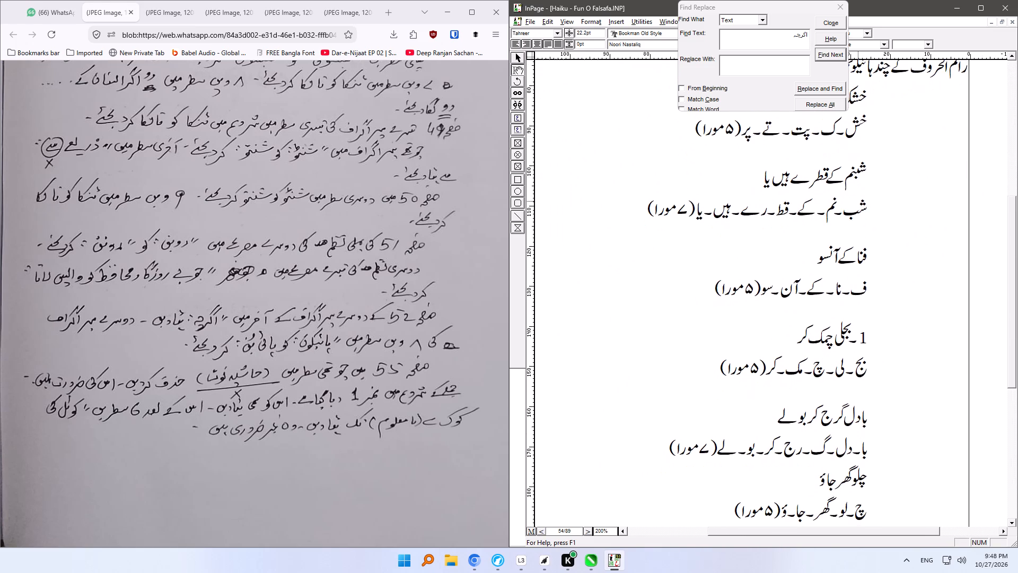
right_click_drag(822, 423, 822, 224, "ctrl")
left_click_drag(735, 370, 780, 371)
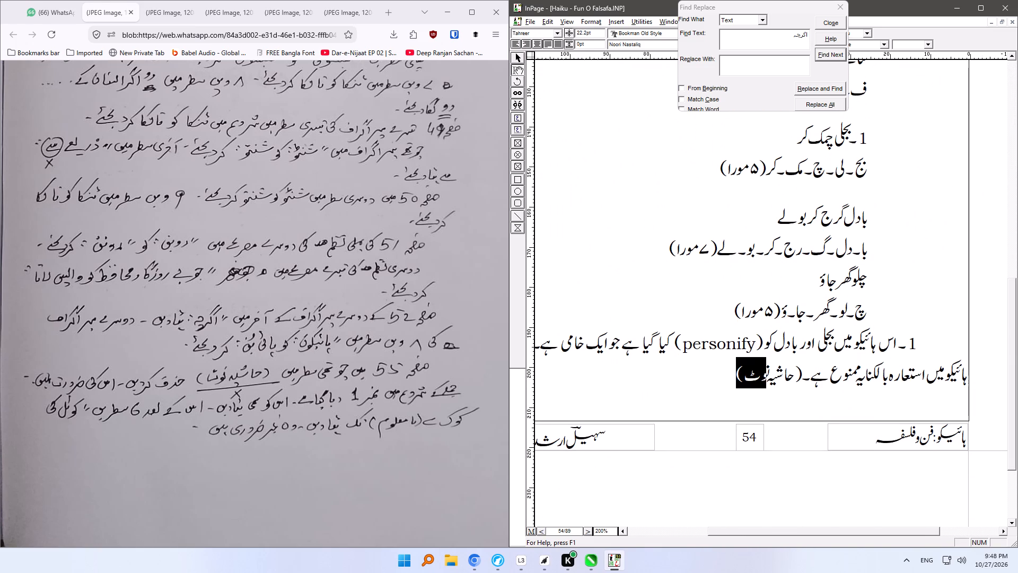
left_click_drag(780, 371, 802, 371)
key("Delete")
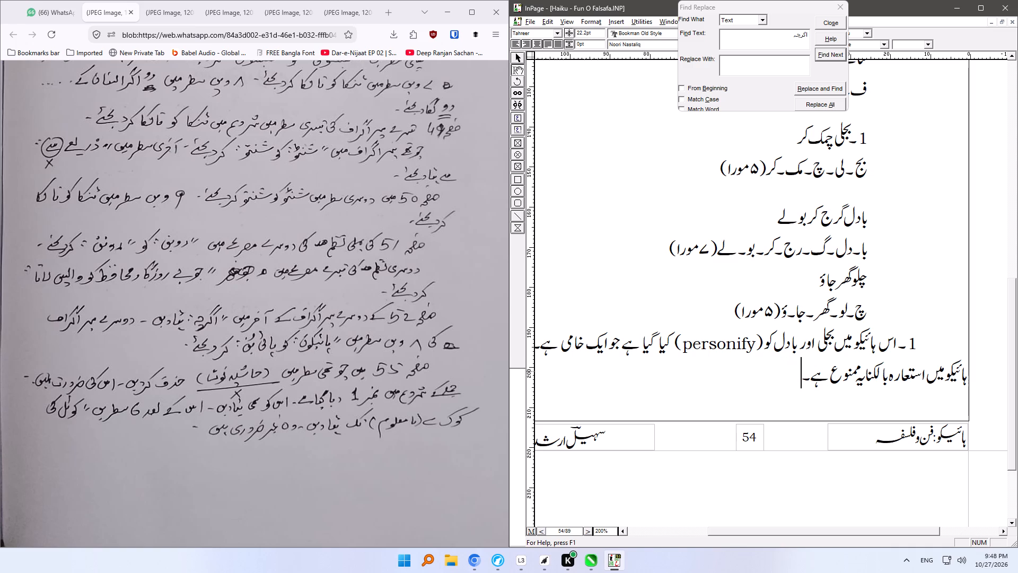
On page 54, delete the number 1 and its dash before اس ہائیکو میں in the closing paragraph.
left_click(880, 343)
key("Left")
key("Delete")
key("Delete")
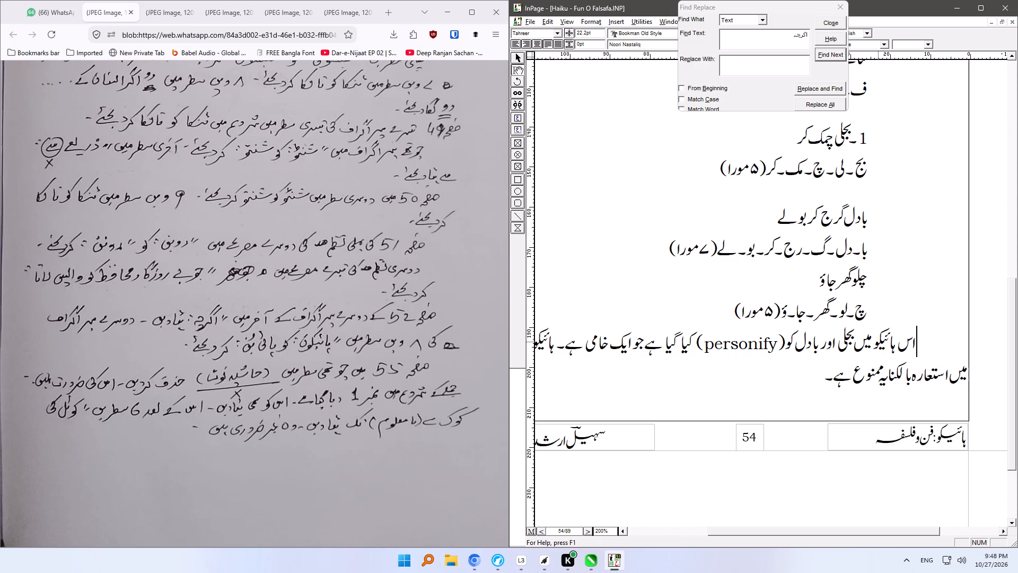
On page 55, delete the whole haiku beginning کوئل, down to and including the attribution (نامعلوم).
key("Down")
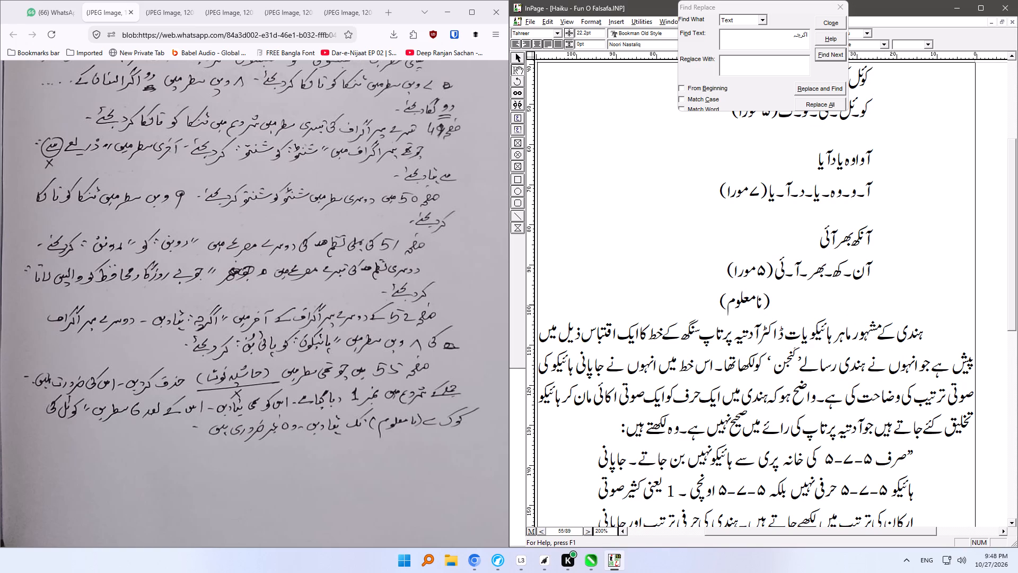
left_click(713, 299, "shift")
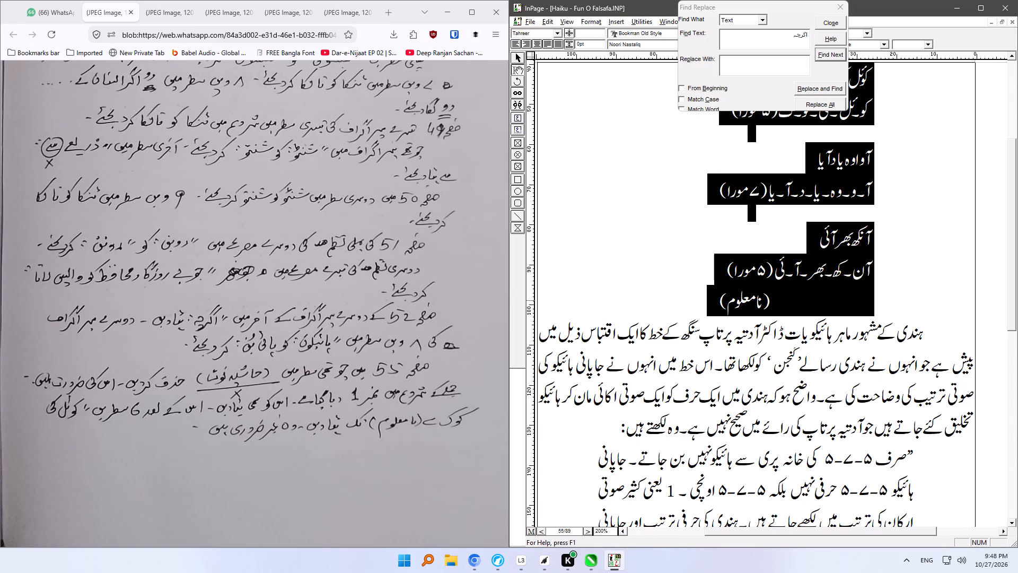
left_click(723, 300, "shift")
key("Delete")
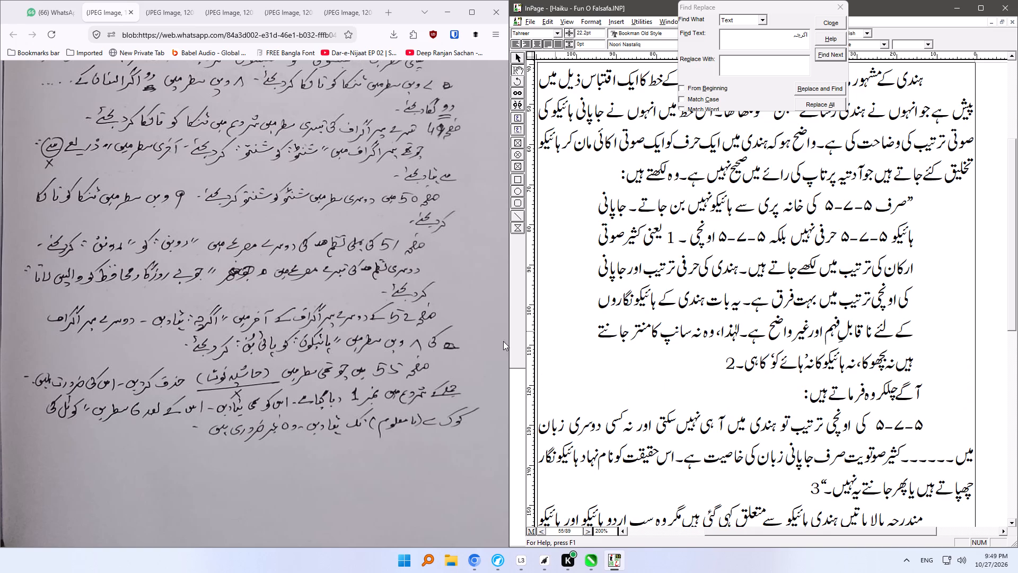
Switch to the browser, close the finished correction photo and enlarge the handwritten sheet numbered 2 to show its full lines.
left_click(131, 12)
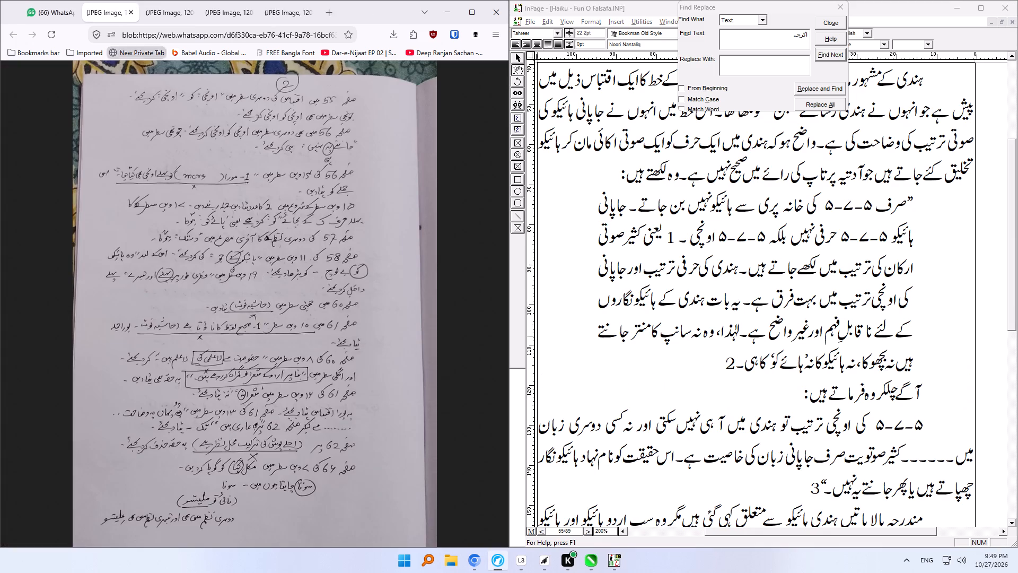
left_click(307, 132)
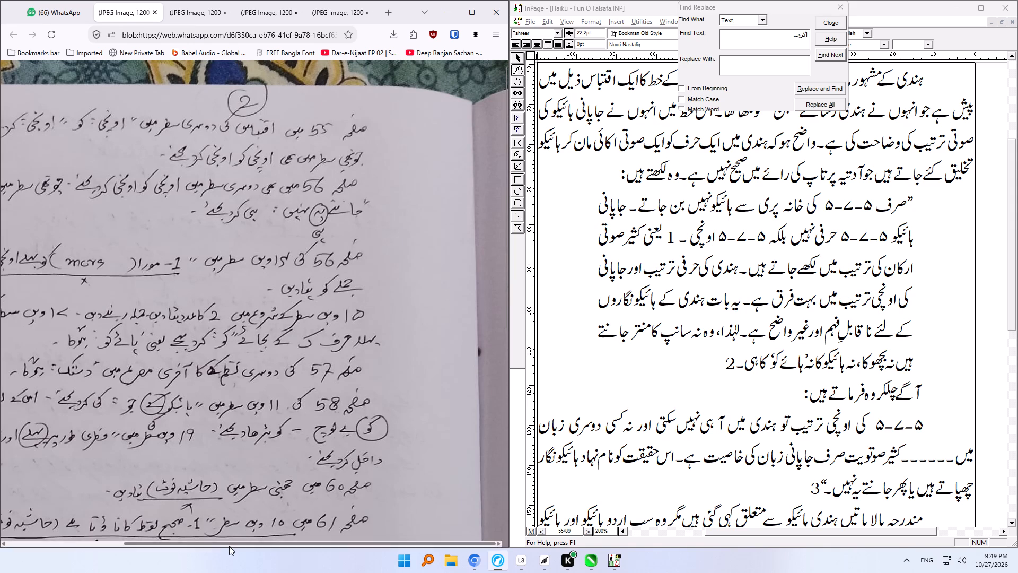
left_click_drag(226, 544, 160, 540)
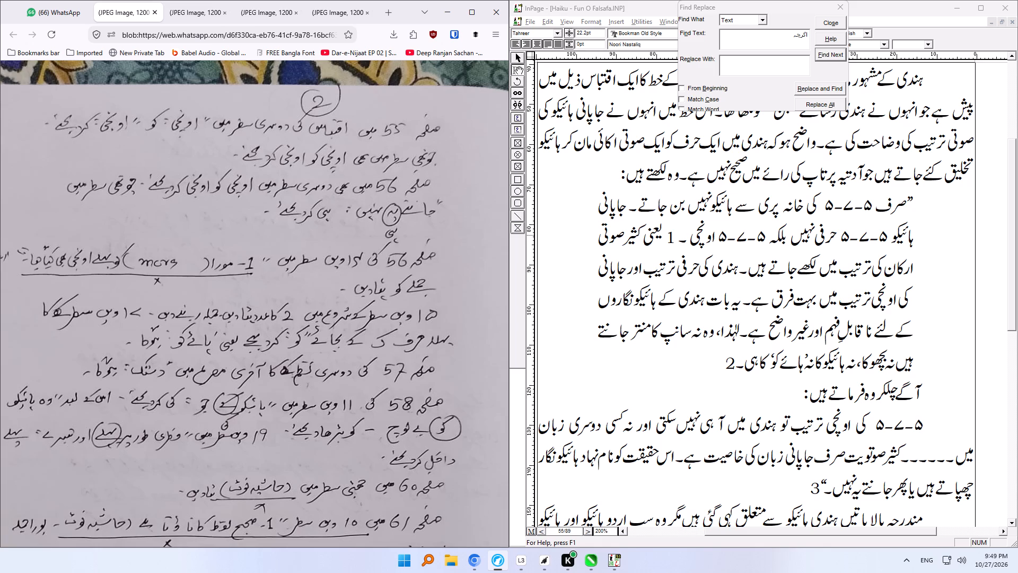
In the publishing document's page 55 quotation, change اونچی to اونجی in the second line and before ترتیب in the fourth line.
left_click_drag(707, 238, 696, 236)
type("نجی")
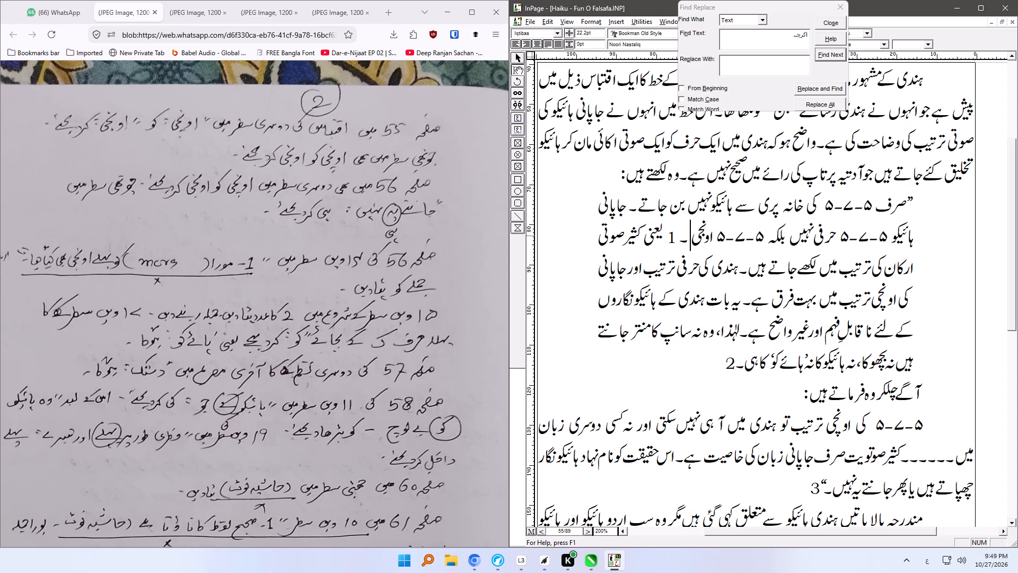
left_click(875, 308)
key("BackSpace")
key("BackSpace")
key("BackSpace")
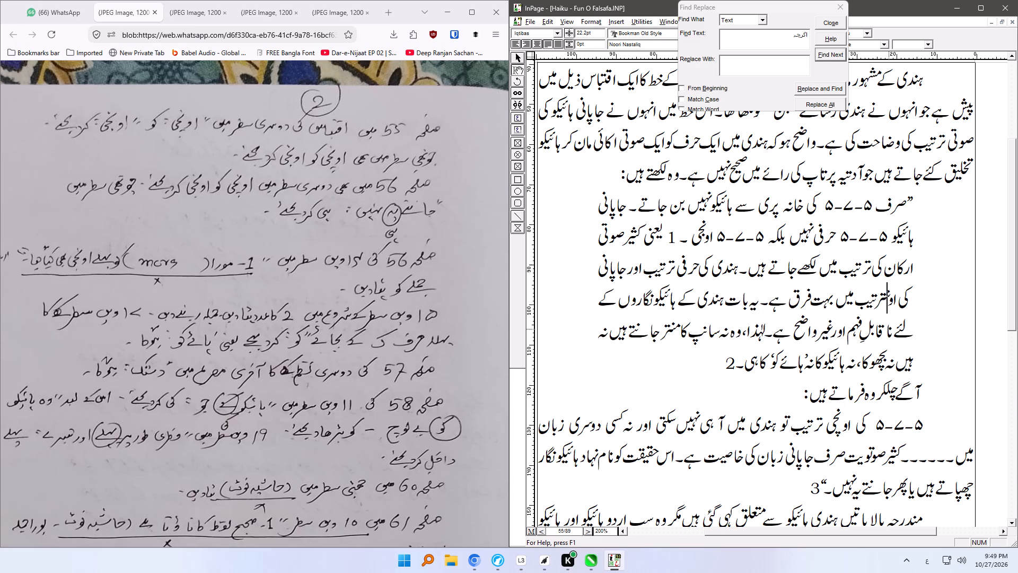
type("جی")
key("space")
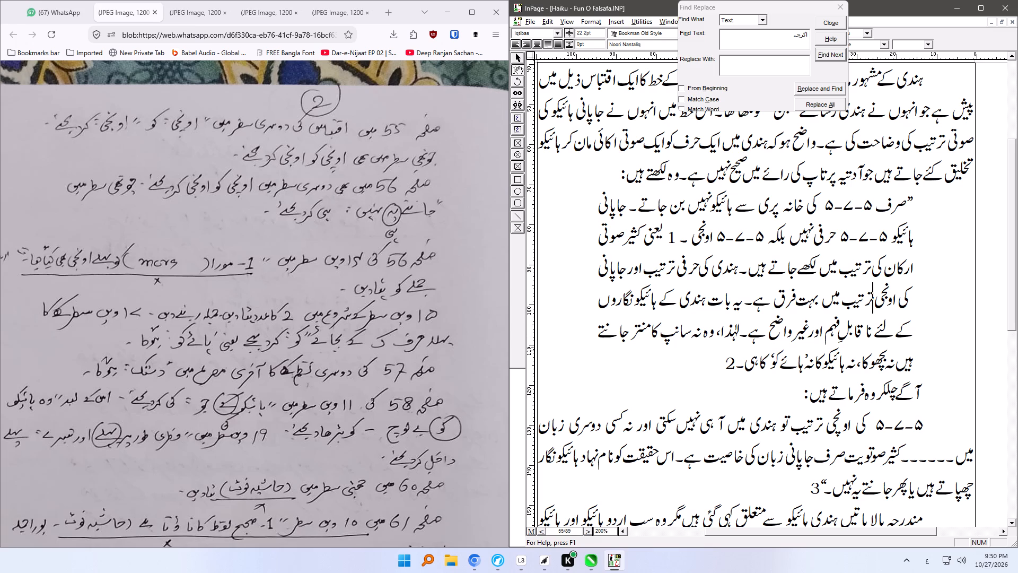
left_click(933, 461)
In the page 55 paragraph after آگے چلکر وہ فرماتے ہیں, change اونچی to اونجی, shorten the dashes after میں and put a space before them.
key("Delete")
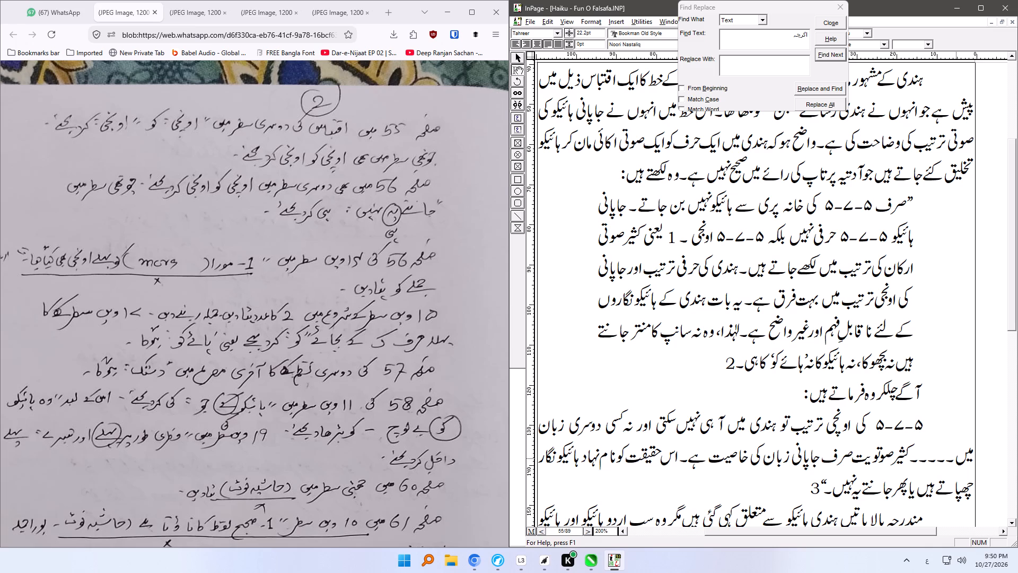
left_click(956, 459)
key("space")
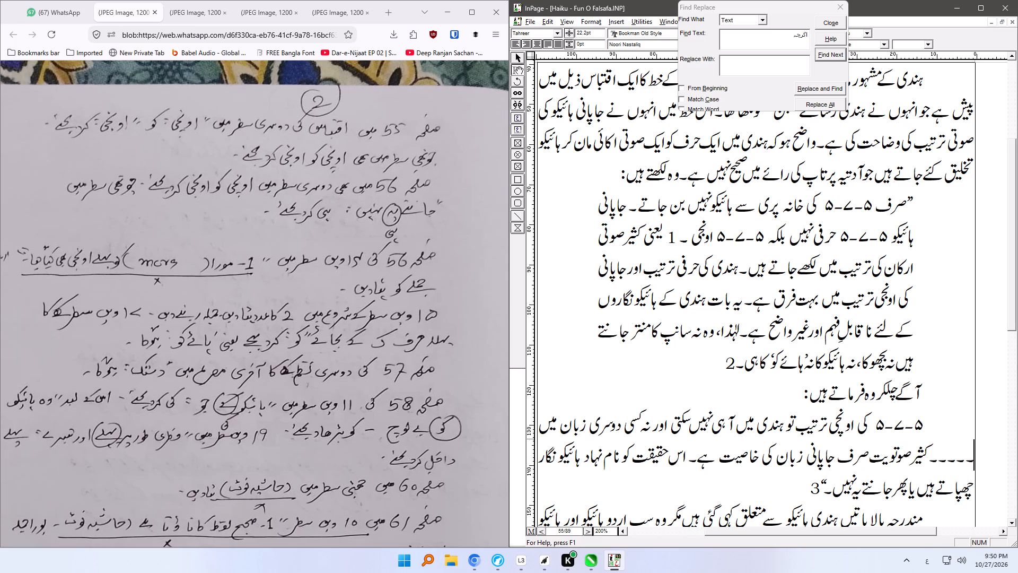
left_click(838, 423)
key("BackSpace")
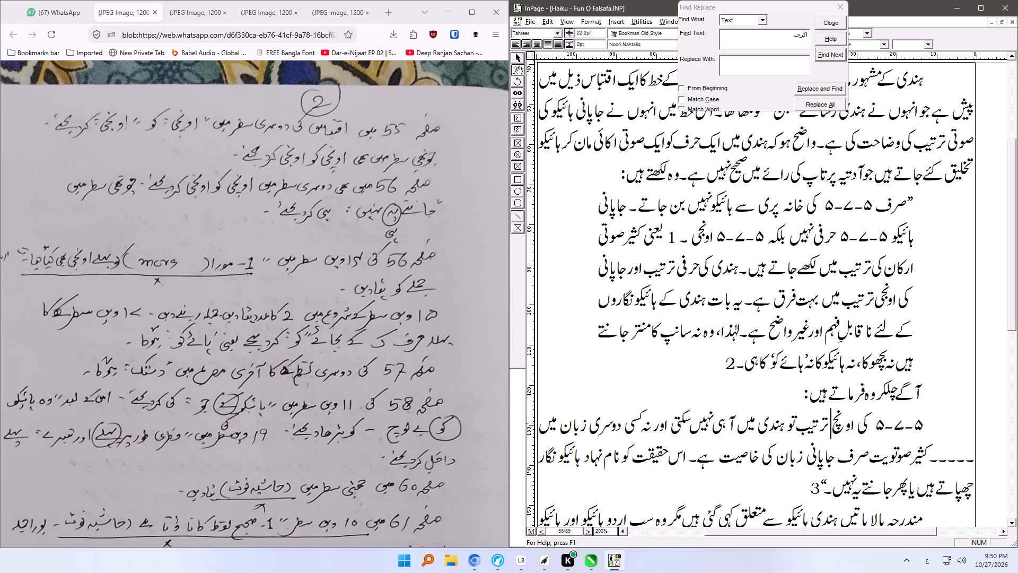
key("BackSpace")
type("جی")
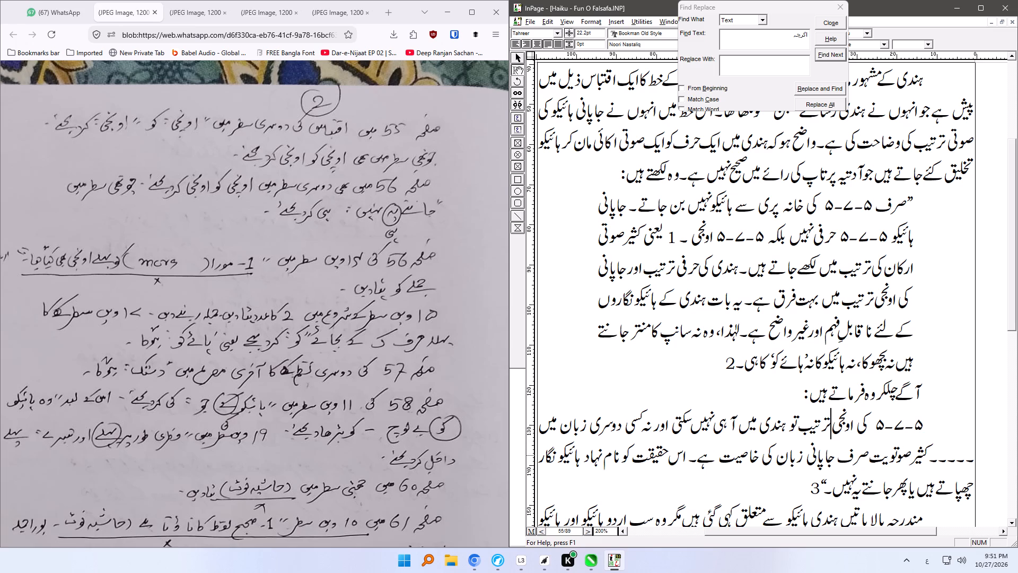
left_click(940, 457)
key("BackSpace")
Apply the Iqtibas quotation style to the ۵-۷-۵ paragraph, remove its leading indent and start it with a quotation mark.
left_click(830, 440)
key("ctrl+shift+q")
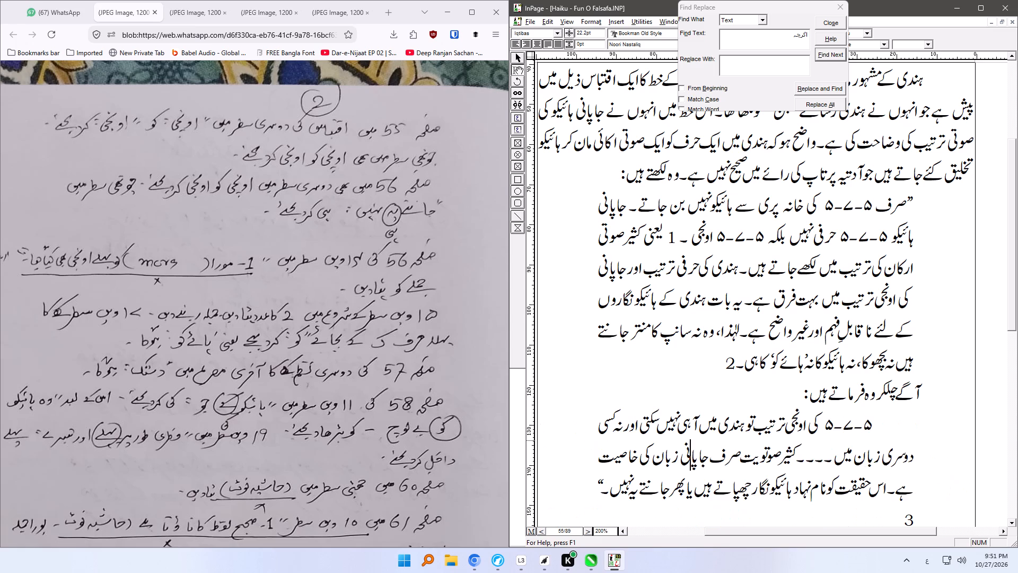
left_click(920, 428)
key("Delete")
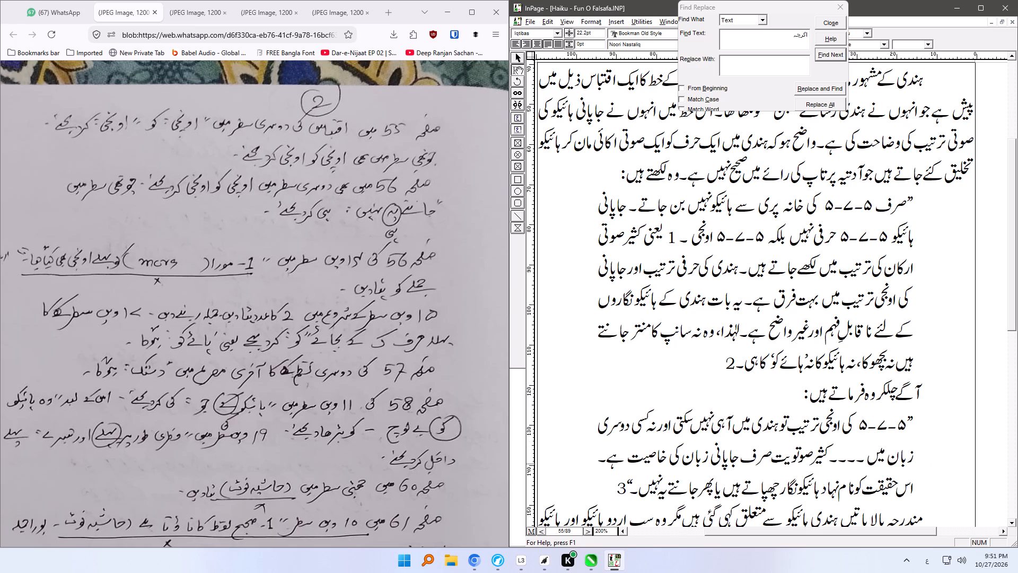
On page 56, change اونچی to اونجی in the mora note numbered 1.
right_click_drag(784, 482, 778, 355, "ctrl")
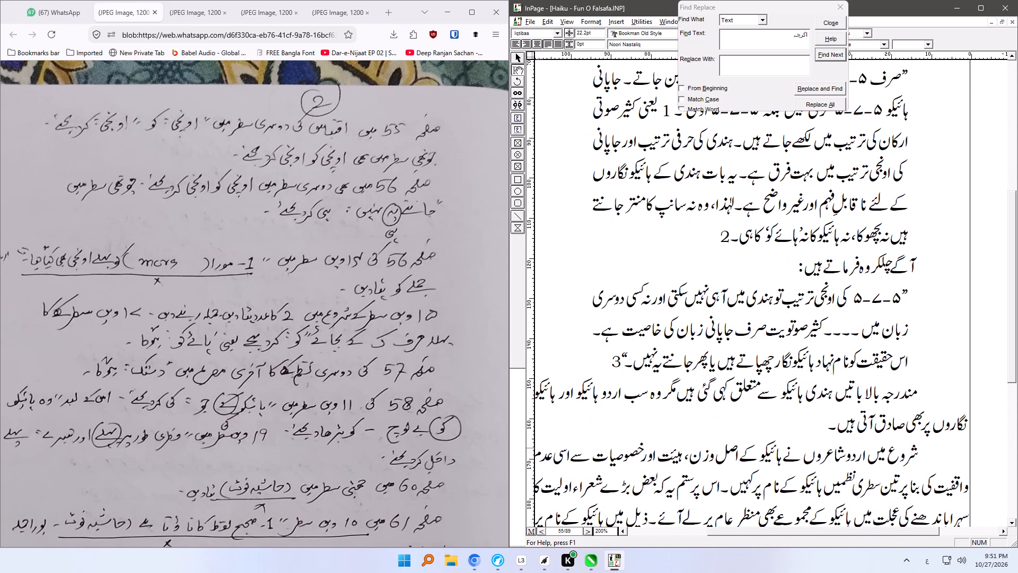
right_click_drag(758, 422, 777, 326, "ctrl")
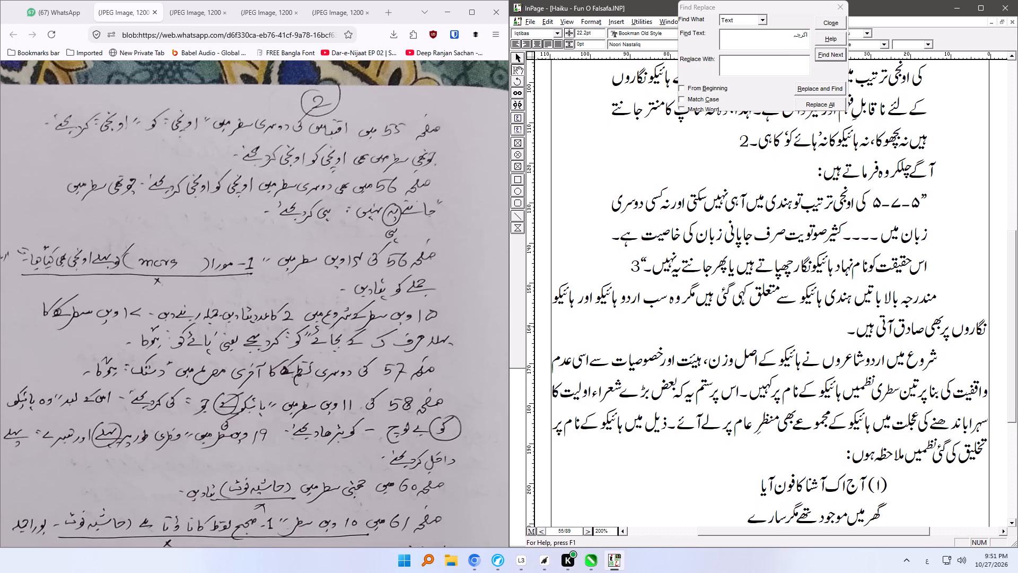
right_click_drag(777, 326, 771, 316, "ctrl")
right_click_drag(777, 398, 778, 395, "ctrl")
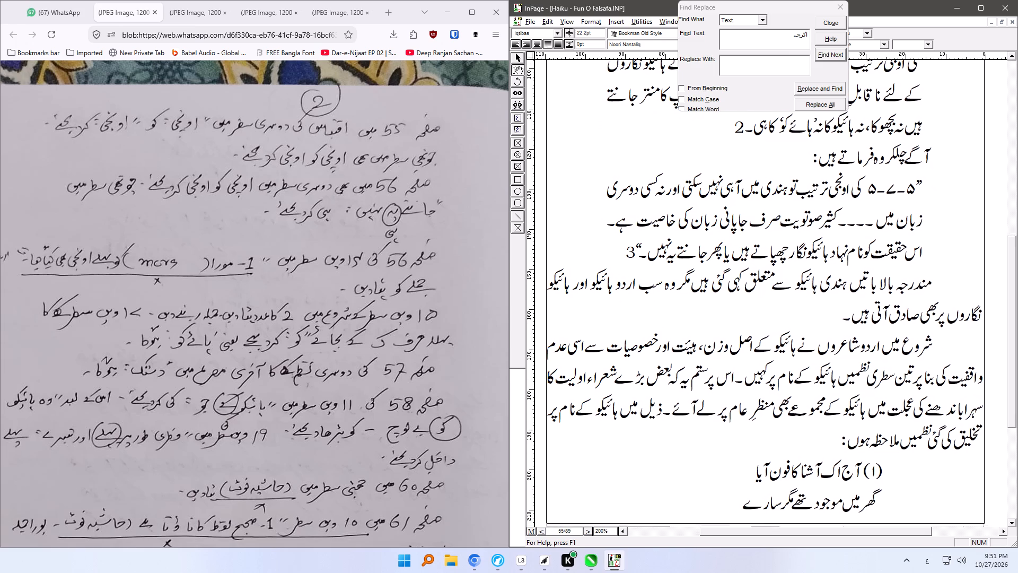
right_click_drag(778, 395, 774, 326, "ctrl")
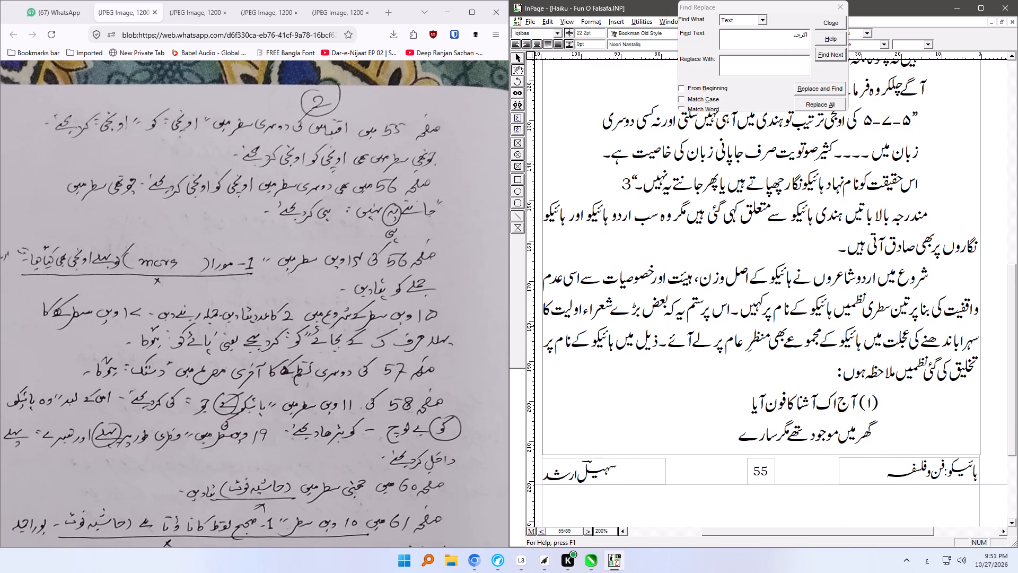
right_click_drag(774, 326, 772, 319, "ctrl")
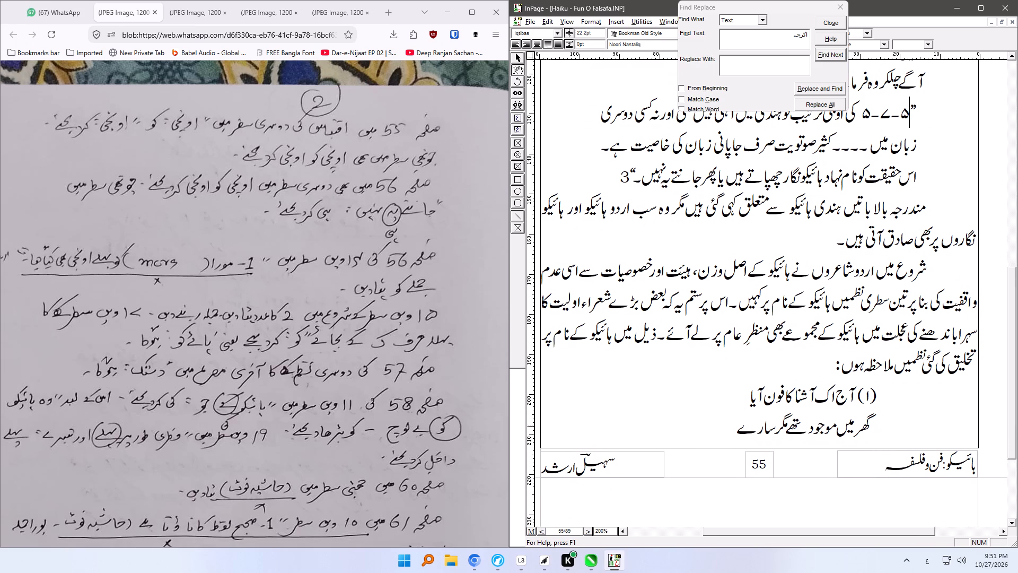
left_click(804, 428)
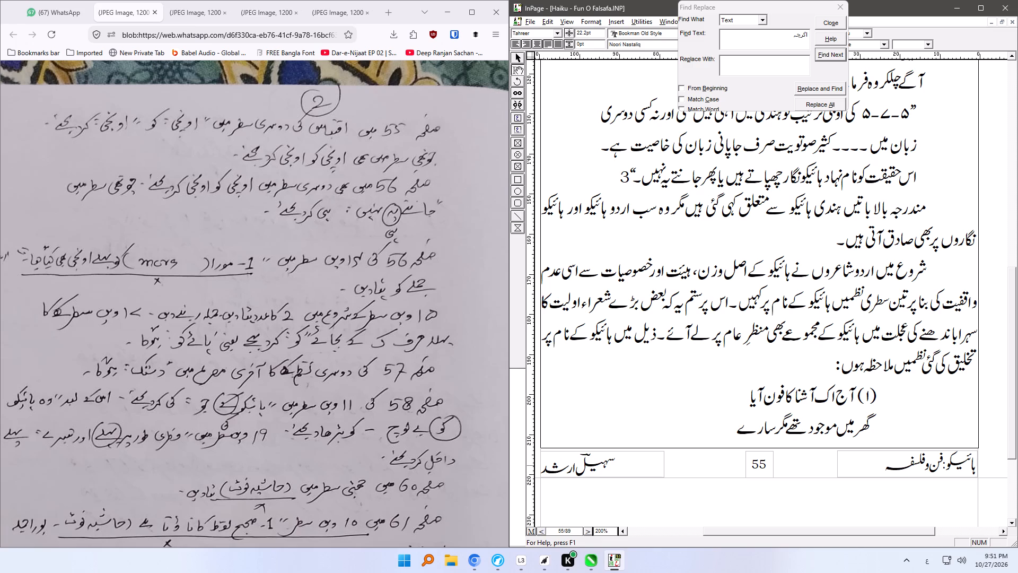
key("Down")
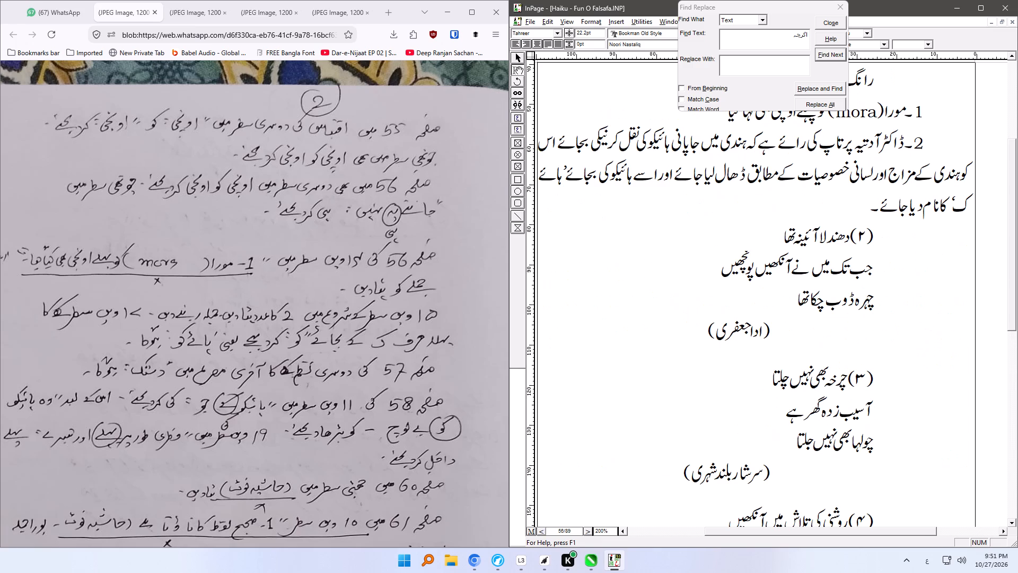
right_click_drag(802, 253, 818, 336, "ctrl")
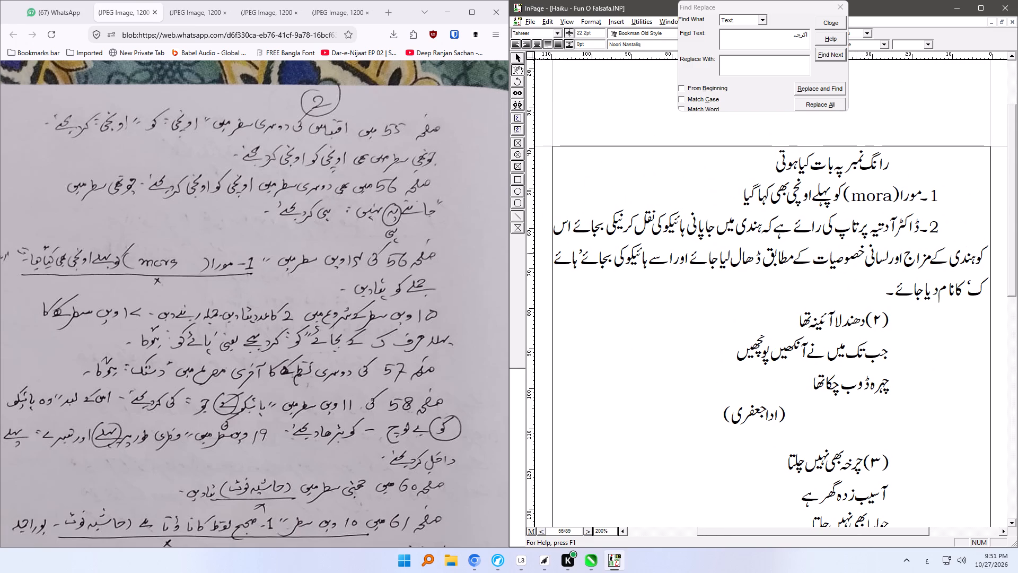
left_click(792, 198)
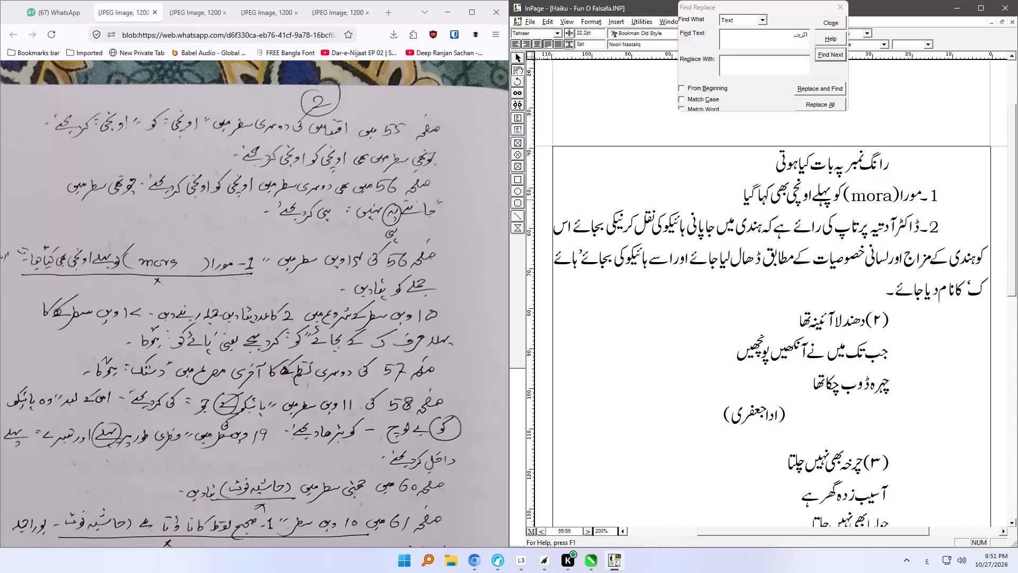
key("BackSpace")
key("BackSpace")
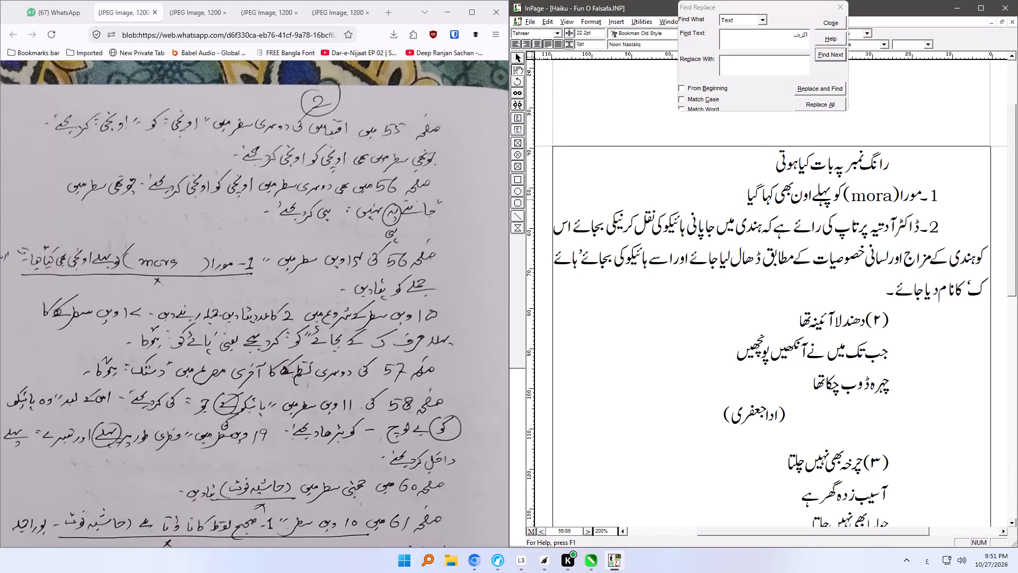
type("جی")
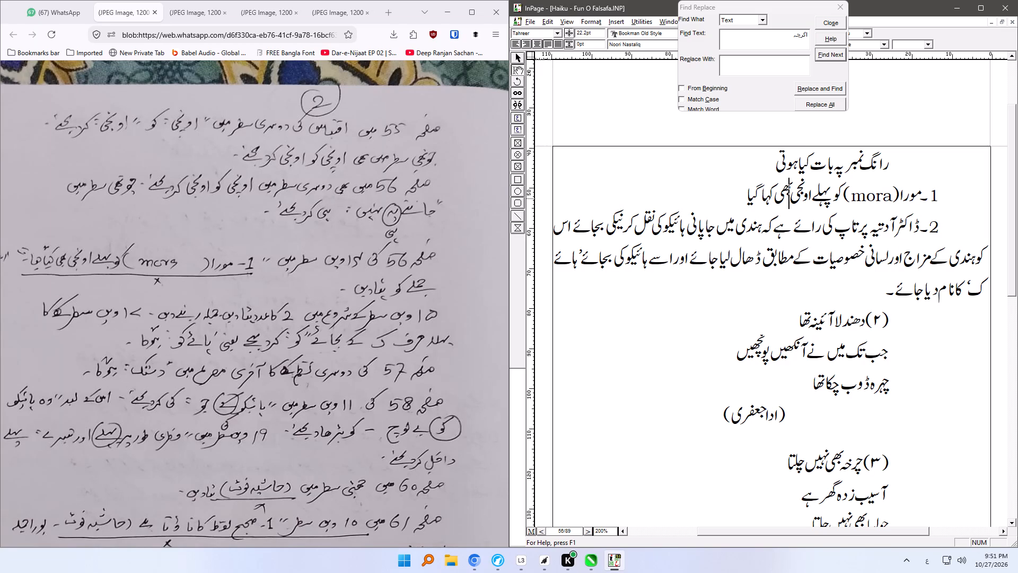
In the first line of page 56's note numbered 2, change کرنیکی to کرنے کے before بجائے.
left_click(609, 230)
key("BackSpace")
key("BackSpace")
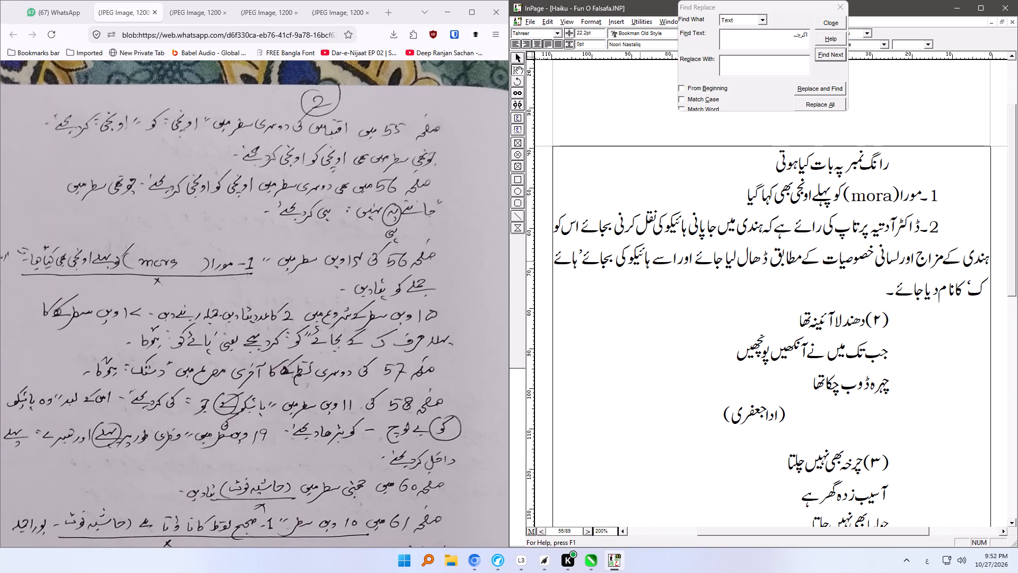
key("BackSpace")
key("space")
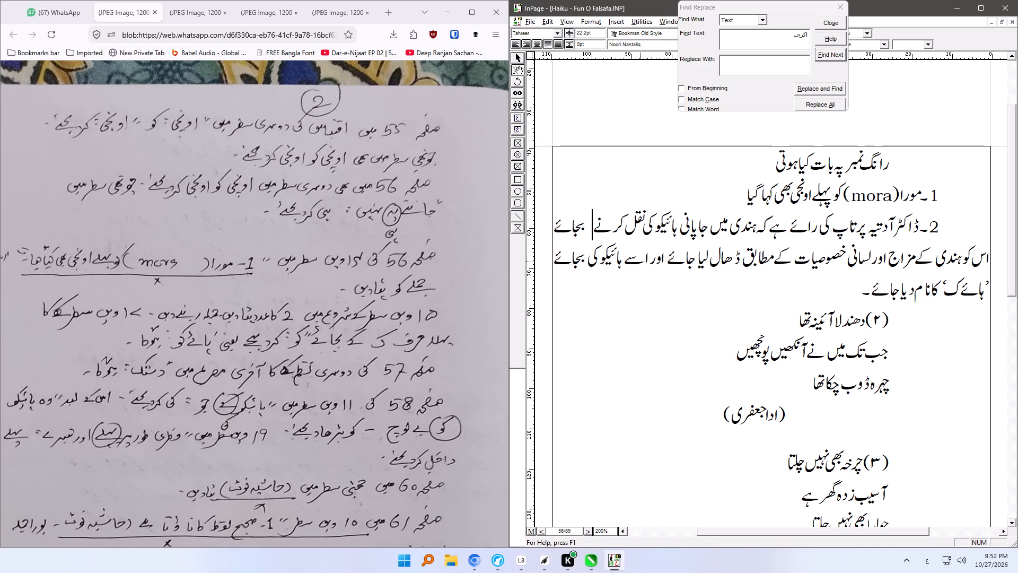
type("کے")
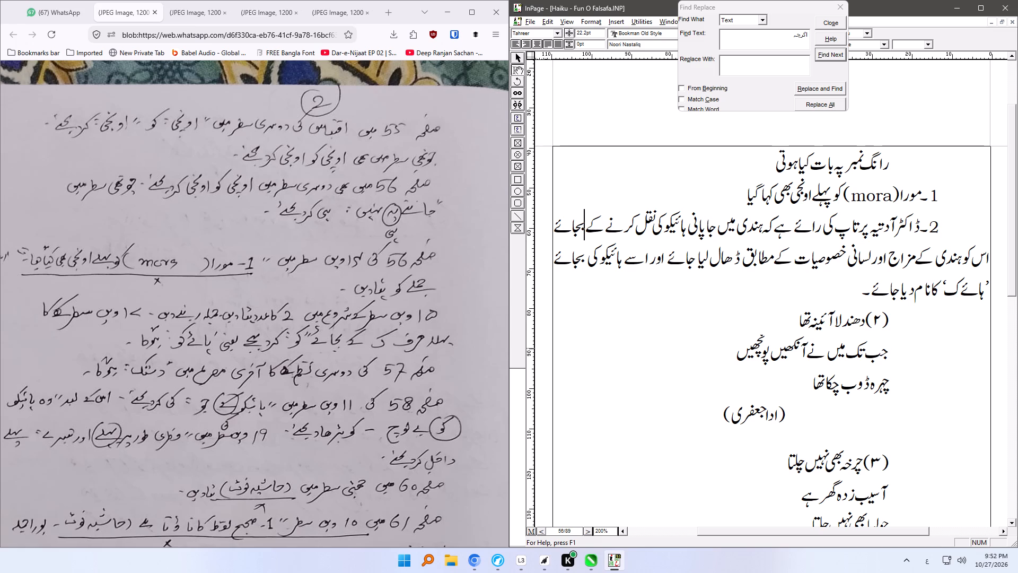
In the last line of the ۵-۷-۵ quotation on page 55, change یہ to ہی between جانتے and نہیں.
right_click_drag(734, 361, 697, 79, "ctrl")
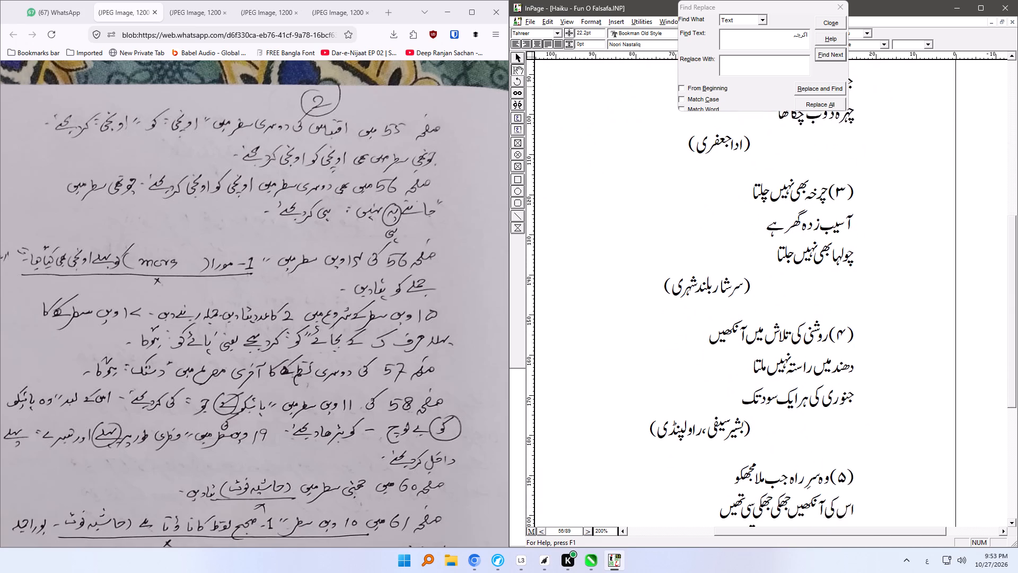
right_click_drag(697, 79, 697, 67, "ctrl")
right_click_drag(698, 371, 704, 218, "ctrl")
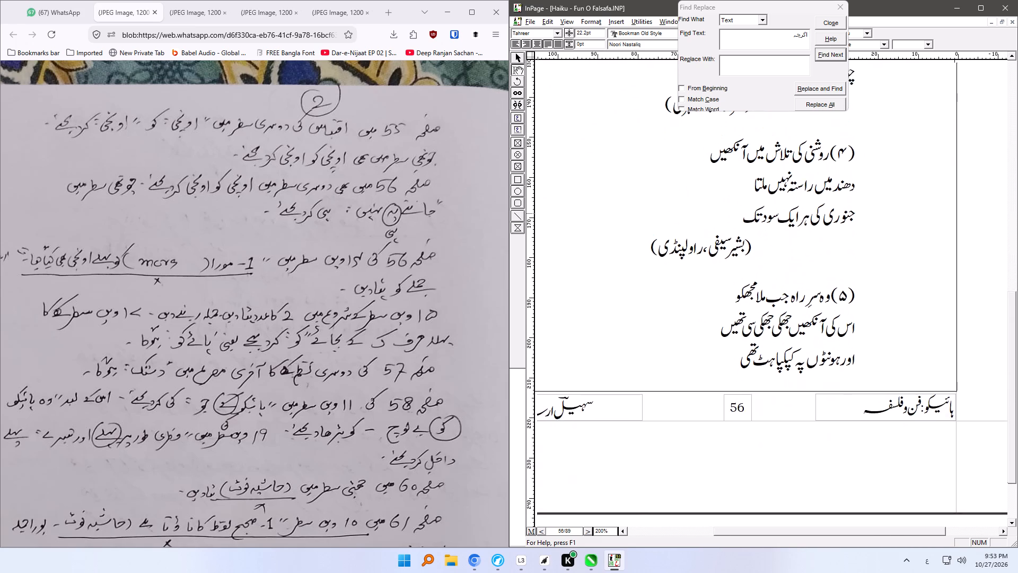
right_click_drag(704, 218, 703, 493, "ctrl")
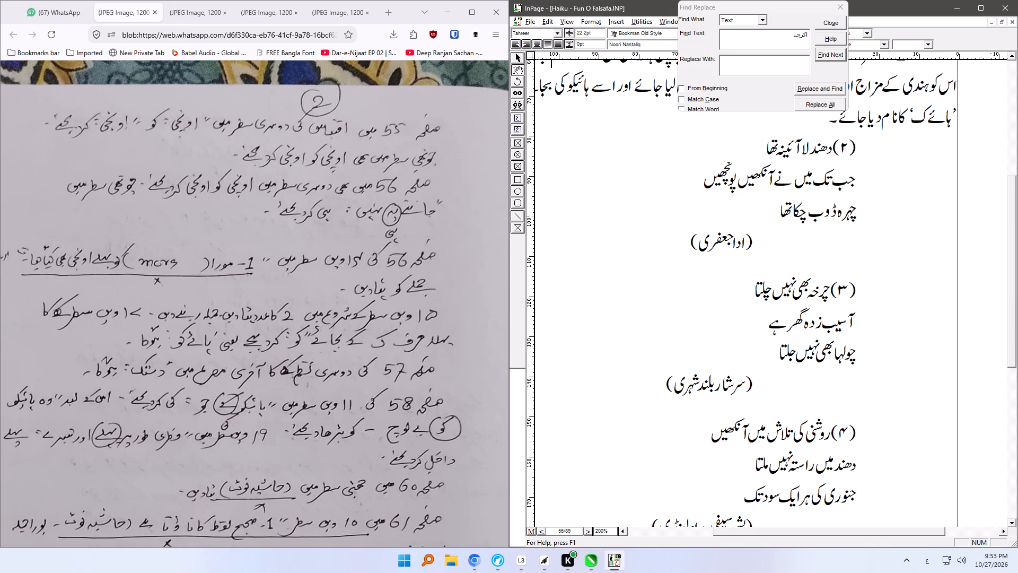
right_click_drag(897, 184, 748, 448, "ctrl")
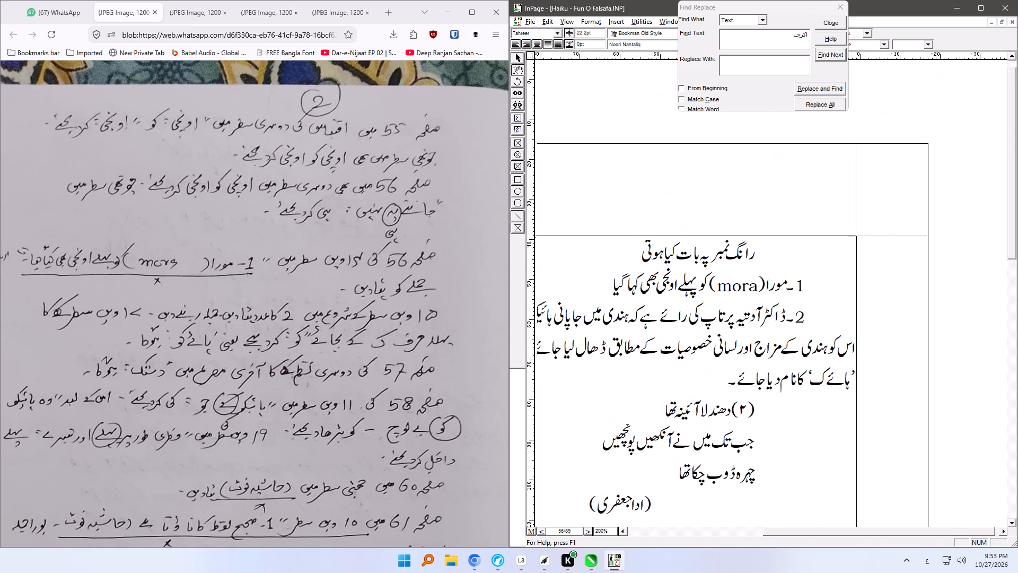
right_click_drag(748, 448, 750, 449, "ctrl")
left_click(723, 250)
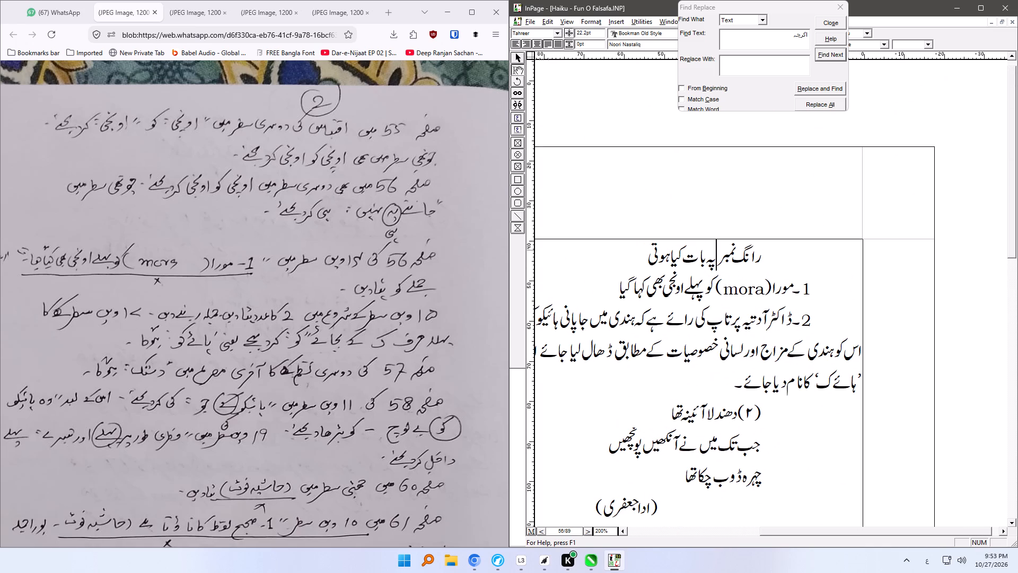
key("Up")
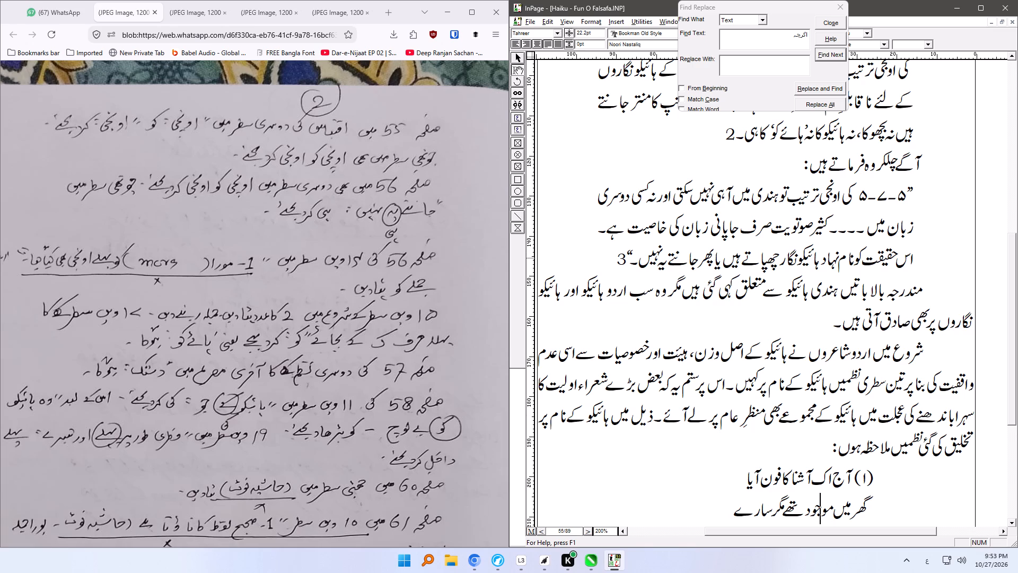
left_click(670, 260)
In the last line of page 55's second quotation, replace یہ with ہی between جانتے and نہیں.
key("Delete")
key("Delete")
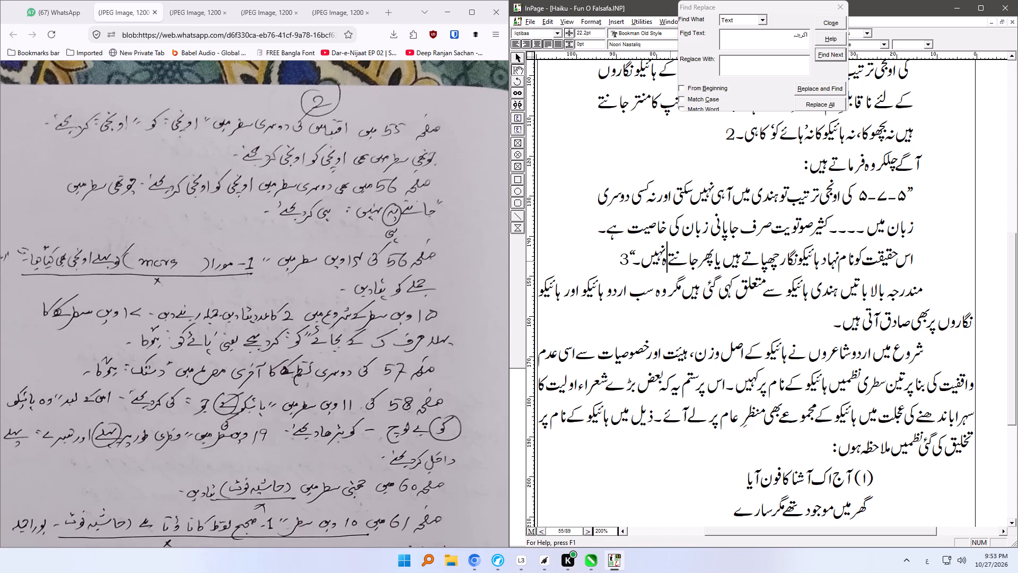
key("Delete")
type("ہی")
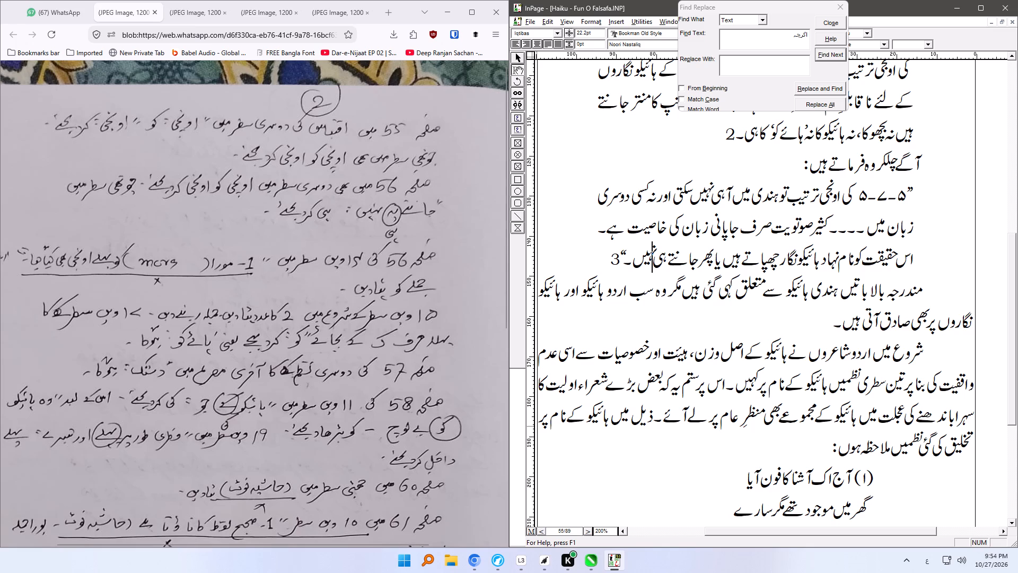
Remove the note numbered 1 about مورا (mora) near the top of page 56, as the correction sheet instructs.
left_click_drag(244, 544, 195, 544)
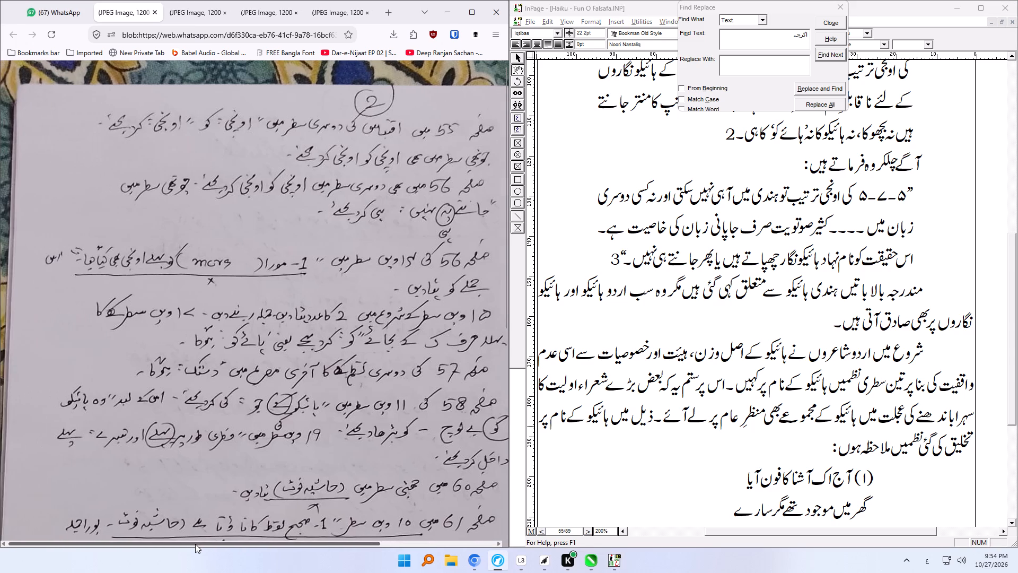
left_click_drag(195, 544, 204, 544)
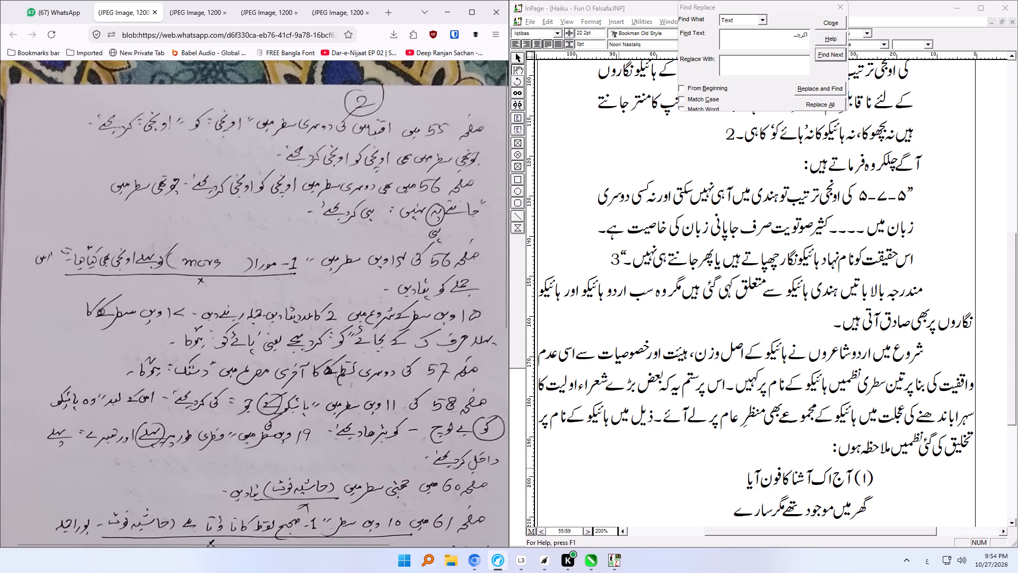
left_click(812, 482)
key("Down")
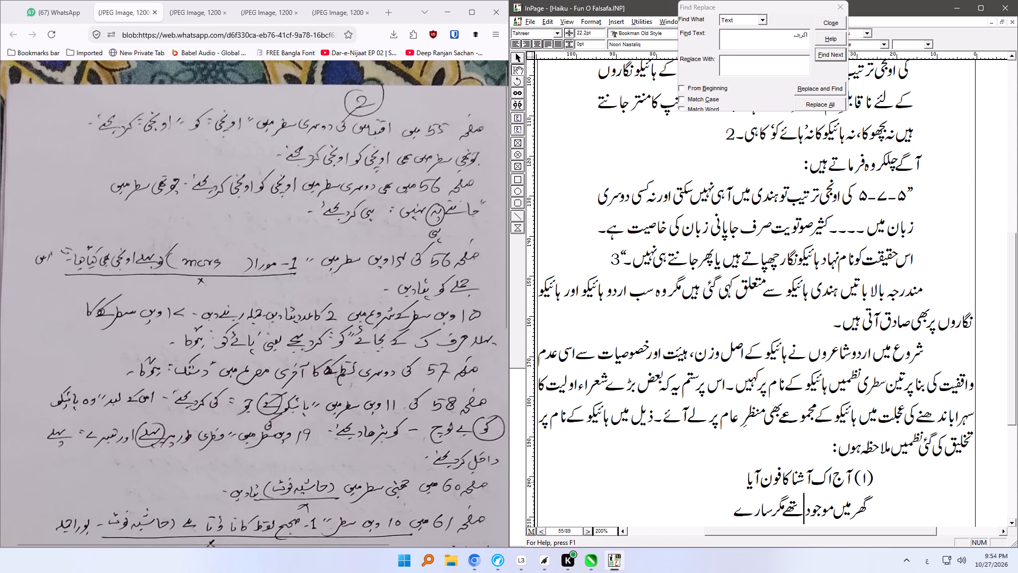
key("Down")
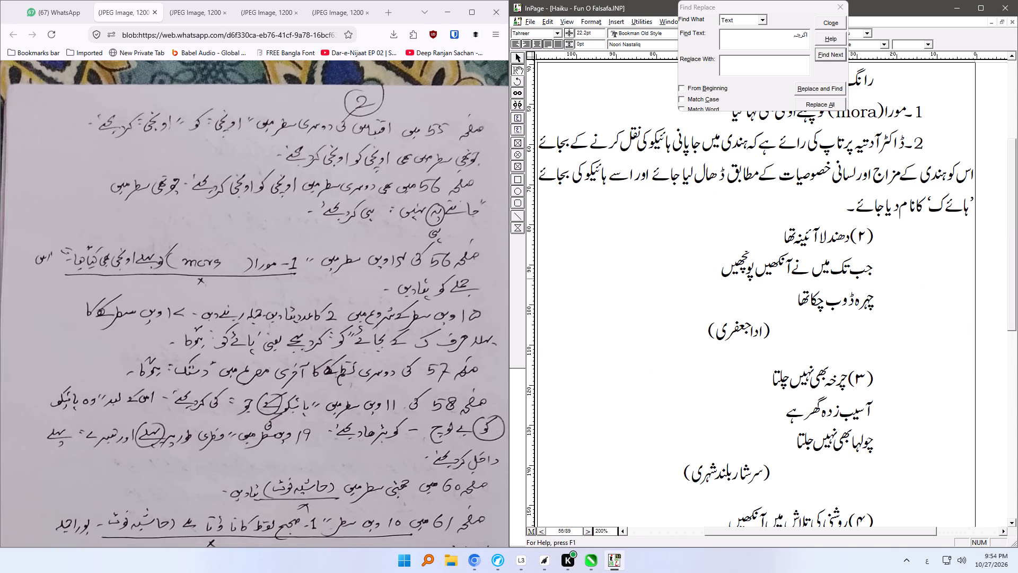
right_click_drag(832, 196, 847, 316, "ctrl")
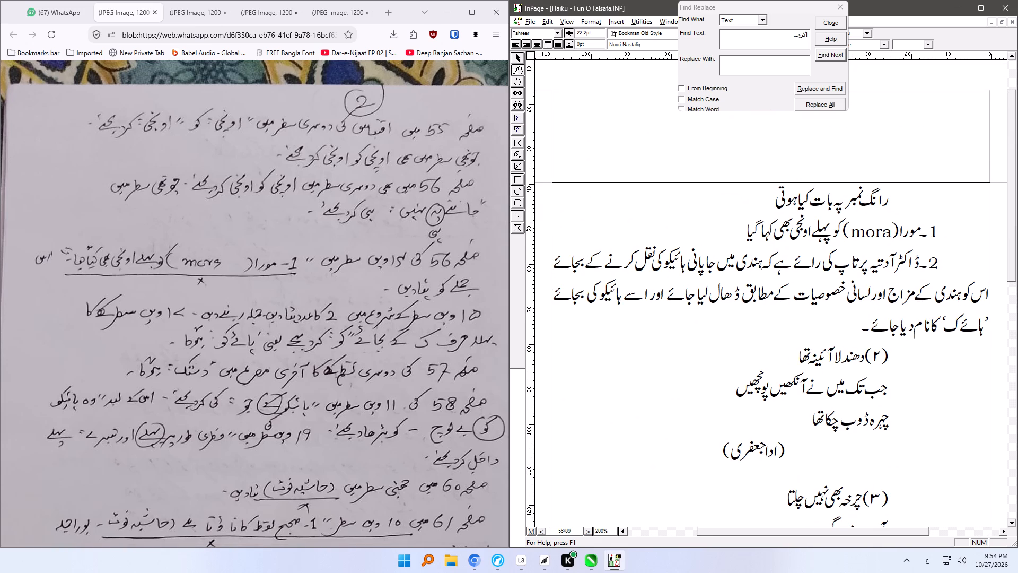
left_click_drag(746, 230, 940, 230)
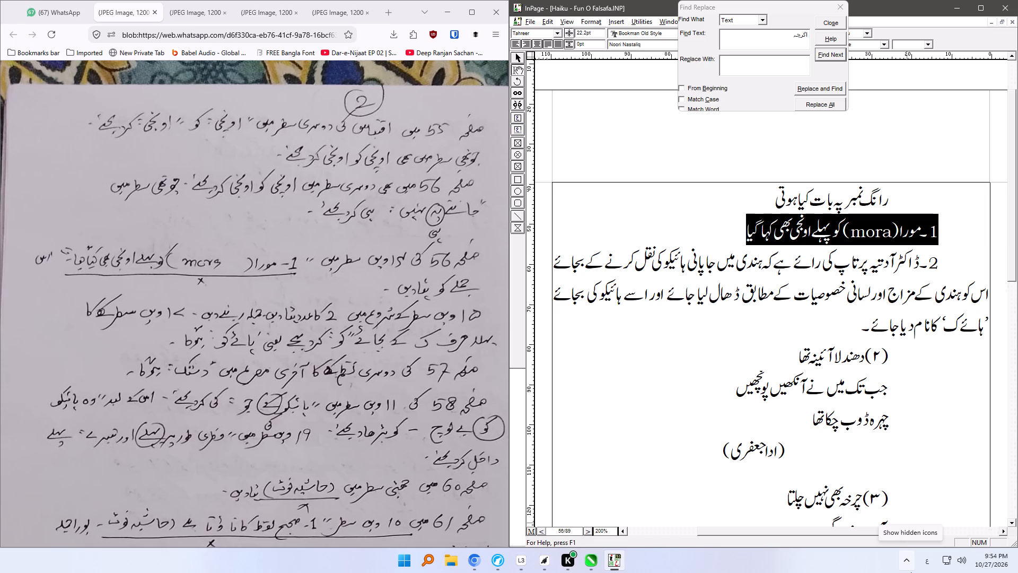
On page 56, delete the whole mora note numbered 1 together with its empty line.
key("Delete")
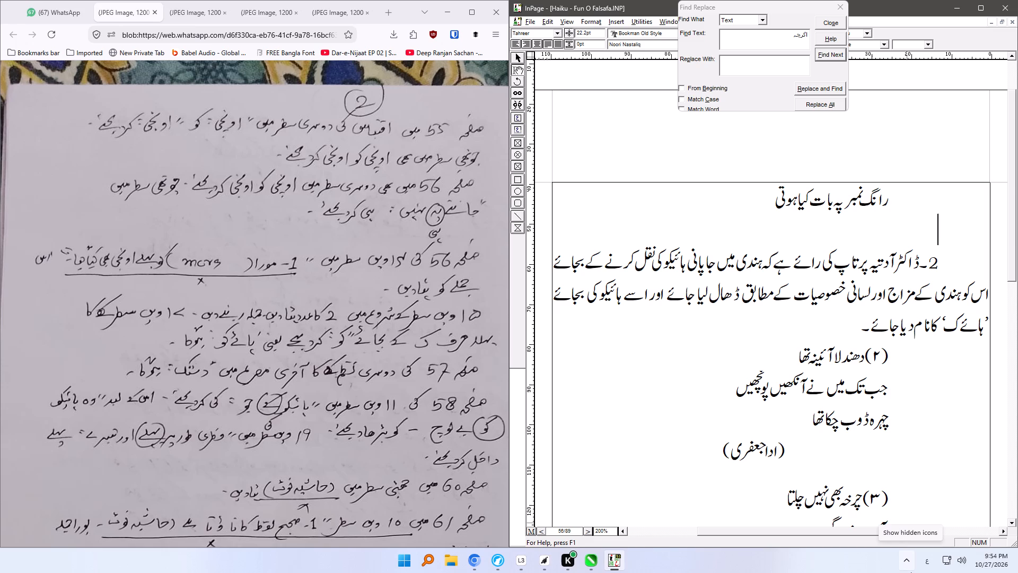
key("Delete")
key("Delete")
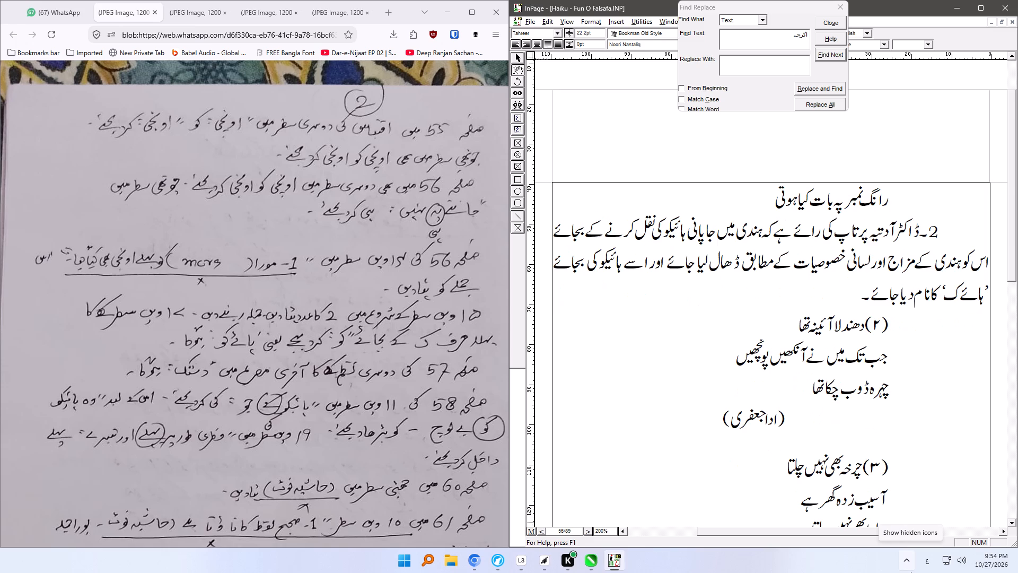
Delete the number 2 and its dash from the start of the paragraph beginning with ڈاکٹر on page 56.
key("Delete")
key("Delete")
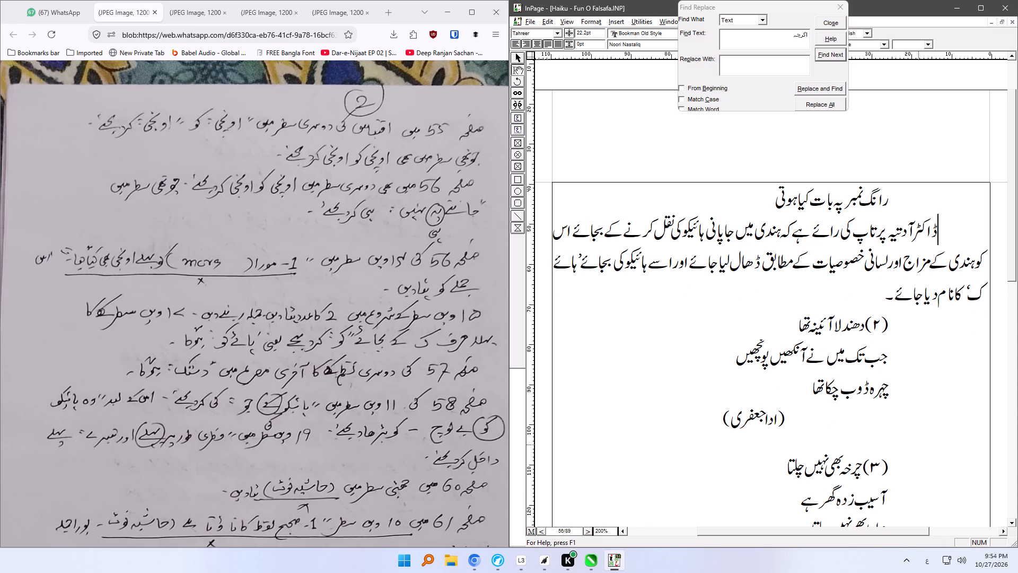
Go to page 57 and delete the blank line above the haiku numbered ۶ at the top of the page.
right_click_drag(849, 481, 822, 292, "ctrl")
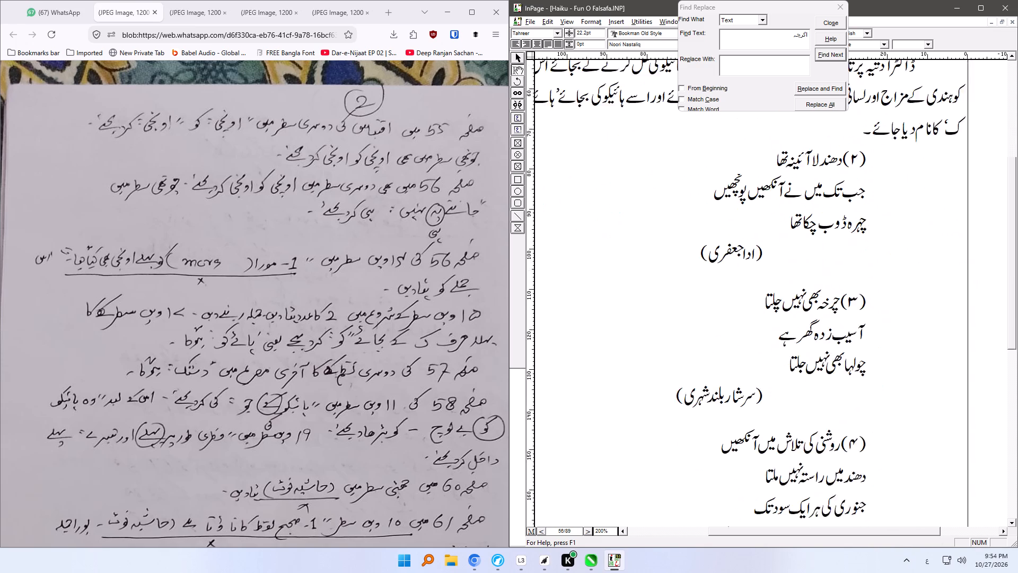
right_click_drag(822, 292, 815, 203, "ctrl")
right_click_drag(804, 456, 799, 231, "ctrl")
left_click(800, 365)
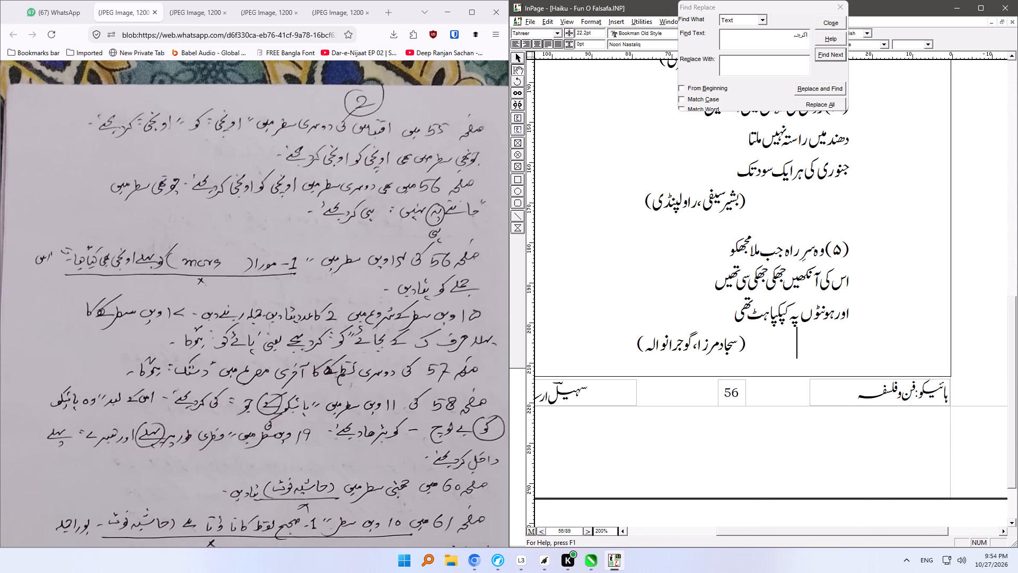
key("Down")
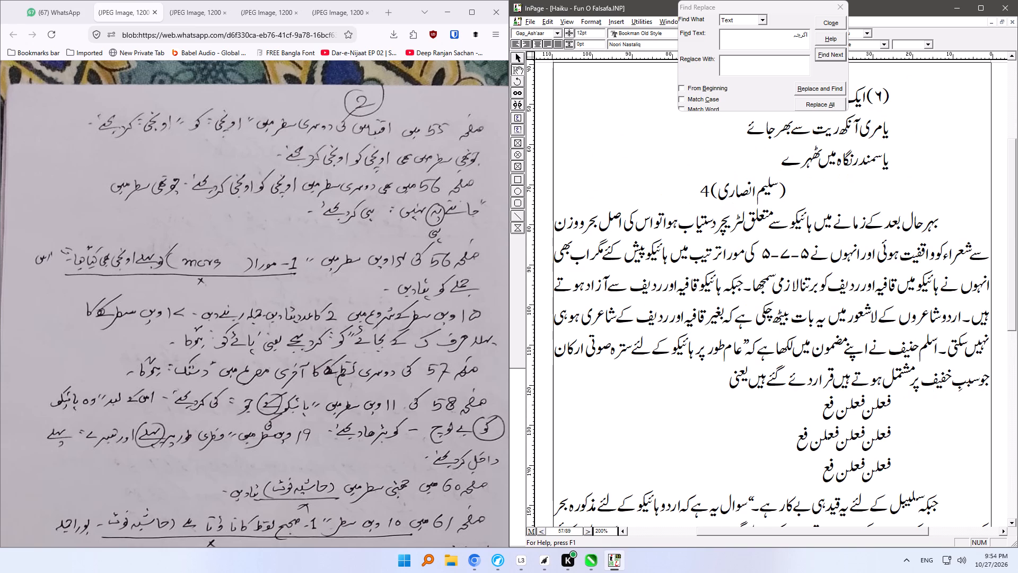
right_click_drag(801, 247, 805, 394, "ctrl")
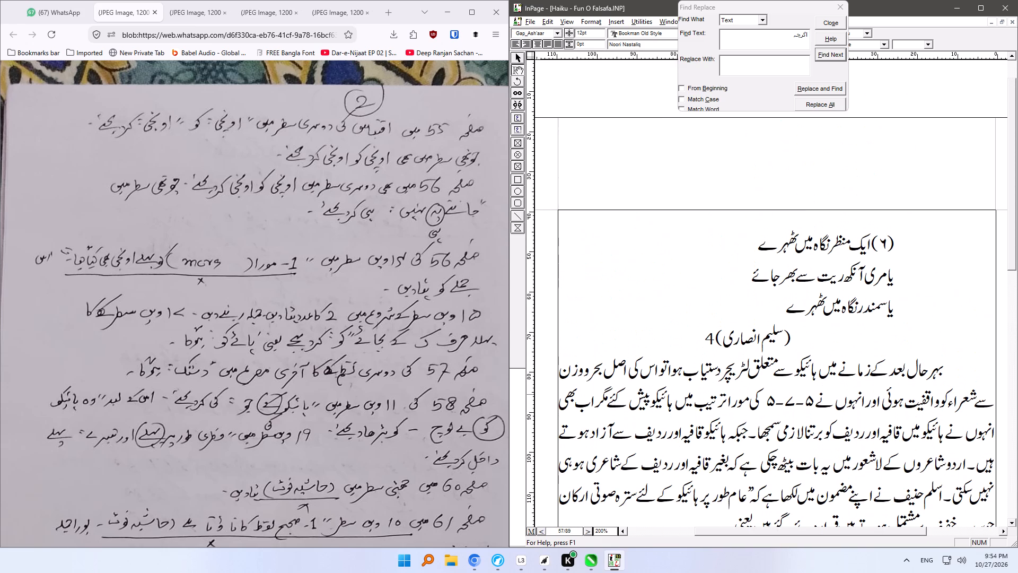
right_click_drag(805, 394, 805, 394, "ctrl")
key("Delete")
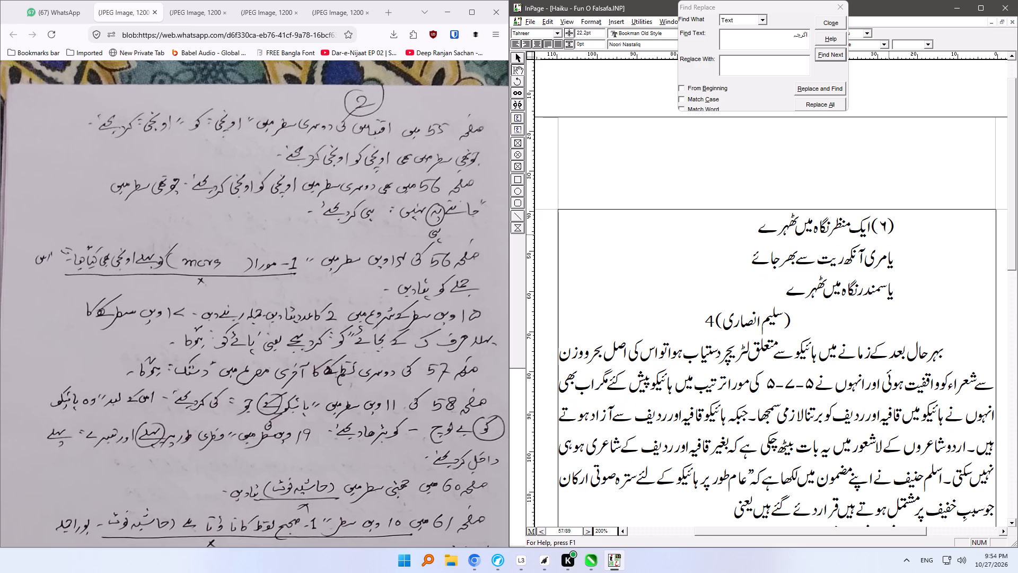
On page 56, replace the ک that starts the line before کا نام دیا جائے with کو.
key("Up")
right_click_drag(872, 238, 865, 420, "ctrl")
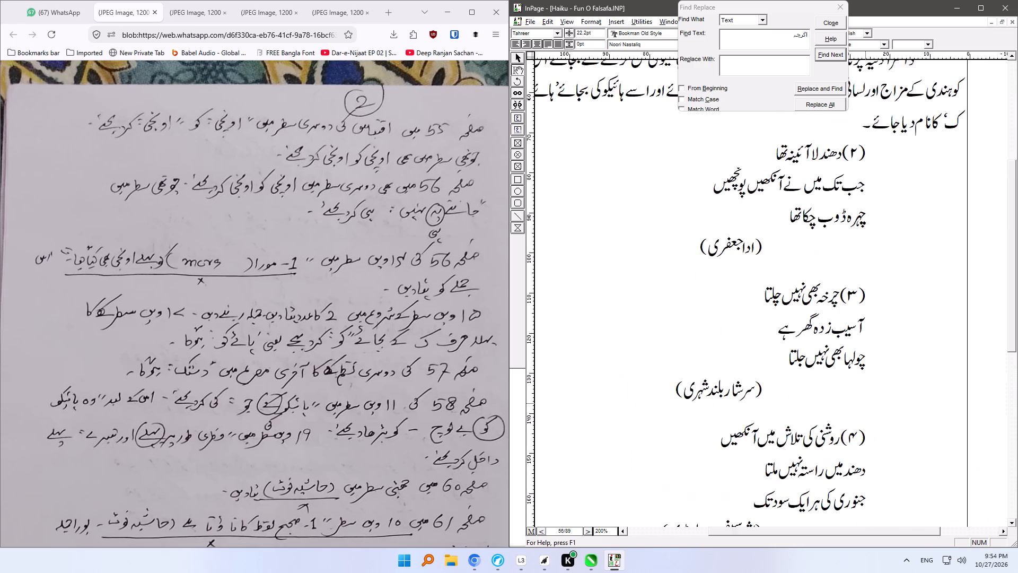
right_click_drag(865, 420, 867, 552, "ctrl")
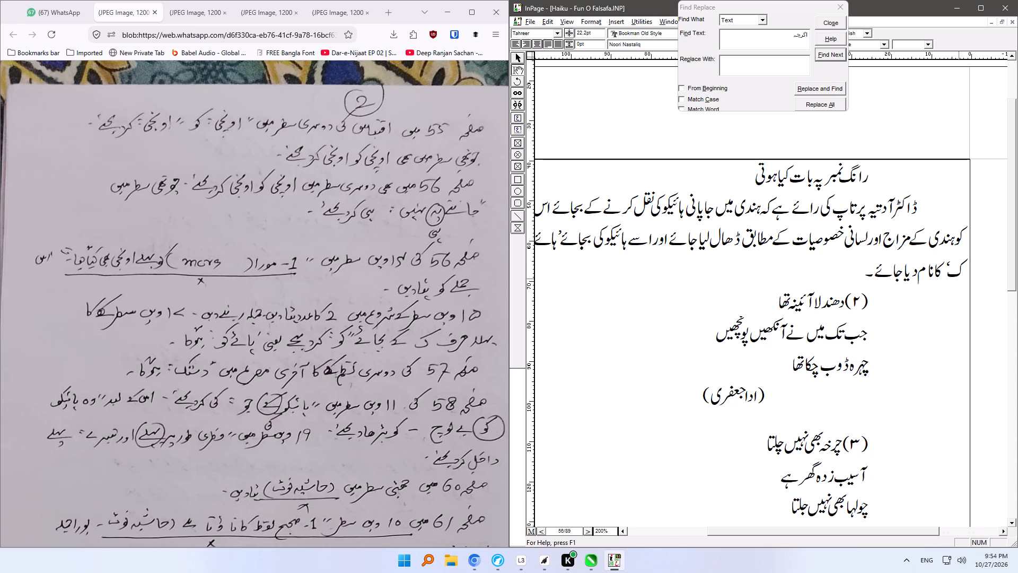
left_click_drag(963, 273, 957, 272)
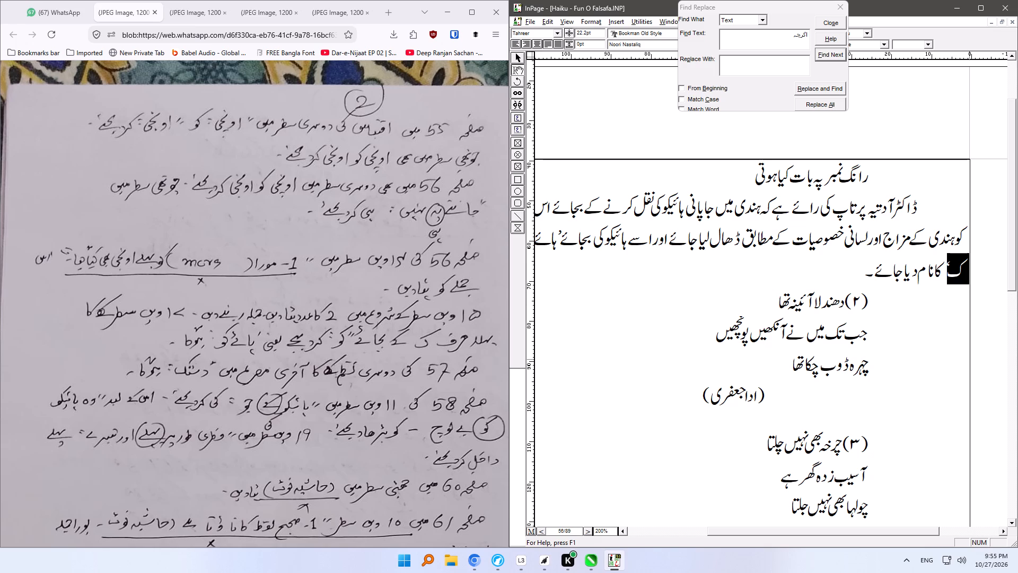
type("کو")
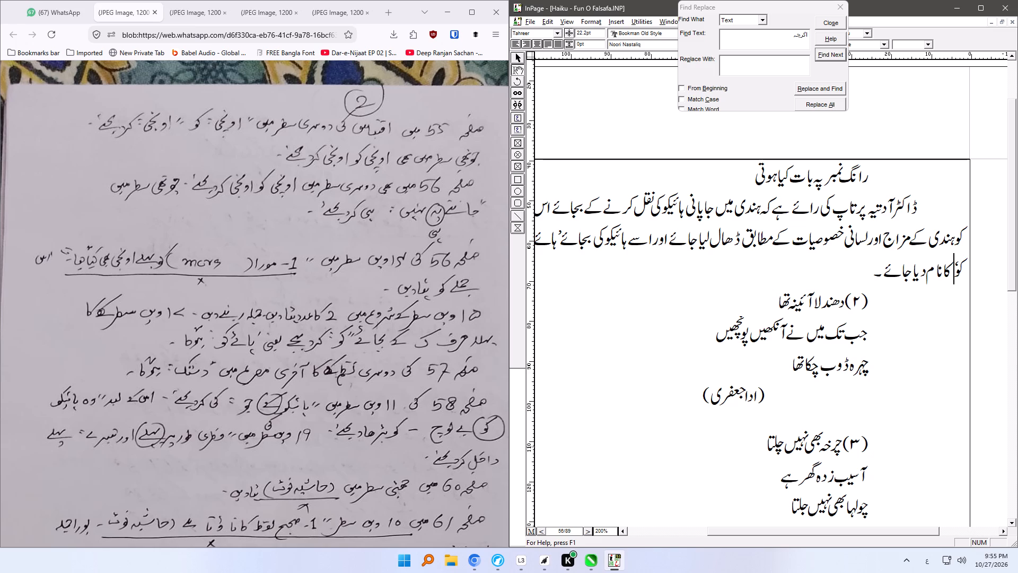
On page 56, insert a space between مجھ and کو in the first line of the haiku numbered ۵.
right_click_drag(815, 446, 817, 233, "ctrl")
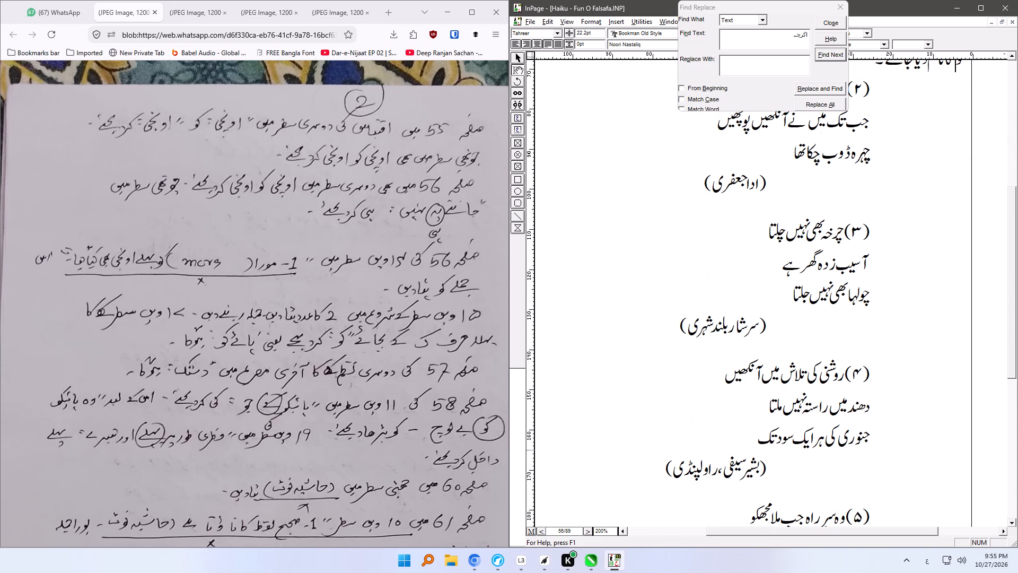
right_click_drag(776, 424, 778, 258, "ctrl")
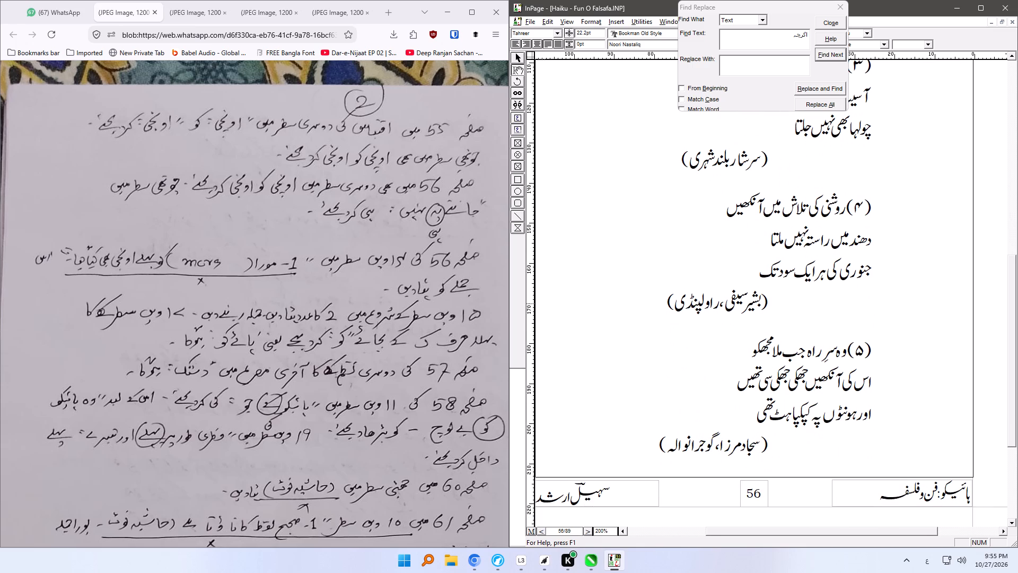
left_click(762, 350)
key("Left")
key("Left")
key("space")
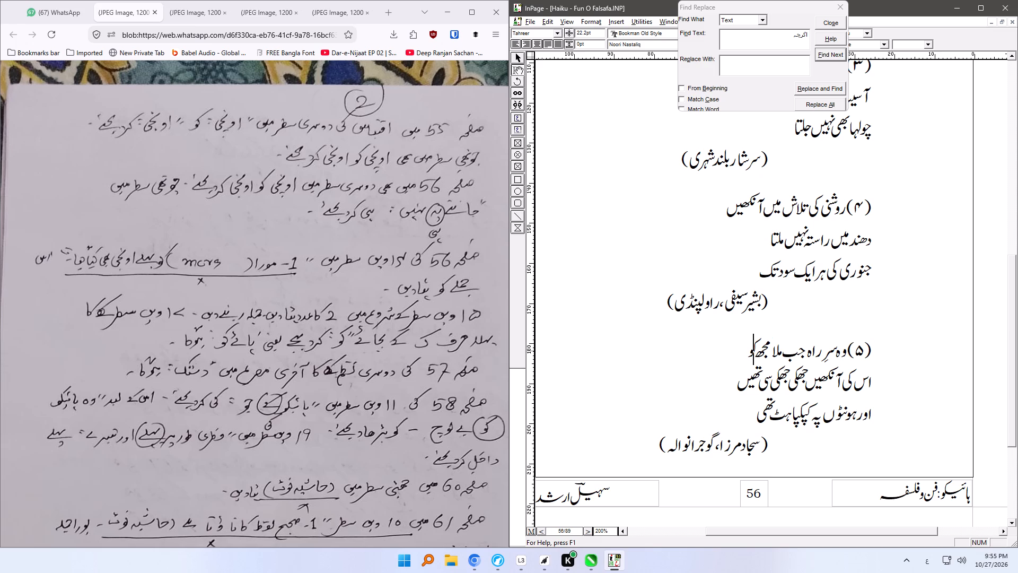
Look through page 57 from the haiku numbered ۶ down to the last paragraph for anything needing correction.
left_click(852, 427)
key("Down")
key("Down")
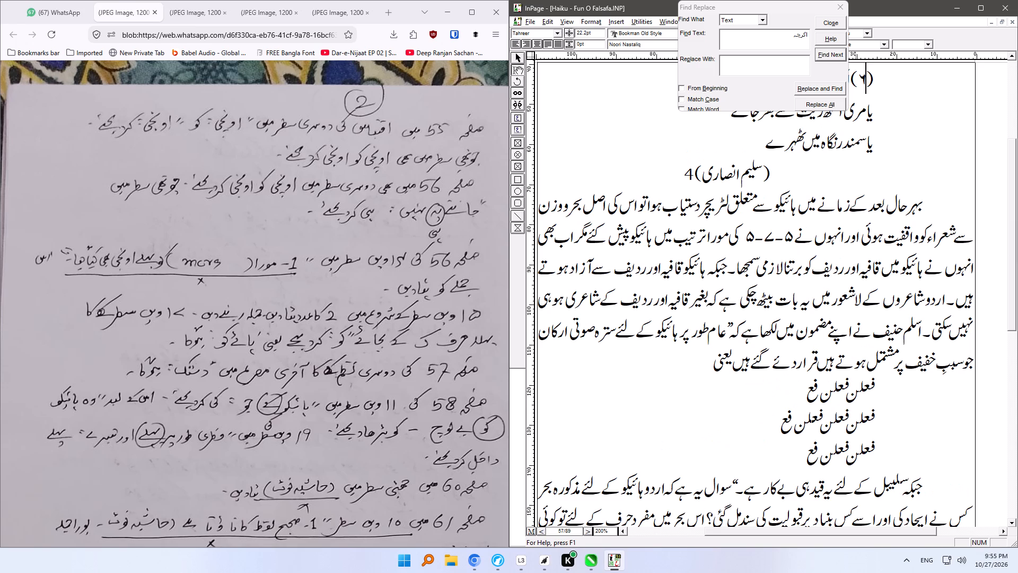
right_click_drag(760, 340, 769, 490, "ctrl")
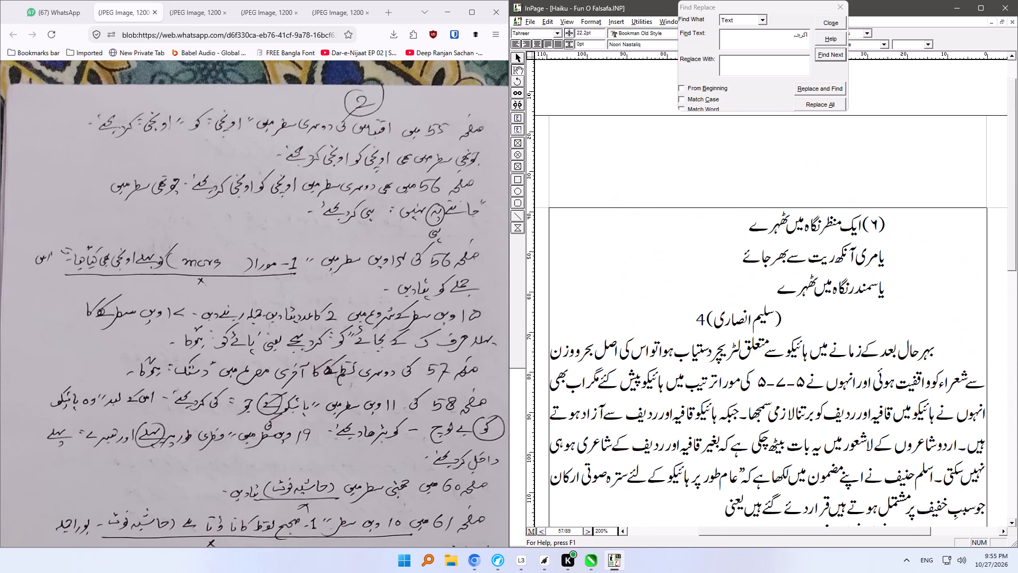
right_click_drag(769, 490, 739, 461, "ctrl")
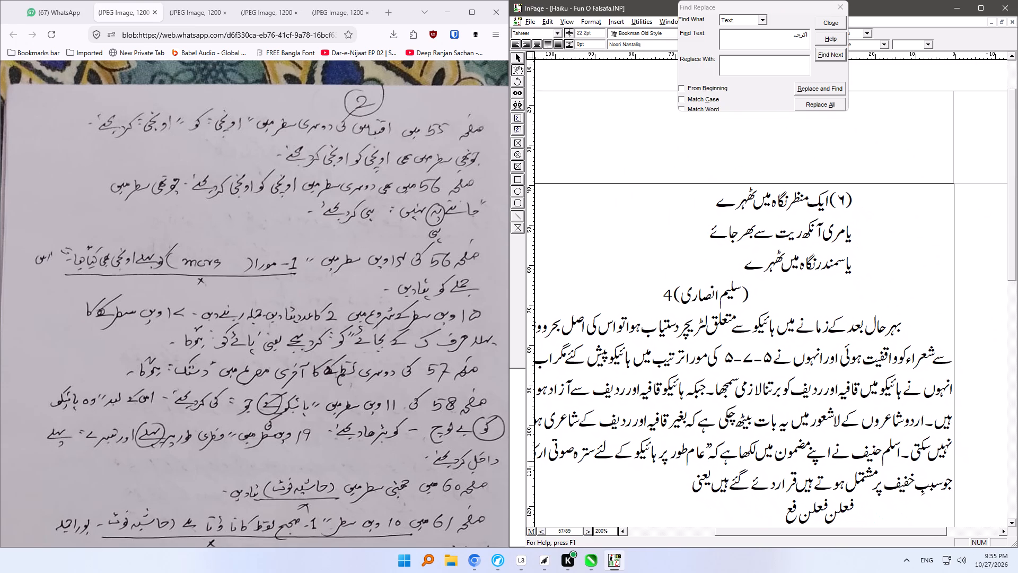
right_click_drag(739, 461, 730, 240, "ctrl")
right_click_drag(761, 468, 763, 229, "ctrl")
left_click(771, 390)
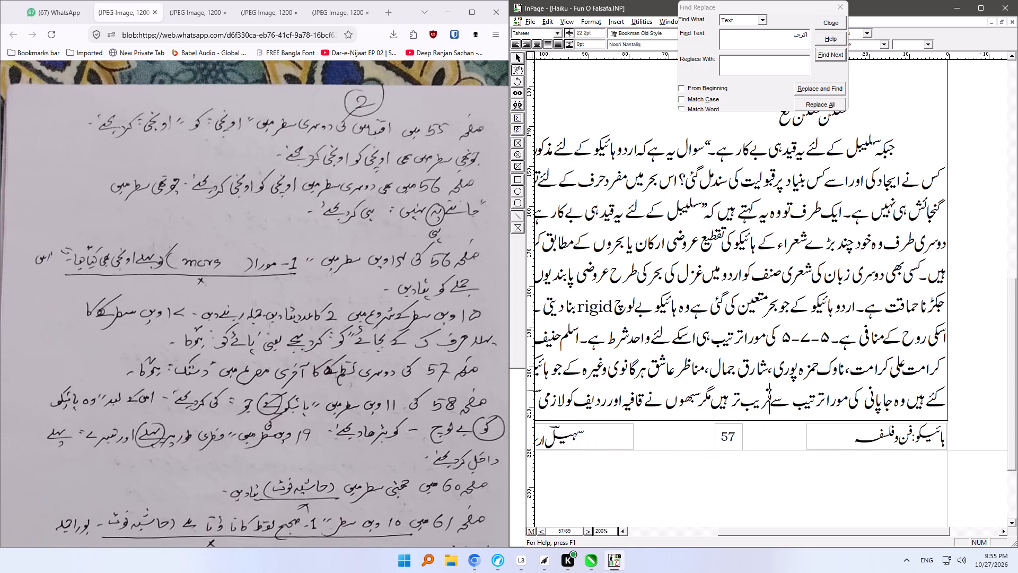
key("Down")
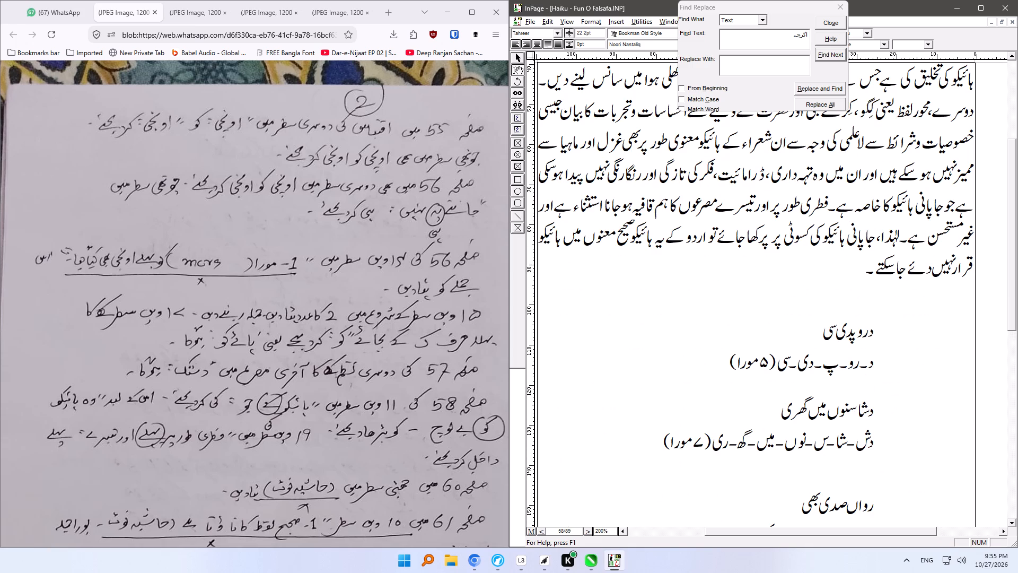
On page 58, delete the blank line above دروپدی سی.
left_click(887, 297)
key("Delete")
Using sheet 2's دستک correction, return to page 56 and make the last line of the haiku numbered ۴ end in سو دستک.
right_click_drag(853, 202, 858, 225, "ctrl")
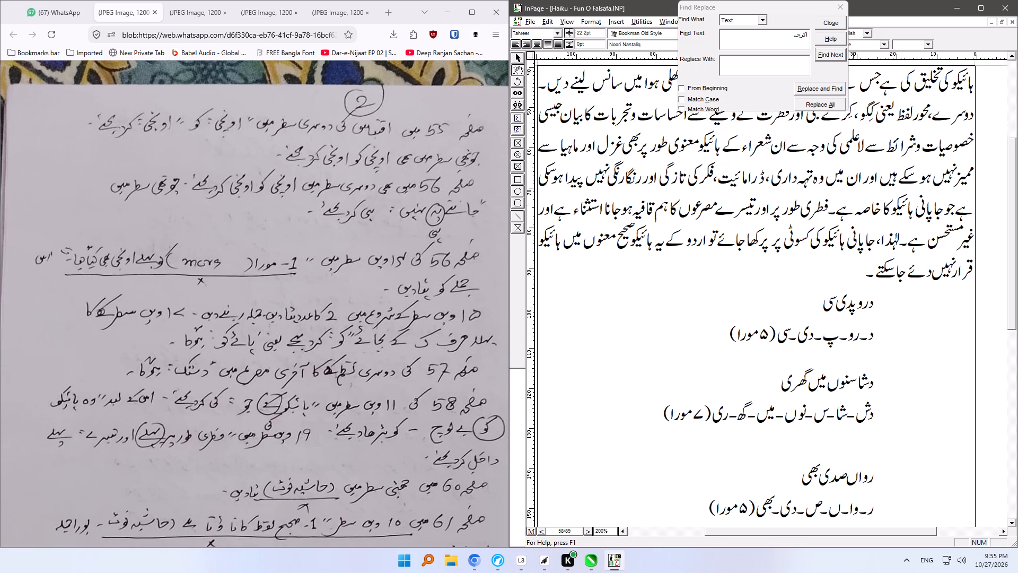
right_click_drag(858, 225, 887, 301, "ctrl")
left_click(867, 178)
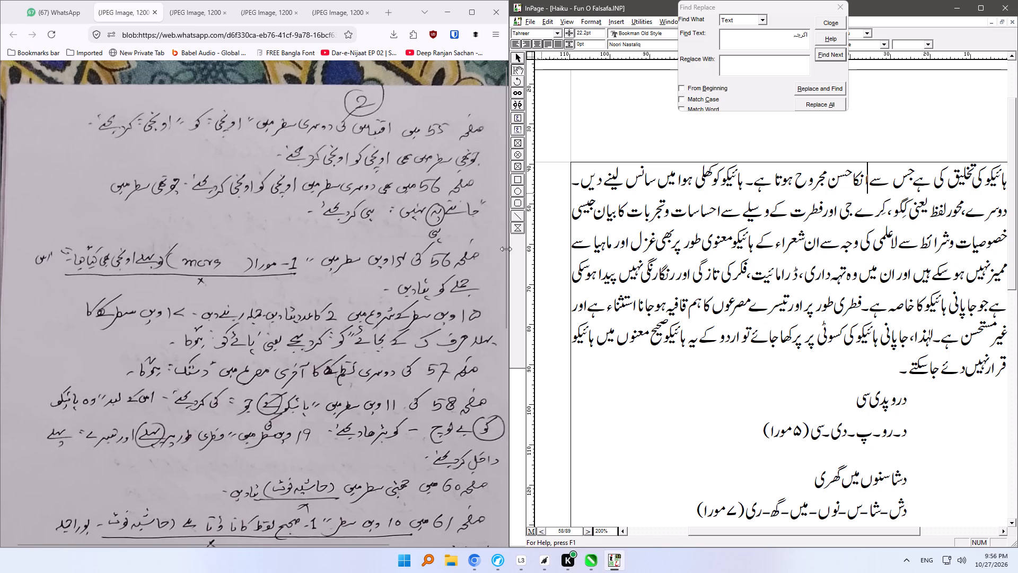
left_click_drag(504, 249, 520, 402)
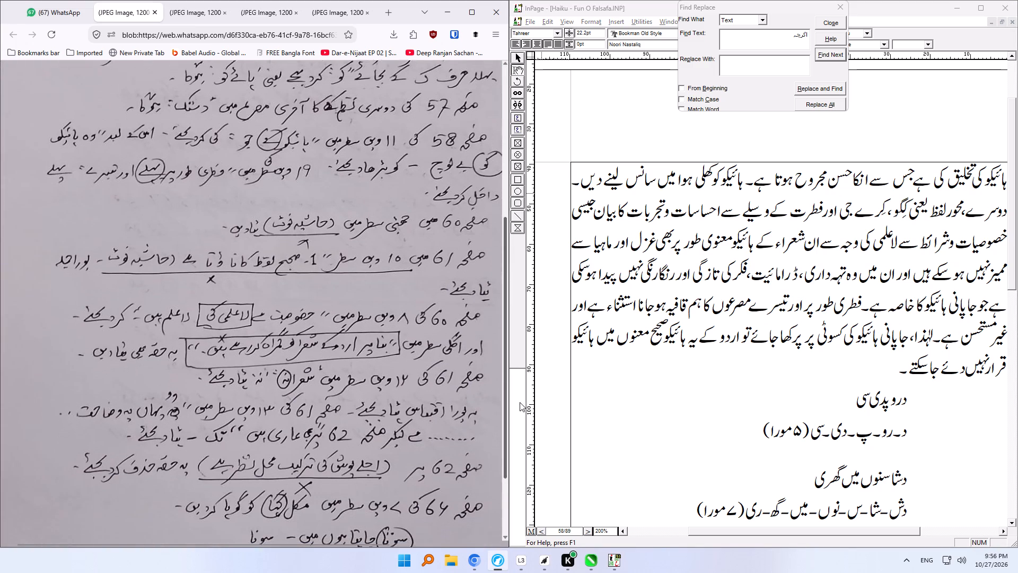
left_click_drag(520, 402, 525, 414)
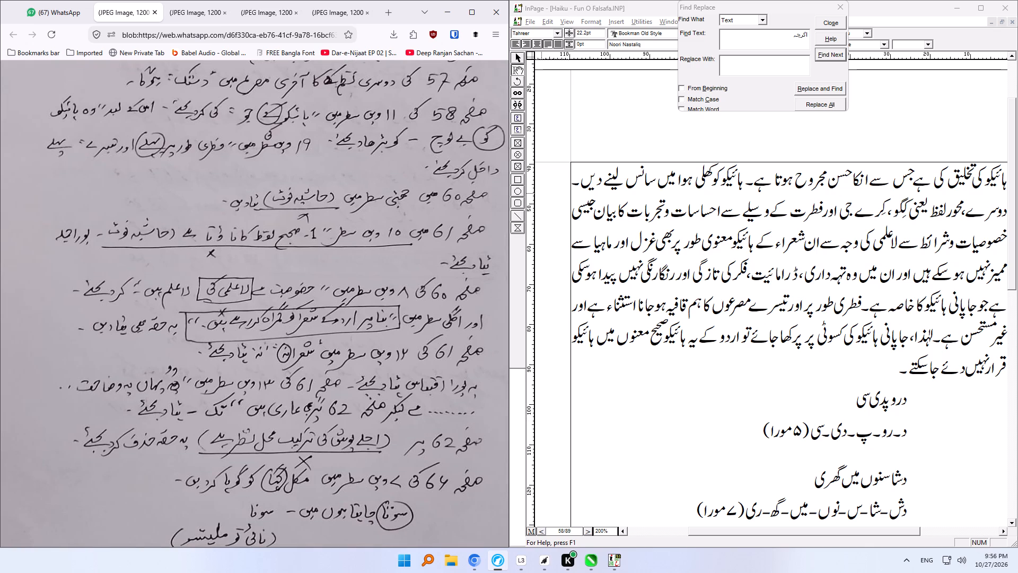
left_click(586, 532)
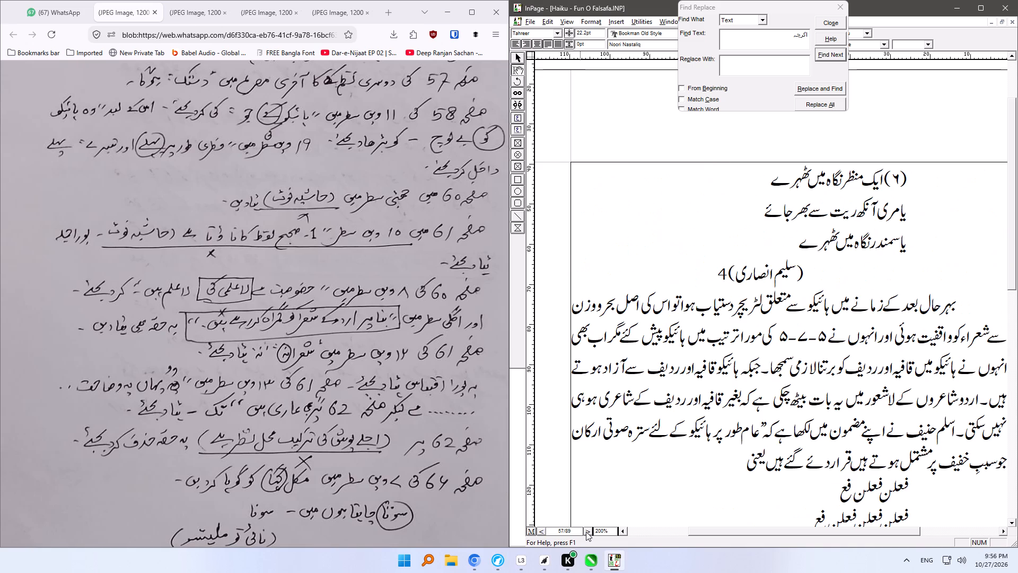
left_click(586, 532)
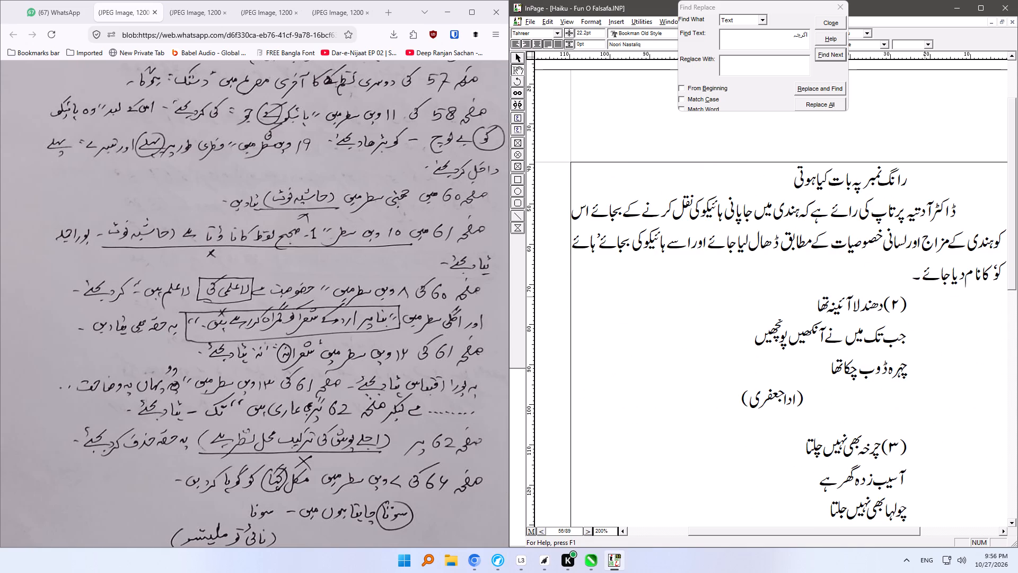
left_click(932, 173)
right_click_drag(953, 334, 918, 215, "ctrl")
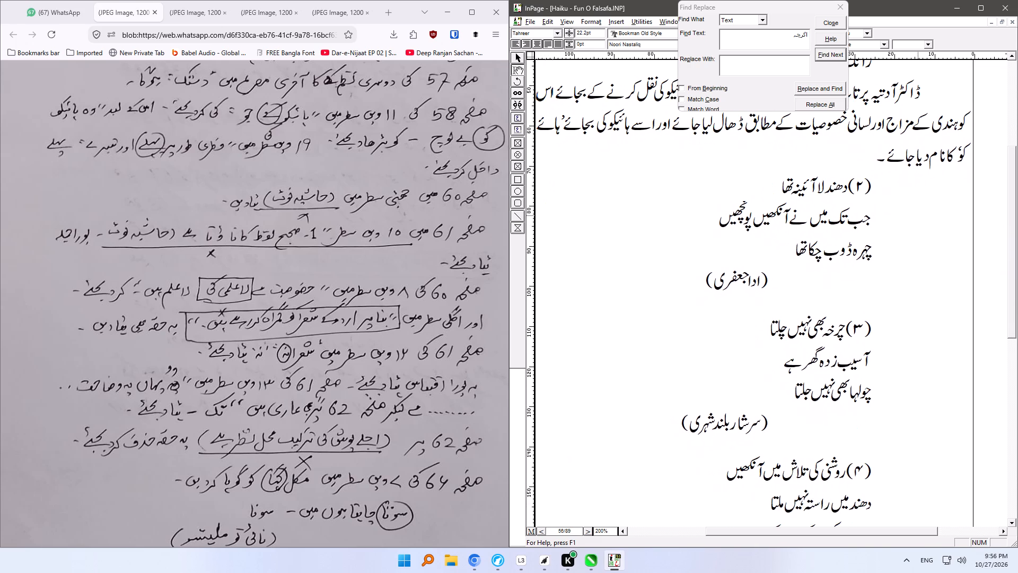
right_click_drag(918, 215, 922, 212, "ctrl")
right_click_drag(890, 443, 888, 435, "ctrl")
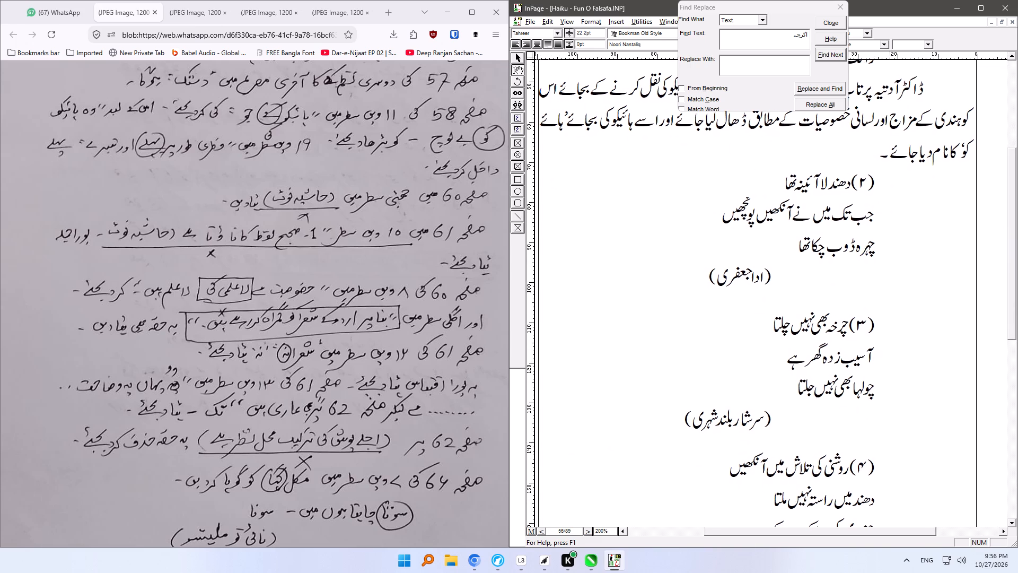
right_click_drag(888, 435, 878, 311, "ctrl")
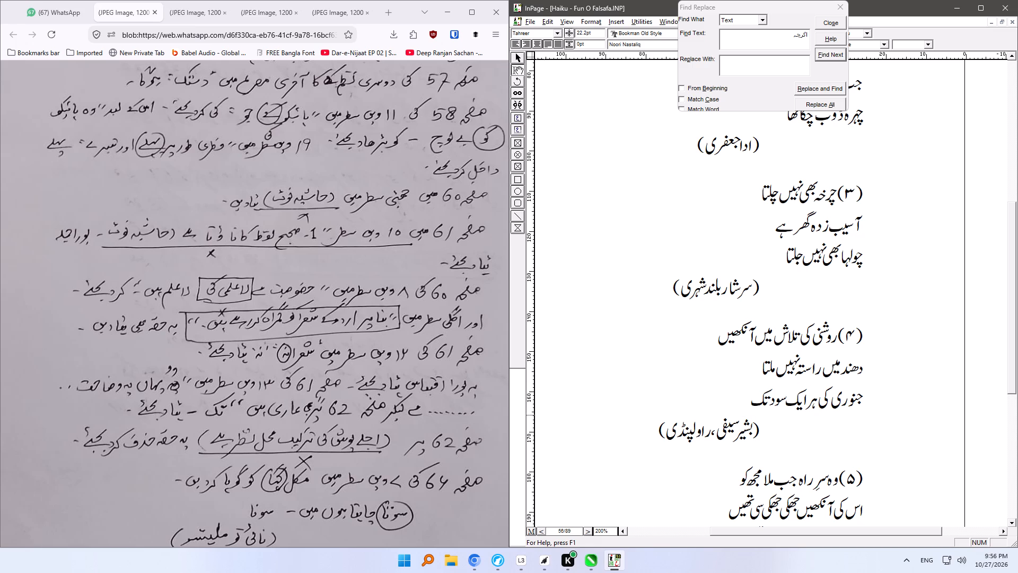
left_click(773, 400)
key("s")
key("BackSpace")
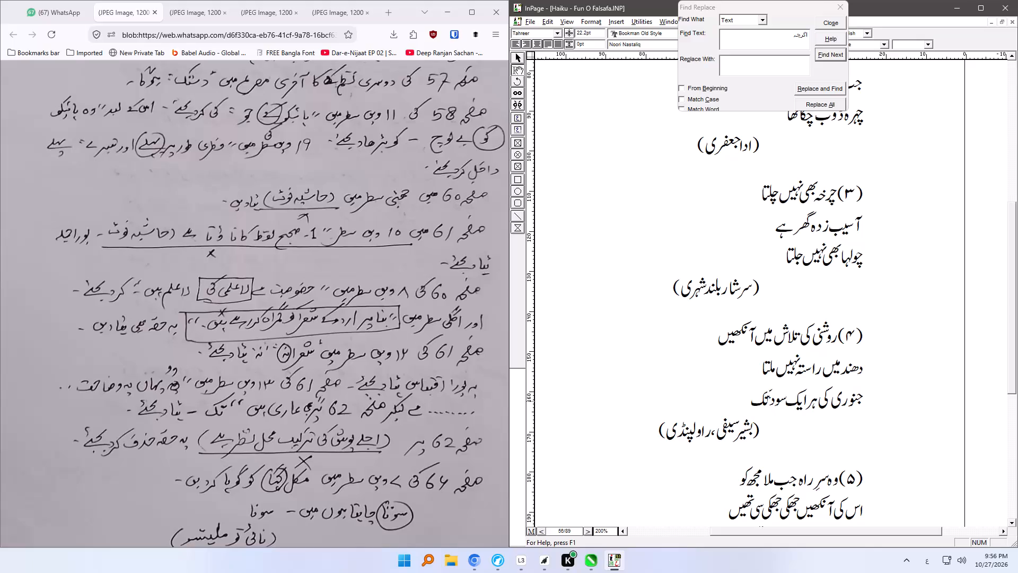
key("Delete")
left_click(837, 460)
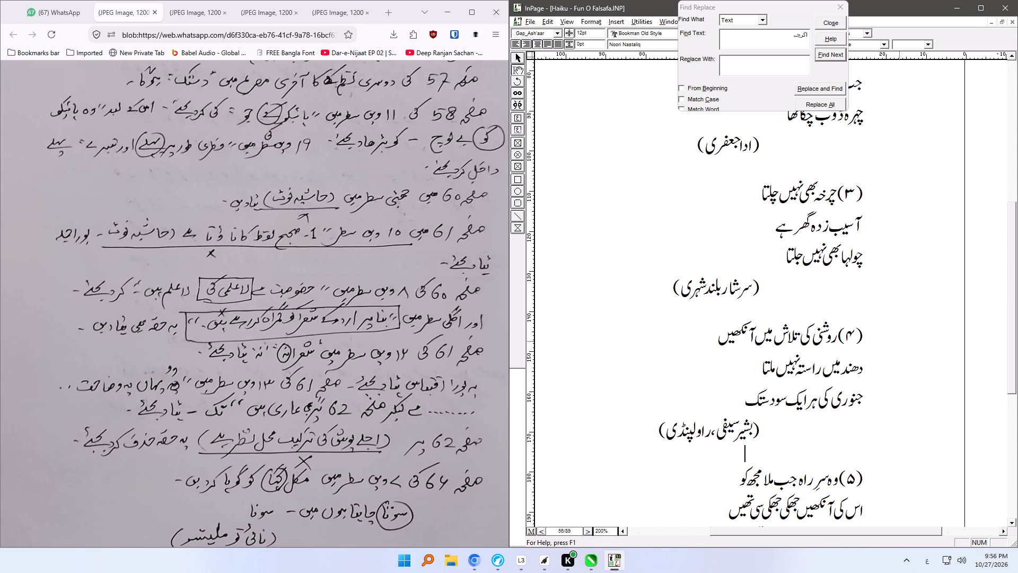
Find the phrase ہائیکو کے جو on page 57 and correct it to ہائیکو کی جو.
right_click_drag(850, 379, 849, 378, "ctrl")
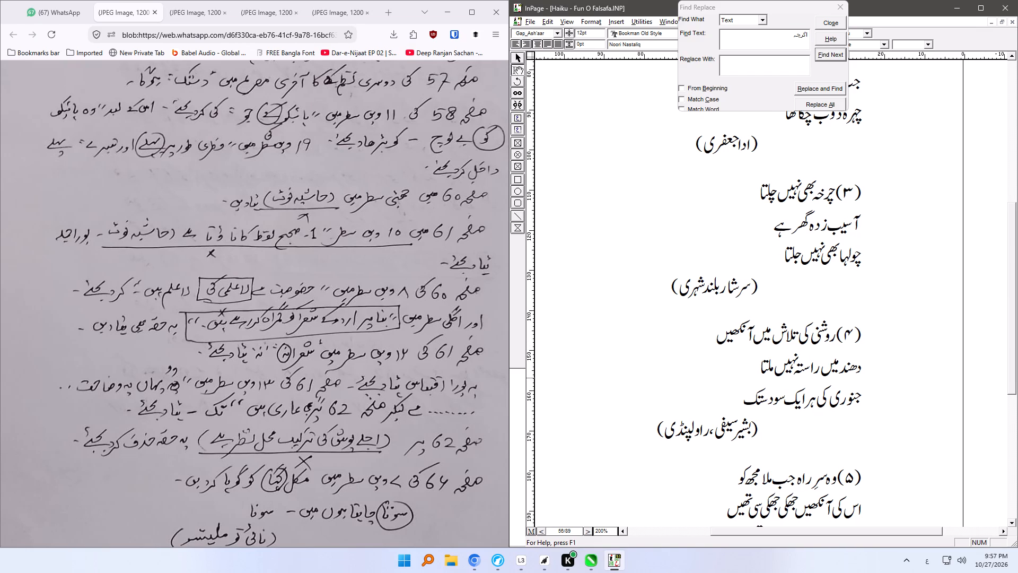
right_click_drag(849, 378, 849, 188, "ctrl")
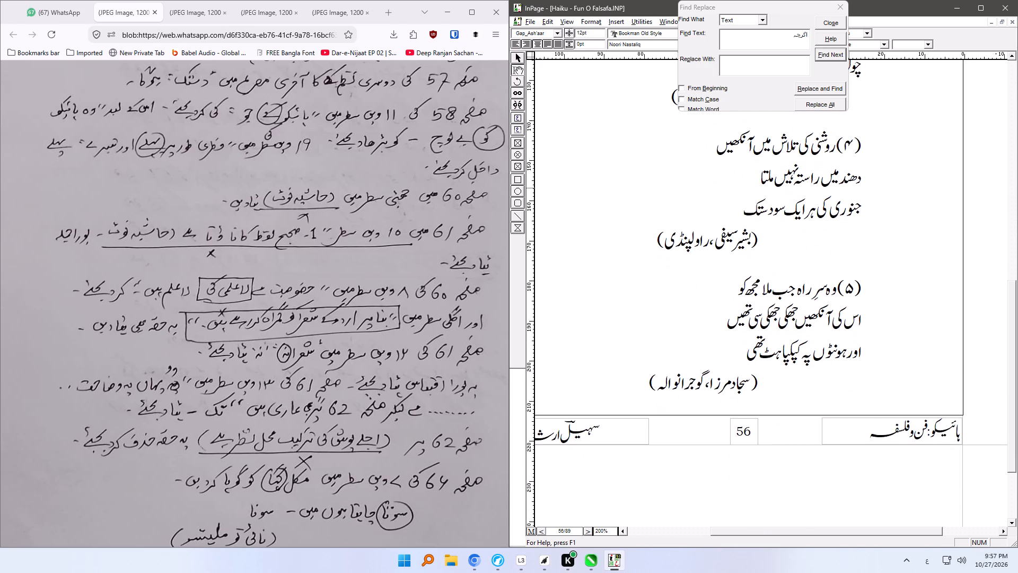
right_click_drag(849, 188, 849, 186, "ctrl")
left_click(832, 398)
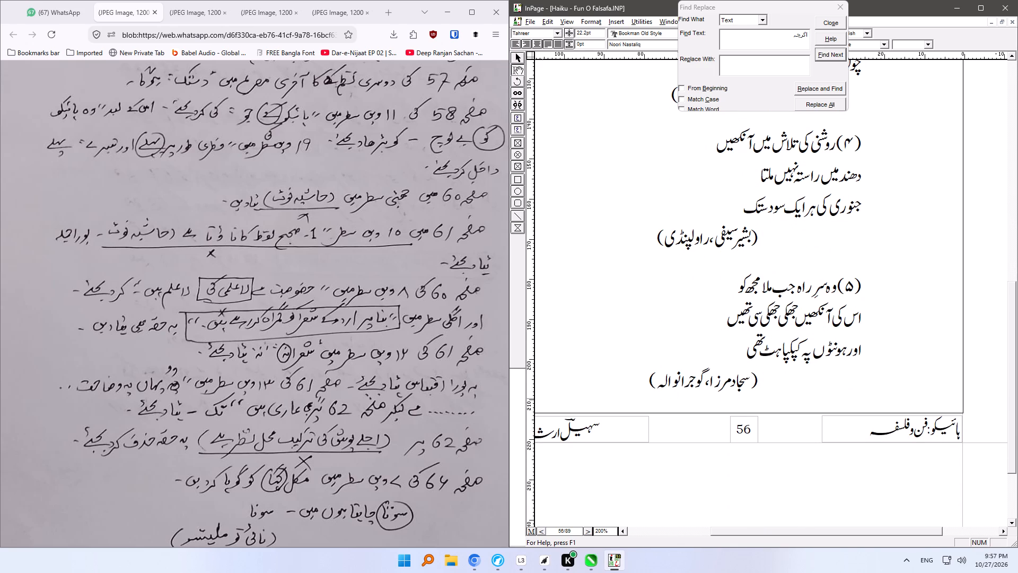
key("Down")
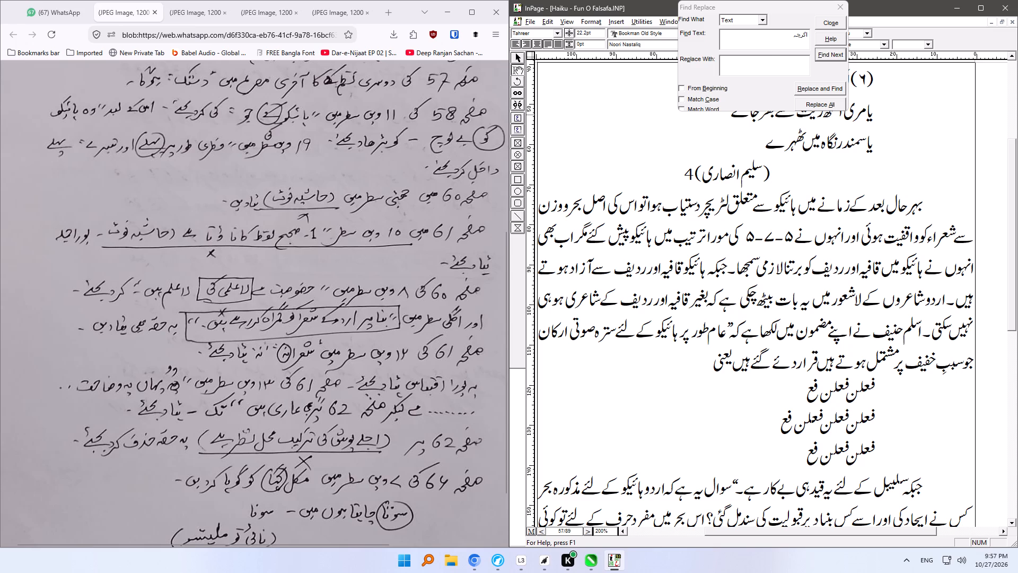
Find the phrase ہائیکو کے جو on page 57 and correct it to read ہائیکو کی جو.
left_click_drag(771, 43, 812, 38)
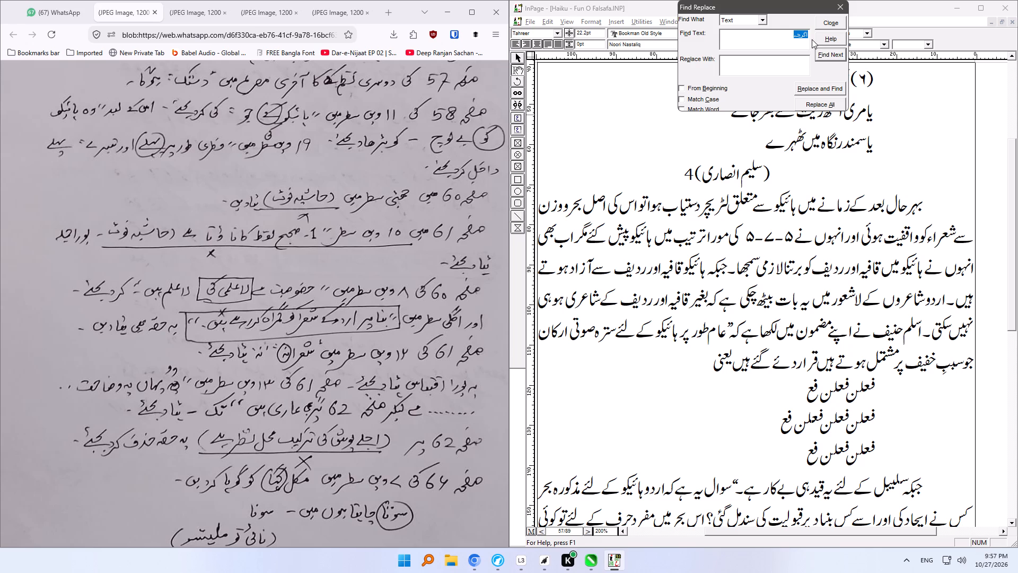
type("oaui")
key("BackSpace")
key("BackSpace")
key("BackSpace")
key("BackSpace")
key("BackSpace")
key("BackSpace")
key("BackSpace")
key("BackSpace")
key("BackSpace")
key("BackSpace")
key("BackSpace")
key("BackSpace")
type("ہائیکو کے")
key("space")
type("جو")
left_click(845, 55)
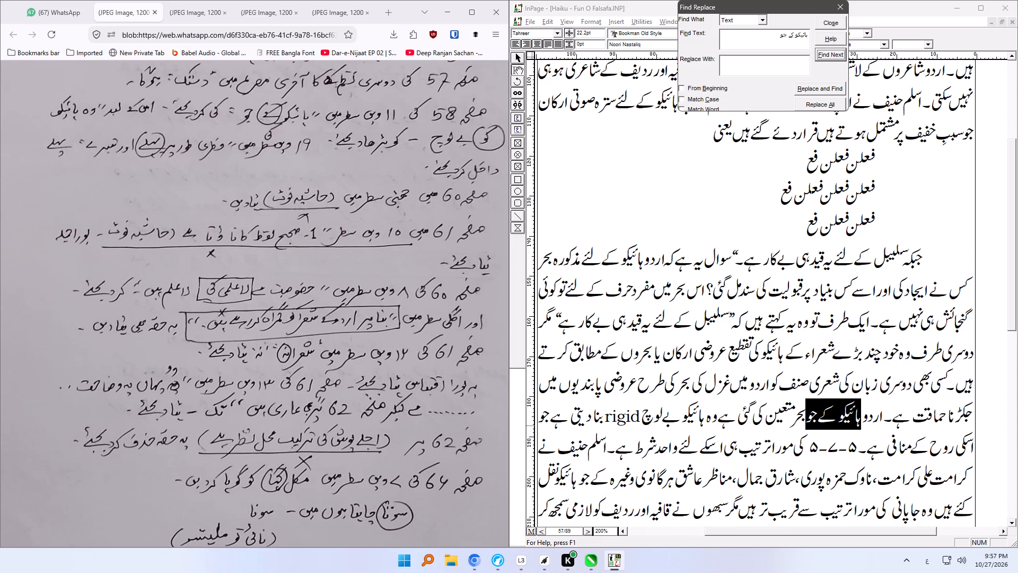
left_click(824, 413)
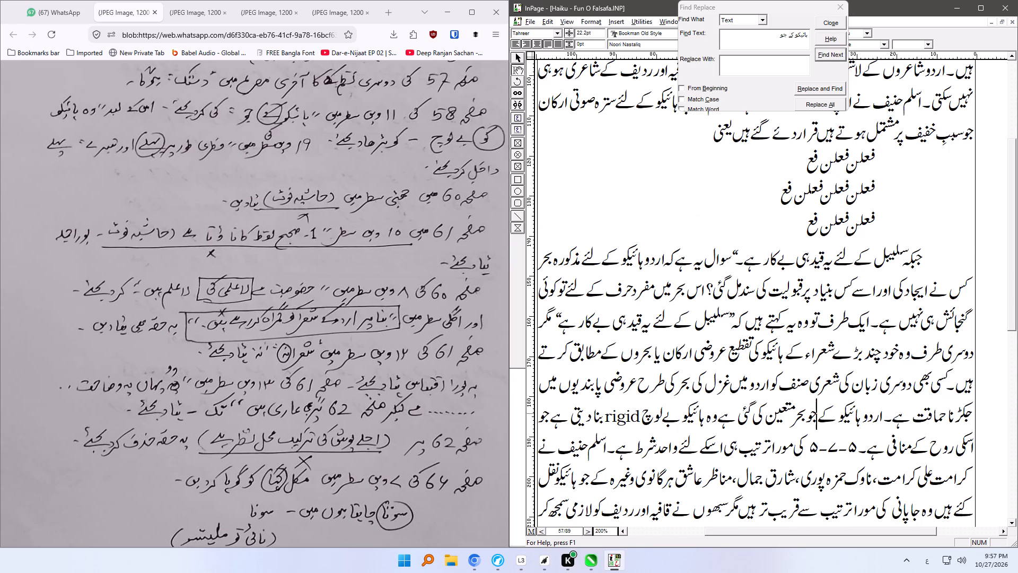
key("BackSpace")
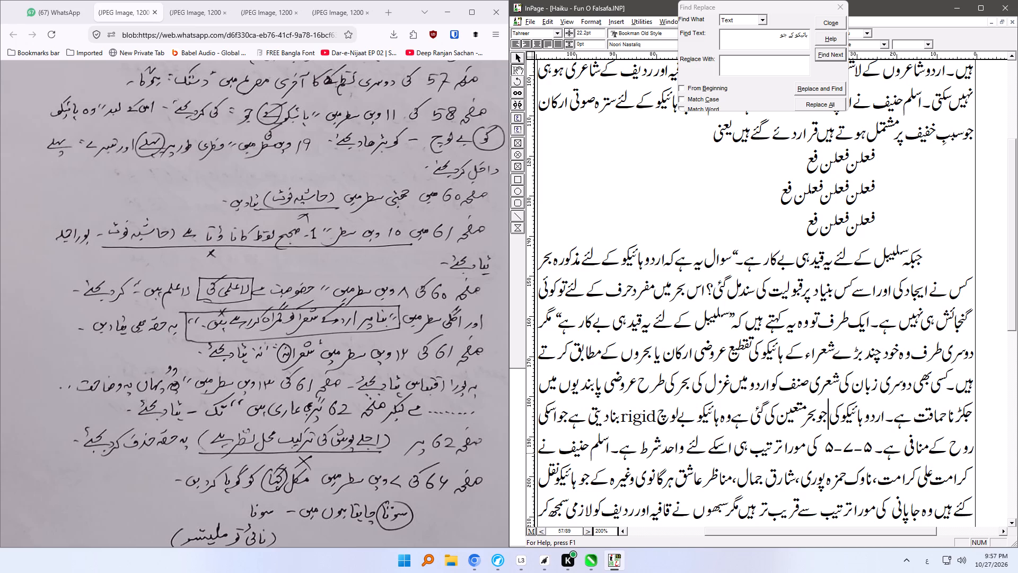
In the same sentence on page 57, insert کو after وہ ہائیکو so it reads وہ ہائیکو کو بے لوچ.
right_click_drag(770, 453, 776, 339, "ctrl")
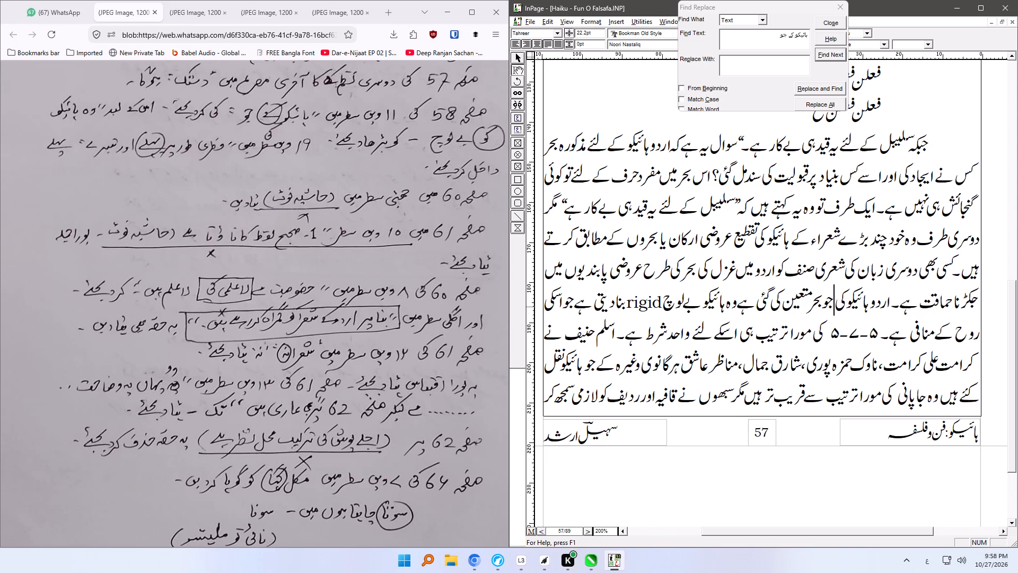
In the same line of page 57, insert کو between وہ ہائیکو and بے لوچ.
left_click(742, 305)
left_click(706, 307)
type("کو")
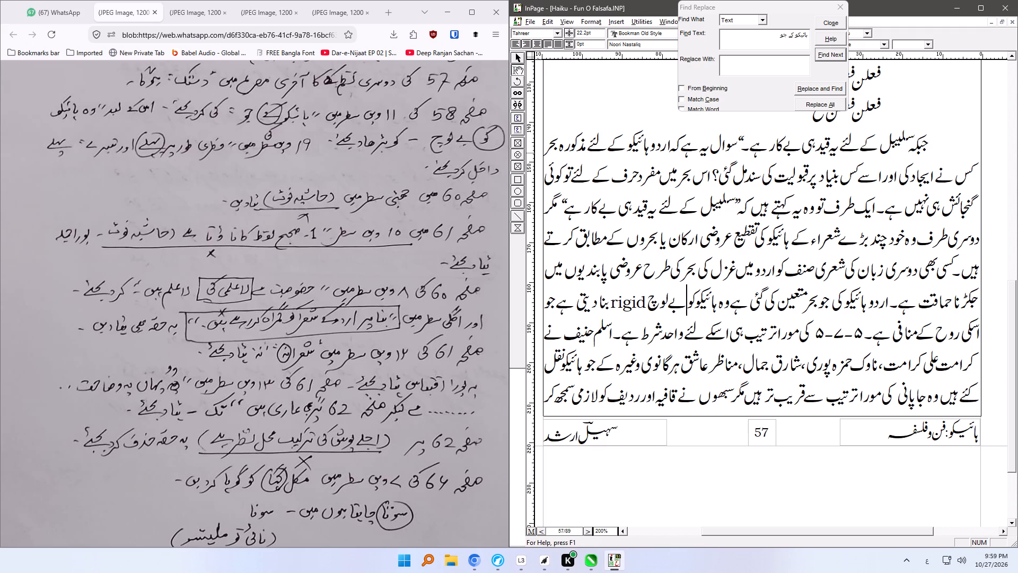
Find the word فطری on page 58 and place the text cursor between طور پر and اور تیسرے for the sheet's insertion.
left_click_drag(773, 37, 809, 36)
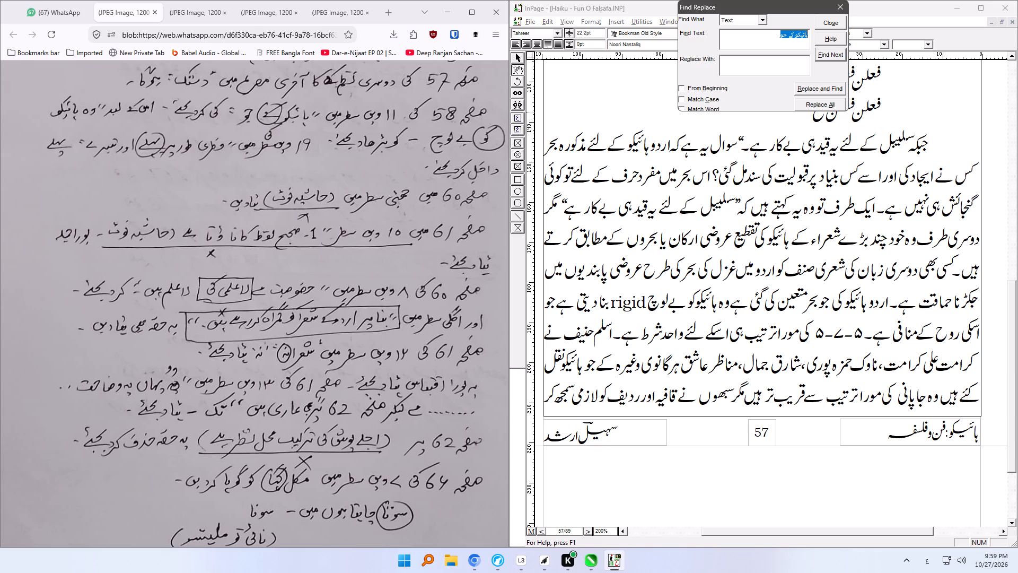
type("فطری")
left_click(834, 55)
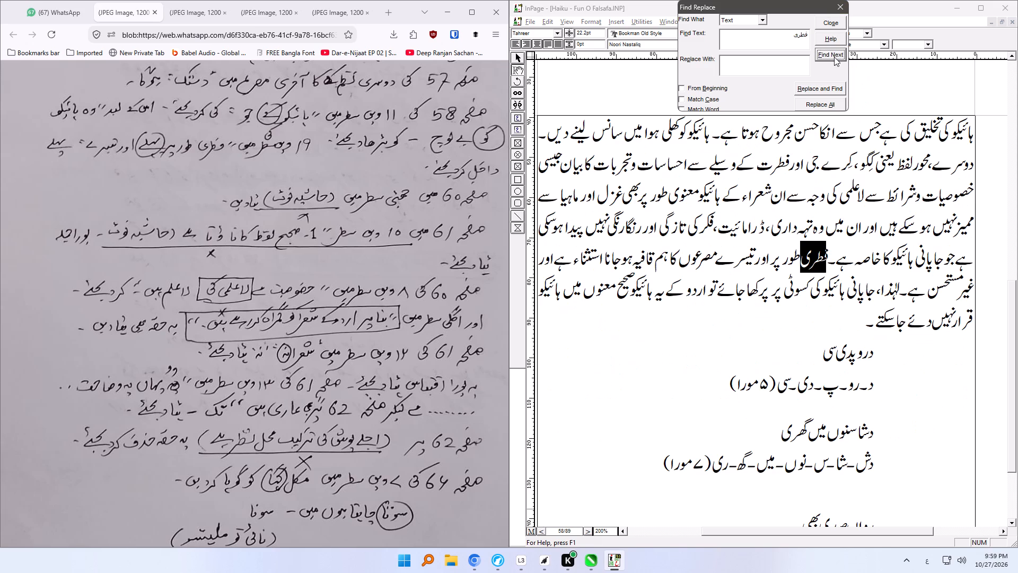
left_click(771, 261)
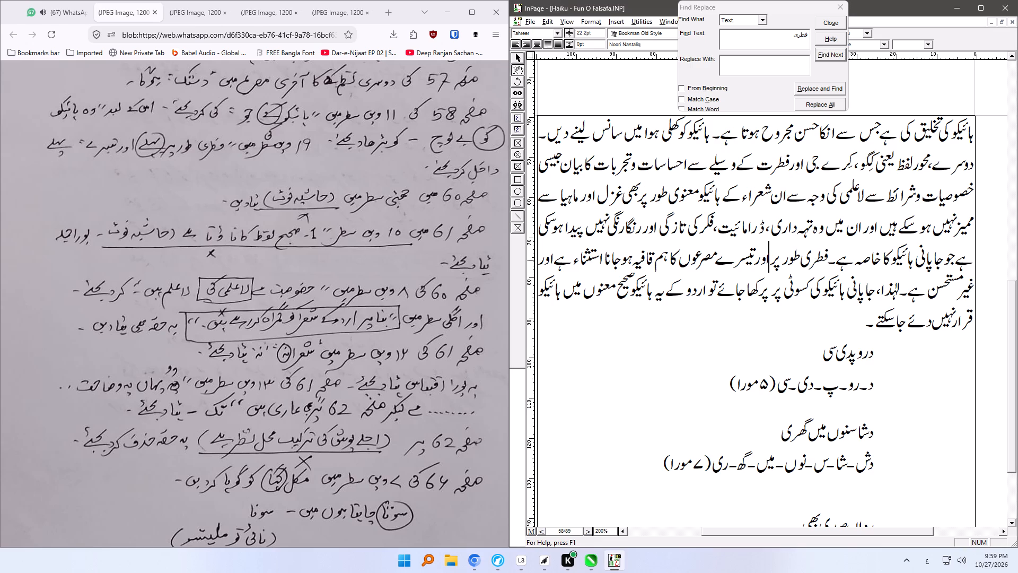
On page 58, insert پہلے between فطری طور پر and اور تیسرے.
type("پہلے")
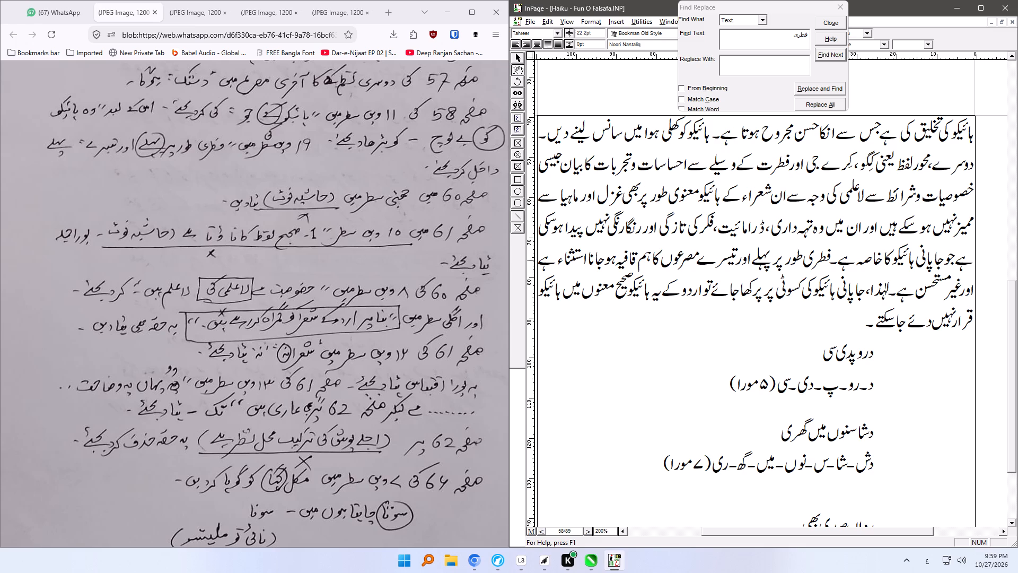
left_click(885, 336)
Apply the Gap_Ash'aar style to the blank line above رواں صدی بھی on page 58.
right_click_drag(879, 414, 875, 235, "ctrl")
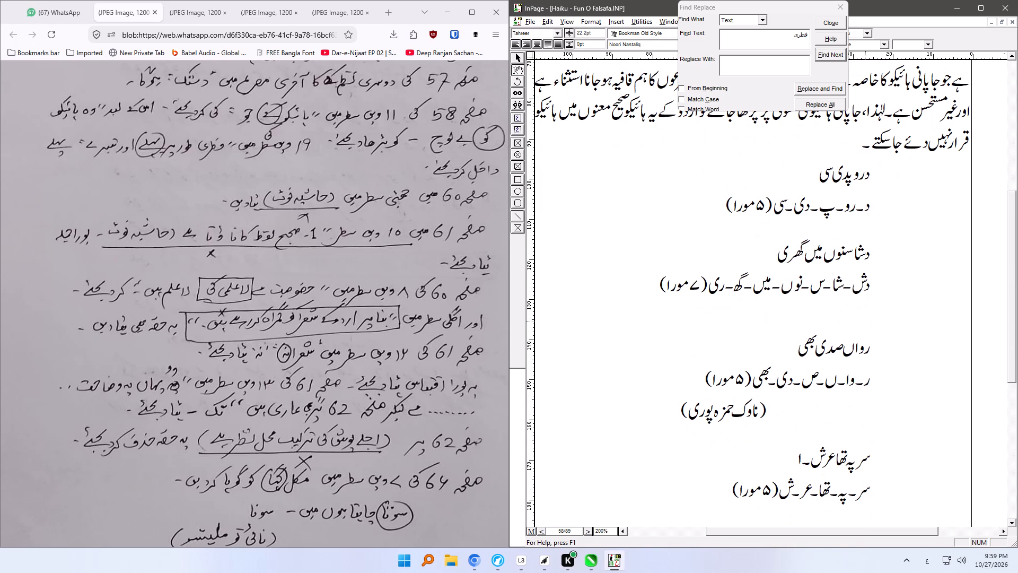
left_click(863, 317)
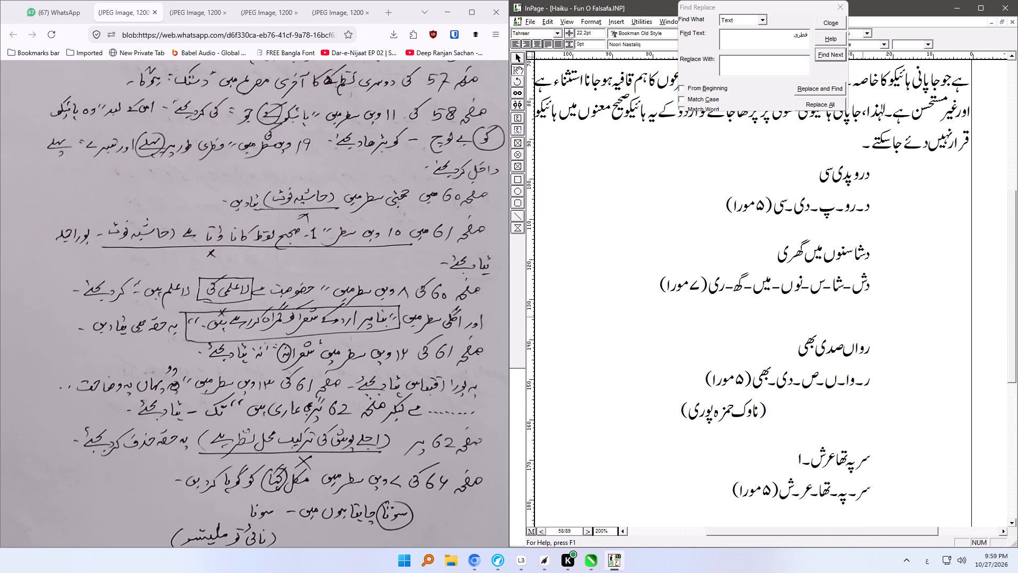
left_click(852, 230)
left_click(861, 323)
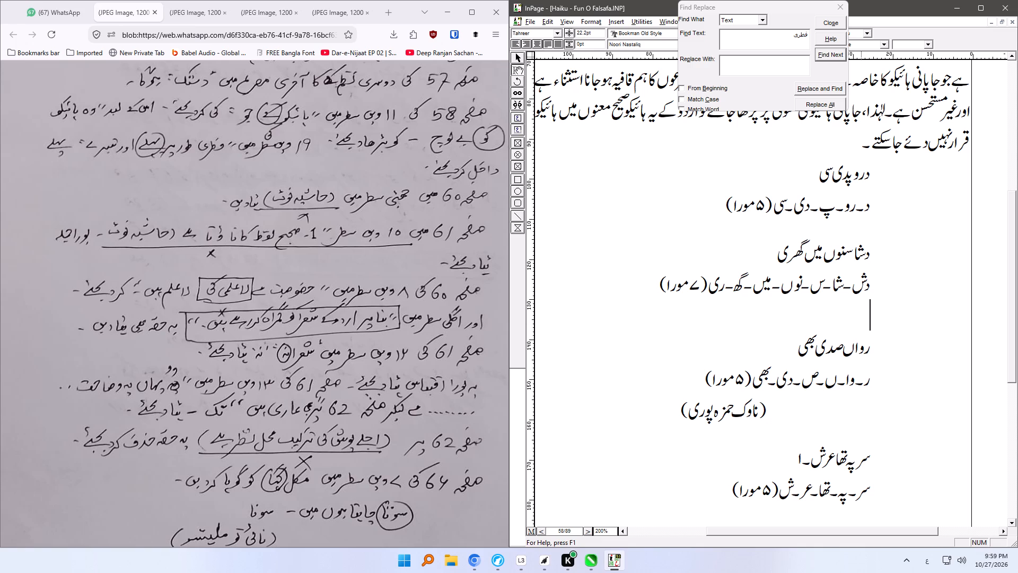
key("ctrl+shift+g")
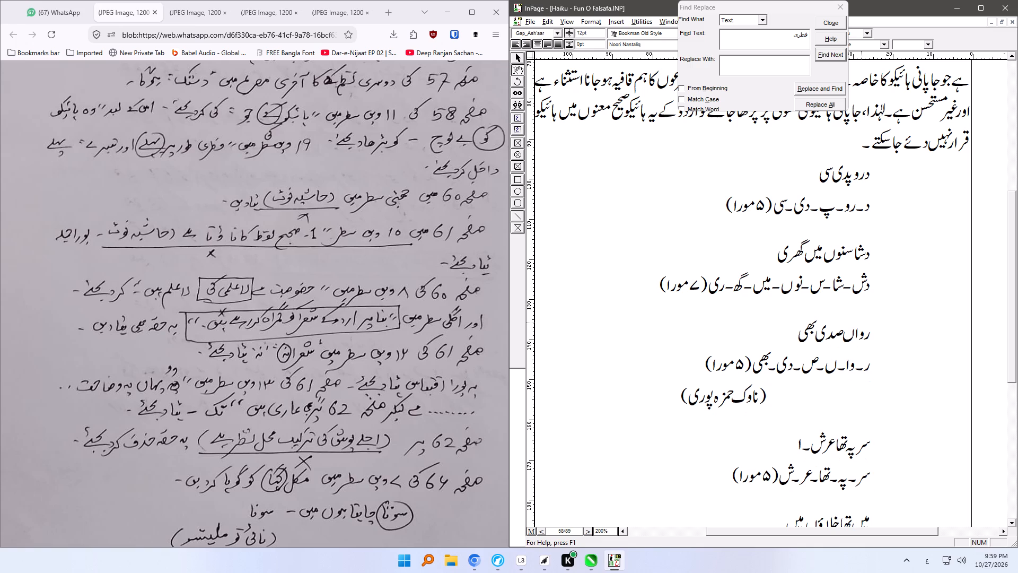
Add a line break before نیچے تھا فرش at the bottom of page 58 to push that line onto page 59.
right_click_drag(775, 430, 773, 227, "ctrl")
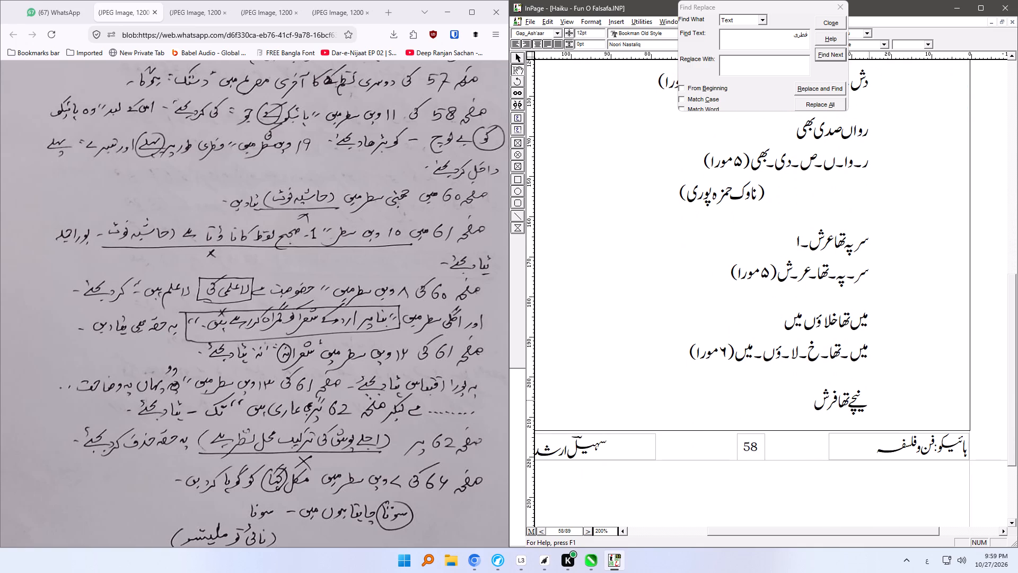
left_click(871, 411)
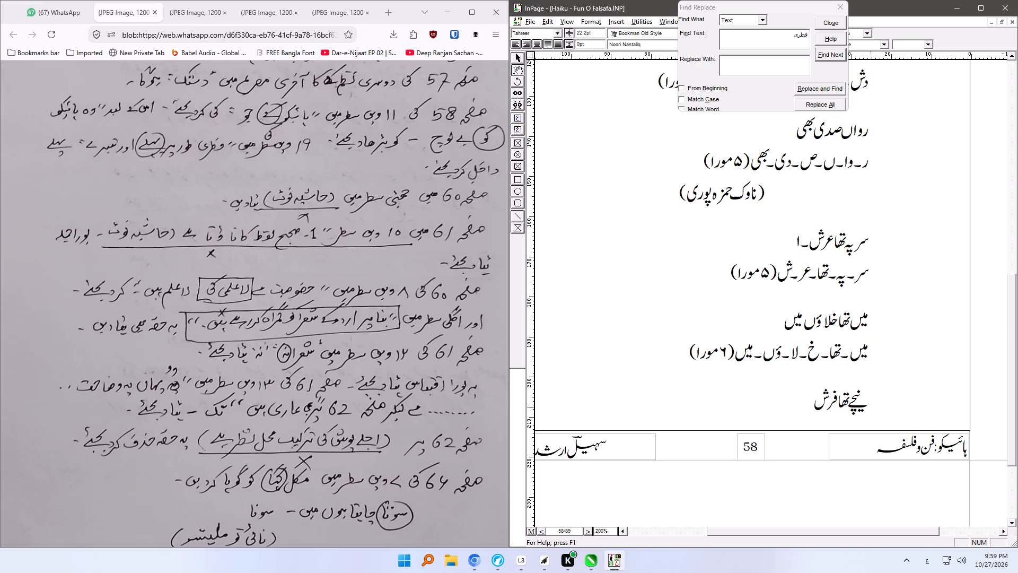
key("Return")
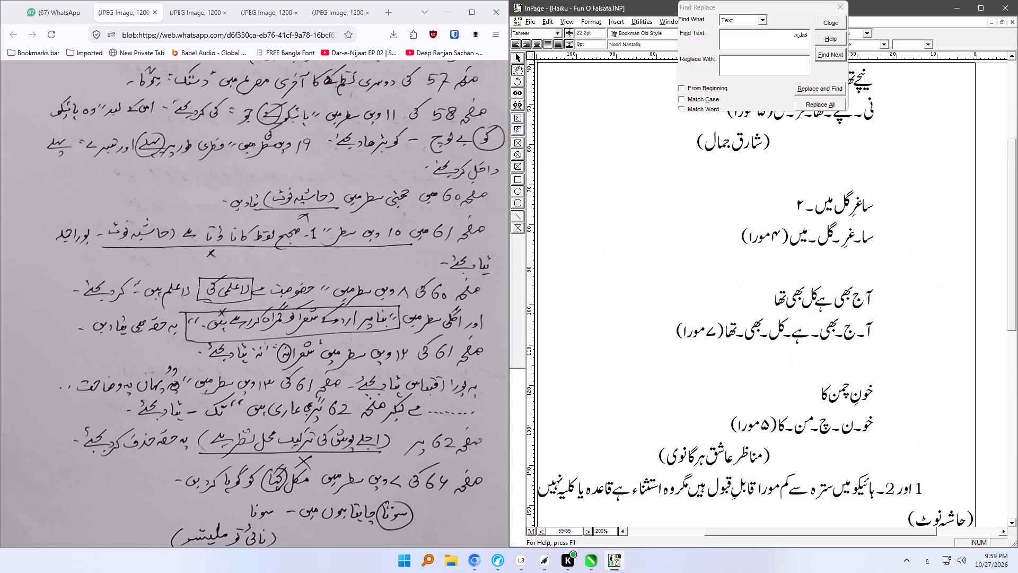
On page 59, delete the numbering 1 اور 2 and its dash from the start of the note beginning with ہائیکو میں سترہ.
right_click_drag(793, 466, 777, 357, "ctrl")
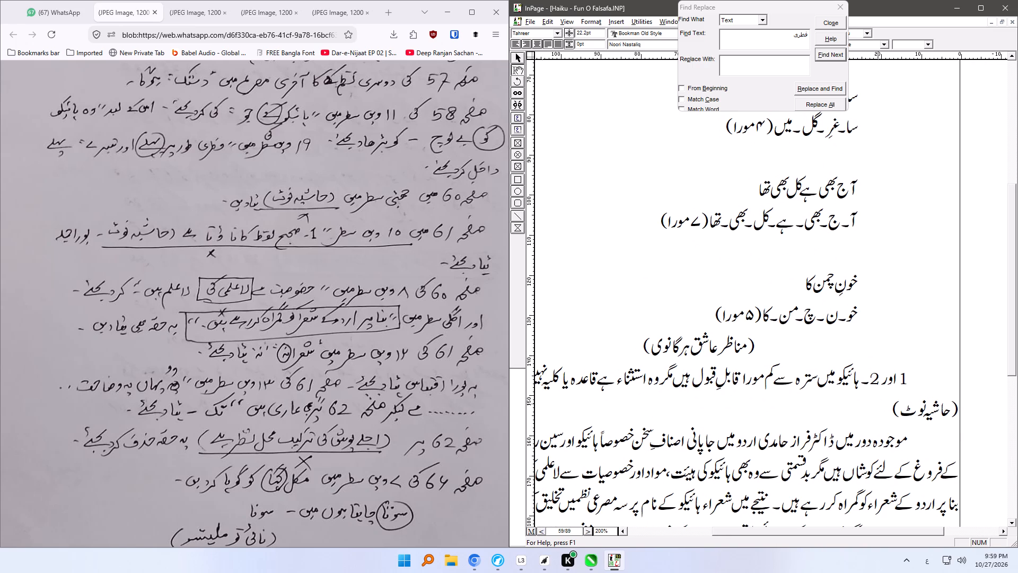
left_click(861, 380)
key("BackSpace")
key("BackSpace")
key("BackSpace")
key("BackSpace")
key("BackSpace")
key("BackSpace")
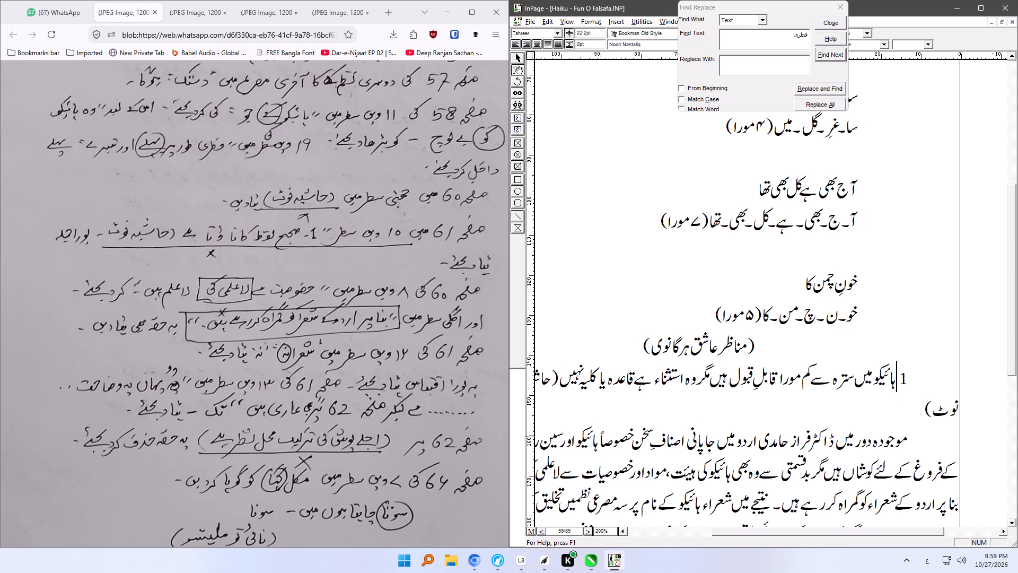
key("BackSpace")
key("BackSpace")
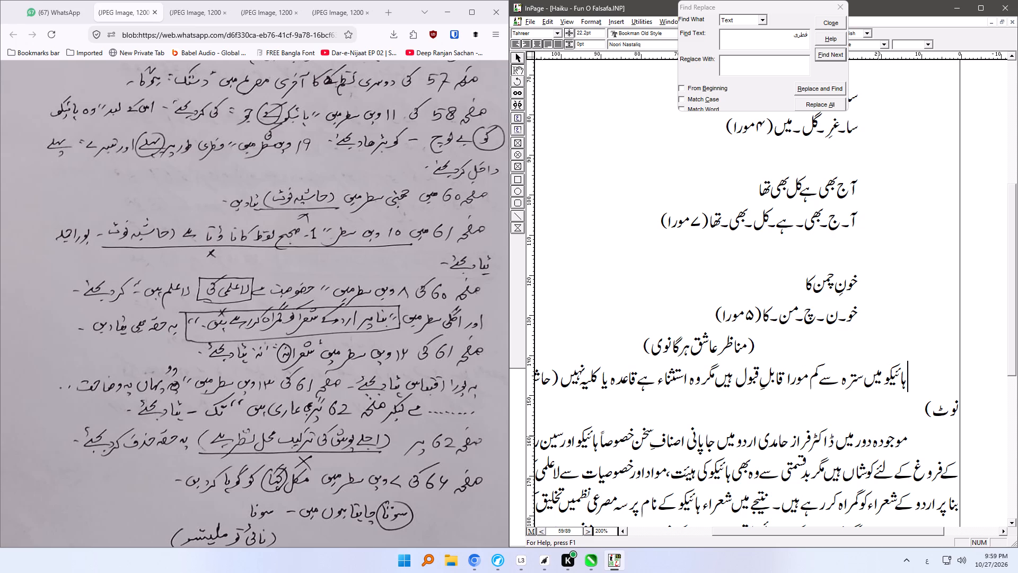
Enter 1 اور 2 at the start of the page 59 note, before ہائیکو میں سترہ.
key("1")
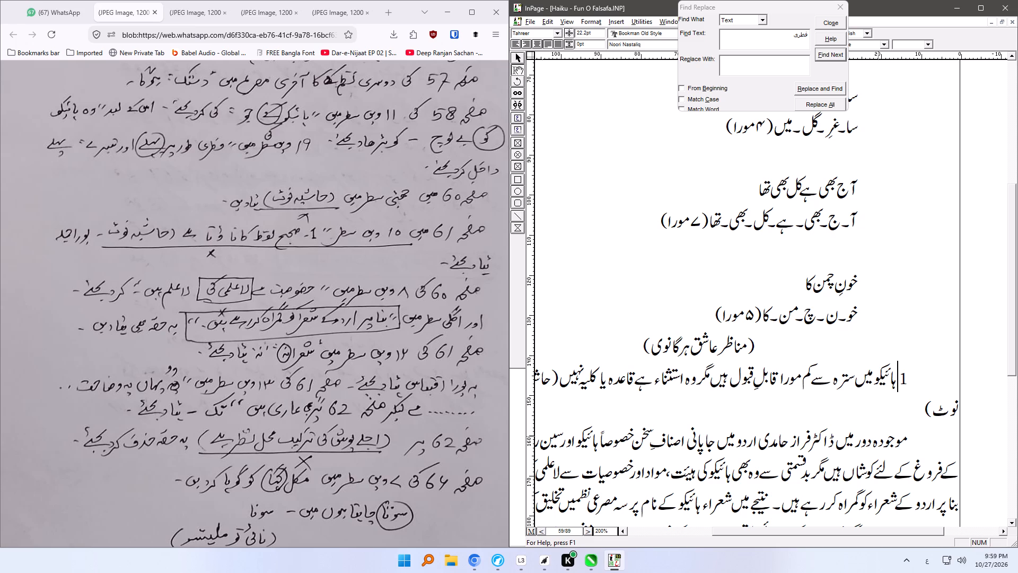
key("space")
type("اور")
key("space")
key("2")
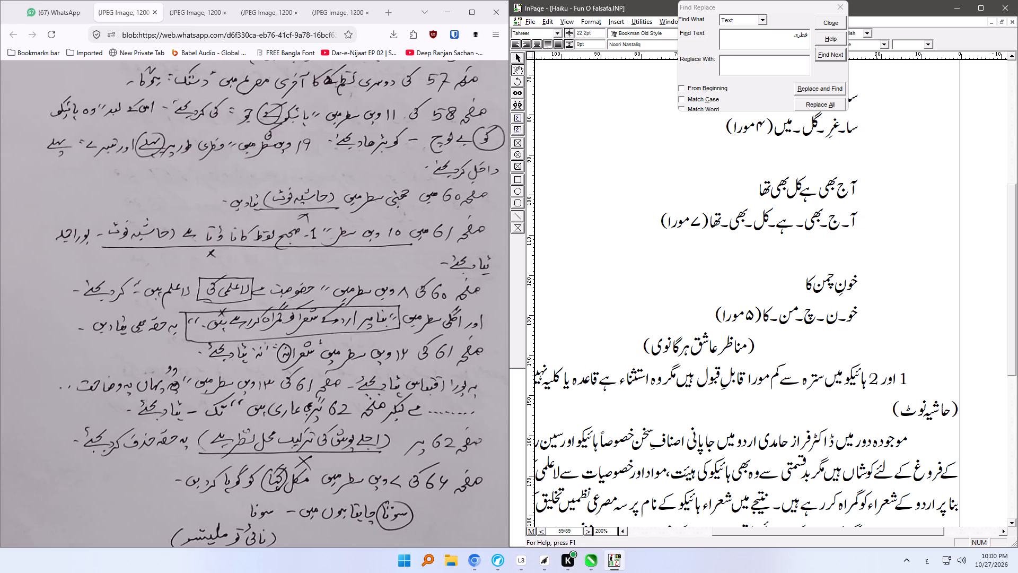
Delete (حاشیہ نوٹ) from the end of the 1 اور 2 note on page 59.
left_click_drag(874, 414, 974, 413)
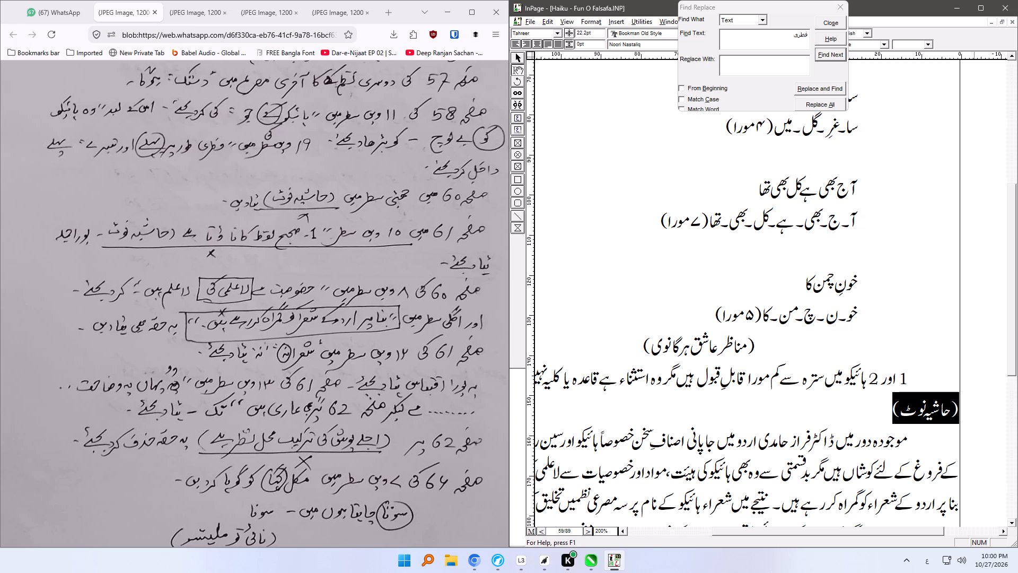
key("BackSpace")
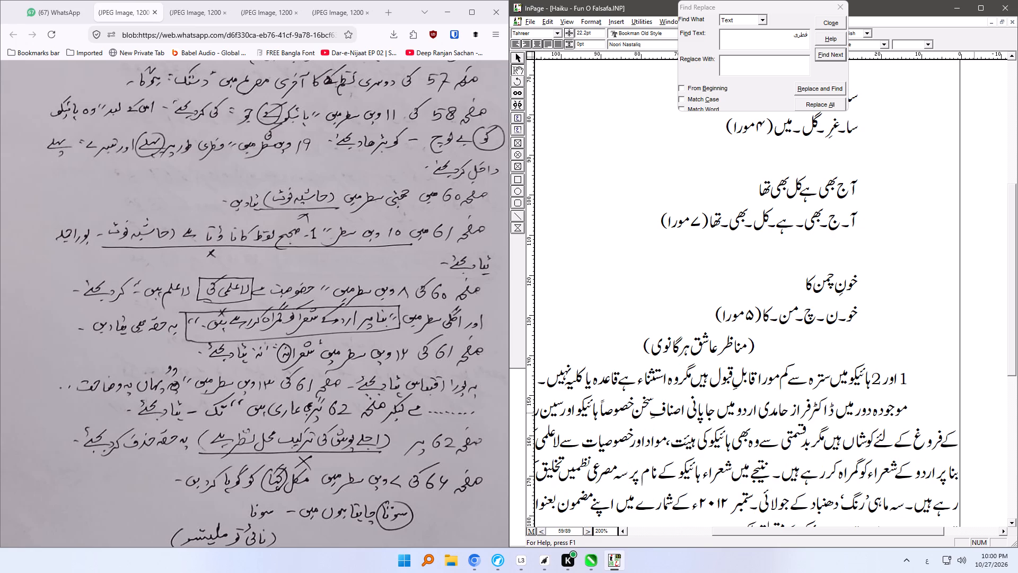
On page 60, delete the entire footnote line 1۔ صحیح لفظ کاتاؤتا (katauta) ہے۔ (حاشیہ نوٹ) above the paragraph beginning دراصل گذشتہ.
right_click_drag(844, 405, 877, 372, "ctrl")
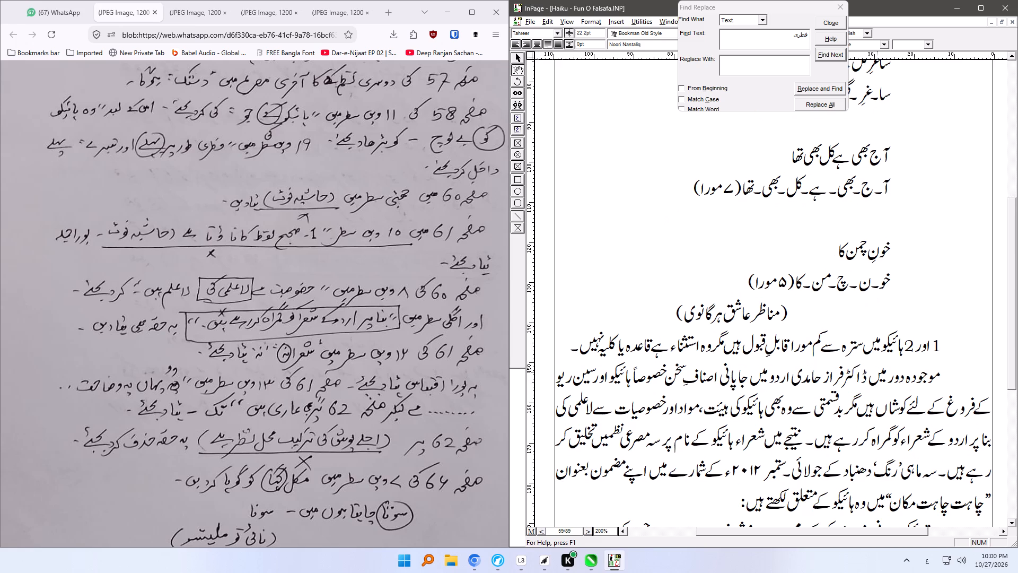
right_click_drag(877, 372, 878, 372, "ctrl")
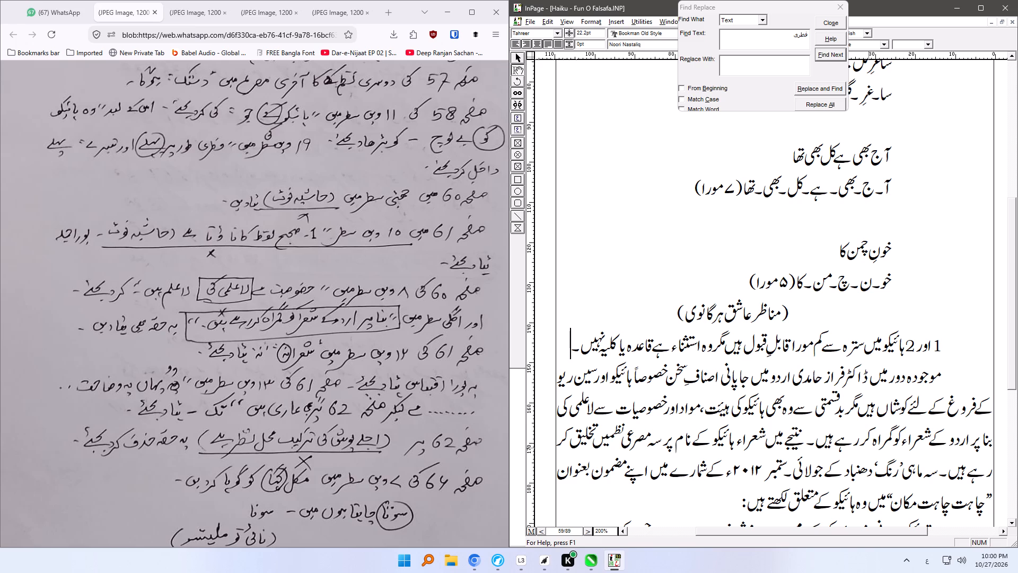
left_click(847, 466)
right_click(847, 485, "shift")
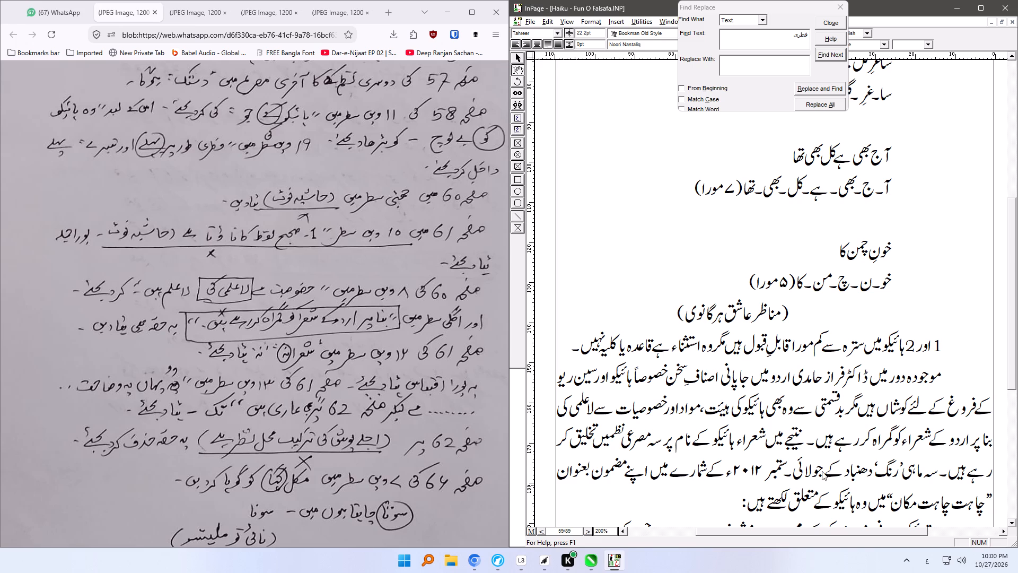
left_click(818, 469)
right_click_drag(835, 496, 834, 298, "ctrl")
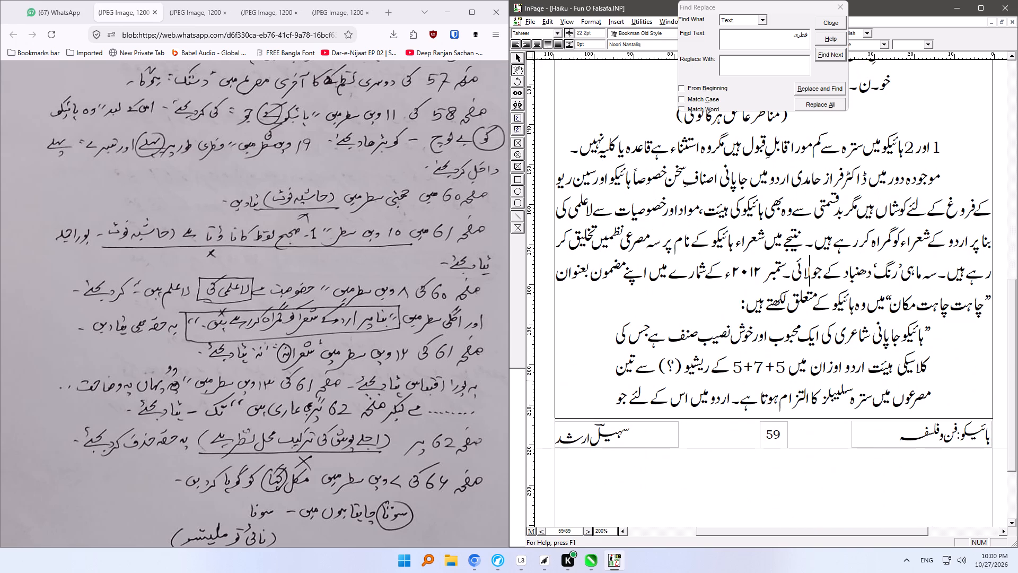
left_click(836, 400)
key("Down")
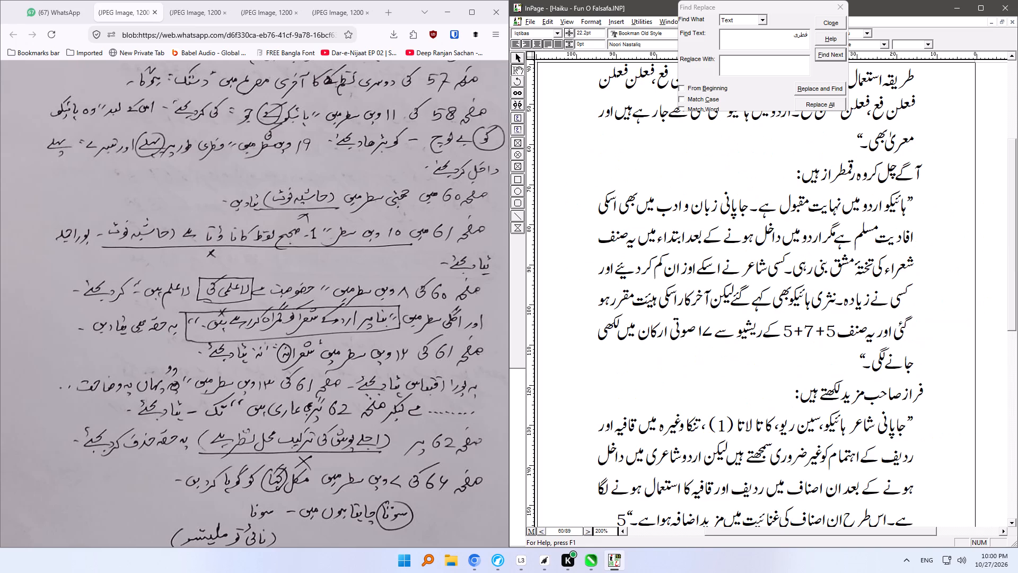
right_click_drag(783, 252, 797, 395, "ctrl")
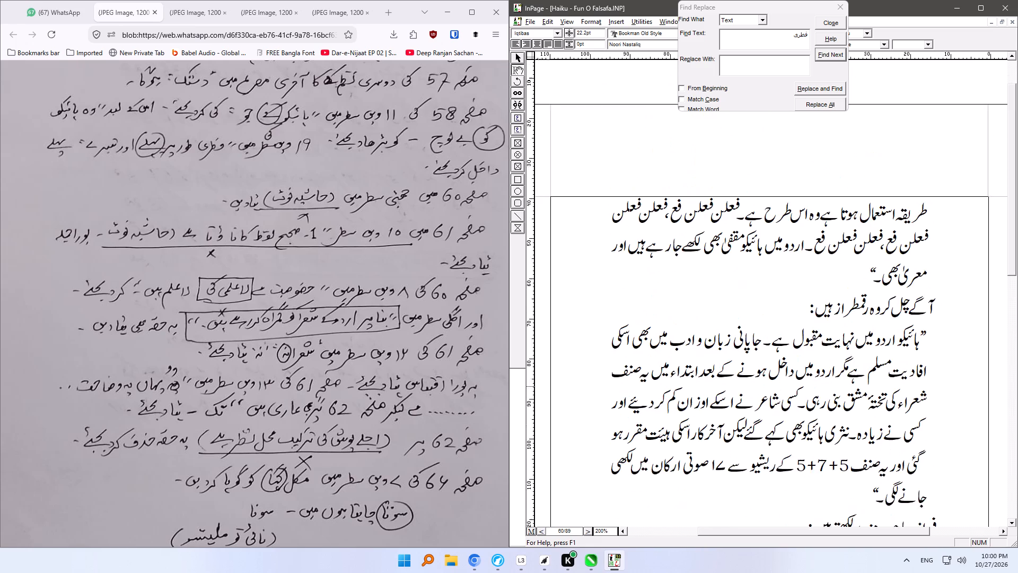
right_click_drag(797, 395, 756, 159, "ctrl")
right_click_drag(779, 402, 814, 360, "ctrl")
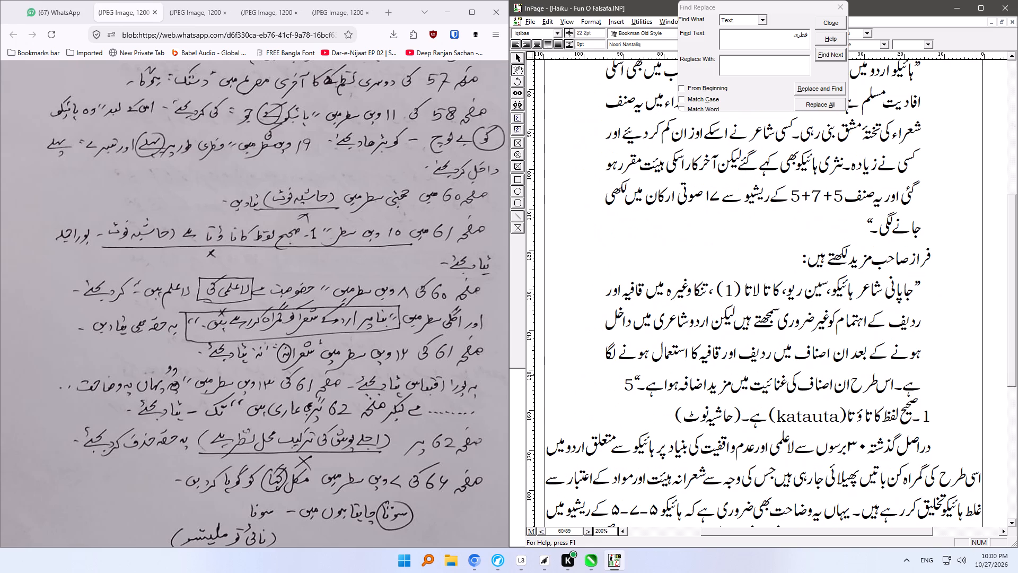
left_click_drag(650, 415, 863, 415)
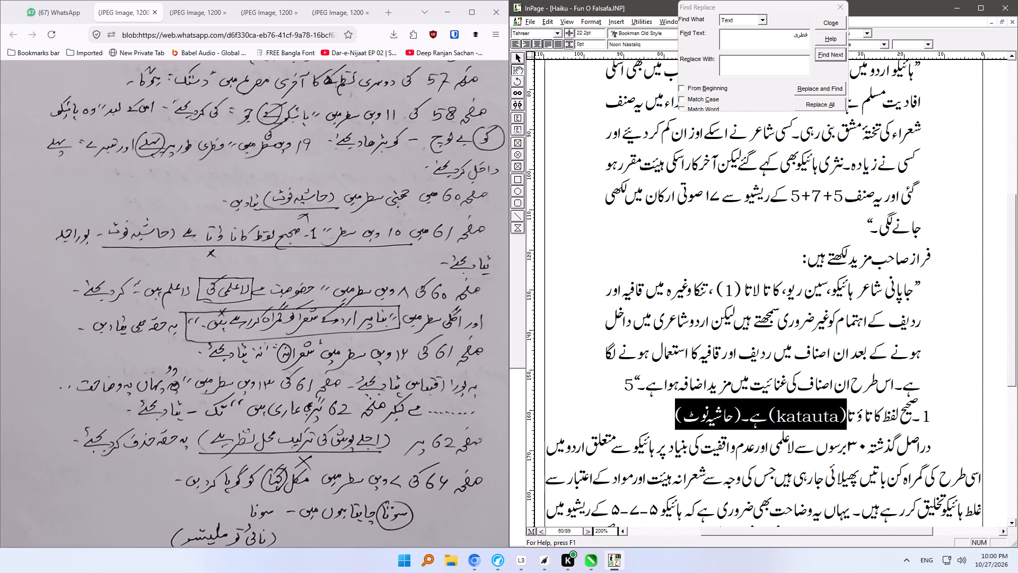
left_click_drag(863, 415, 936, 415)
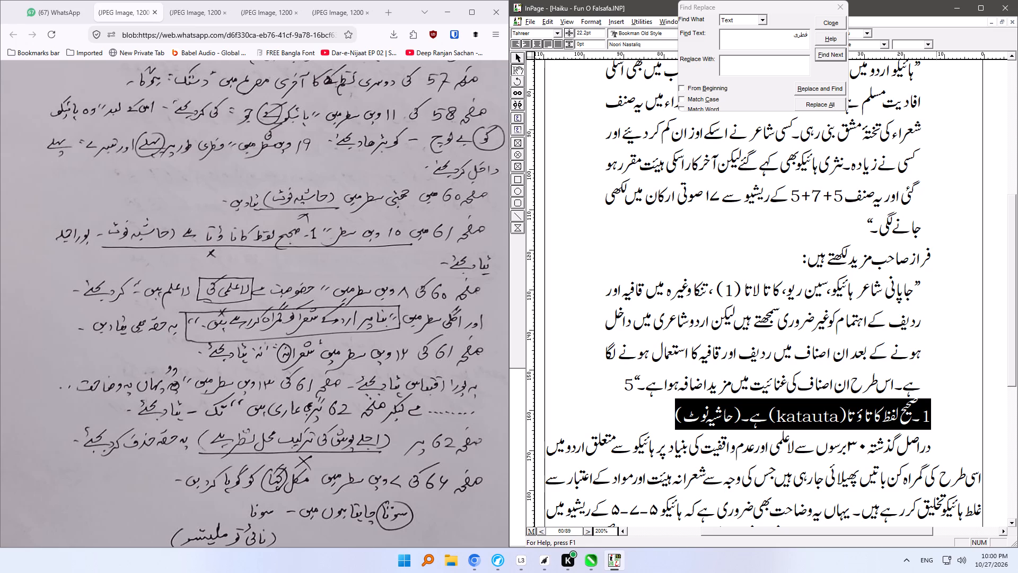
key("Delete")
key("Delete")
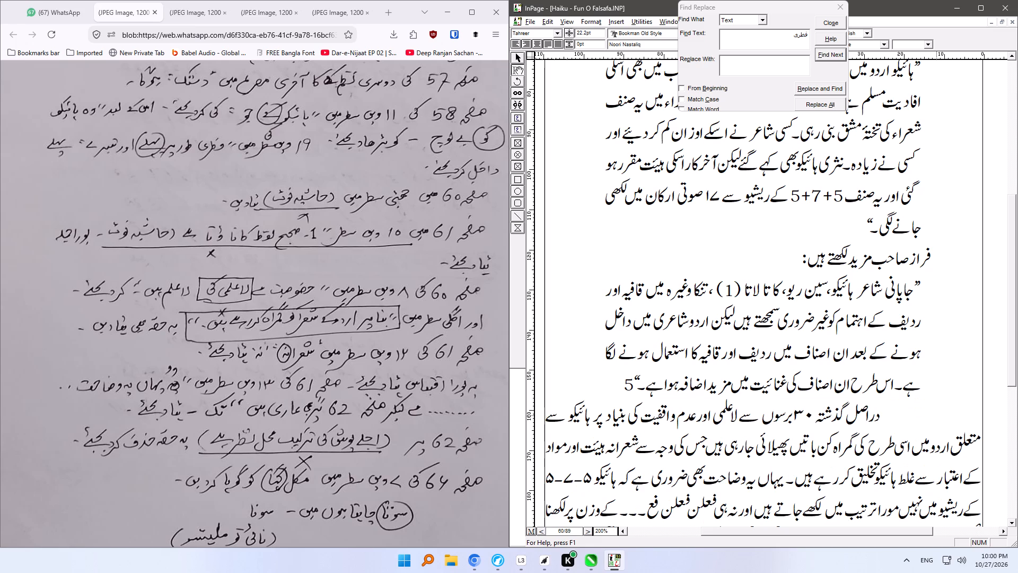
key("Delete")
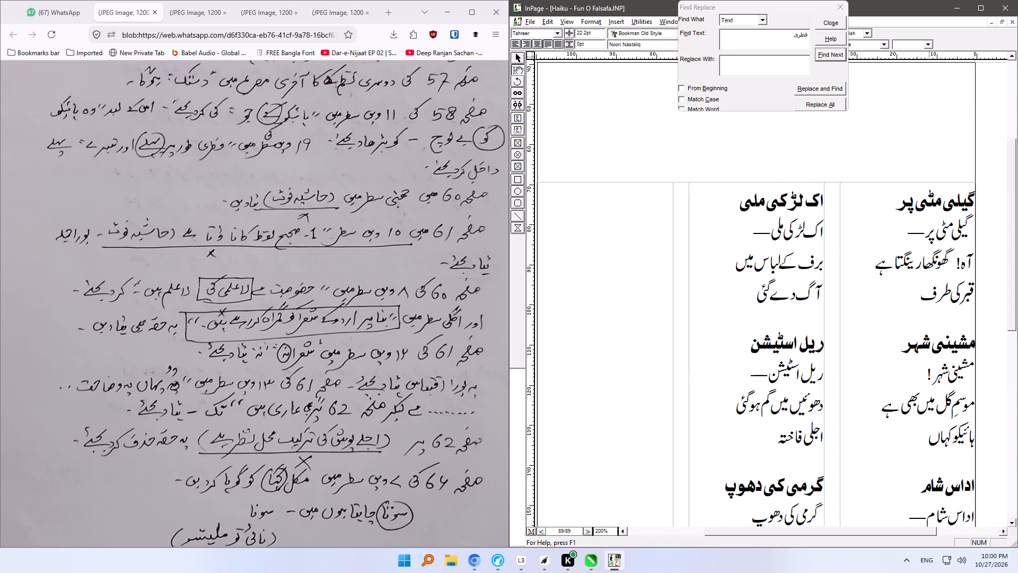
key("Down")
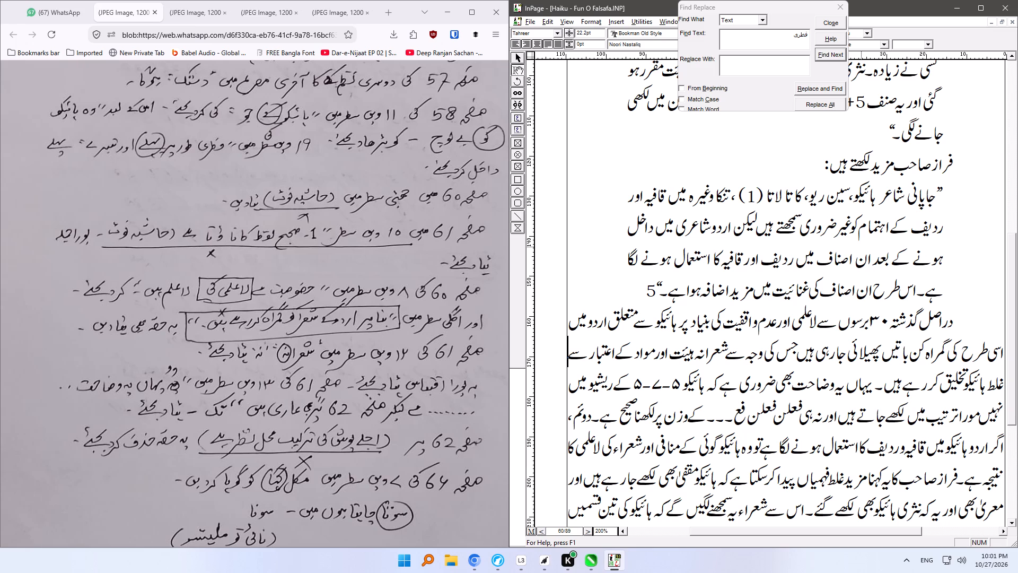
Search the document for لا علمی, written with a space.
left_click_drag(784, 39, 814, 39)
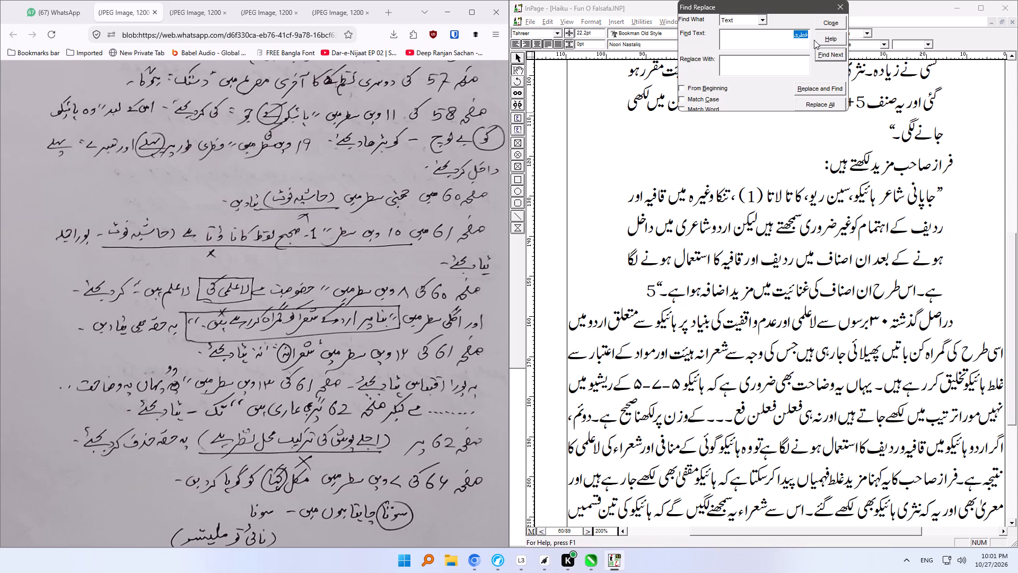
type("la elmi")
key("BackSpace")
key("BackSpace")
key("BackSpace")
key("BackSpace")
key("BackSpace")
key("BackSpace")
key("BackSpace")
key("BackSpace")
key("BackSpace")
key("BackSpace")
key("BackSpace")
key("BackSpace")
key("BackSpace")
key("BackSpace")
key("BackSpace")
key("BackSpace")
key("BackSpace")
key("BackSpace")
key("BackSpace")
key("BackSpace")
type("لا")
key("space")
type("علمی")
left_click(824, 60)
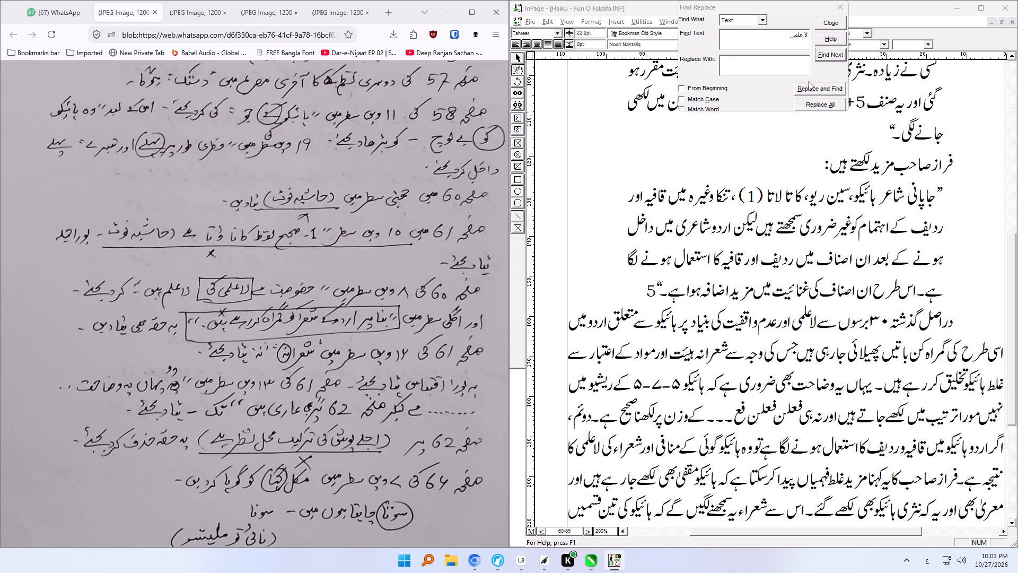
left_click(808, 84)
Search the document for لاعلمی, written without a space.
left_click(787, 38)
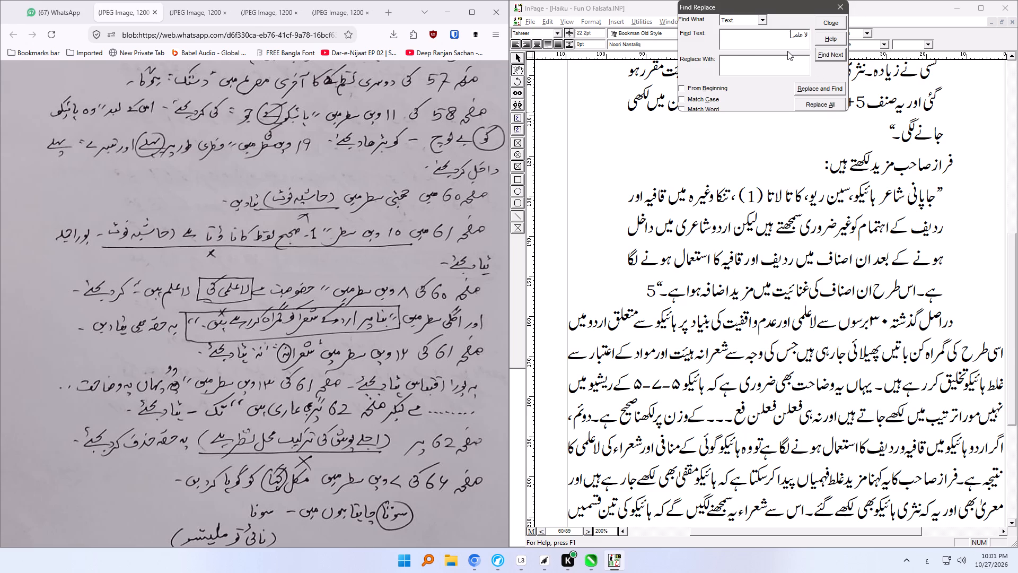
key("BackSpace")
key("BackSpace")
key("BackSpace")
key("BackSpace")
key("BackSpace")
type("علمی")
left_click(820, 56)
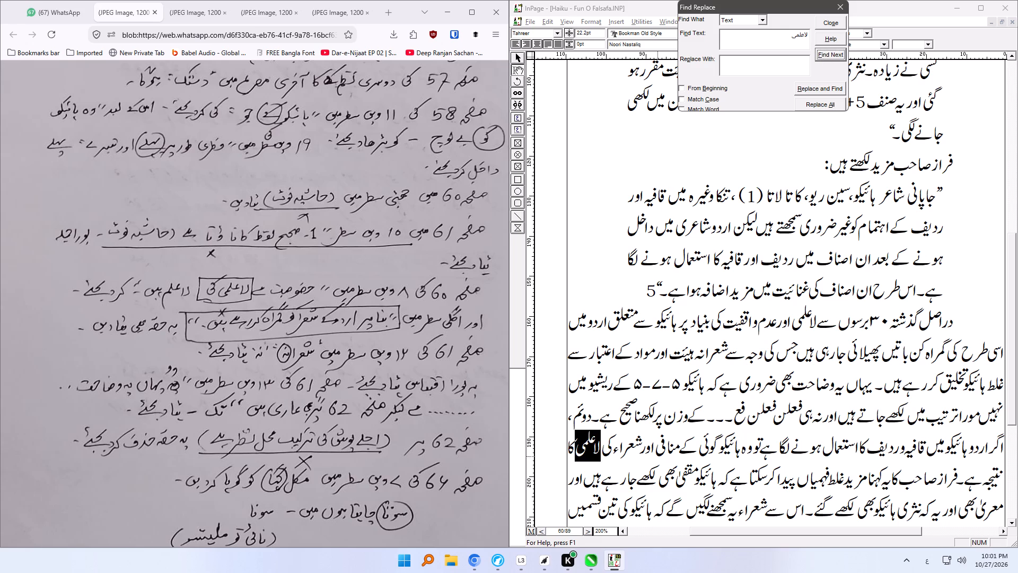
left_click(583, 454)
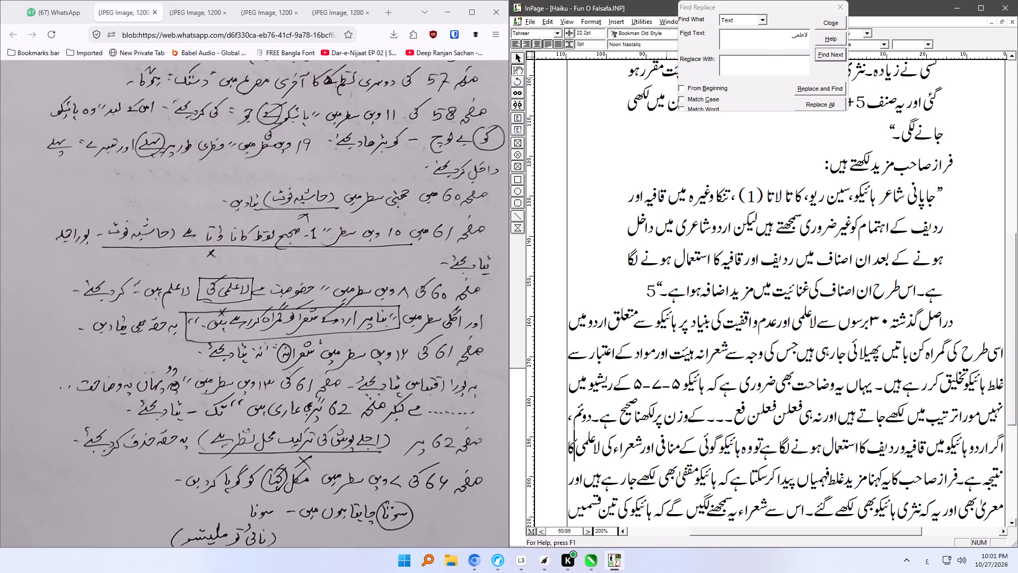
Search the document for خصوصیت.
left_click(925, 85)
left_click_drag(773, 38, 774, 38)
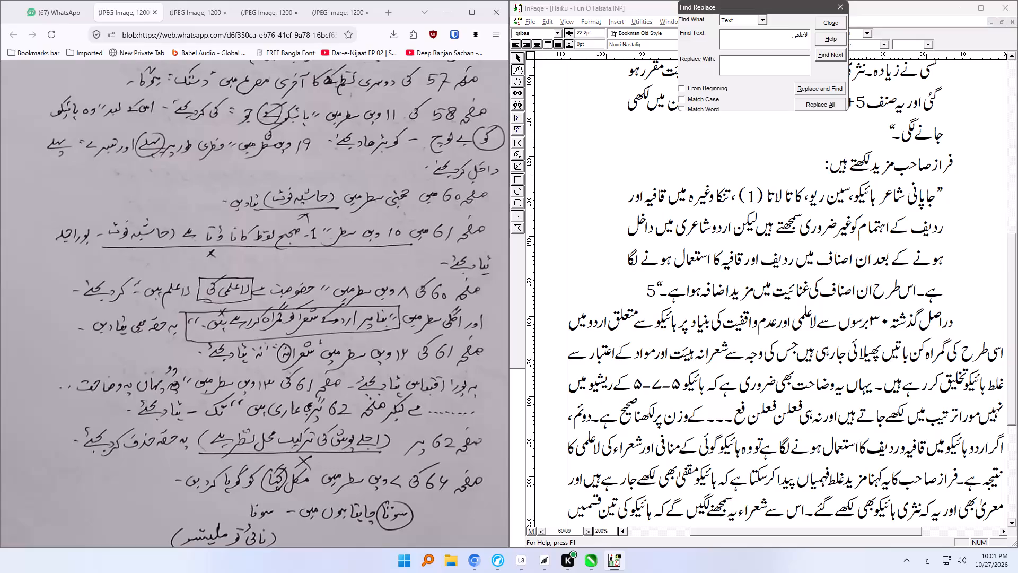
left_click_drag(774, 38, 829, 40)
type("خصوصیت")
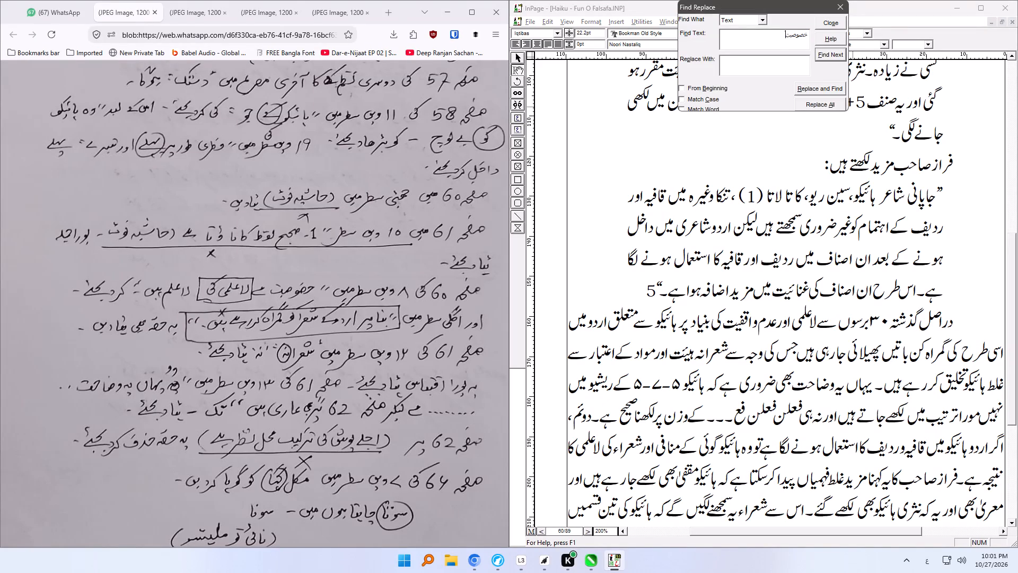
left_click(836, 57)
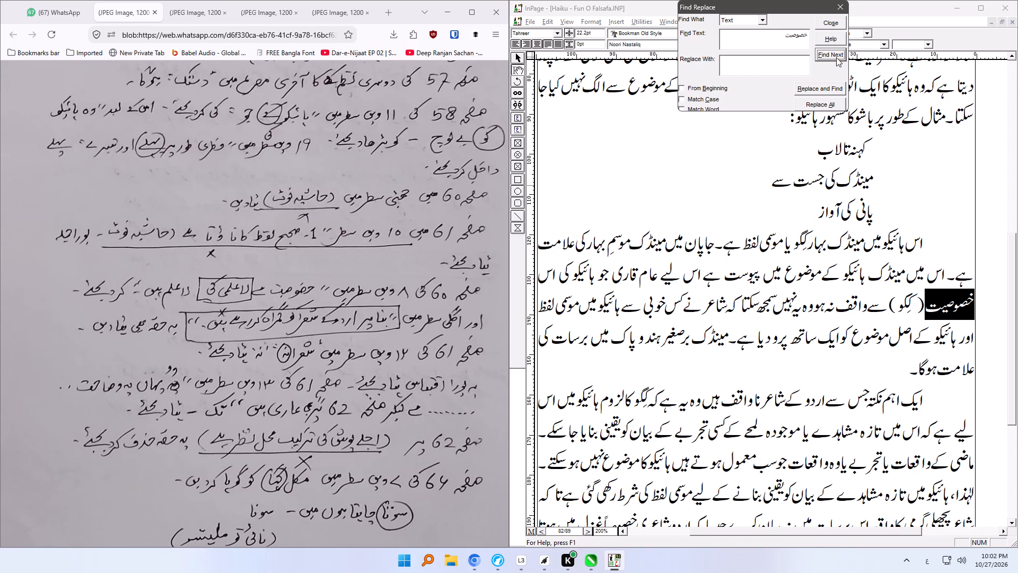
Go back to page 60 and search from there for علمی.
left_click_drag(776, 33, 813, 33)
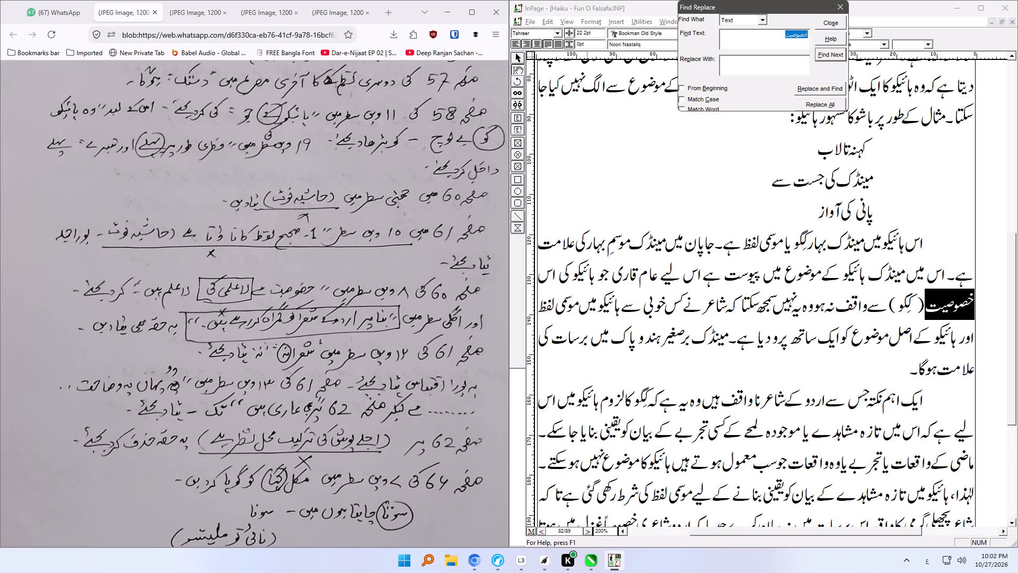
left_click_drag(577, 535, 552, 532)
type("60")
key("Return")
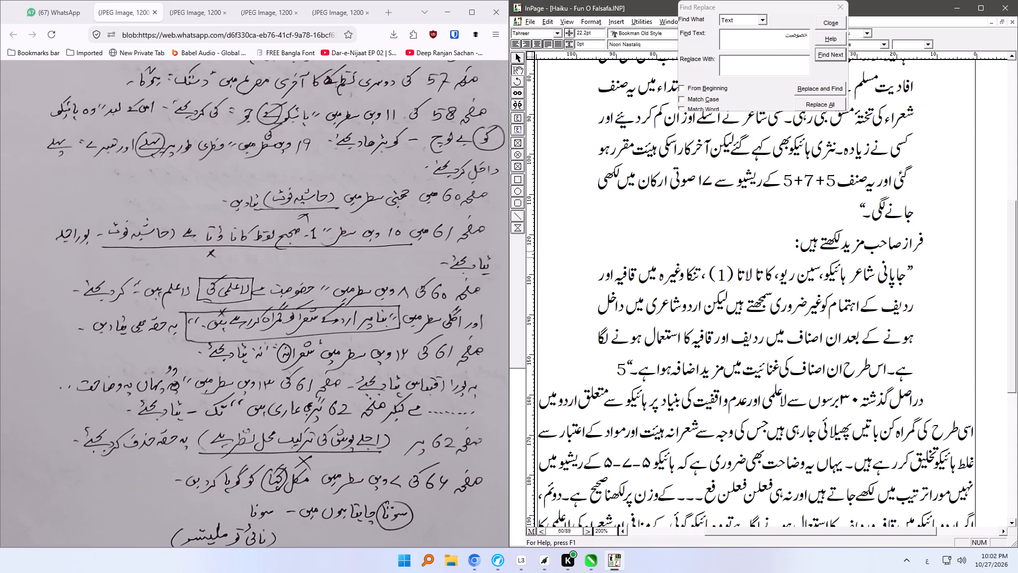
left_click_drag(780, 39, 812, 40)
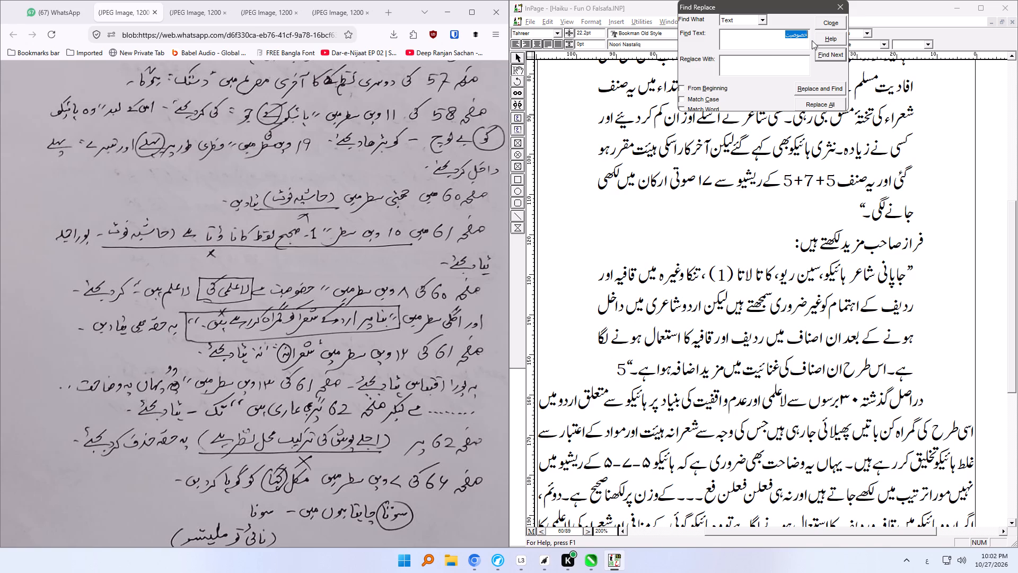
type("علمی")
left_click(824, 55)
left_click(801, 85)
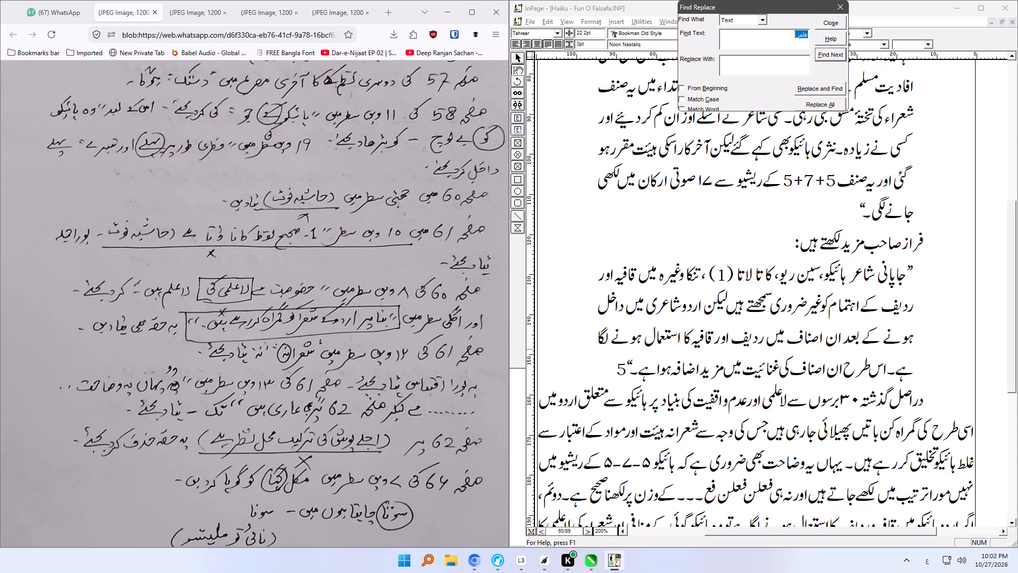
Look through page 60 down to its last lines for the لاعلمی wording named in the handwritten note.
right_click_drag(863, 185, 861, 435, "ctrl")
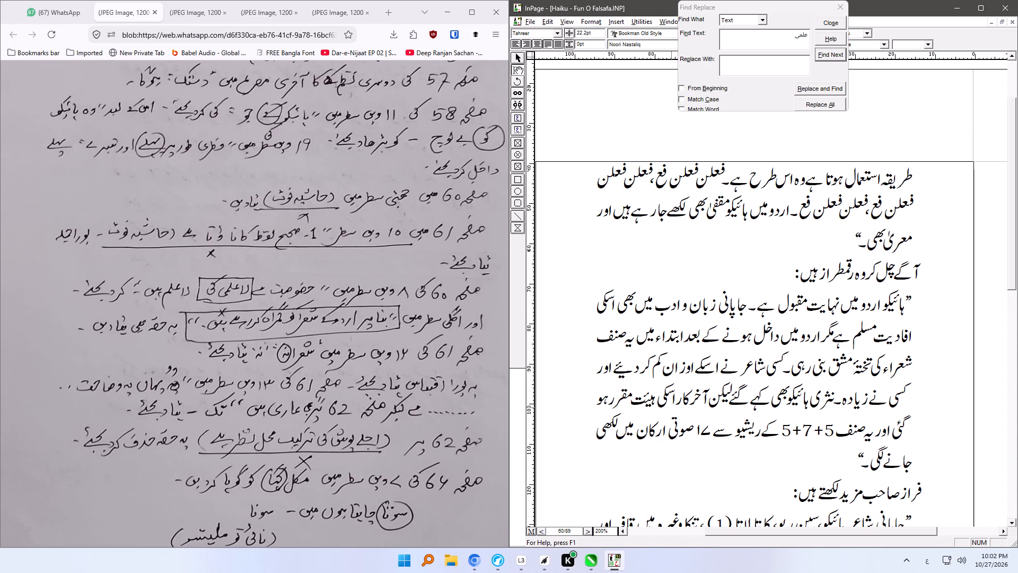
right_click_drag(730, 483, 728, 340, "ctrl")
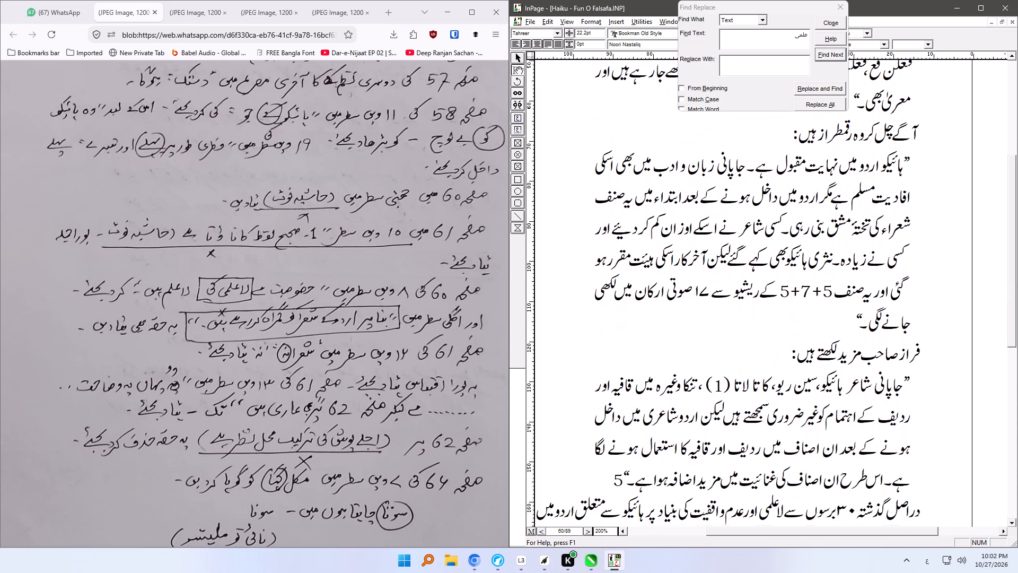
right_click_drag(728, 340, 722, 275, "ctrl")
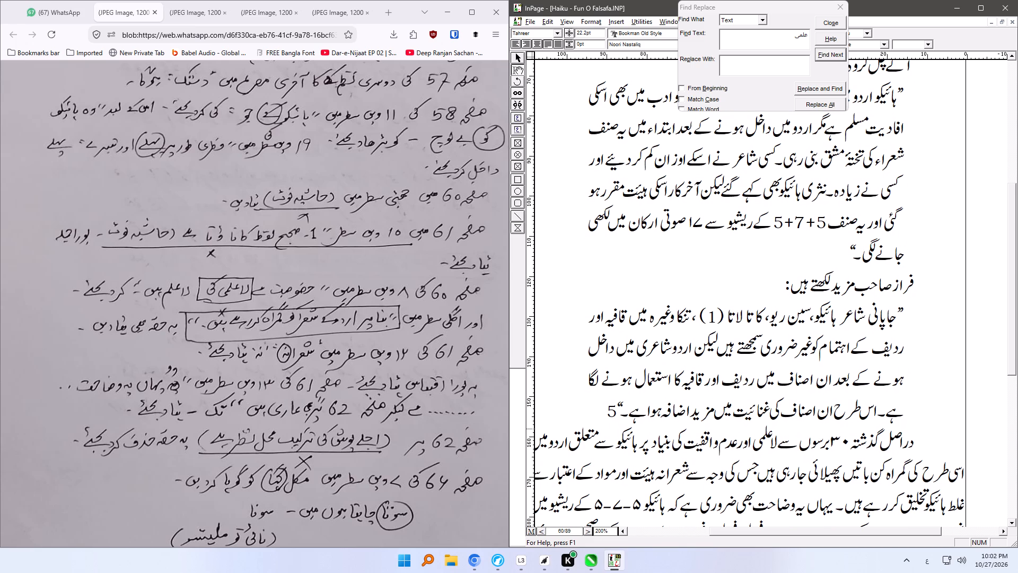
right_click_drag(750, 456, 770, 416, "ctrl")
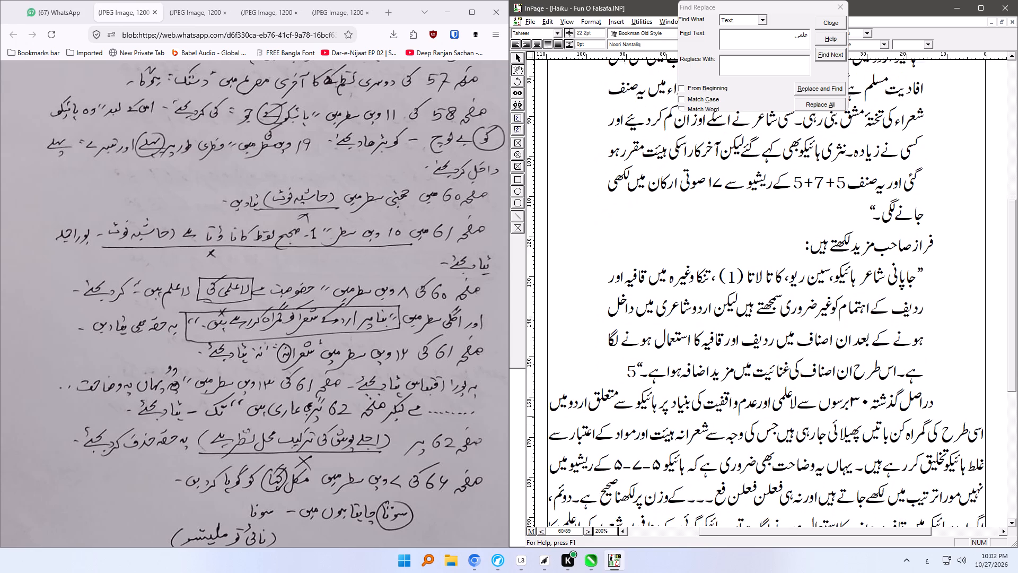
right_click_drag(770, 416, 760, 363, "ctrl")
right_click_drag(763, 429, 785, 388, "ctrl")
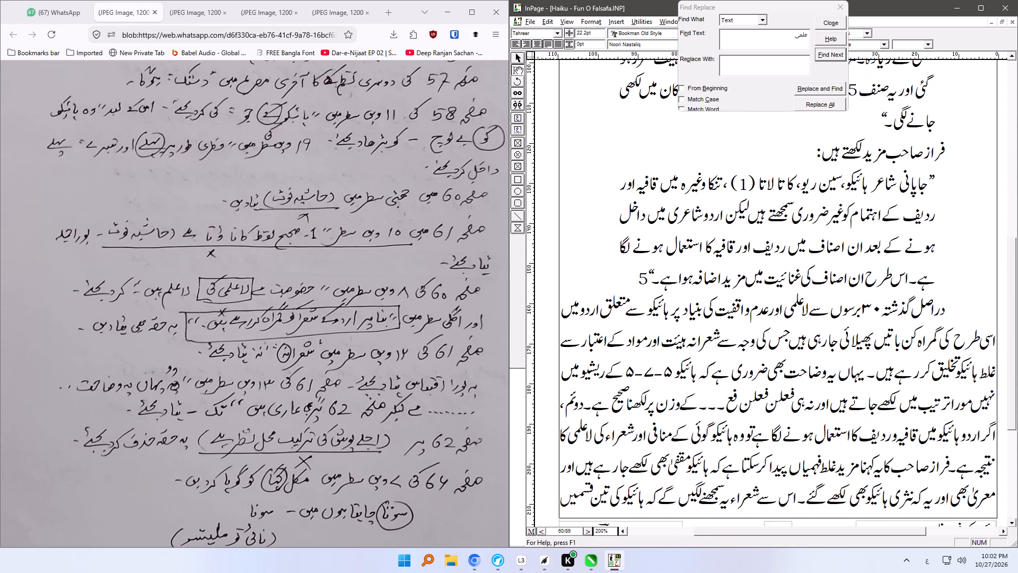
right_click_drag(785, 388, 778, 359, "ctrl")
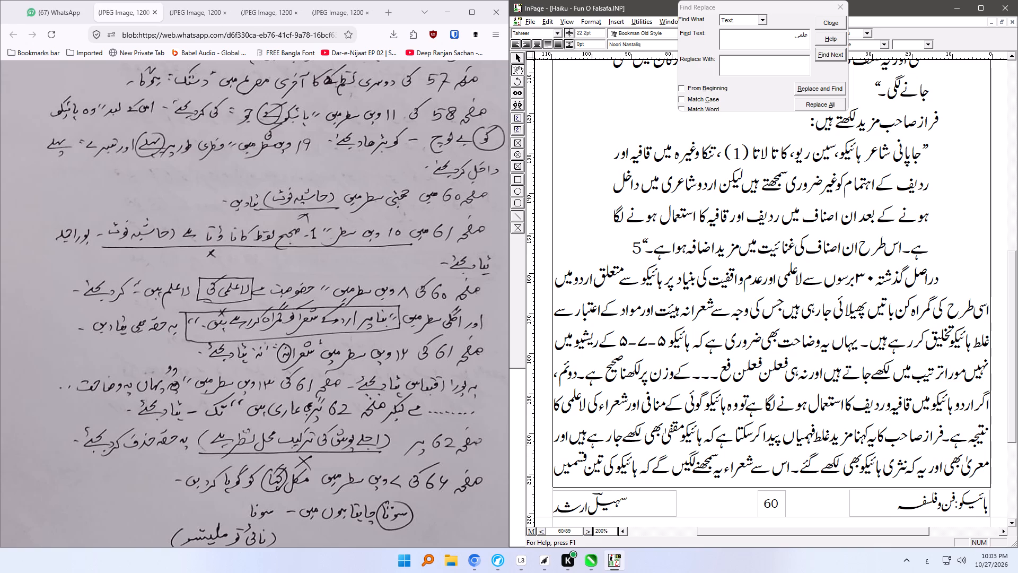
left_click(566, 405)
Search onward from page 60 for the phrase گمراہ کر رہے.
left_click_drag(791, 40, 796, 40)
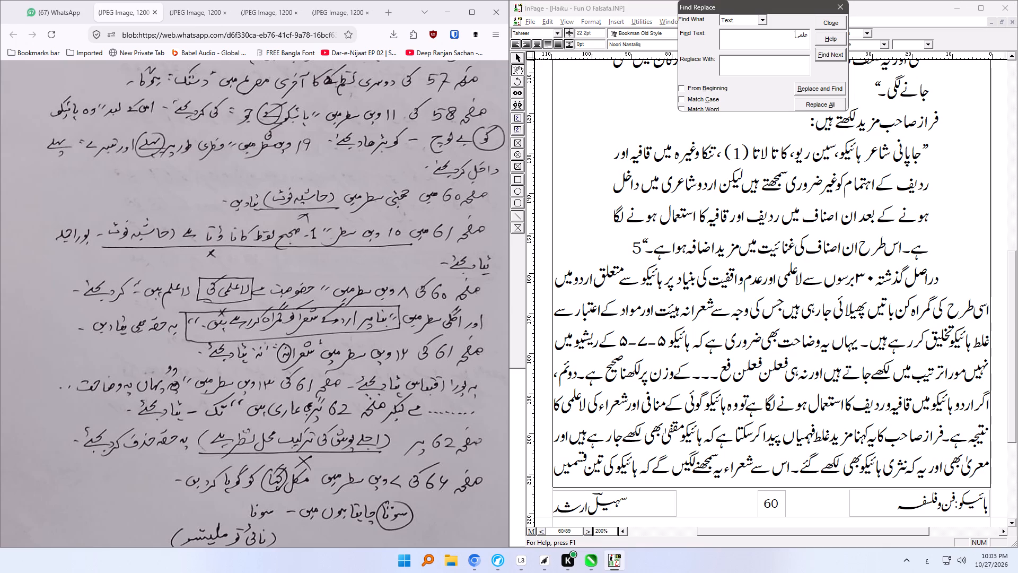
left_click_drag(796, 40, 811, 38)
type("گمراہ")
key("space")
type("کر رہے")
left_click(829, 59)
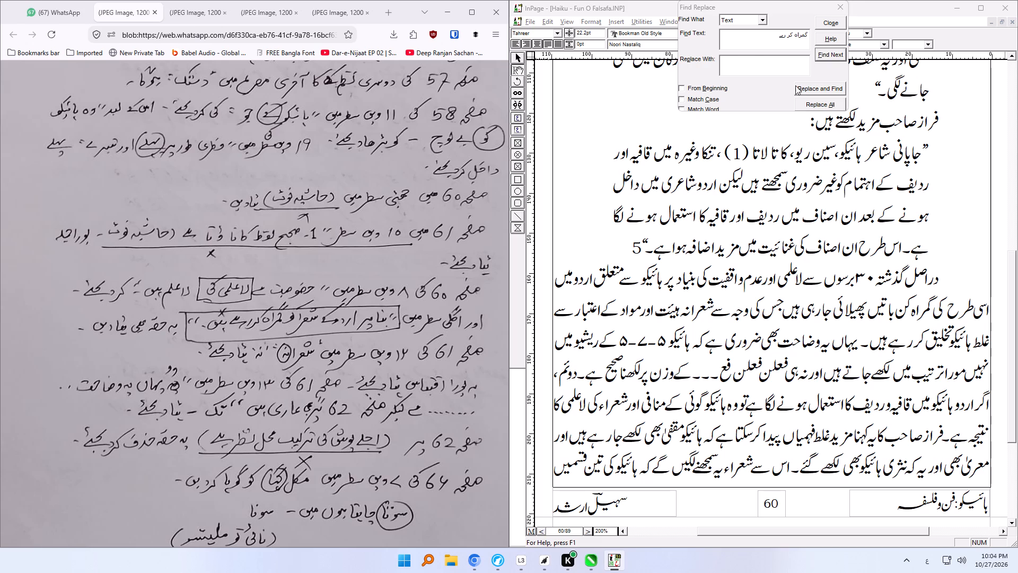
left_click(795, 82)
Shorten the search text to گمراہ and search for it from the beginning of the document.
left_click(762, 34)
left_click(762, 36)
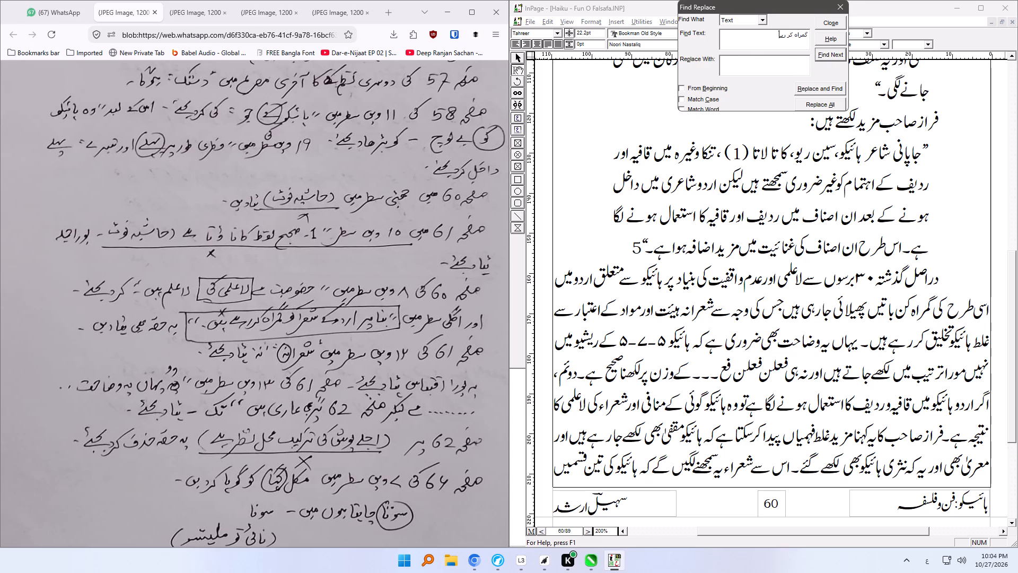
key("BackSpace")
key("BackSpace")
key("BackSpace")
key("BackSpace")
key("BackSpace")
key("BackSpace")
key("BackSpace")
left_click(817, 54)
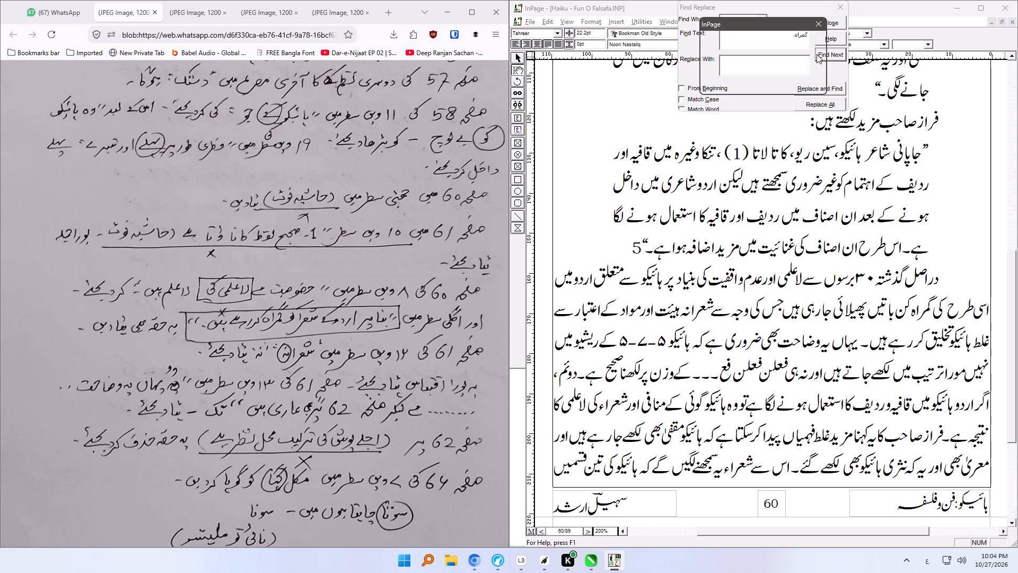
left_click(800, 84)
left_click(718, 88)
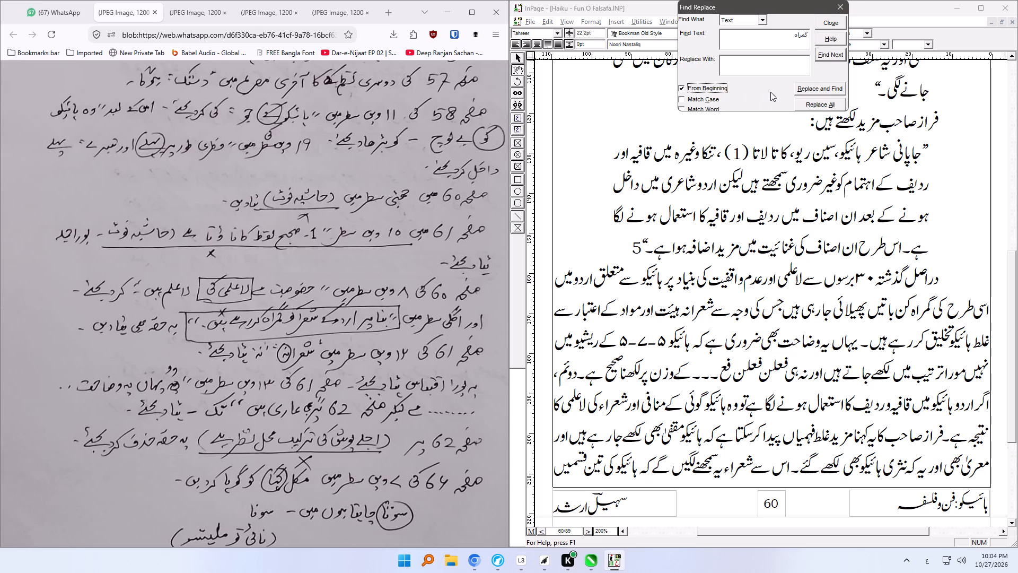
left_click(826, 57)
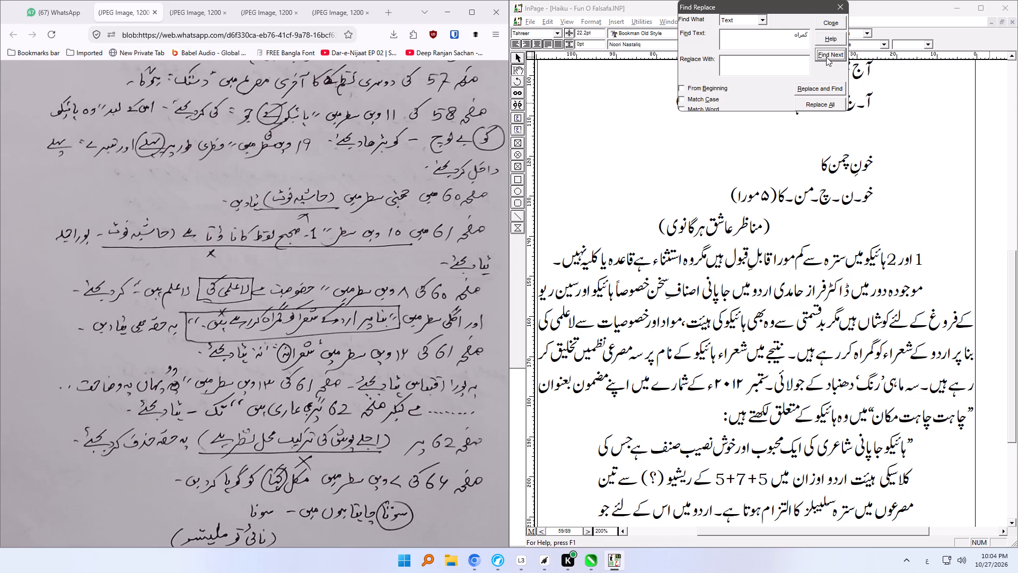
On page 59, change لاعلمی after خصوصیات سے to لاعلم and insert ہی after it.
left_click(555, 322)
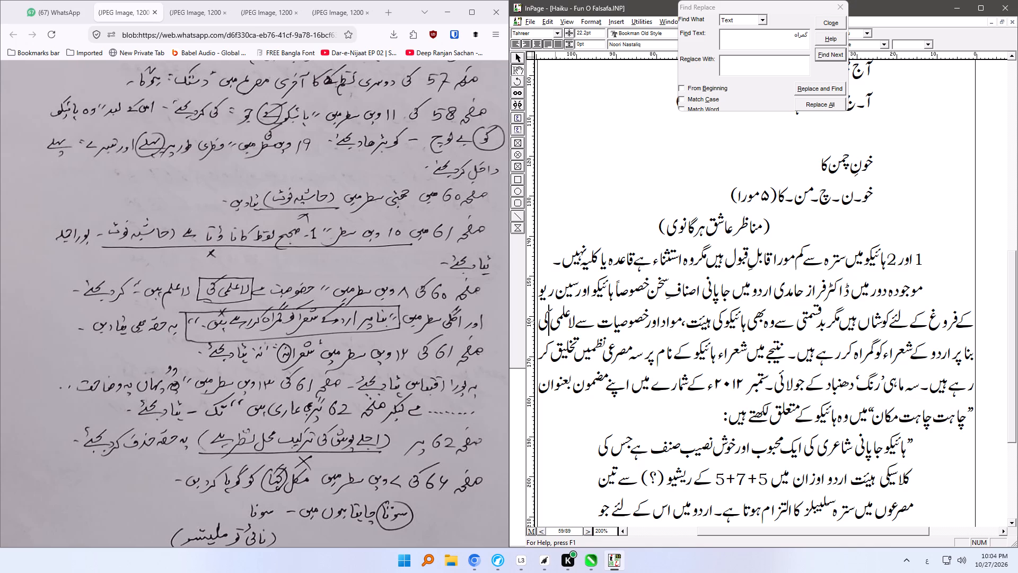
key("BackSpace")
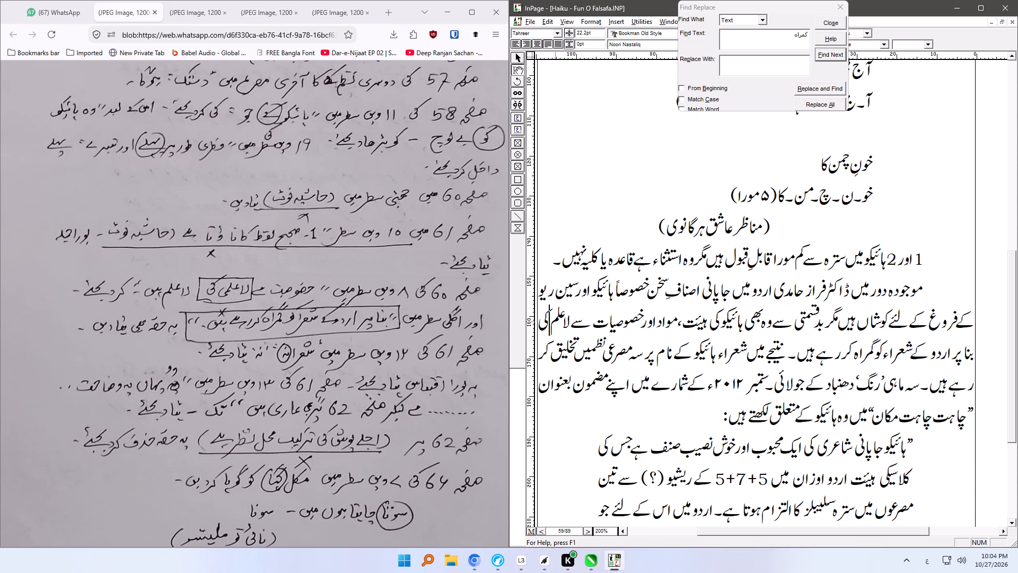
key("space")
type("ہی")
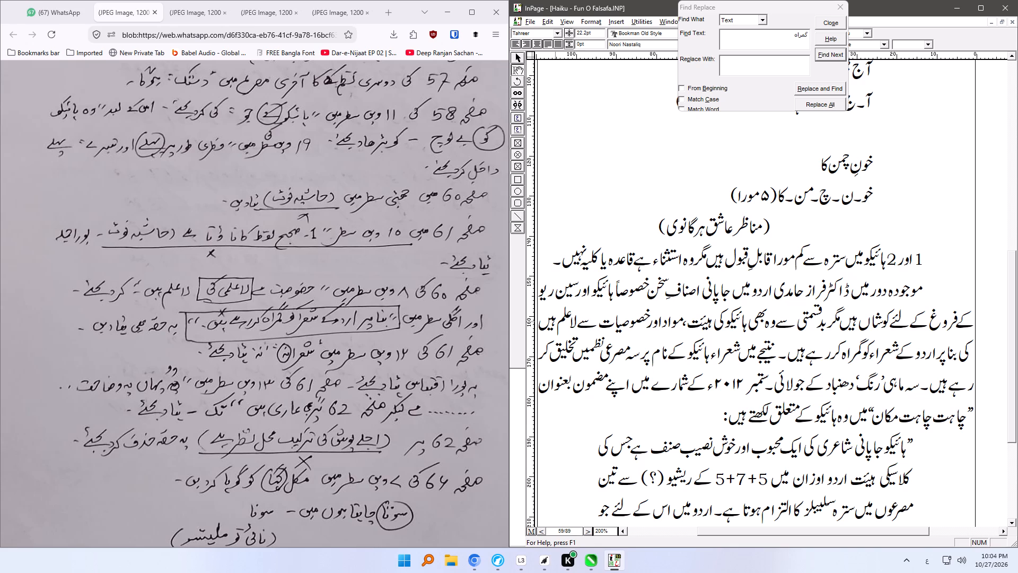
On page 59, delete کی بنا پر اردو کے شعراء کو گمراہ کر رہے after لاعلم, keeping the closing ہیں۔.
left_click_drag(789, 353, 984, 358)
key("BackSpace")
key("BackSpace")
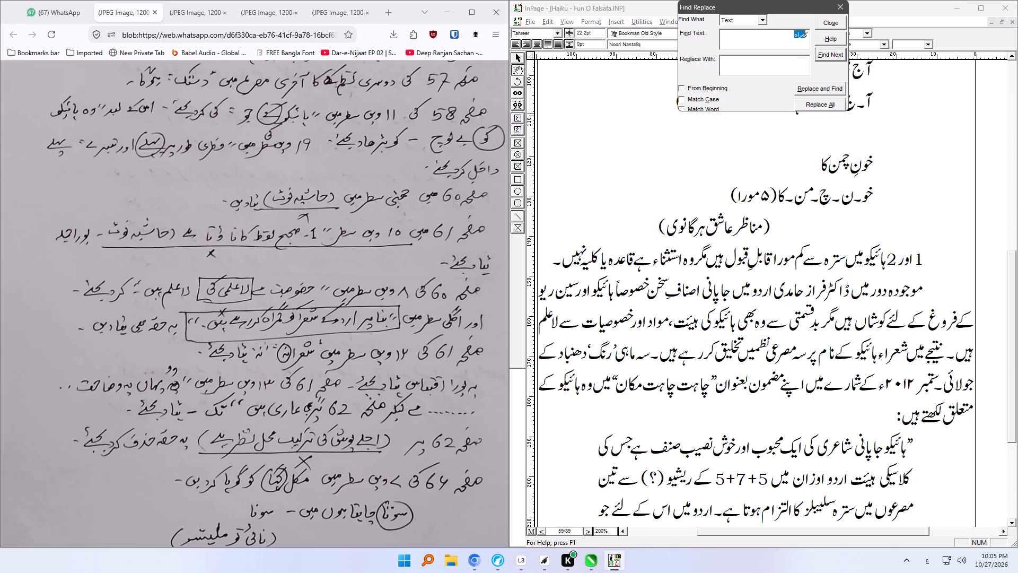
left_click_drag(806, 38, 810, 38)
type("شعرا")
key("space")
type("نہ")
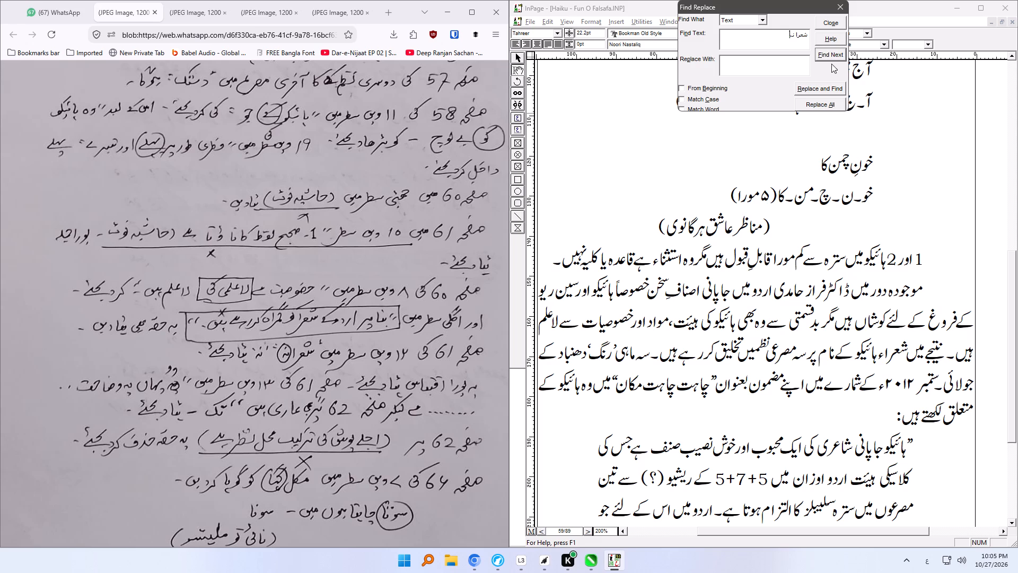
left_click(829, 57)
left_click(697, 352)
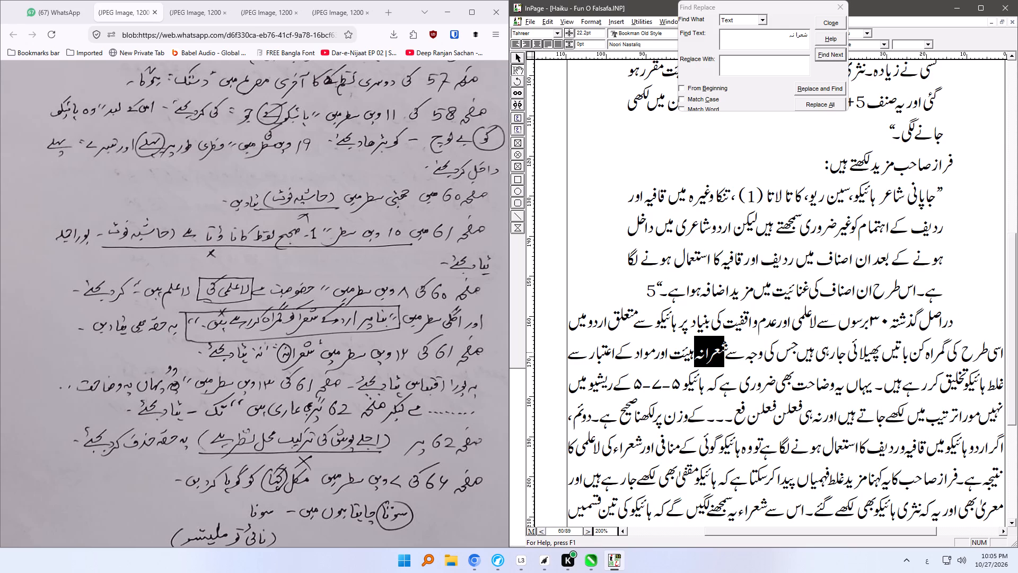
Remove the ending نہ from شعرانہ before ہیئت on page 60, leaving شعرا.
left_click(699, 356)
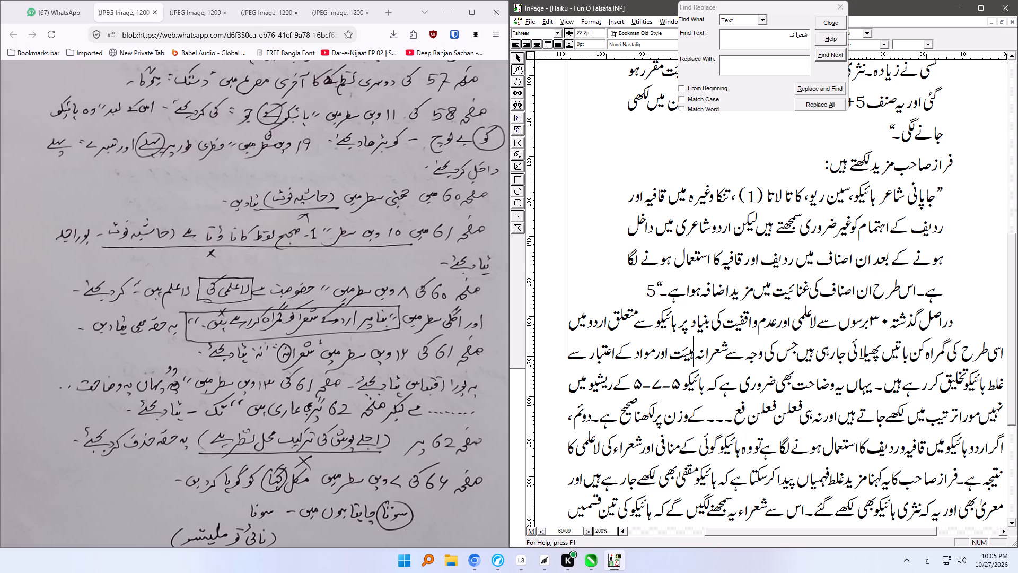
key("BackSpace")
key("BackSpace")
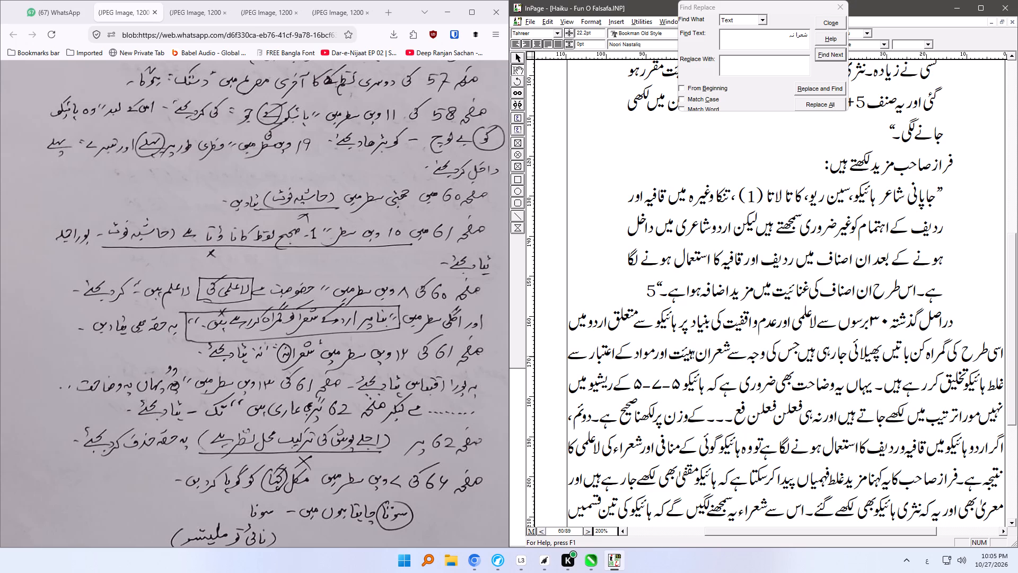
key("BackSpace")
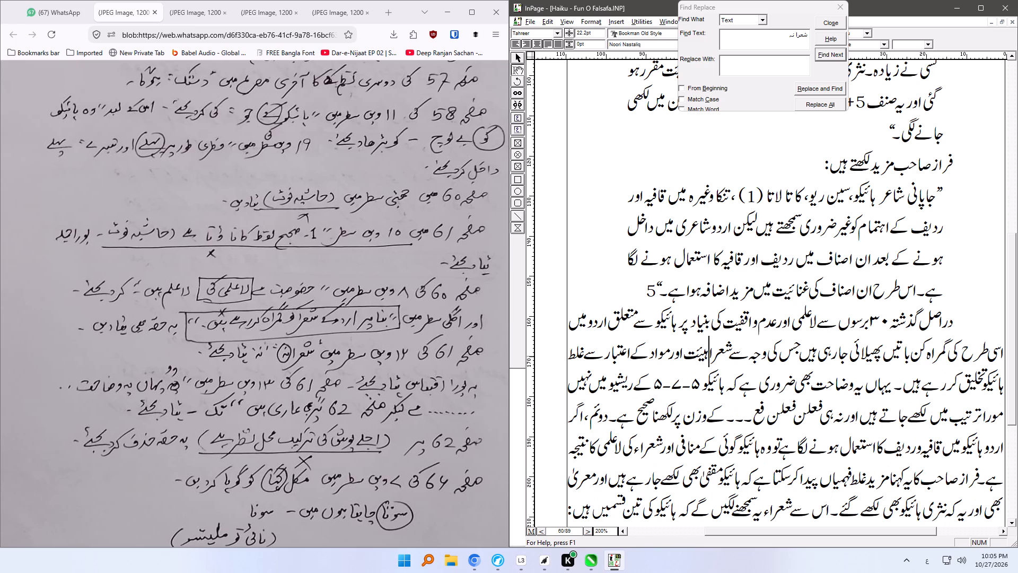
Find یہاں یہ on page 60 and delete the passage from there through عاری ہیں۔6 on page 61.
left_click_drag(778, 37, 832, 37)
type("یہاں")
key("space")
type("یہ")
left_click(829, 53)
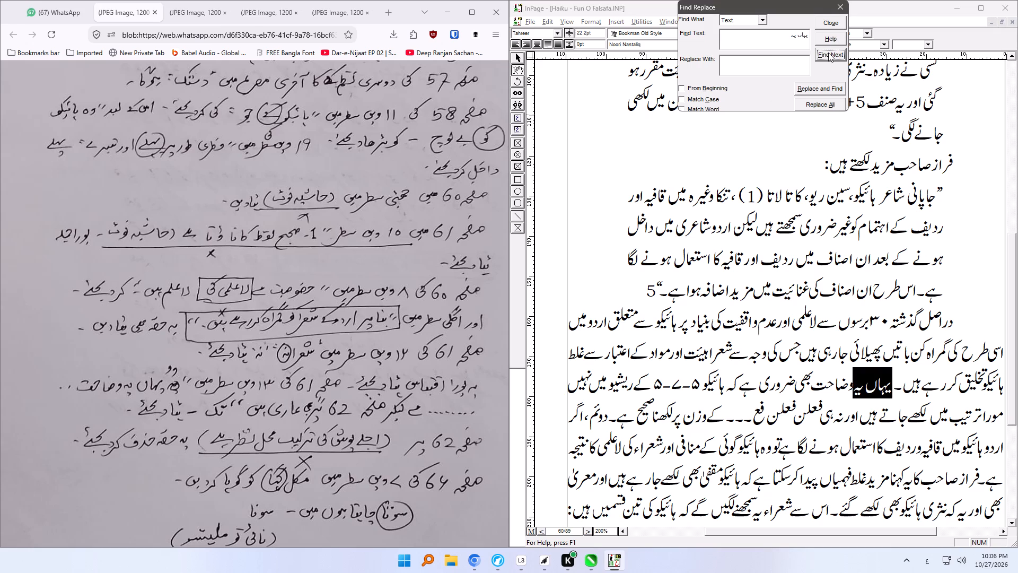
left_click(896, 393)
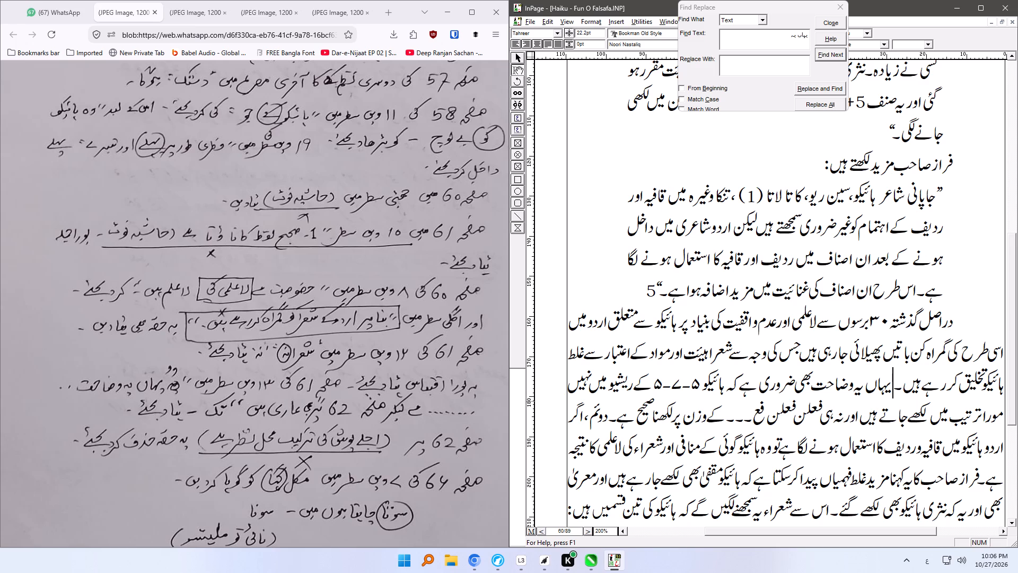
left_click(542, 533)
right_click_drag(826, 210, 817, 360, "ctrl")
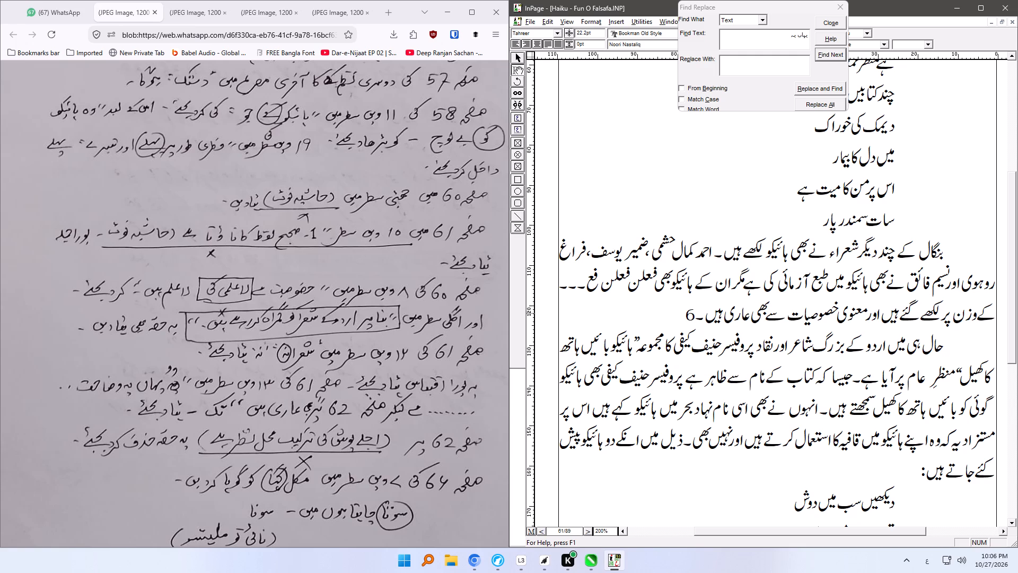
left_click(686, 313, "shift")
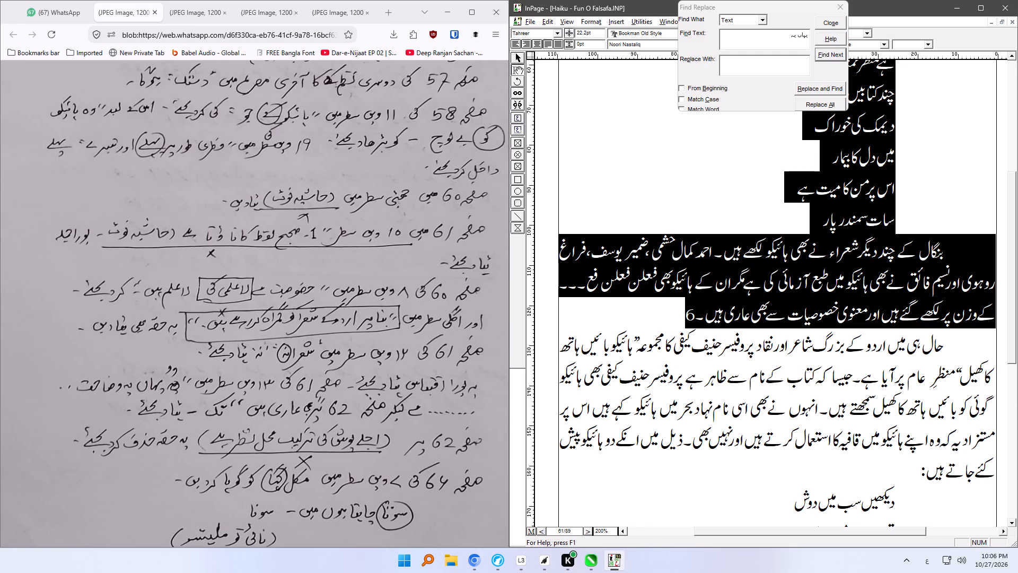
key("Delete")
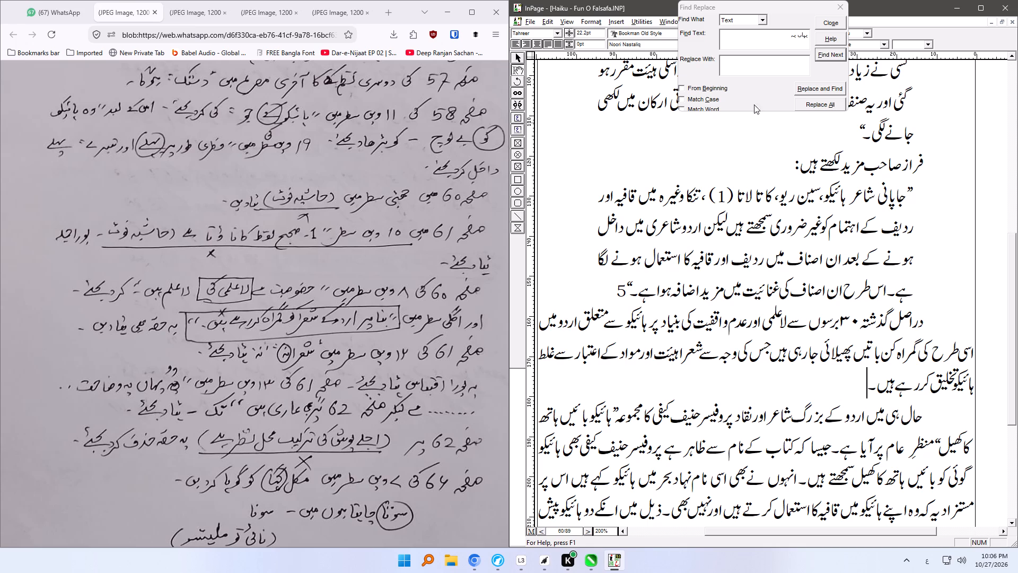
Search the document for اجلےپوش, then adjust the joint between its two words and search again.
left_click_drag(770, 37, 847, 38)
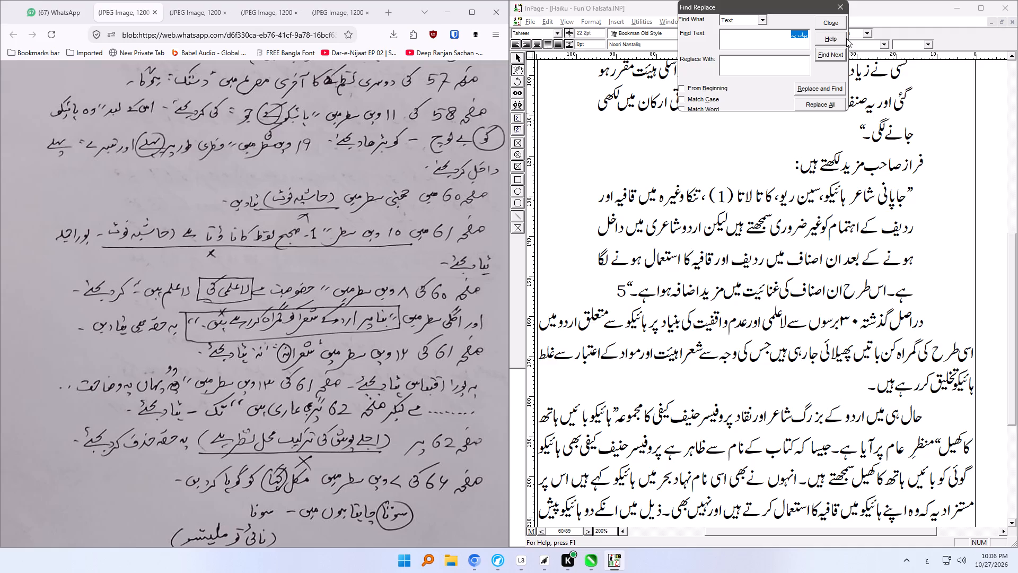
type("اجلےپوش")
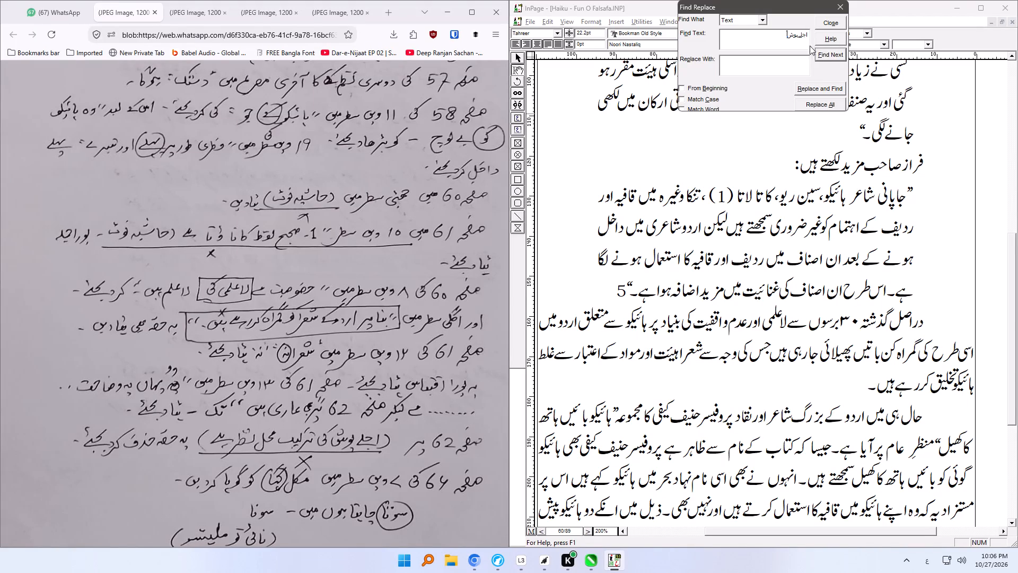
left_click(826, 57)
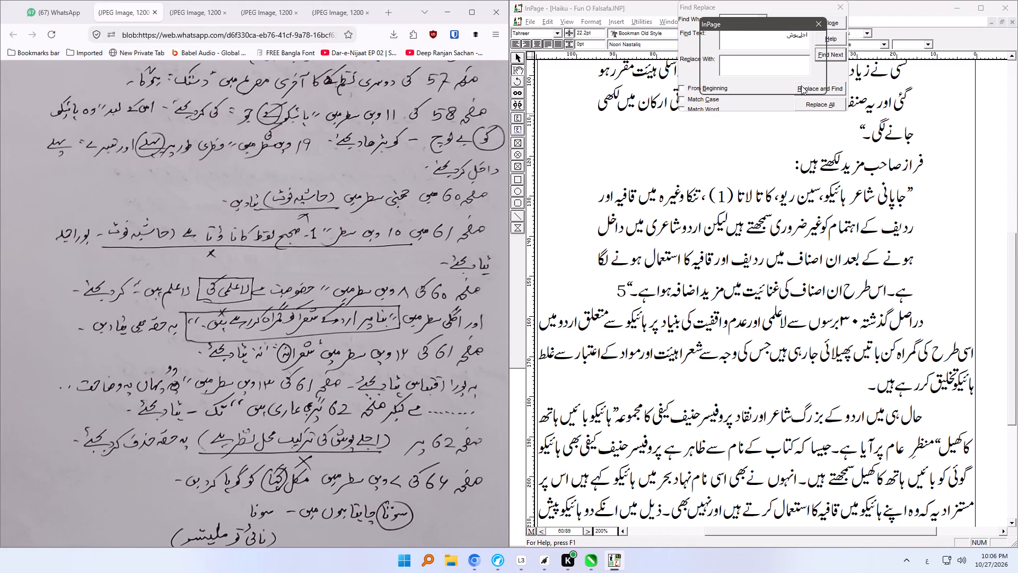
left_click(801, 85)
left_click(796, 36)
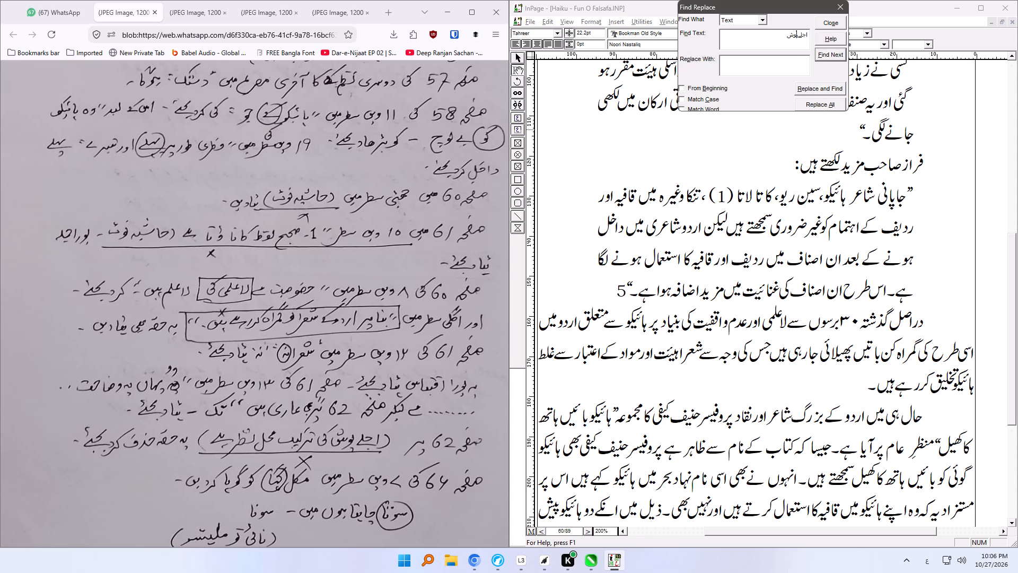
key("BackSpace")
left_click(824, 57)
left_click(801, 85)
Shorten the search text to اجلے, find it, and delete the parenthetical remark (اجلے پوش کی ترکیب محلِ نظر ہے) after واہ یہ اجلے پوش.
left_click(767, 39)
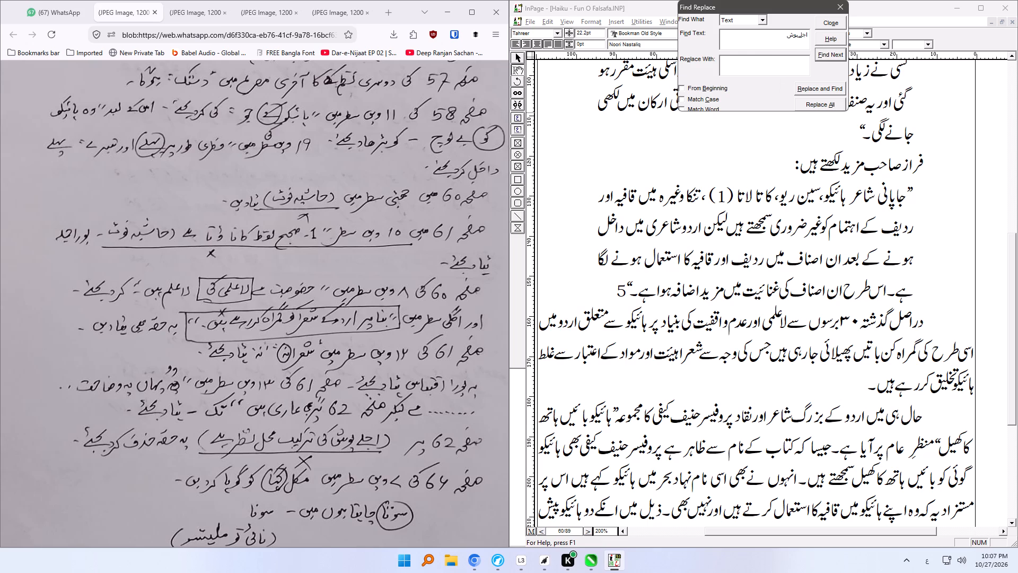
key("BackSpace")
key("BackSpace")
key("BackSpace")
left_click(826, 58)
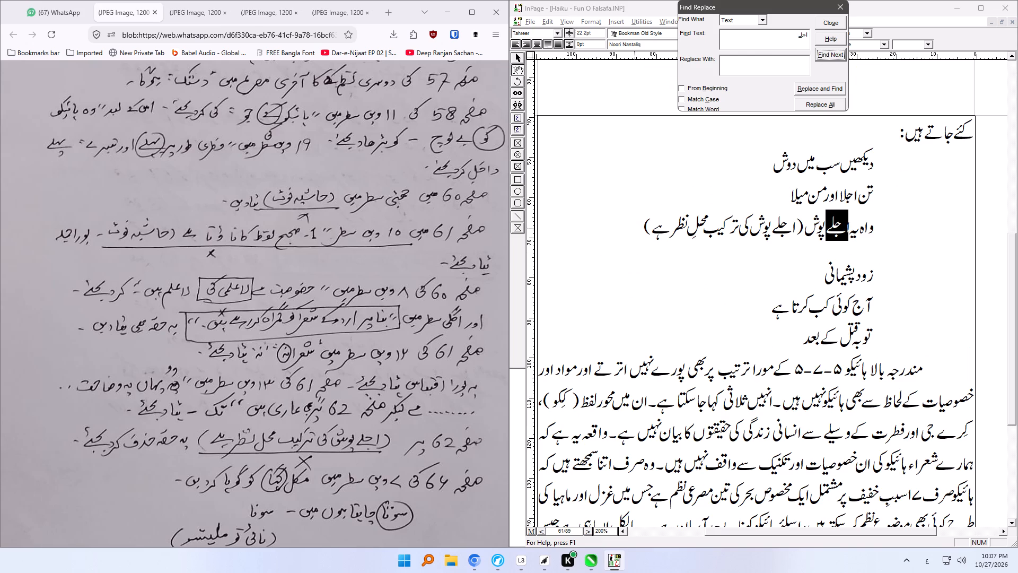
left_click_drag(633, 220, 805, 223)
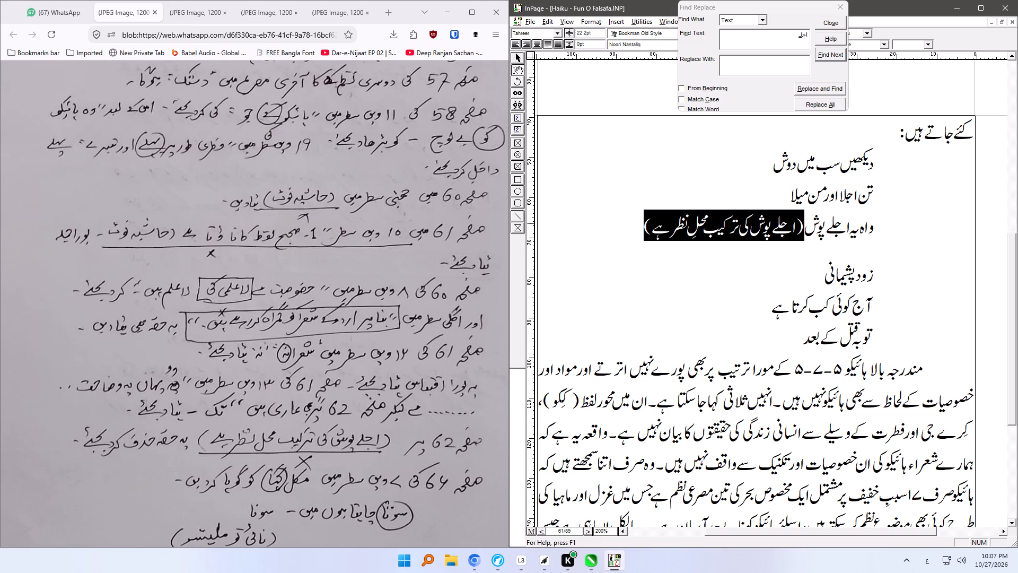
Delete the parenthetical remark (اجلے پوش کی ترکیب محلِ نظر ہے) after واہ یہ اجلے پوش.
key("Delete")
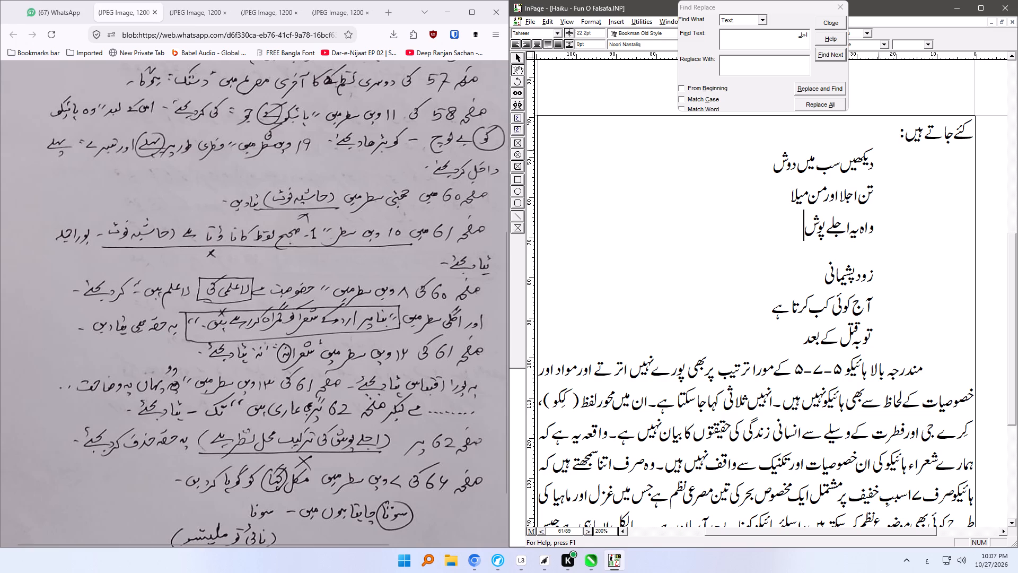
Select the previous search text in Find Replace to start a search for the next correction.
left_click_drag(786, 34, 820, 35)
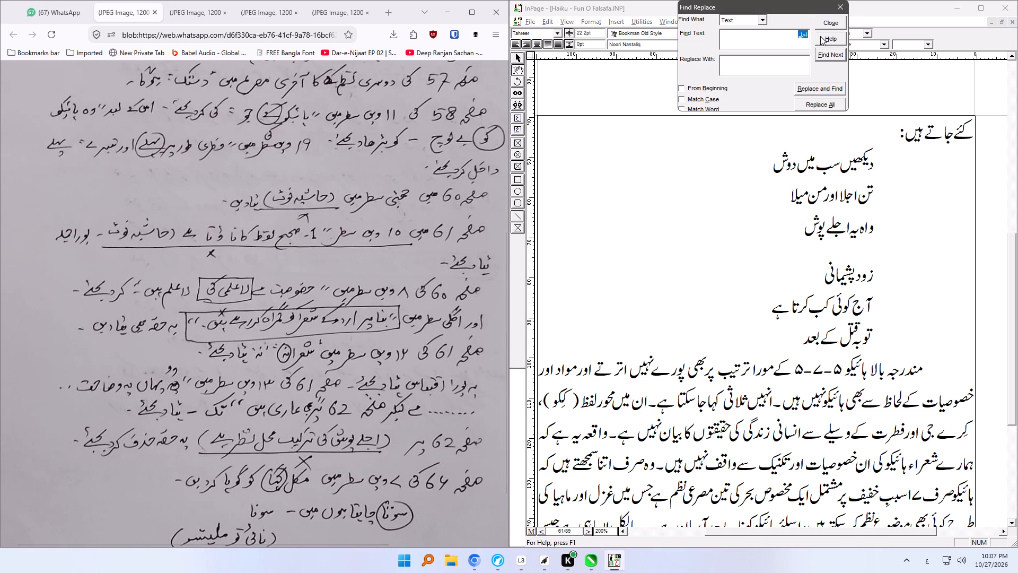
Search for مکل and change گہا after it to گوہا on page 62.
type("مکل")
left_click(845, 60)
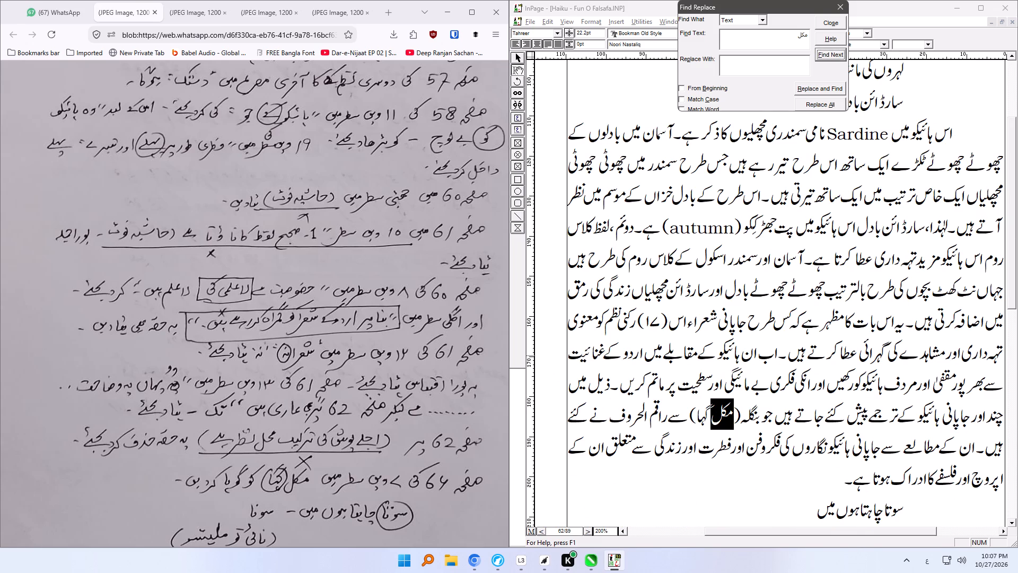
left_click(703, 419)
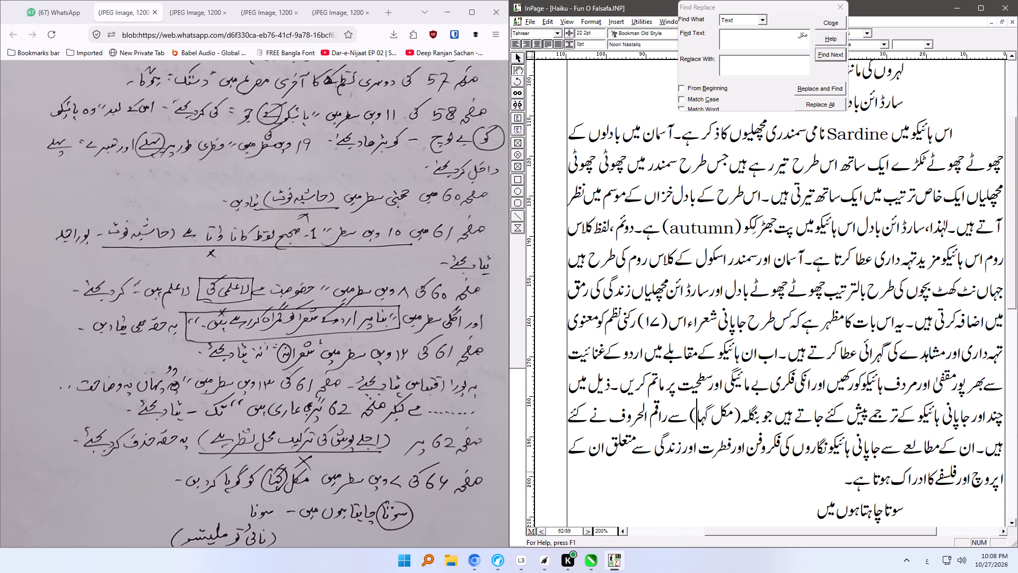
key("BackSpace")
key("BackSpace")
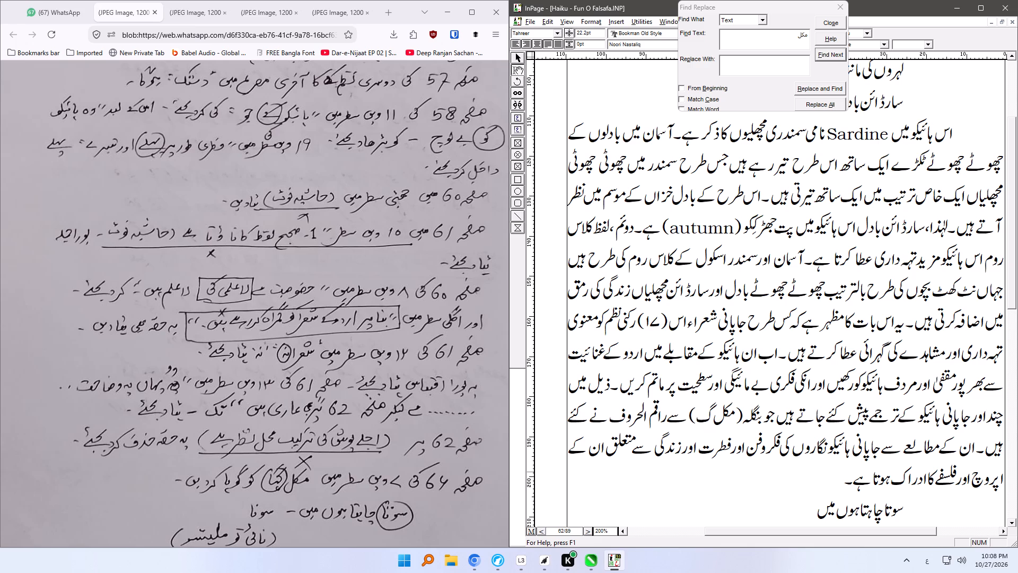
type("ہا")
Search for سوتا and change it to سونا in the last line of page 62, before چاہتا ہوں میں.
left_click_drag(792, 39, 818, 39)
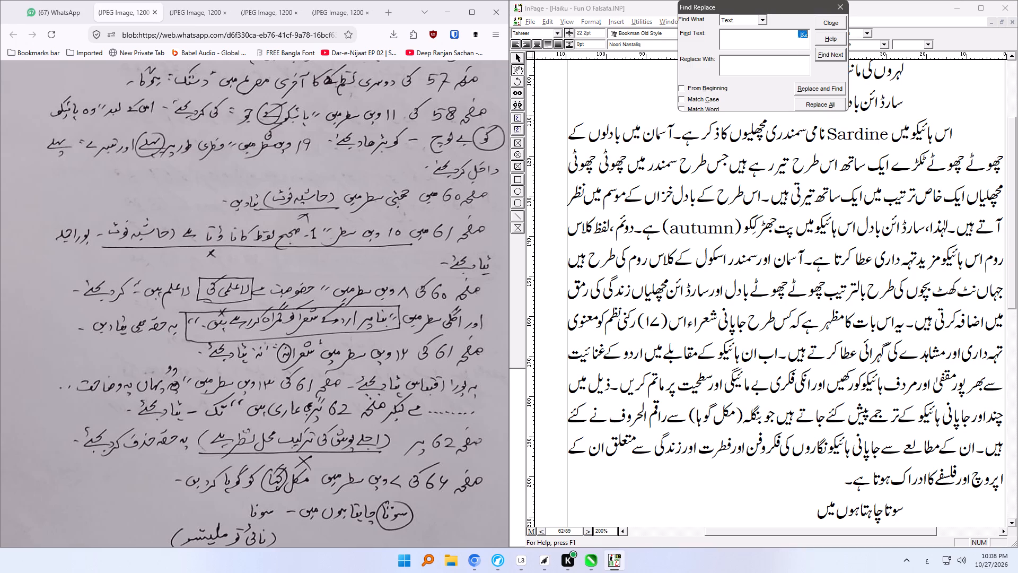
left_click_drag(818, 39, 823, 39)
type("سوتا")
left_click(831, 57)
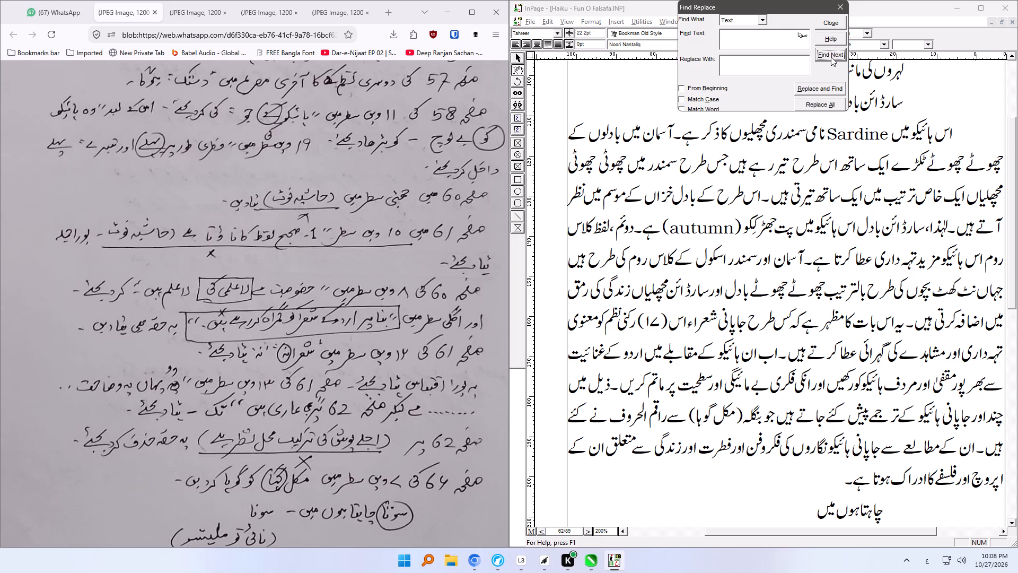
left_click(864, 516)
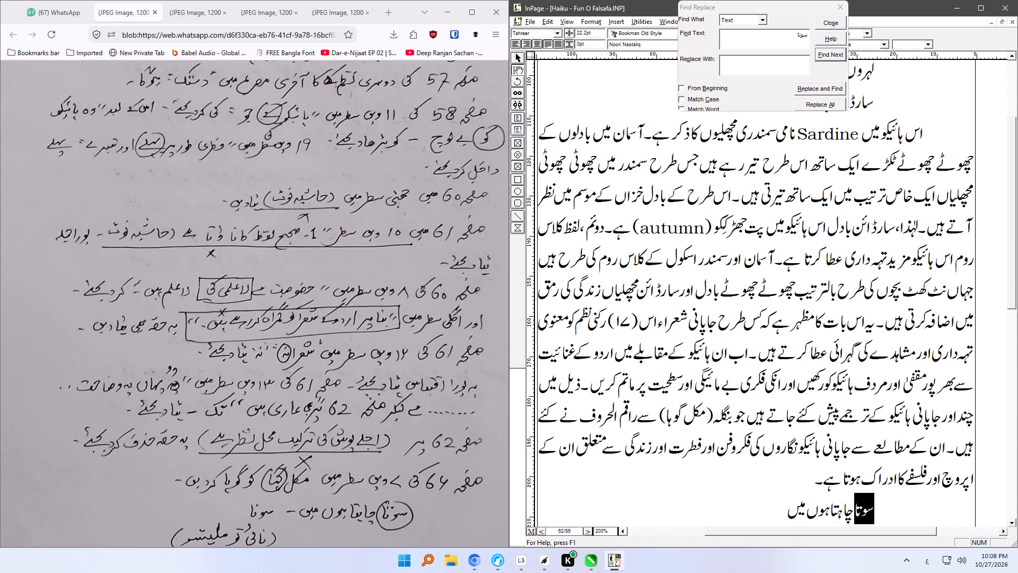
key("Delete")
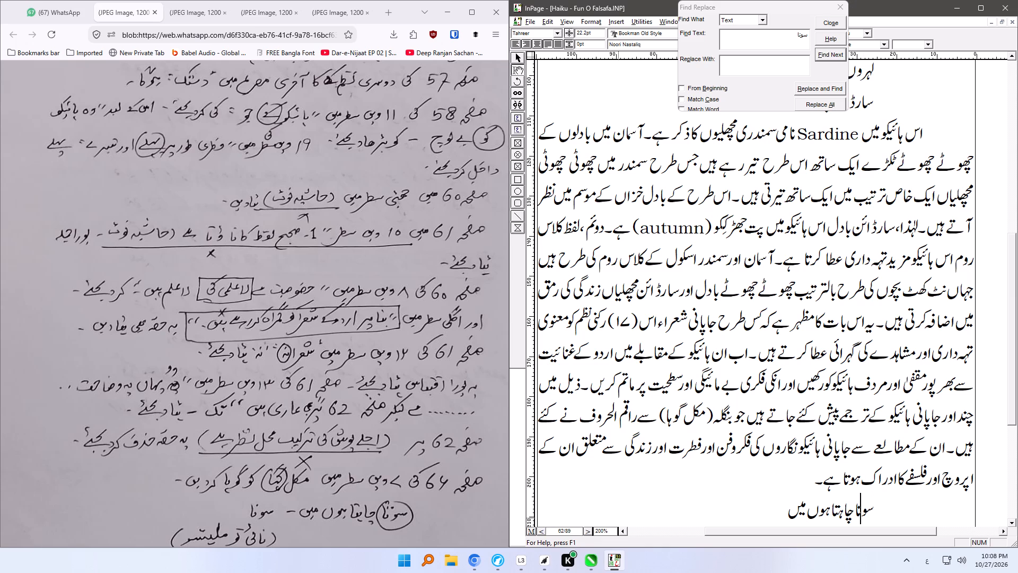
On page 63, change the poet's name after نائی تو in the first parentheses to ملیشو.
right_click_drag(742, 467, 724, 299, "ctrl")
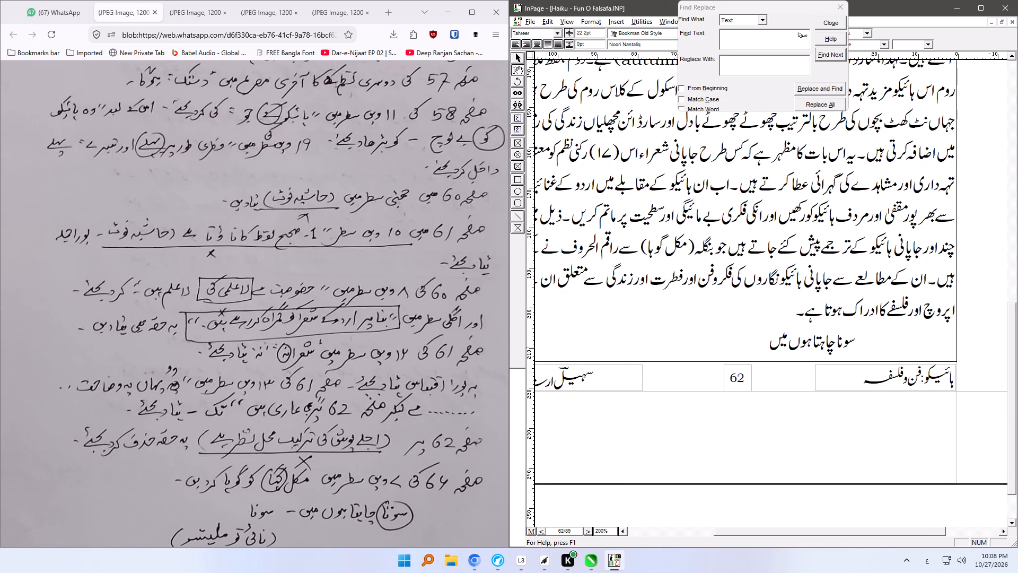
left_click(817, 342)
key("Down")
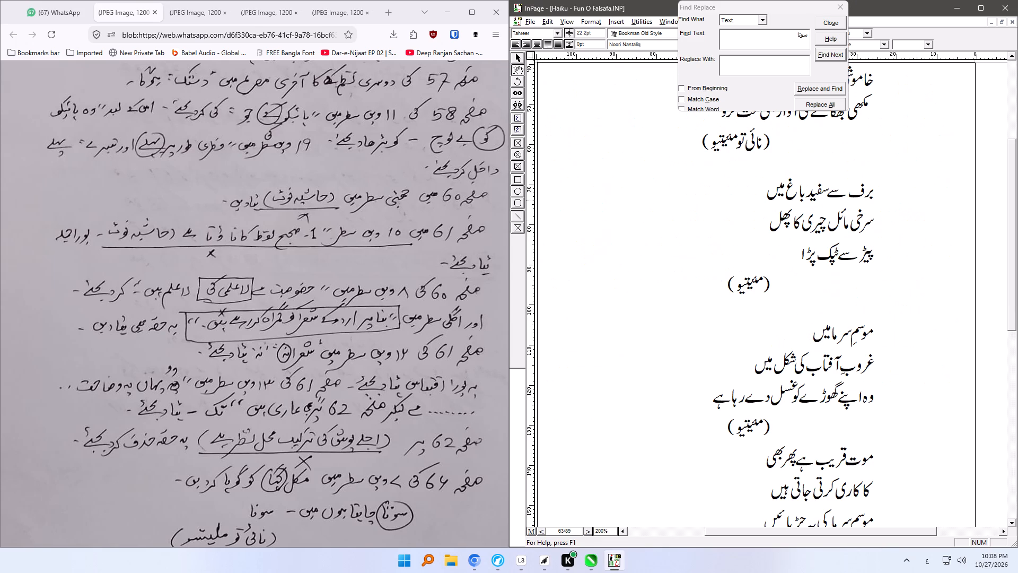
left_click(733, 134)
left_click_drag(734, 134, 722, 132)
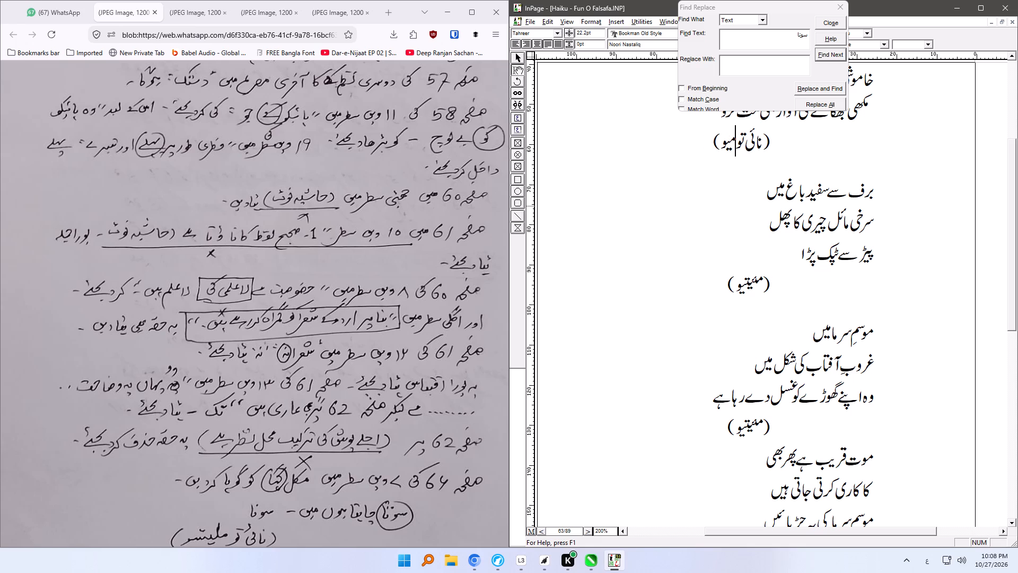
type("لیش")
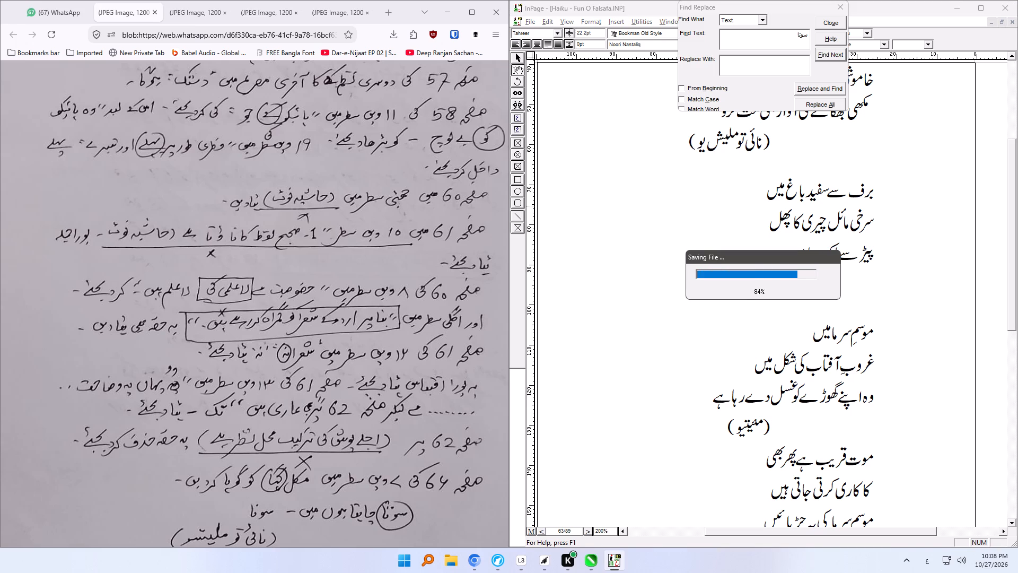
key("Delete")
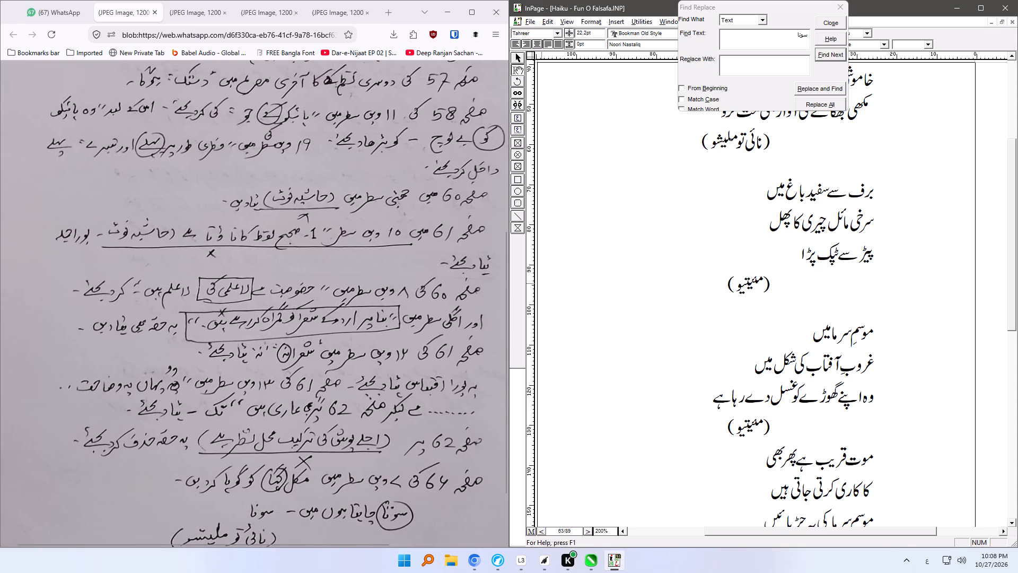
Check the end of handwritten sheet 2 and correct ملیشو after نائی تو to ملیتسو.
left_click_drag(503, 362, 503, 415)
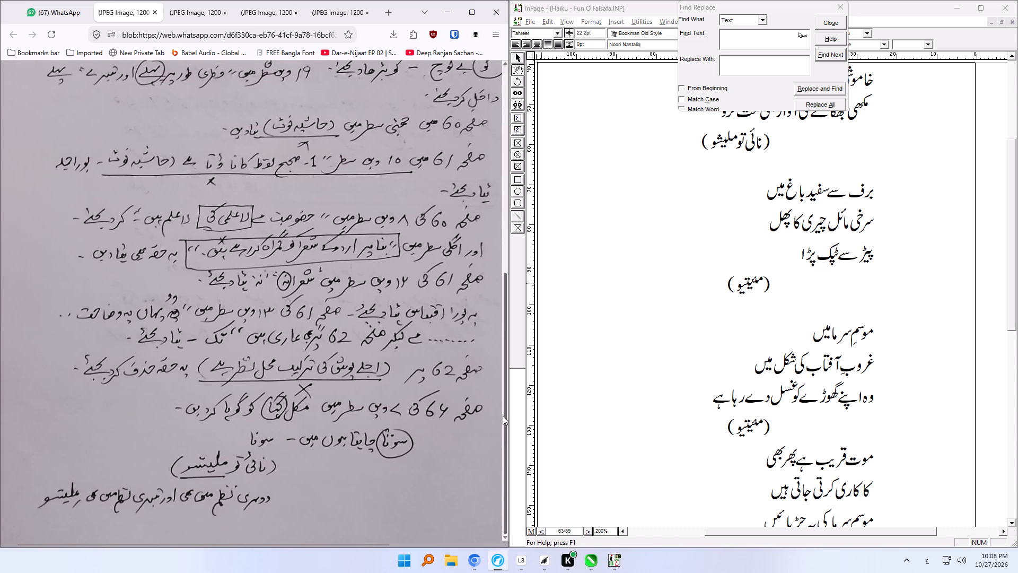
left_click_drag(503, 415, 503, 418)
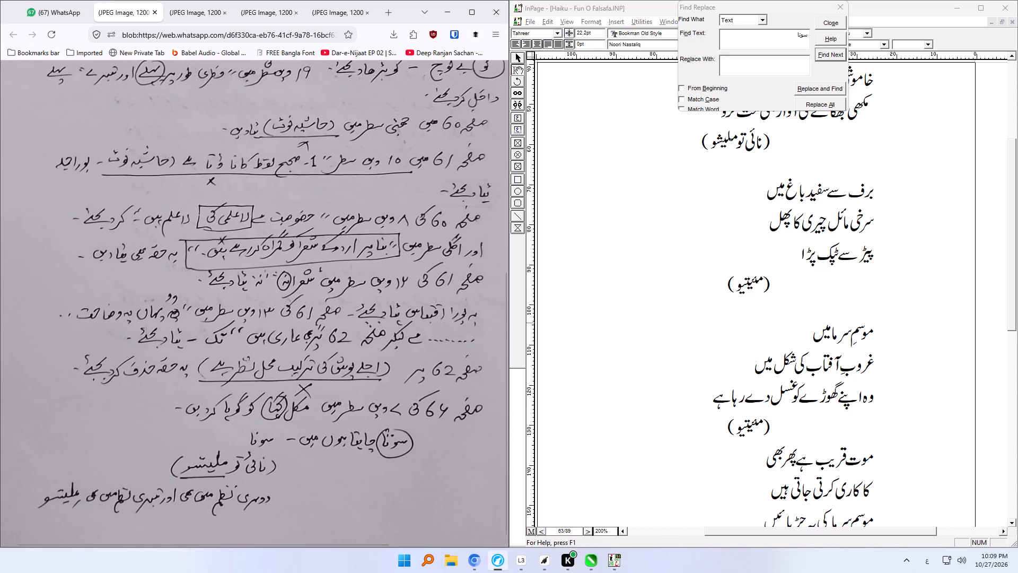
left_click(716, 140)
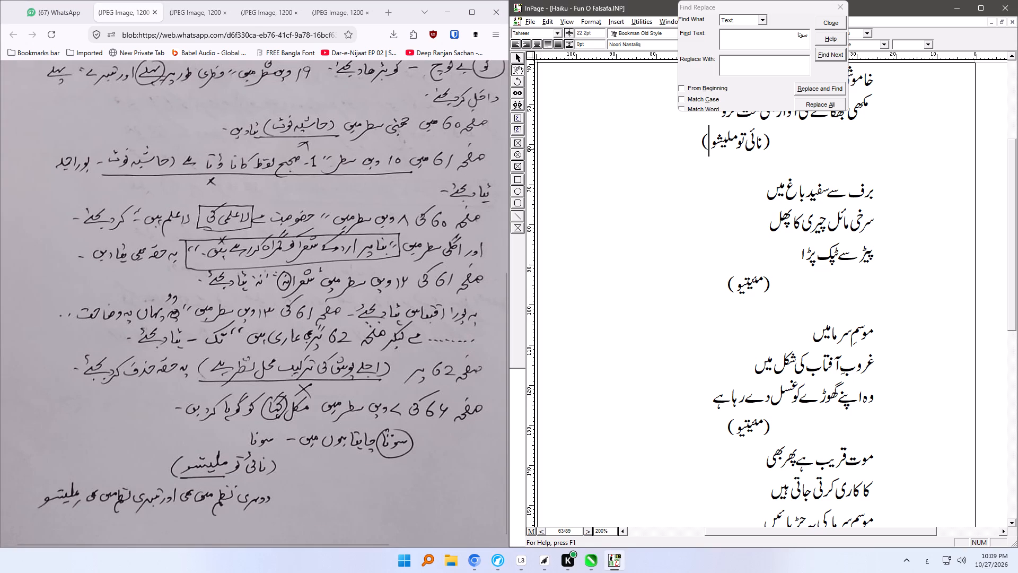
key("BackSpace")
key("BackSpace")
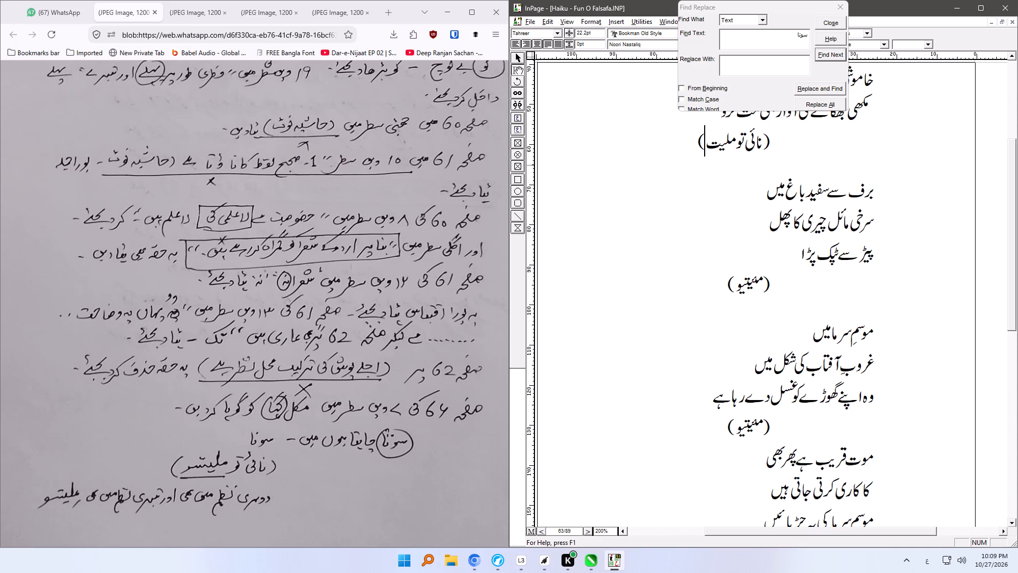
type("سو")
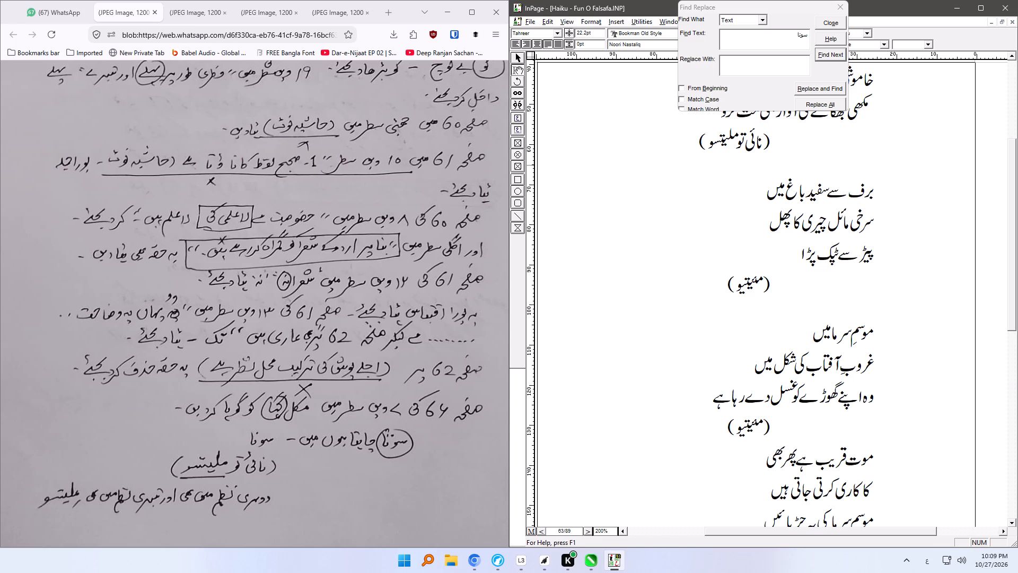
Copy ملیتسو and paste it over the parenthesised poet's name under each of the next three haiku on page 63.
left_click(738, 136, "shift")
key("ctrl+c")
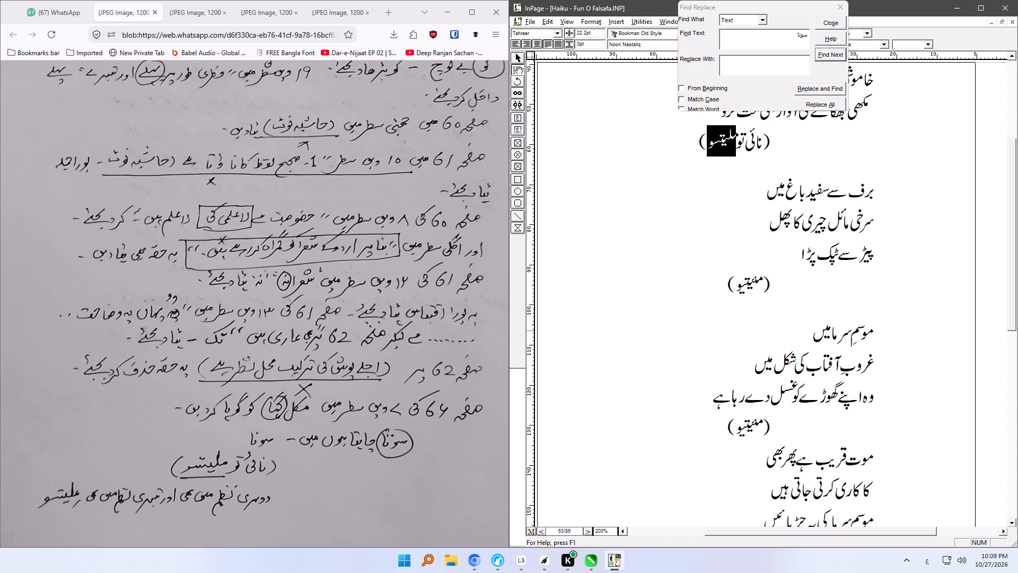
left_click_drag(738, 285, 771, 285)
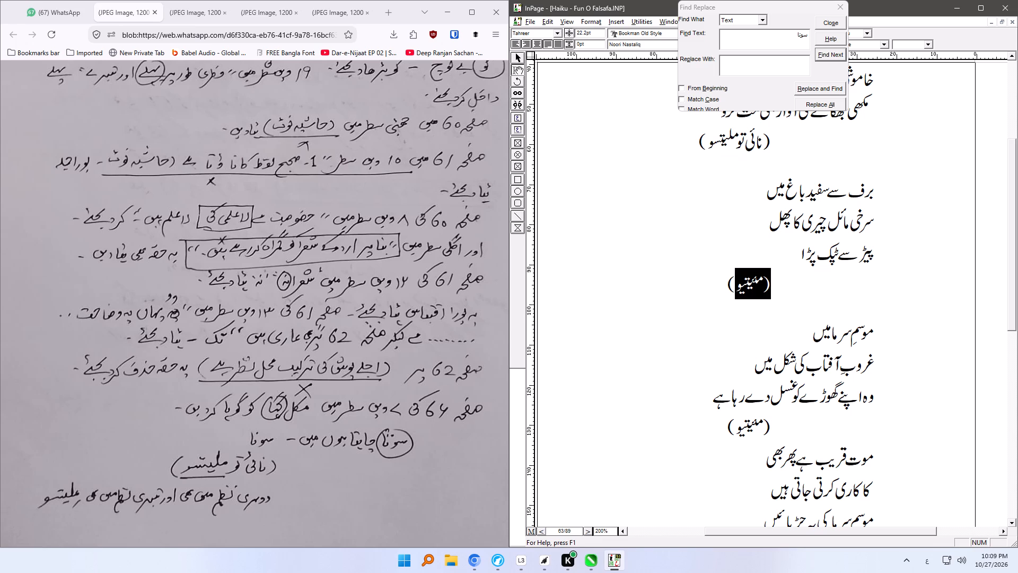
left_click_drag(771, 285, 763, 284)
key("ctrl+v")
left_click_drag(739, 424, 766, 423)
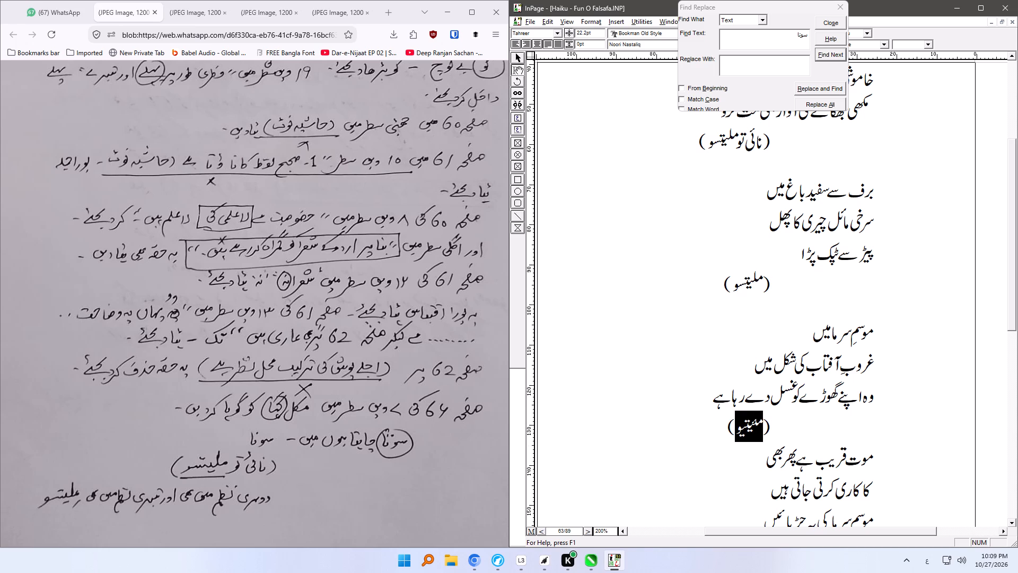
left_click_drag(766, 423, 767, 423)
key("ctrl+v")
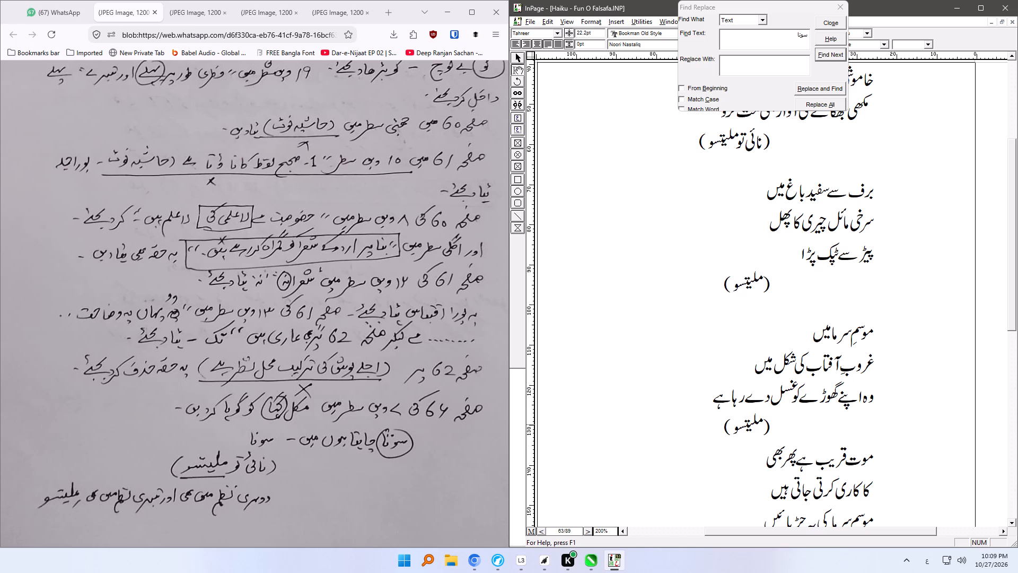
right_click_drag(786, 464, 782, 291, "ctrl")
left_click_drag(736, 378, 758, 378)
key("ctrl+v")
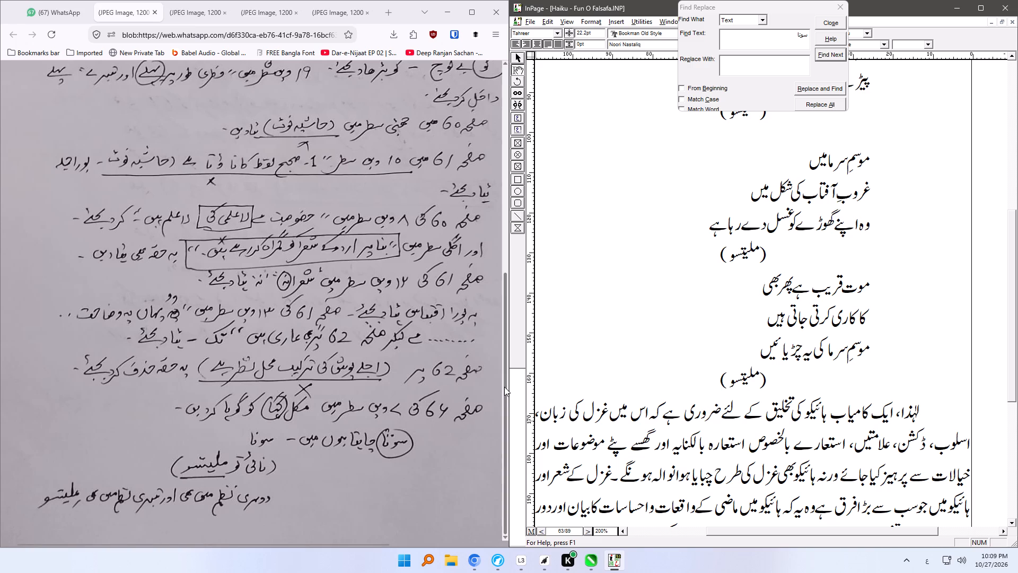
Close the completed sheet 2 image and save the book document.
left_click_drag(504, 387, 504, 407)
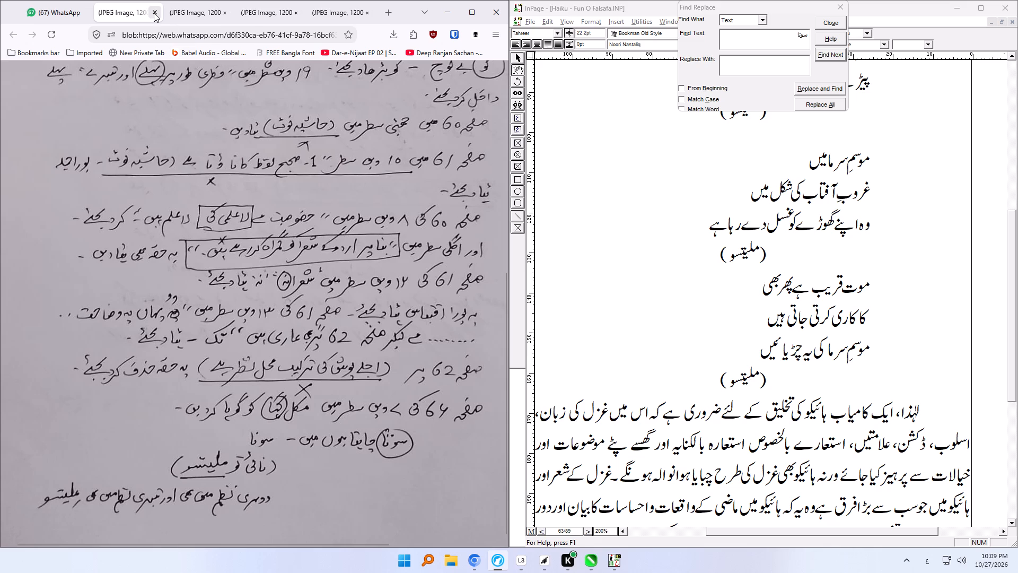
left_click(154, 14)
left_click(713, 322)
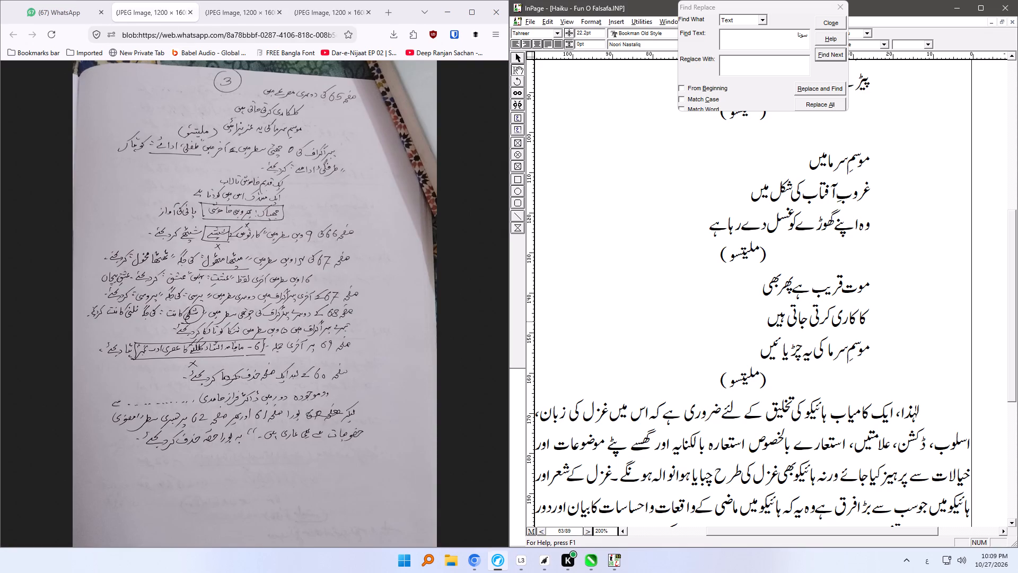
key("ctrl+s")
Enlarge handwritten sheet 3 and look through book pages 63 to 65 for the passages it corrects.
left_click(310, 145)
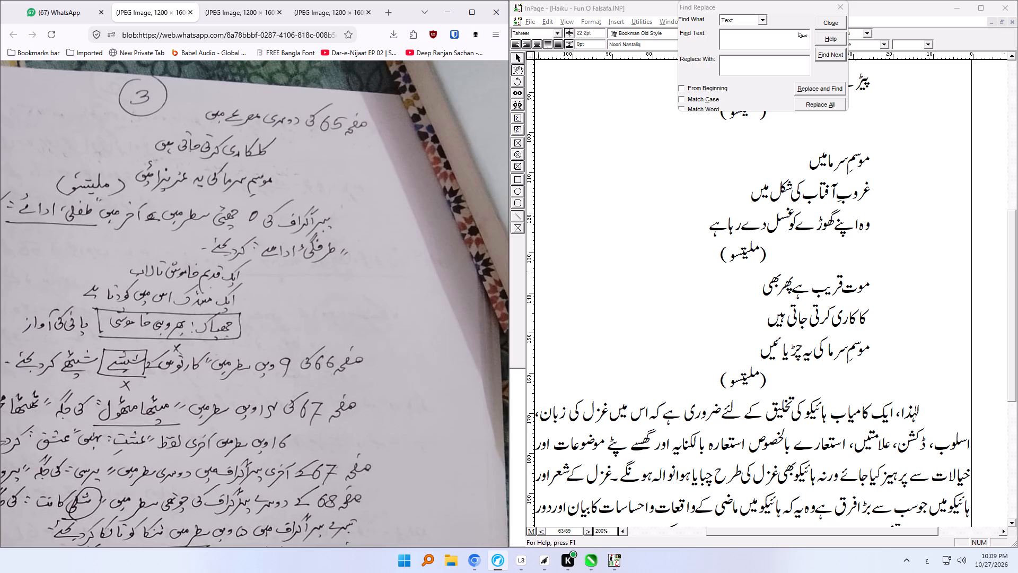
left_click_drag(783, 39, 794, 39)
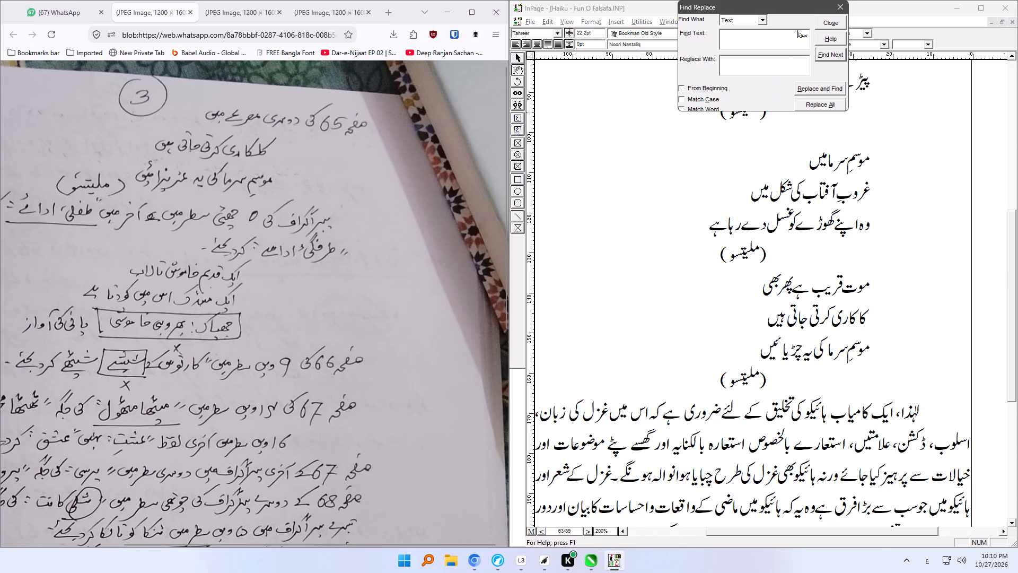
left_click_drag(794, 39, 816, 39)
right_click_drag(809, 227, 816, 318, "ctrl")
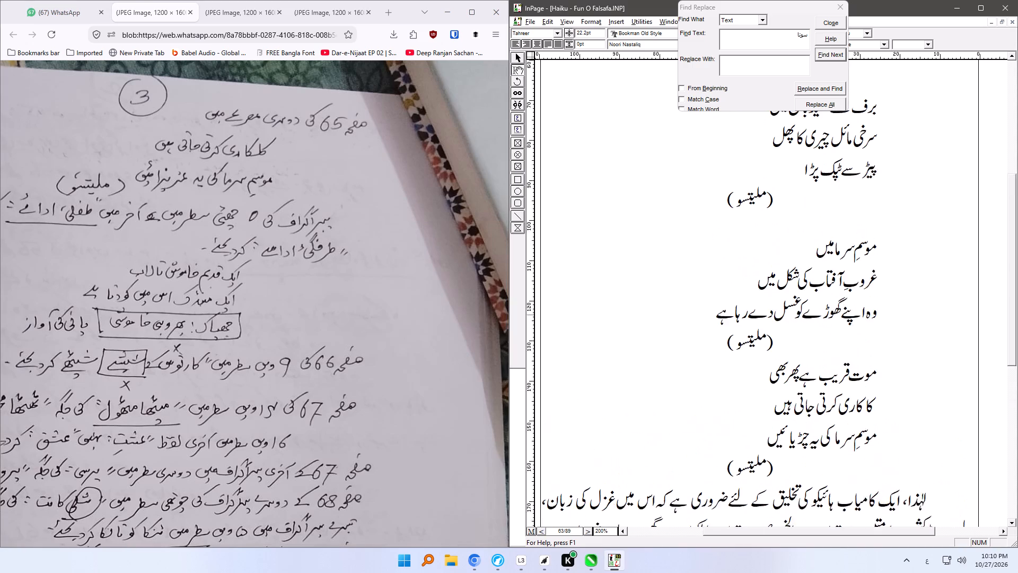
right_click_drag(816, 318, 811, 164, "ctrl")
right_click_drag(798, 421, 824, 253, "ctrl")
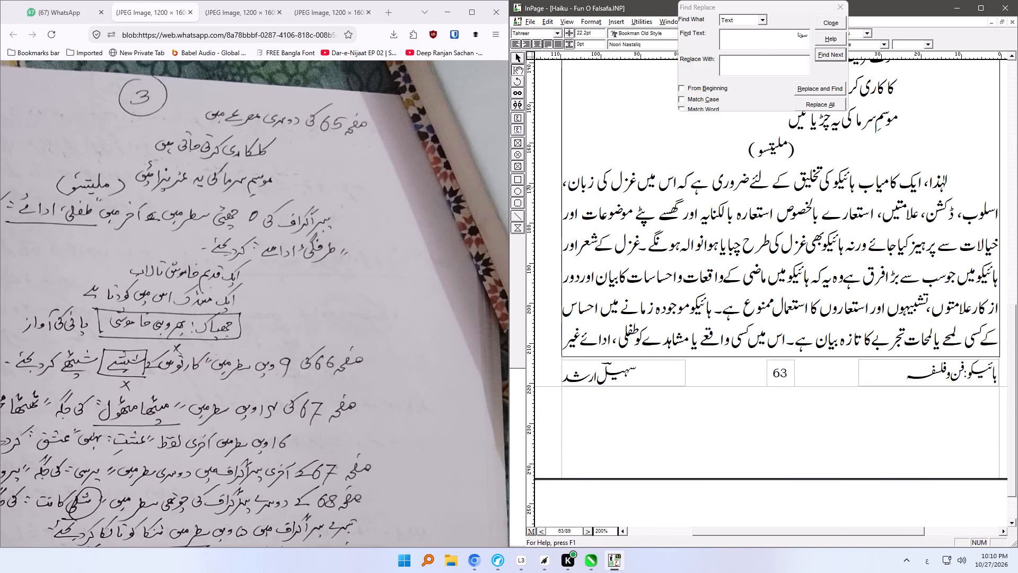
left_click(819, 352)
key("Down")
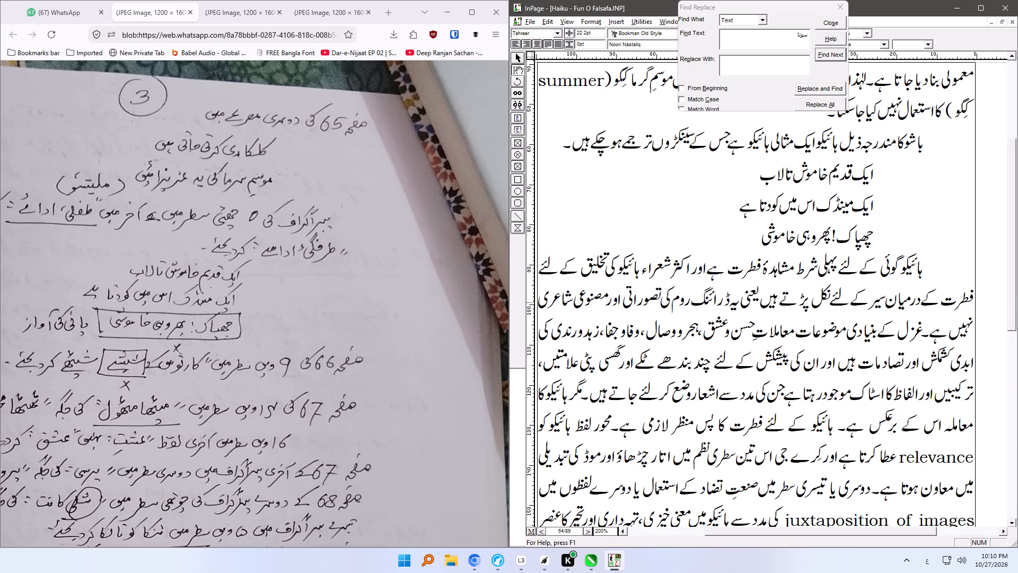
right_click_drag(784, 436, 804, 514, "ctrl")
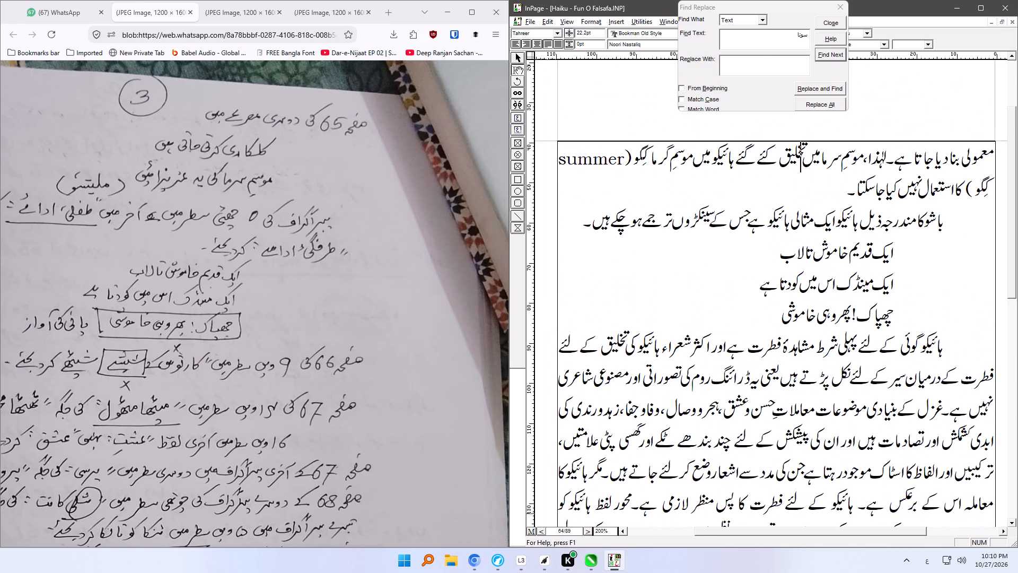
right_click_drag(792, 474, 759, 368, "ctrl")
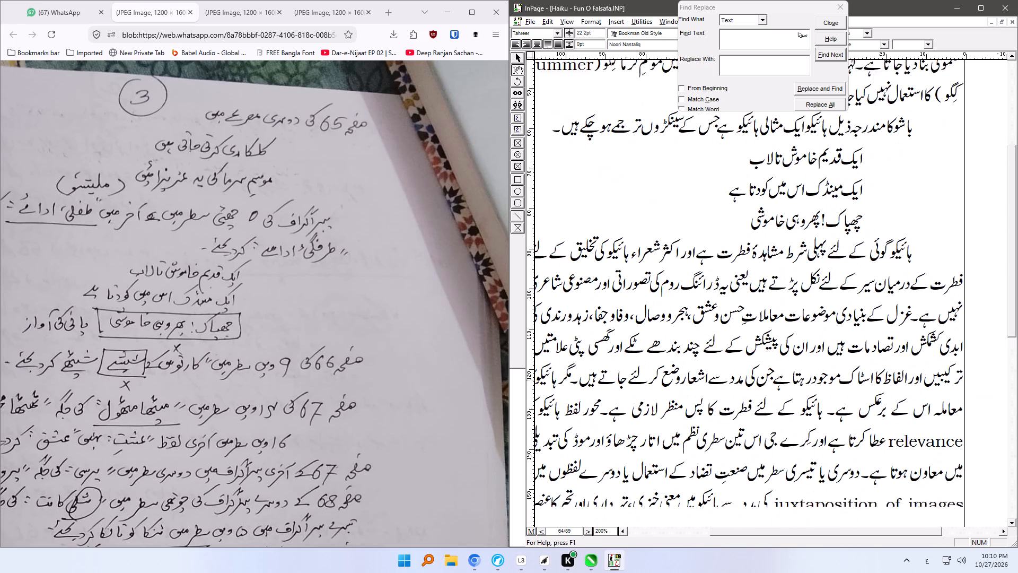
right_click_drag(759, 368, 759, 362, "ctrl")
right_click_drag(758, 447, 758, 272, "ctrl")
right_click_drag(760, 429, 767, 285, "ctrl")
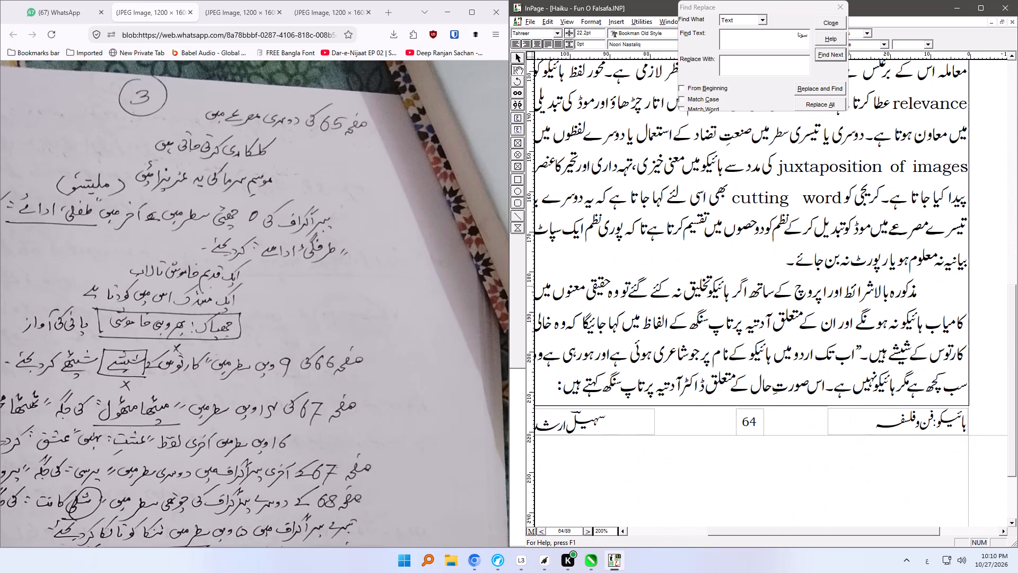
left_click(768, 381)
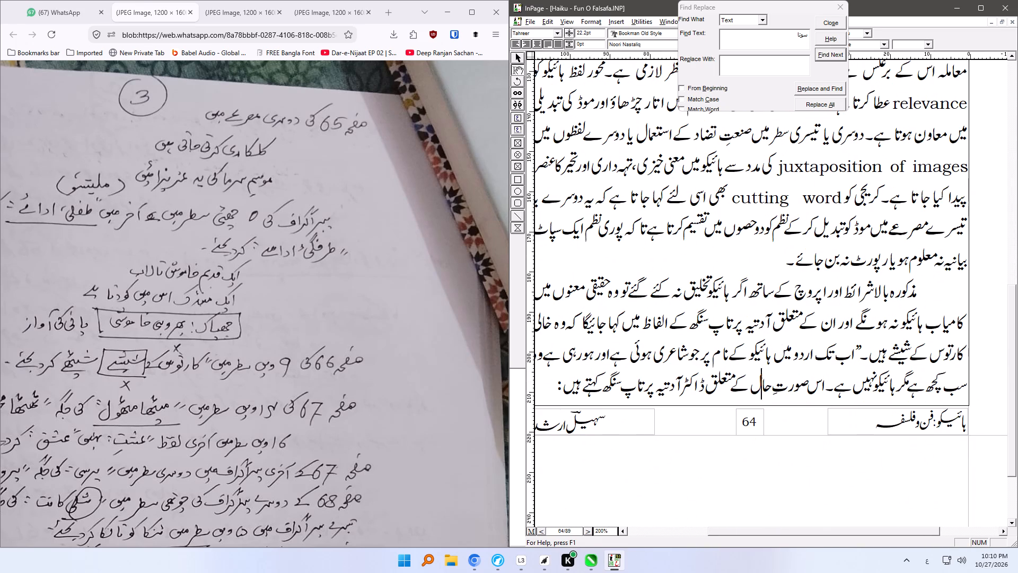
key("Down")
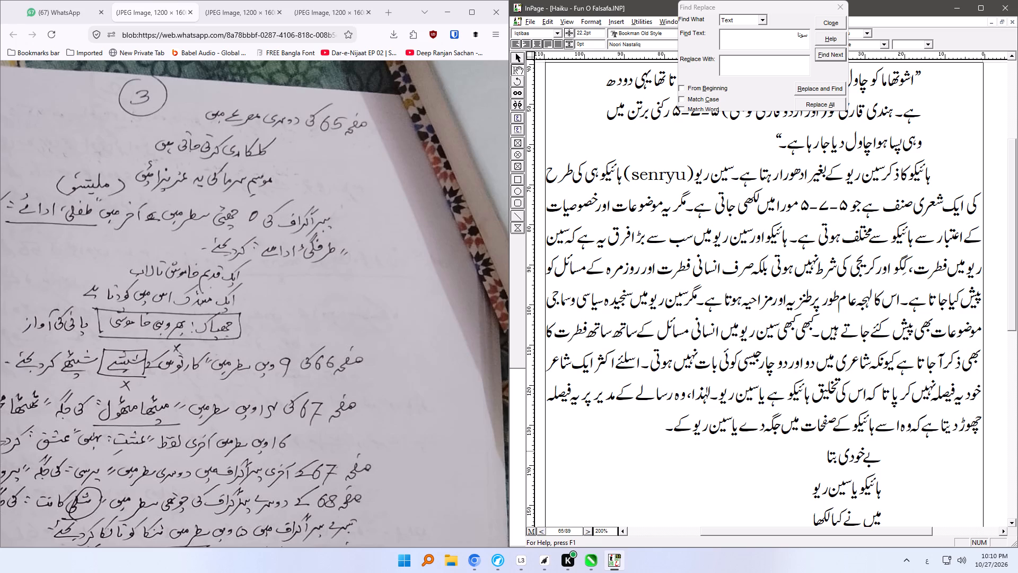
right_click_drag(823, 449, 817, 253, "ctrl")
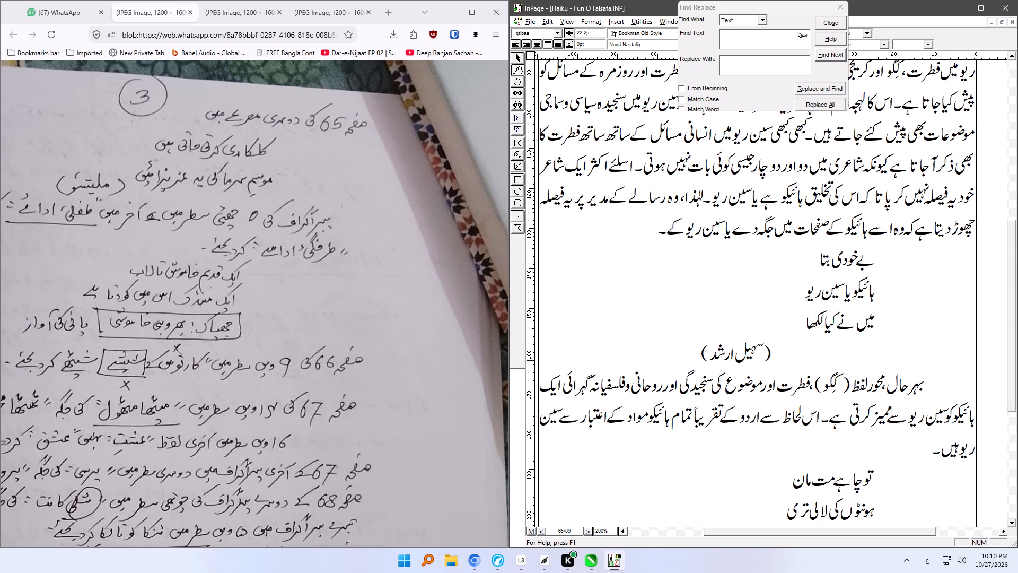
right_click_drag(810, 439, 816, 566, "ctrl")
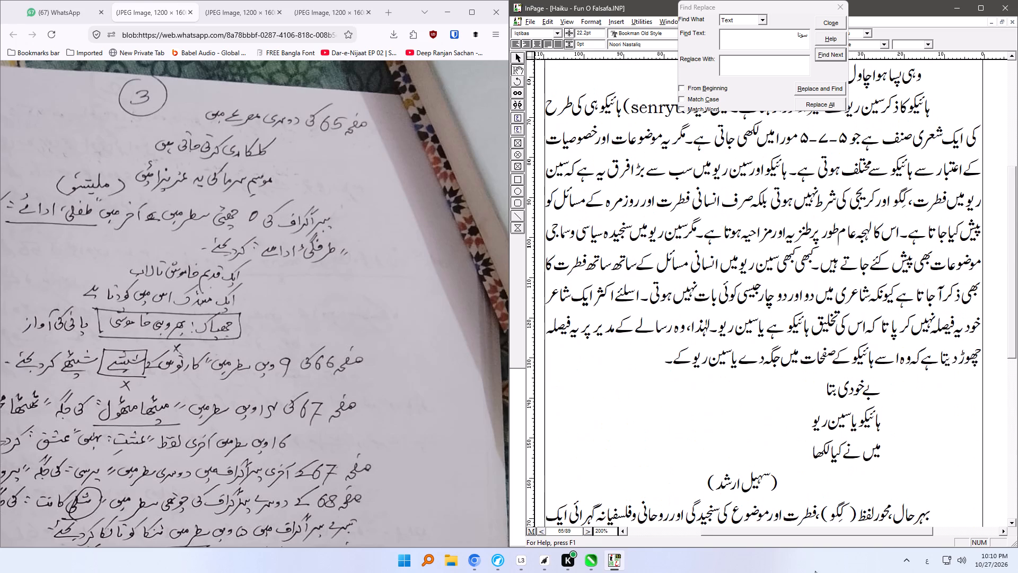
right_click_drag(818, 230, 818, 557, "ctrl")
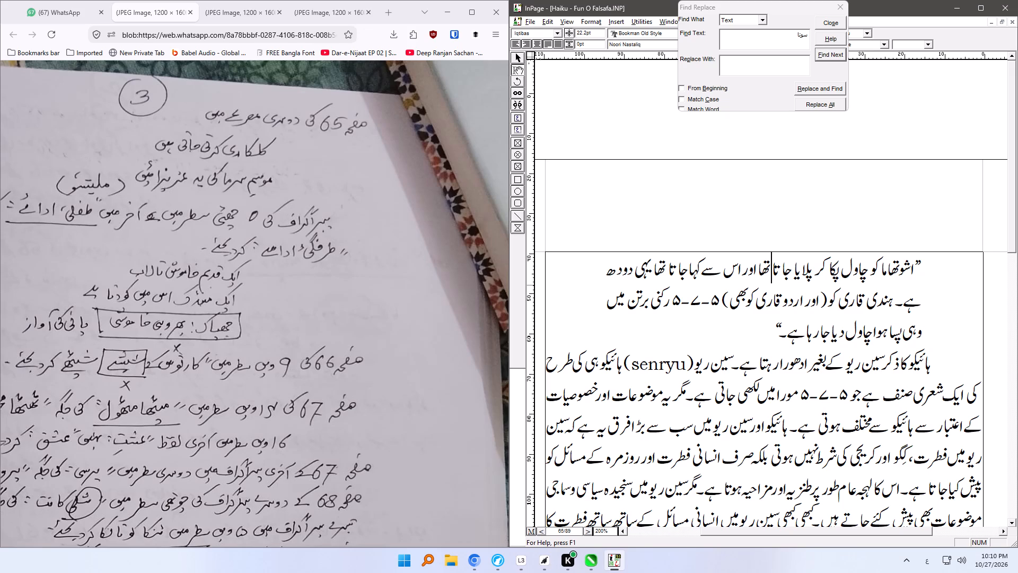
On page 63, correct the first word of the last haiku's second line to کلکاری.
key("Up")
right_click_drag(784, 172, 803, 500, "ctrl")
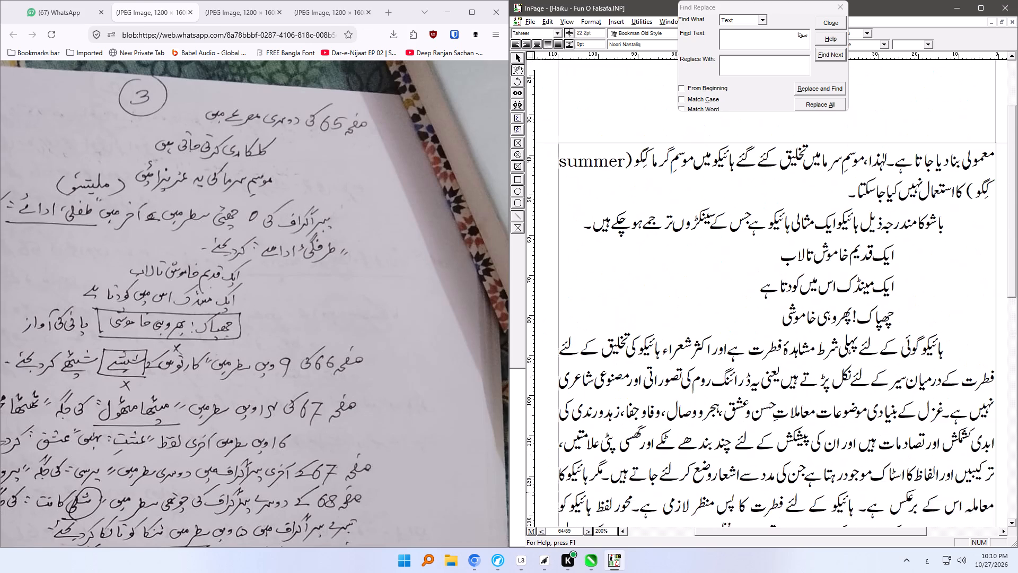
right_click_drag(803, 500, 804, 510, "ctrl")
left_click(875, 184)
key("Up")
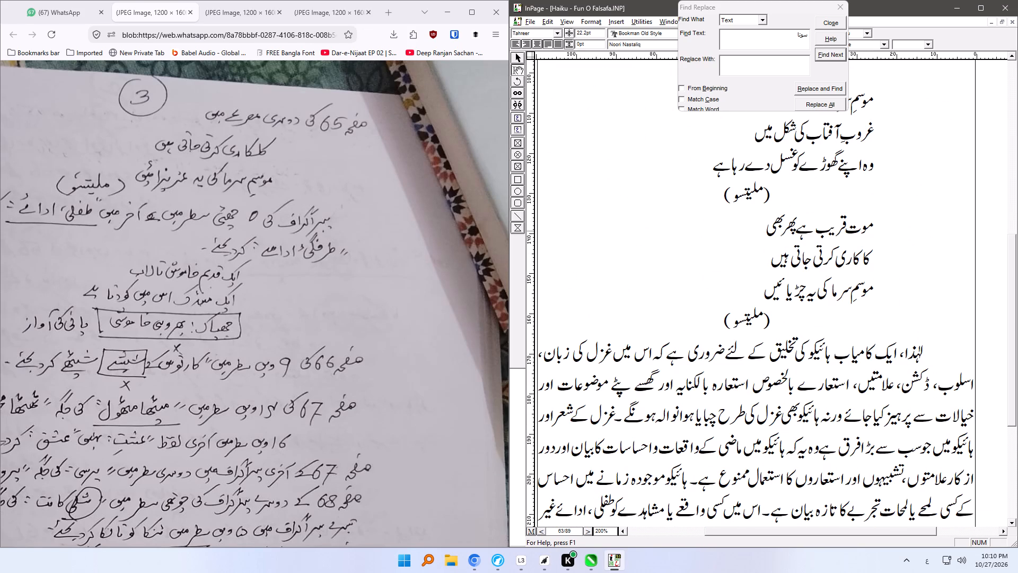
right_click_drag(831, 220, 826, 281, "ctrl")
left_click(858, 322)
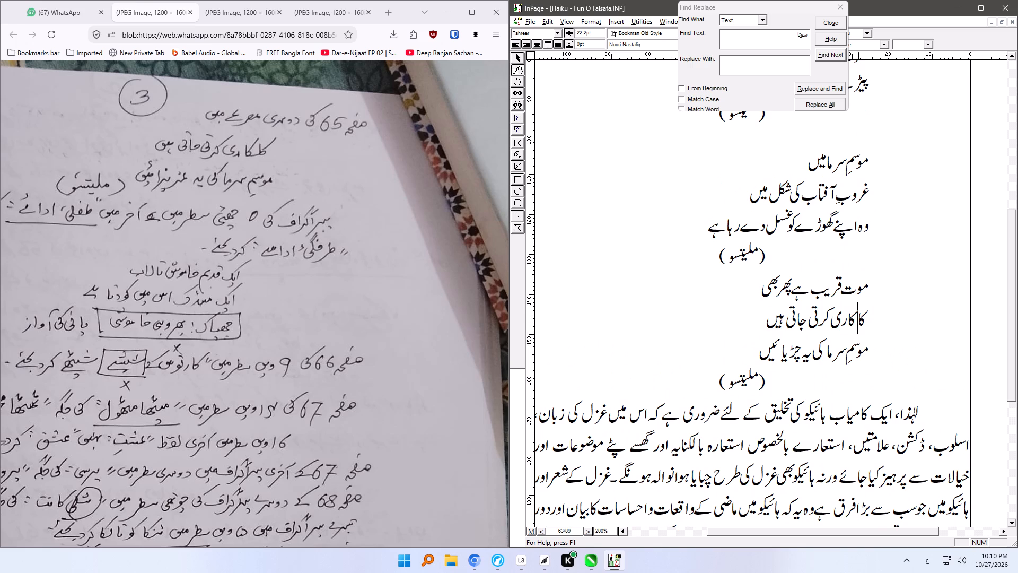
key("BackSpace")
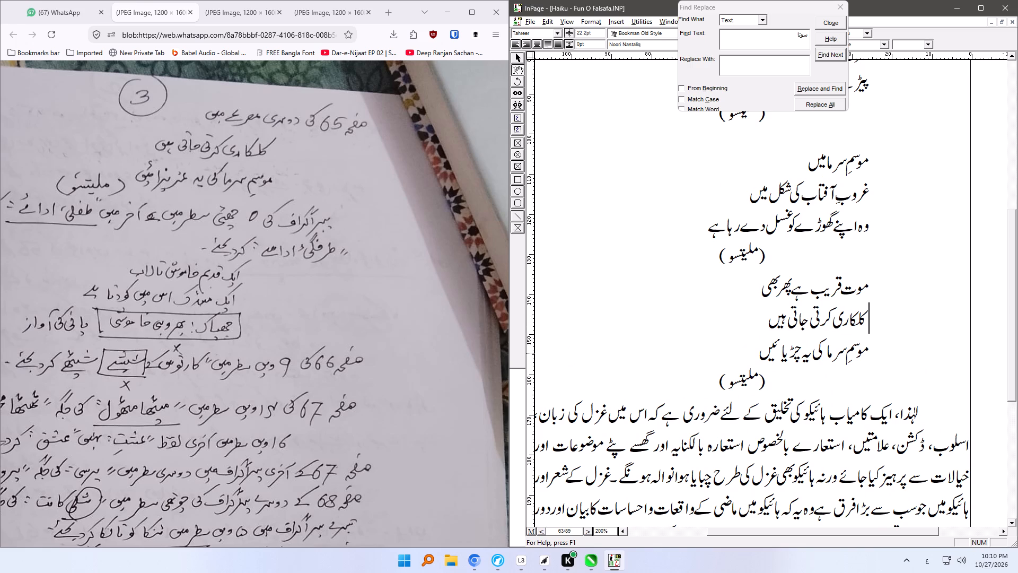
Replace چڑیائیں at the end of that haiku's third line with عزیزائیں.
left_click_drag(763, 353, 802, 353)
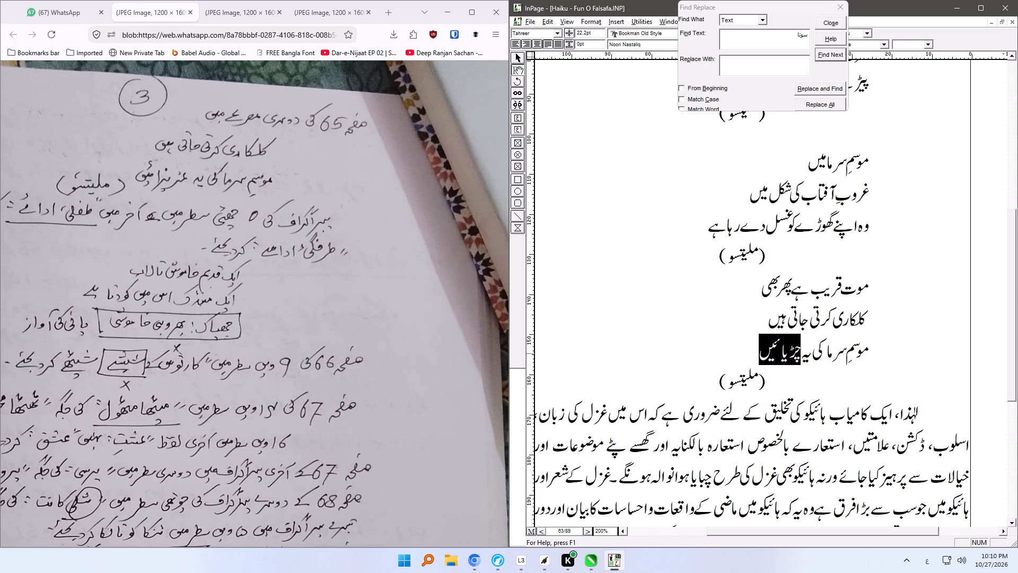
type("عز")
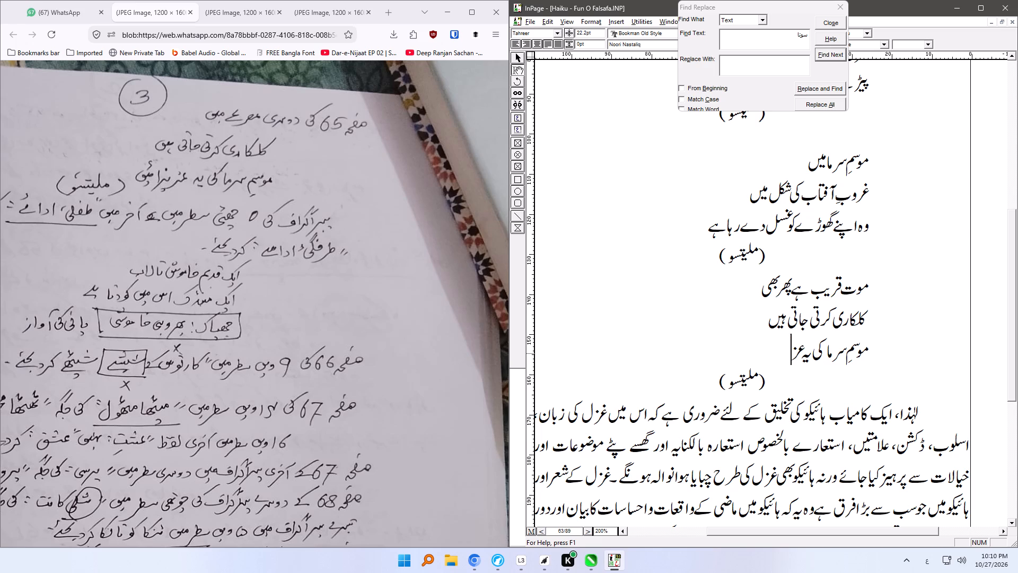
type("یزا")
type("ئیں")
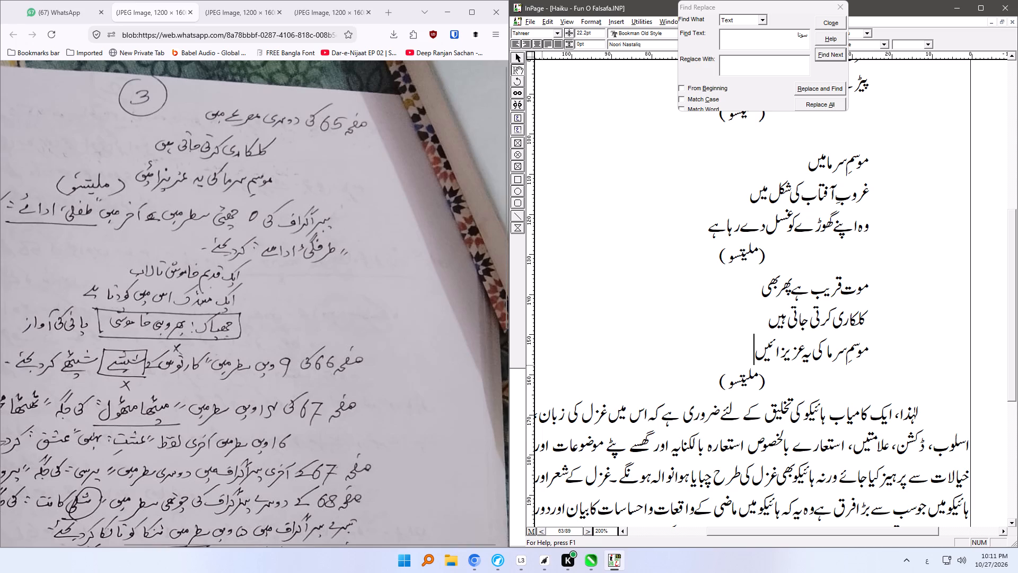
In the last line of page 63, change the phrase طفلی، ادائے to طرفگیٔ ادا سے.
left_click(743, 458)
right_click_drag(699, 479, 746, 431, "ctrl")
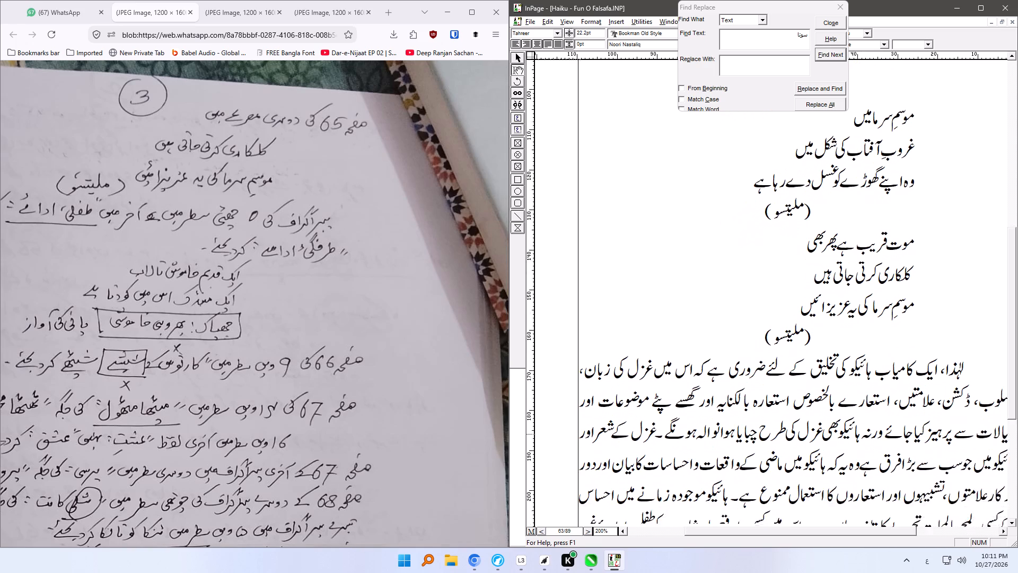
right_click_drag(746, 431, 746, 355, "ctrl")
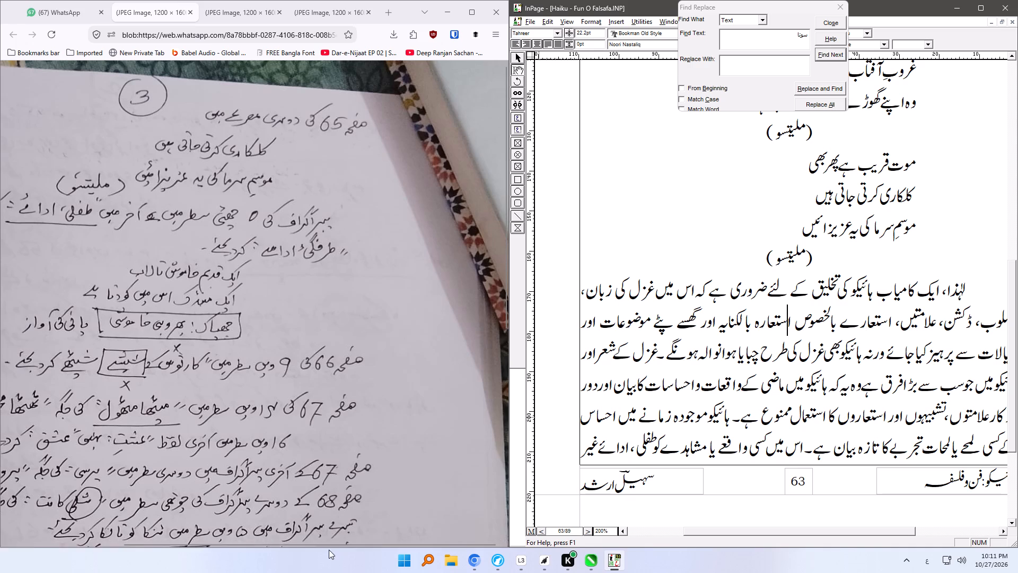
left_click_drag(323, 542, 249, 542)
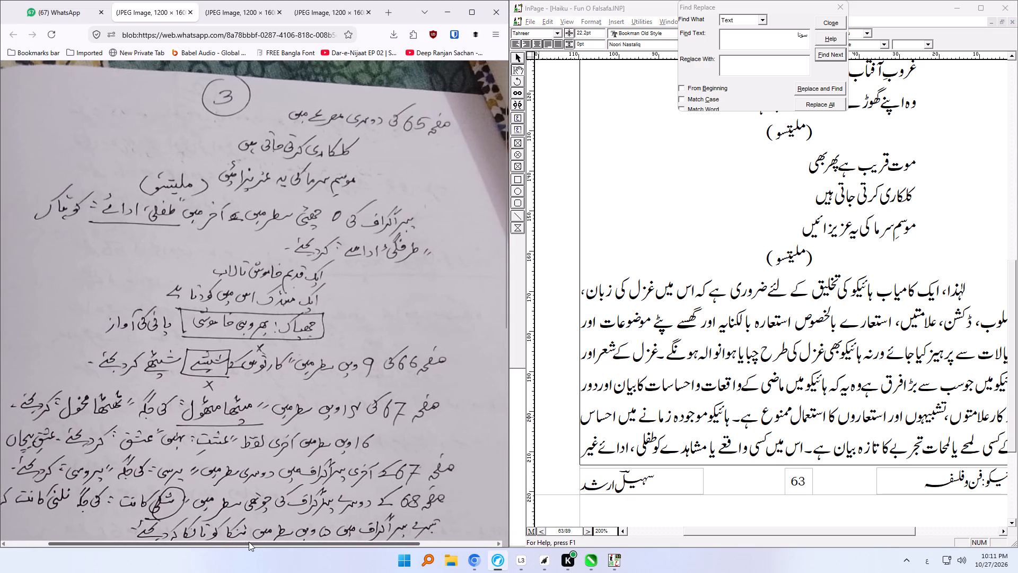
left_click_drag(249, 542, 250, 542)
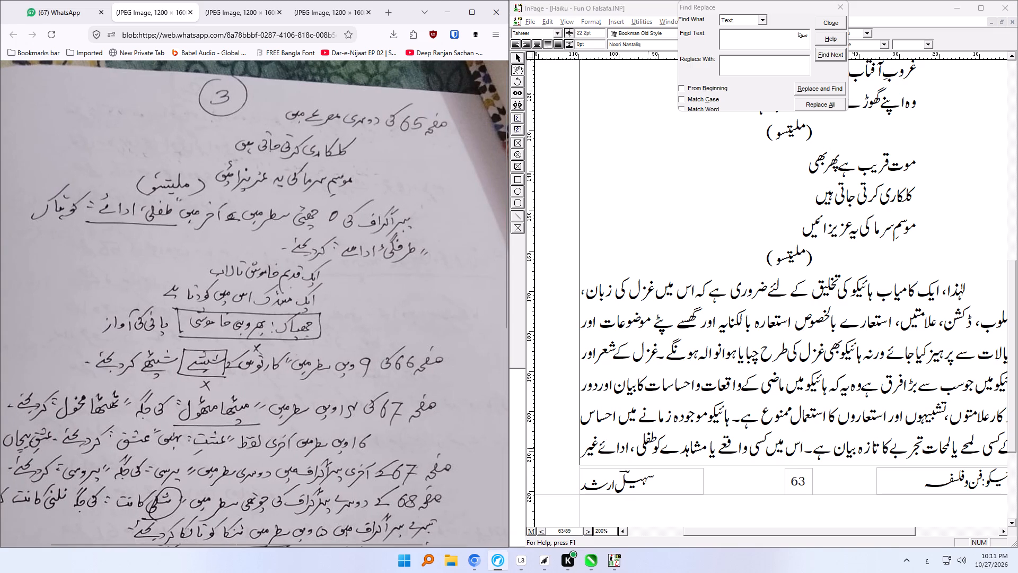
left_click_drag(655, 448, 641, 448)
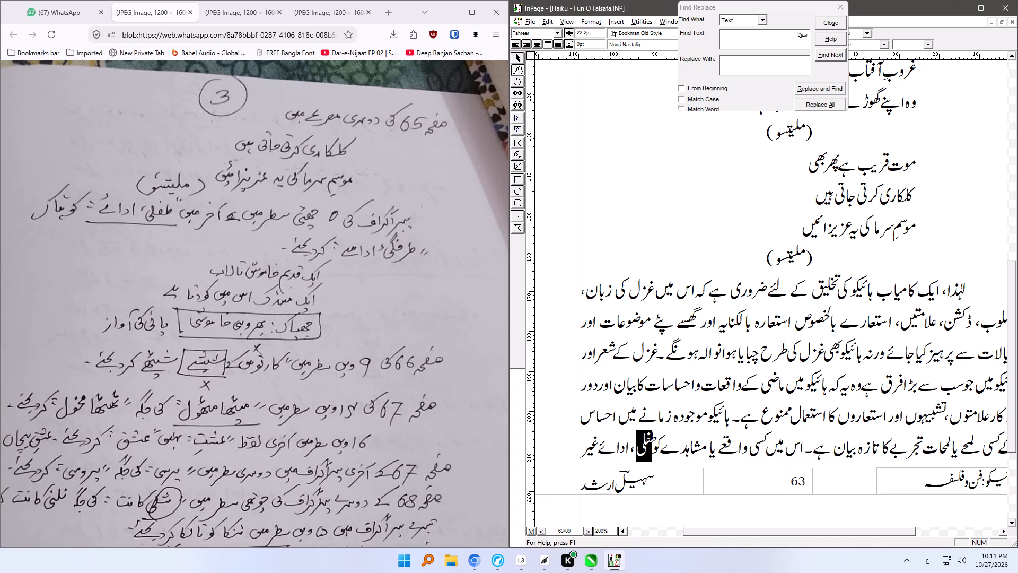
left_click_drag(641, 448, 633, 448)
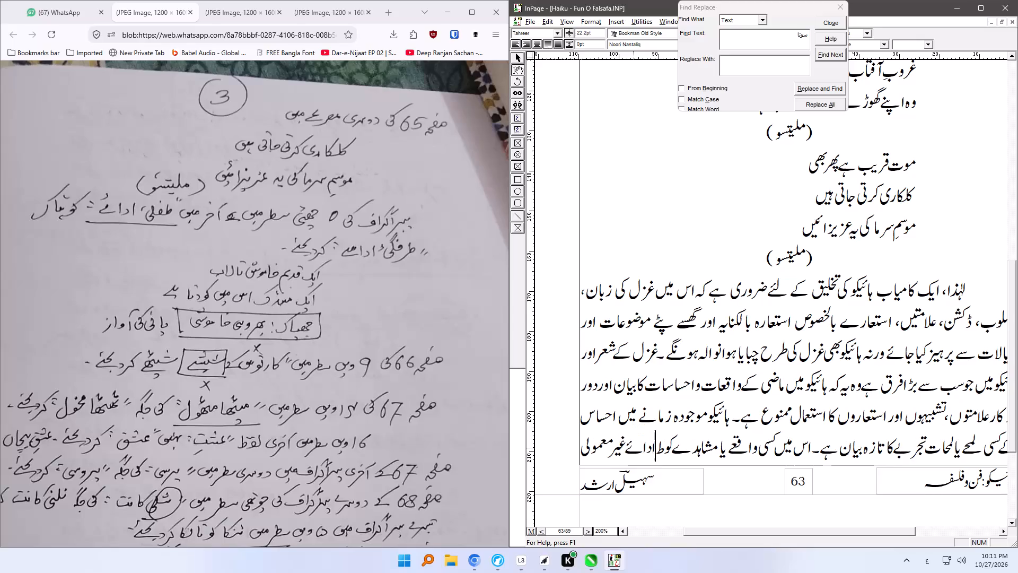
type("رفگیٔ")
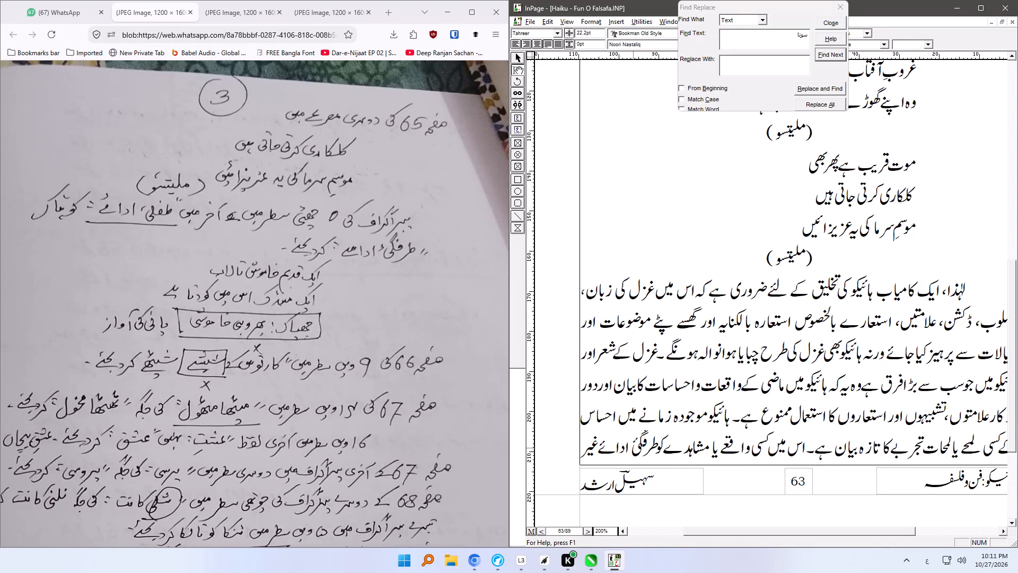
left_click_drag(601, 446, 608, 447)
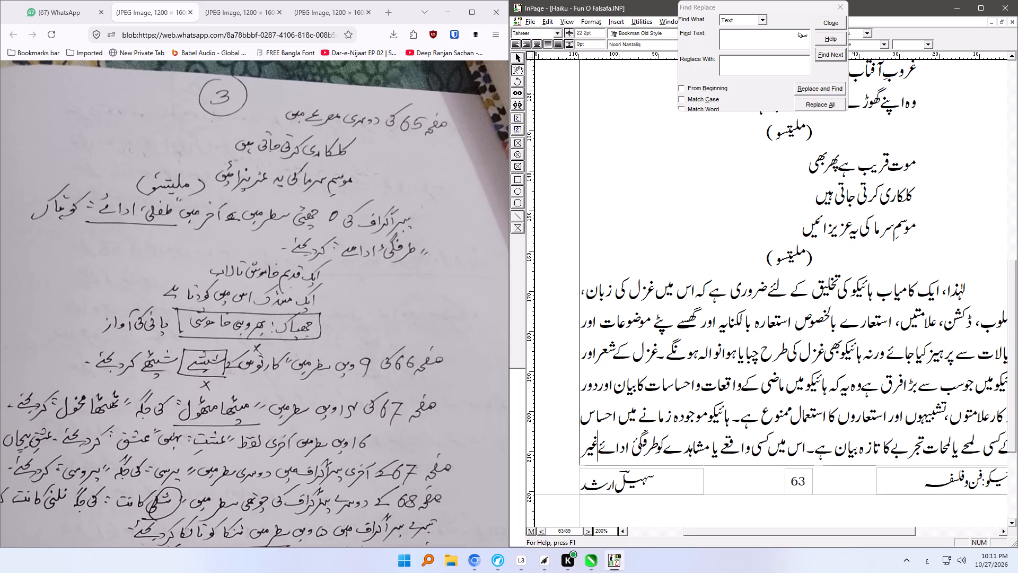
left_click_drag(608, 447, 612, 448)
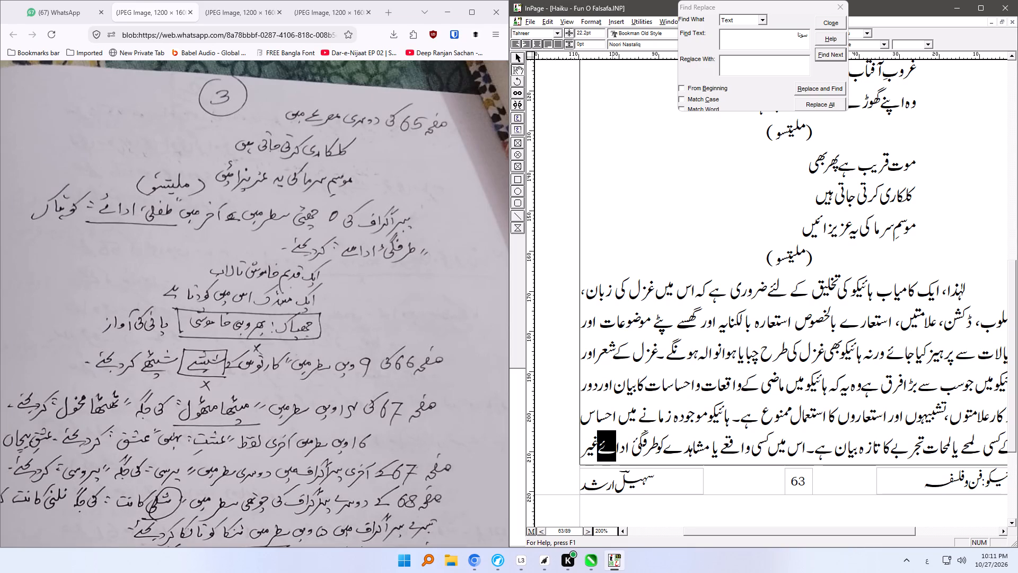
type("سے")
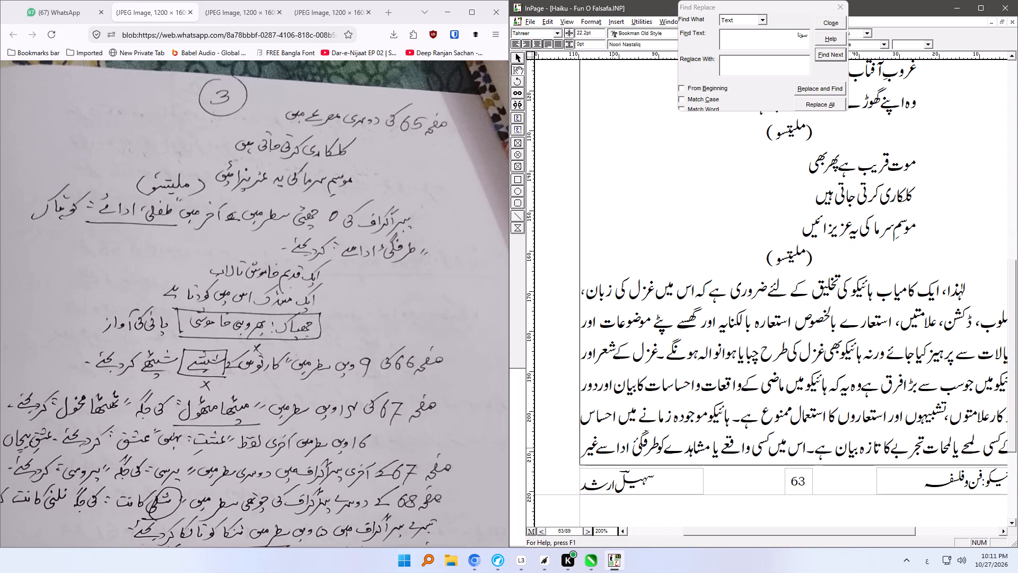
Clean up the ending of طرفگیٔ and restore a single space before ادا in page 63's last line.
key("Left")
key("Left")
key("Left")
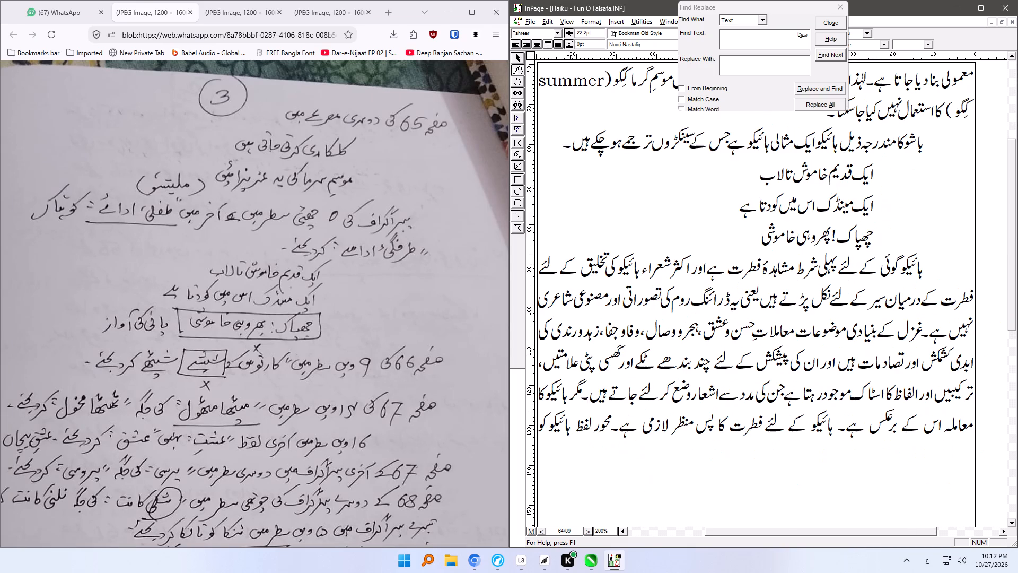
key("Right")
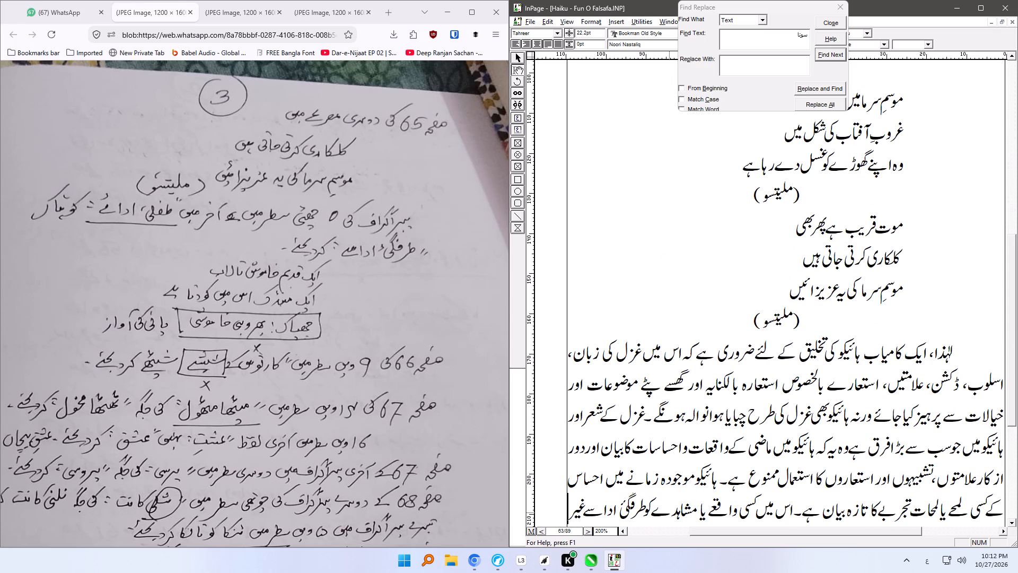
left_click(622, 513)
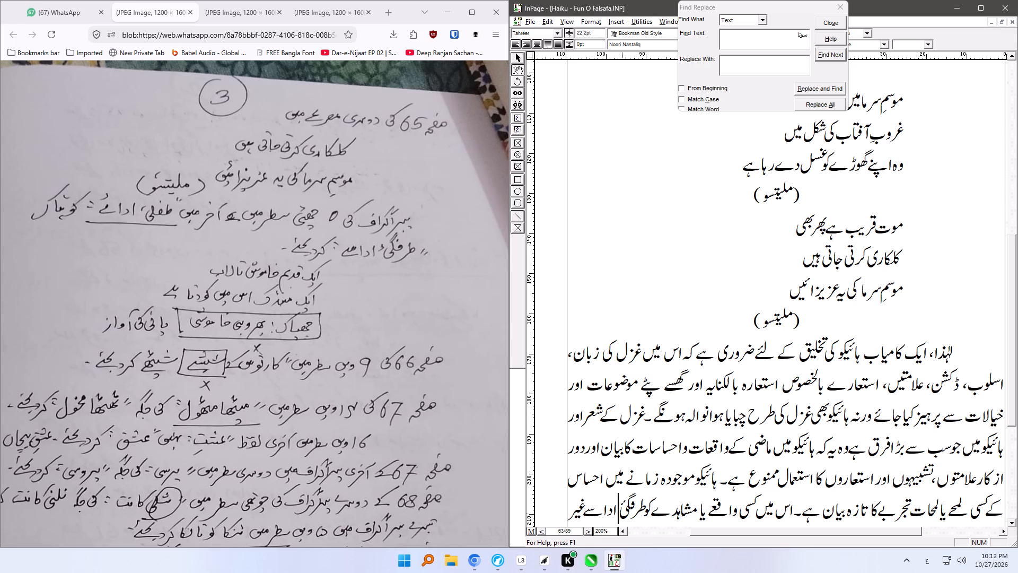
key("BackSpace")
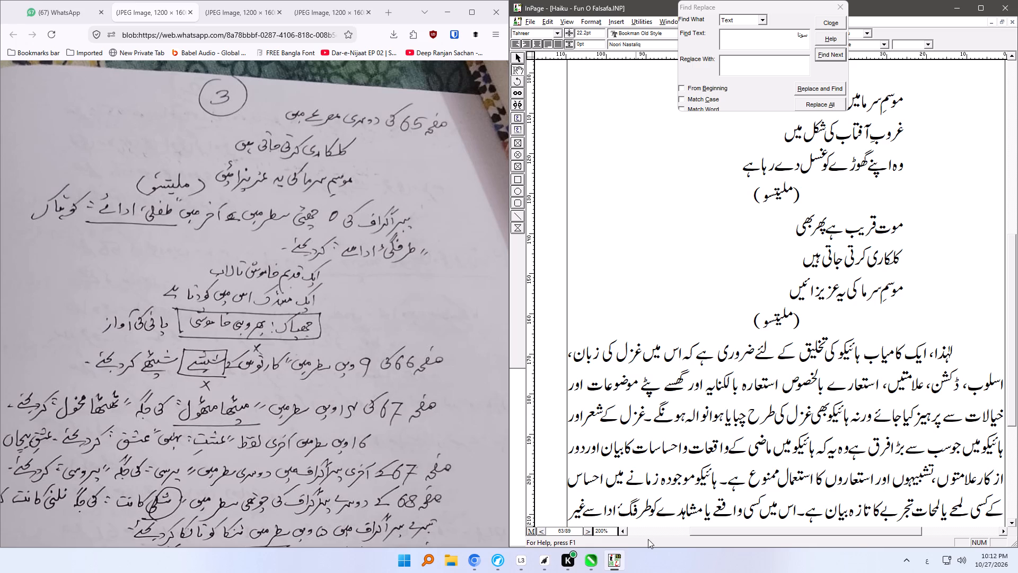
key("Delete")
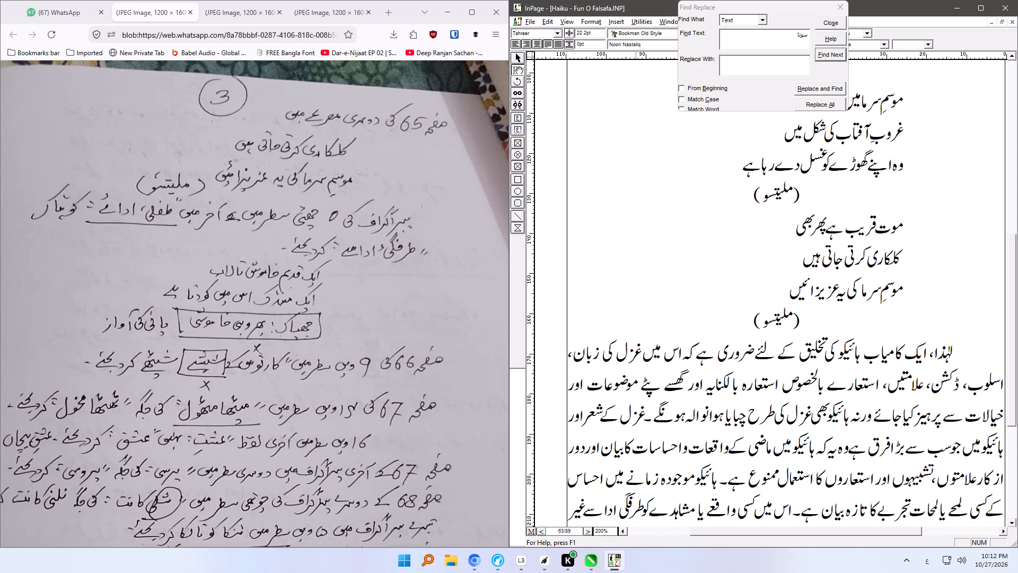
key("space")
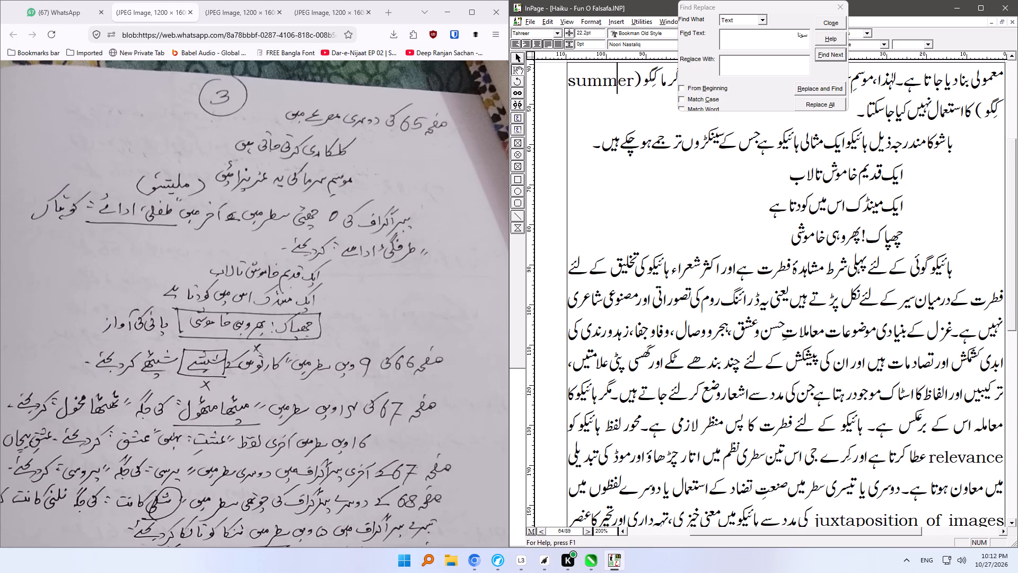
left_click_drag(787, 239, 897, 239)
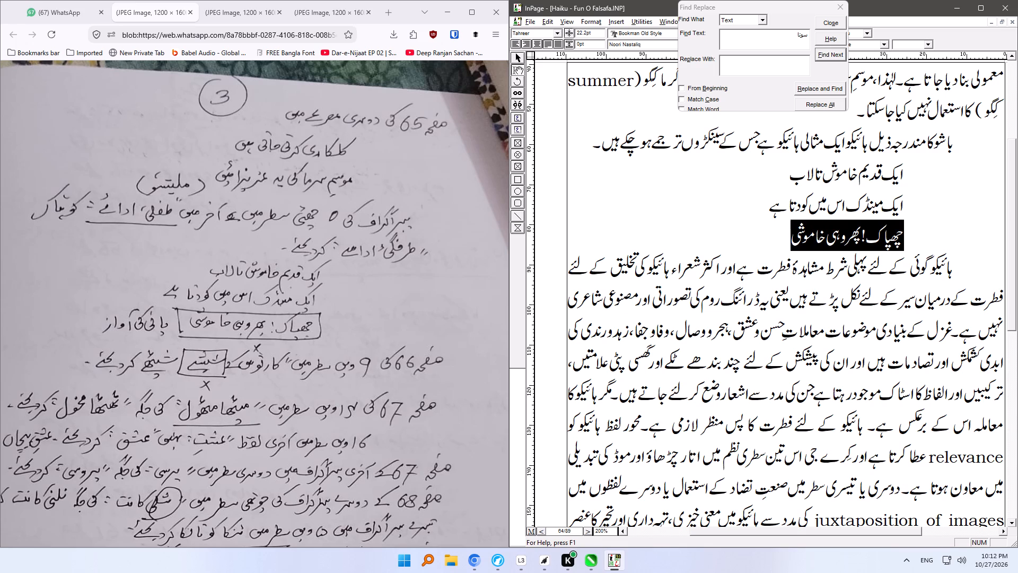
On page 64, replace the frog haiku's third line, چھپاک! پھر وہی خاموشی, with پانی کی آواز.
left_click_drag(897, 239, 906, 239)
type("pa")
key("BackSpace")
key("BackSpace")
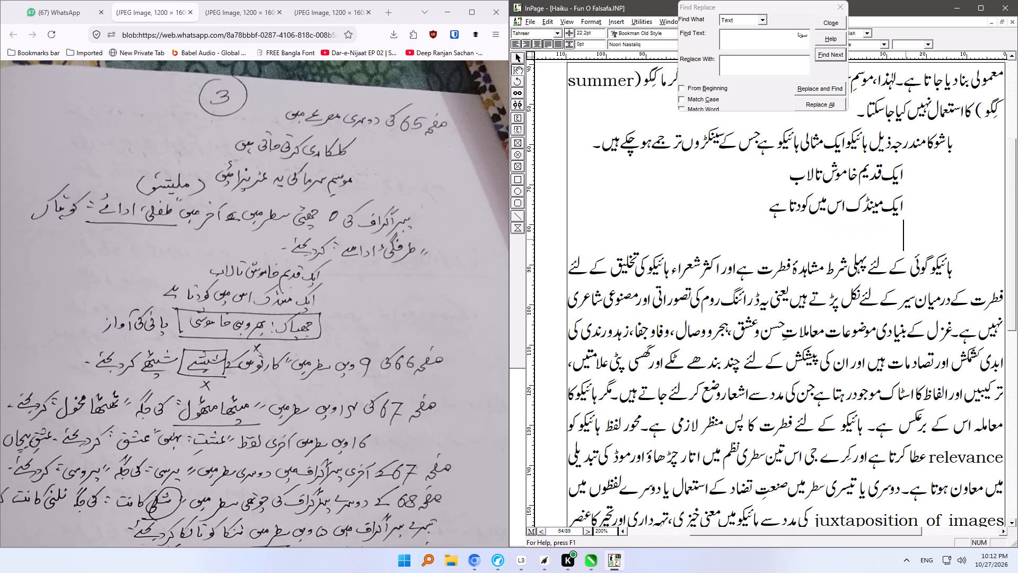
type("پانی کی آواز")
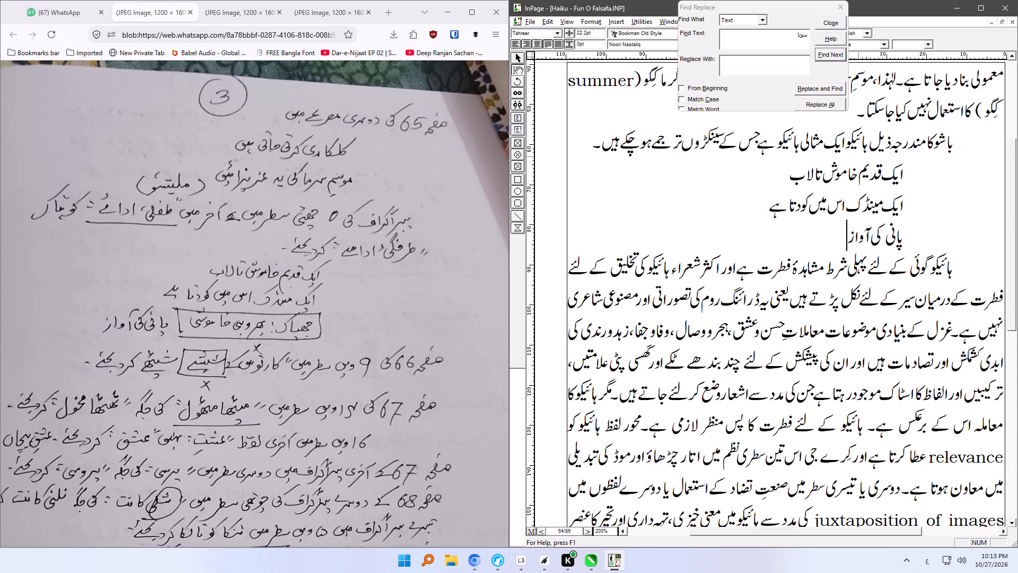
Find کارتوس on page 64 and correct the word شیشے in کارتوس کے شیشے to شیٹھے.
left_click_drag(783, 36, 866, 46)
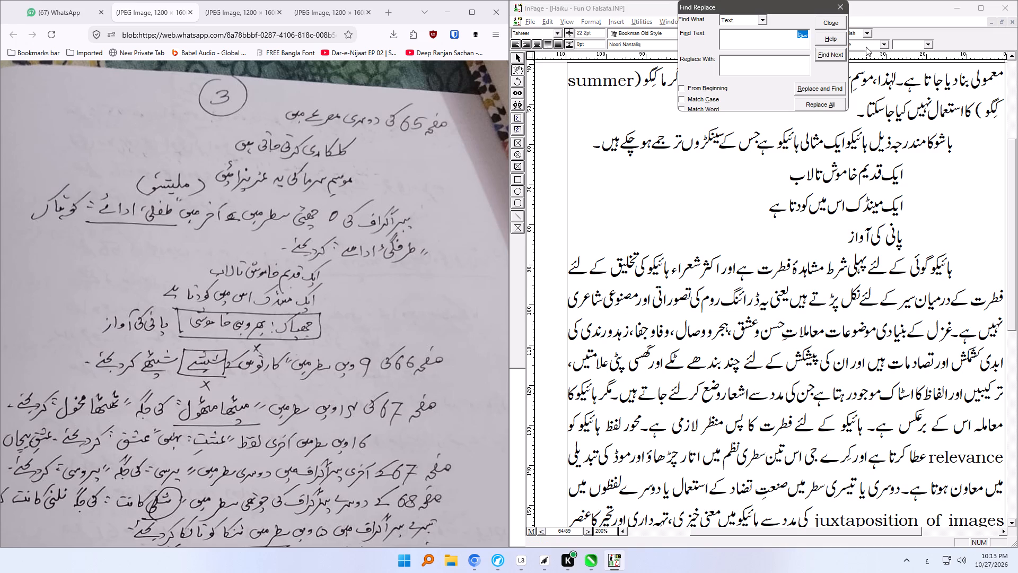
type("کارتوس")
key("Return")
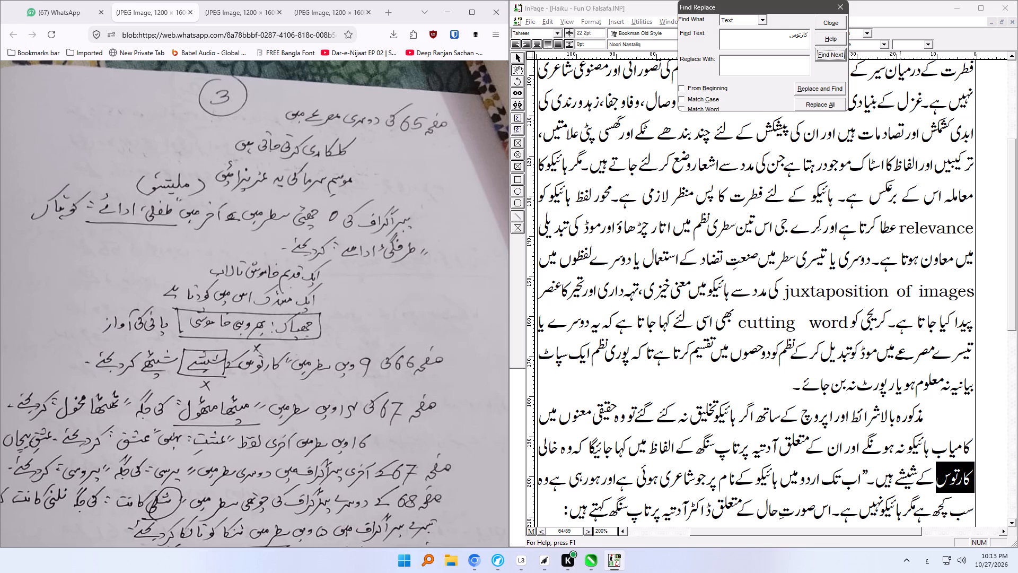
left_click_drag(898, 480, 915, 480)
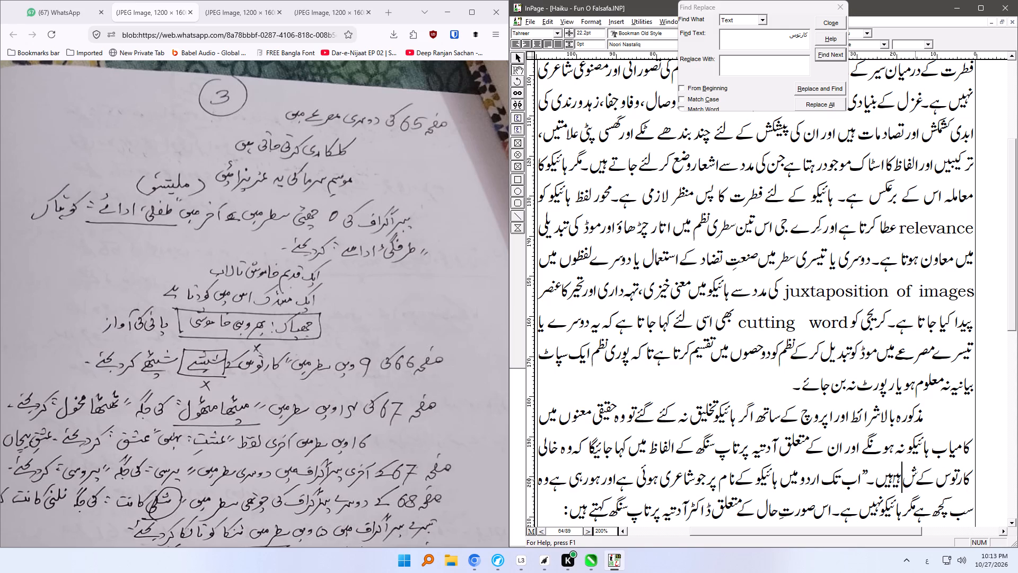
type("یٹھے")
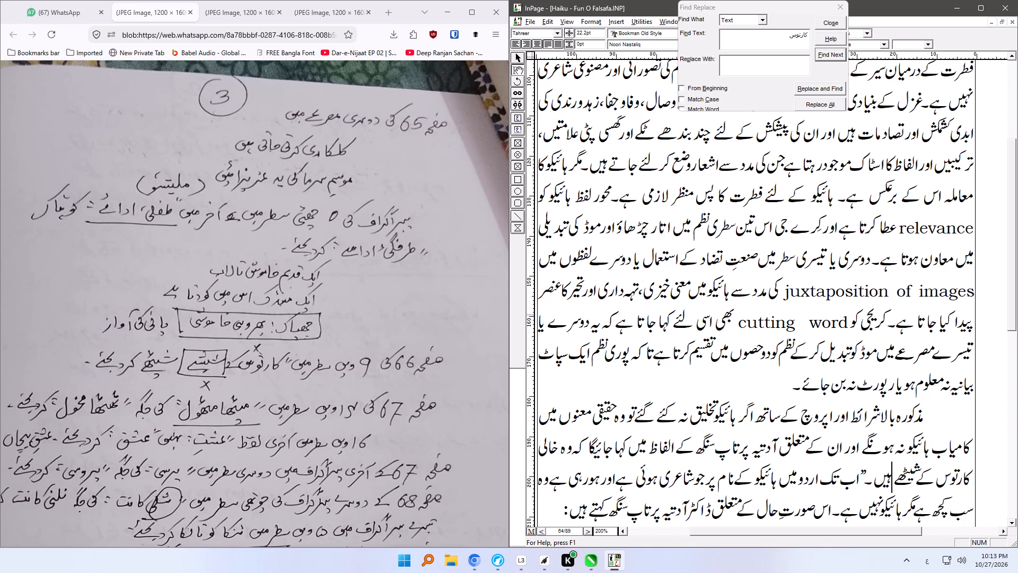
Find میٹھا and replace the two-word phrase after سین ریو لکھ کر with تھٹھا مخول.
left_click_drag(768, 39, 832, 38)
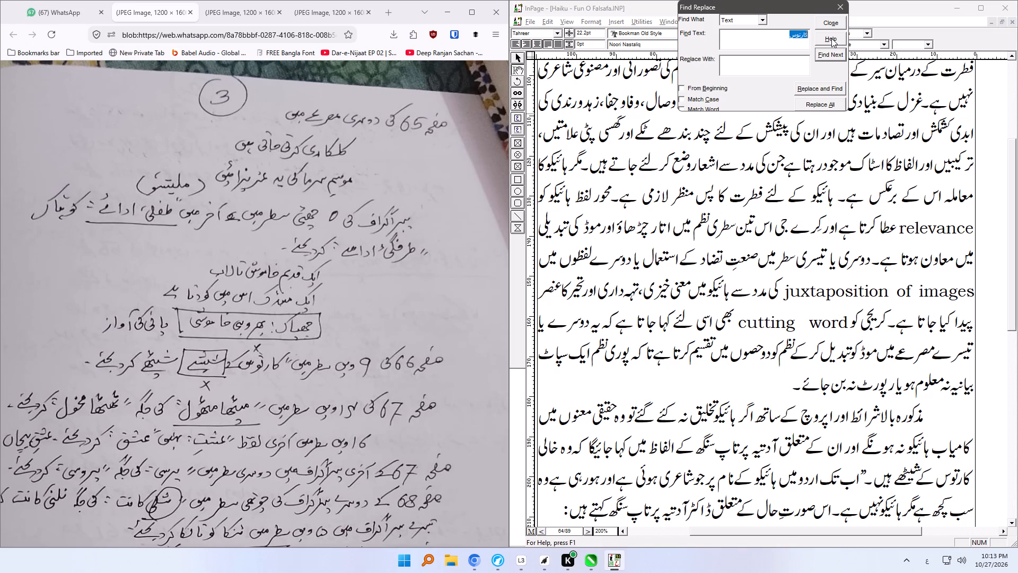
type("میٹھا")
left_click(835, 56)
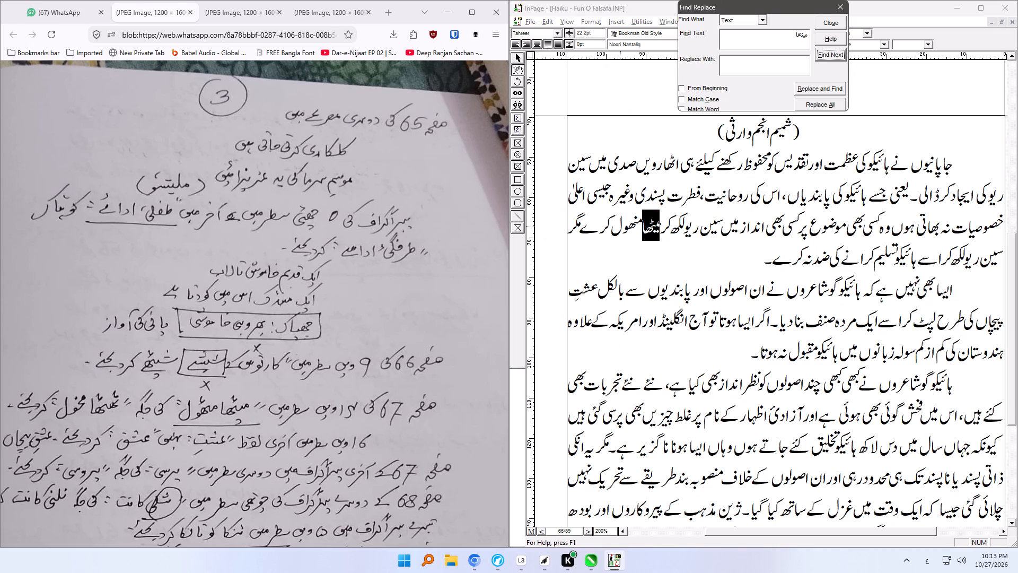
left_click_drag(615, 228, 663, 225)
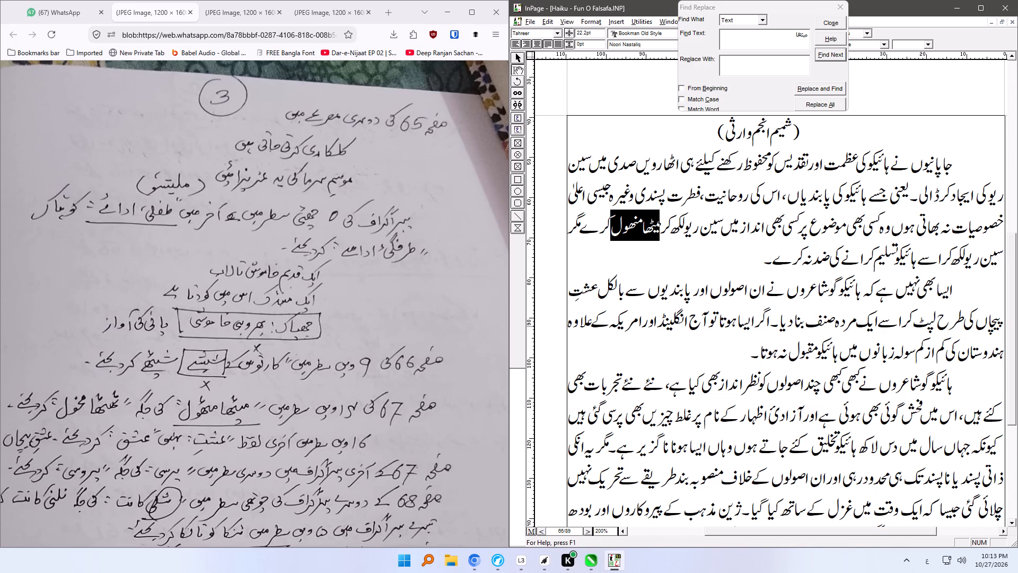
type("تھٹھا")
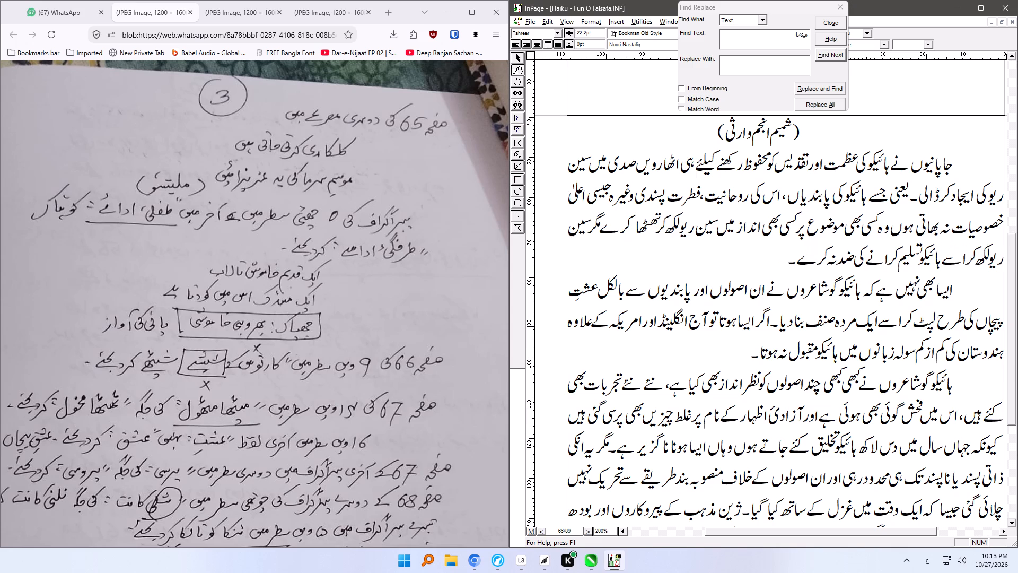
key("space")
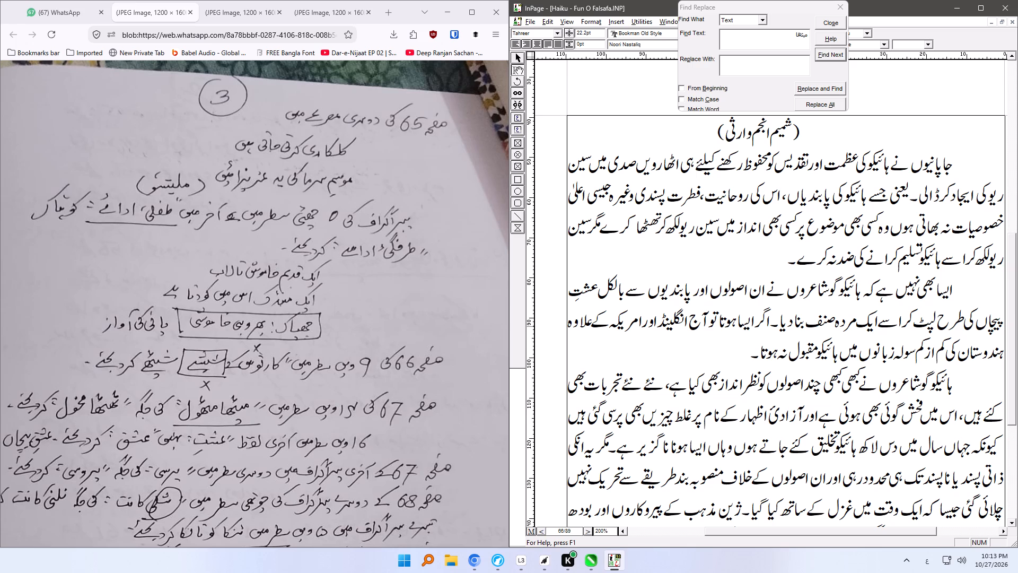
type("مخول")
key("space")
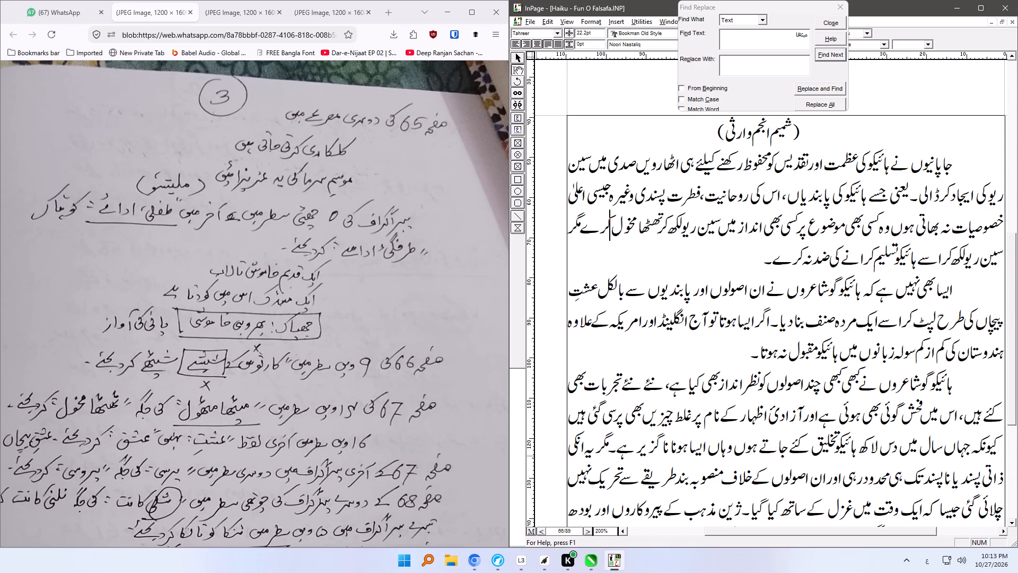
Find عشت and correct عشتِ before پیچاں to عشقِ, following the correction sheet.
left_click_drag(503, 273, 519, 437)
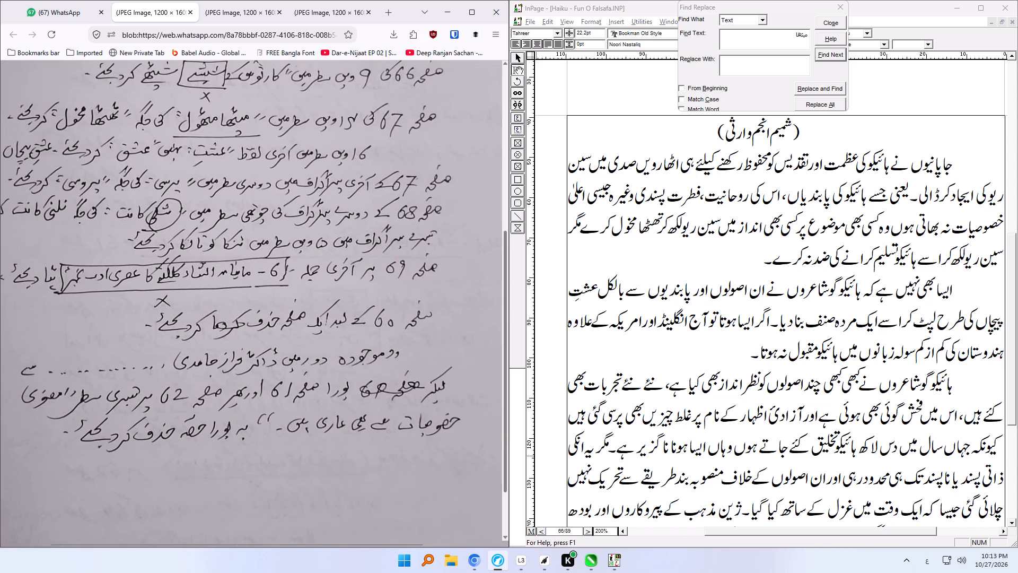
left_click_drag(778, 37, 832, 38)
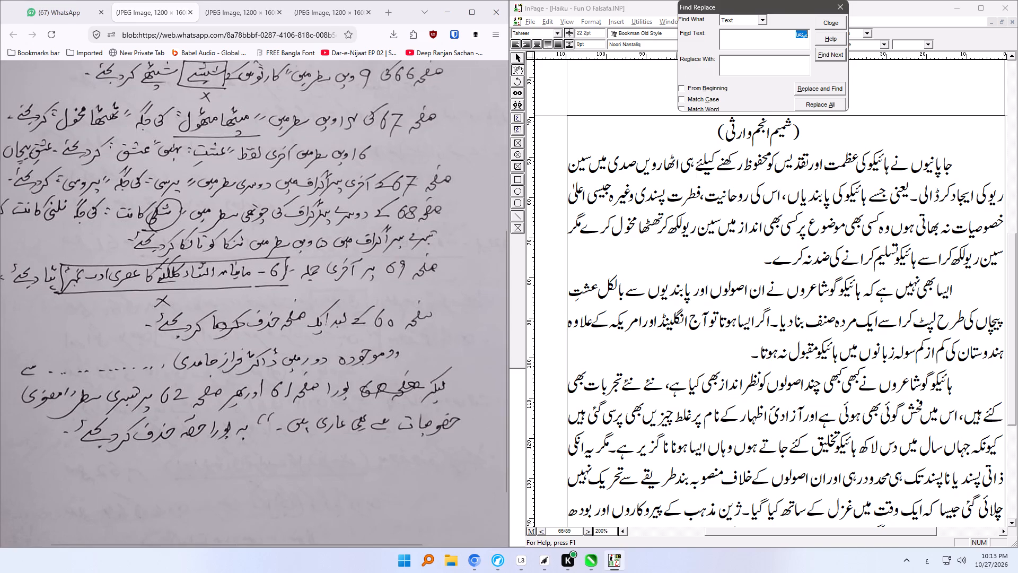
left_click_drag(832, 38, 833, 38)
type("عش")
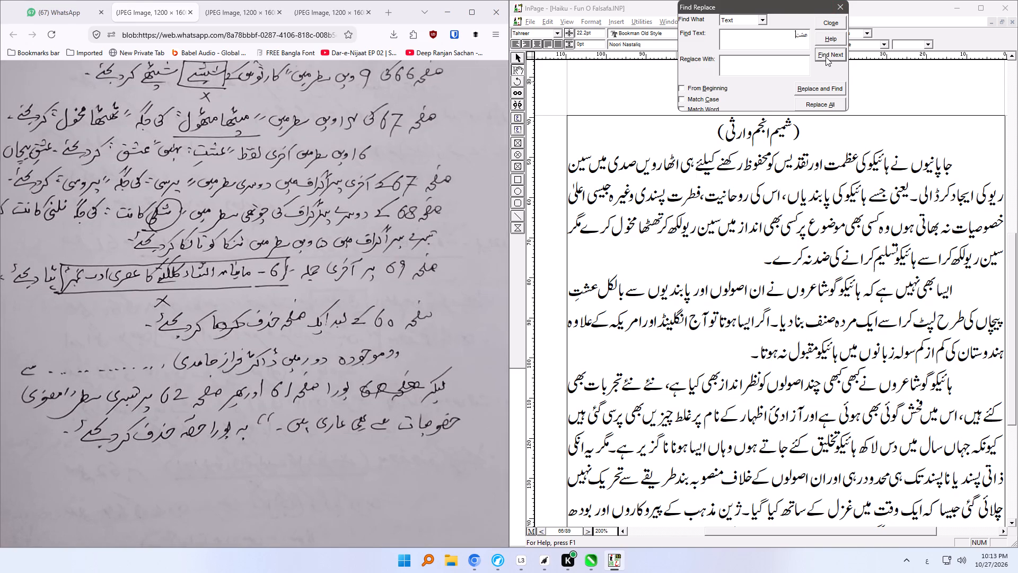
left_click(826, 57)
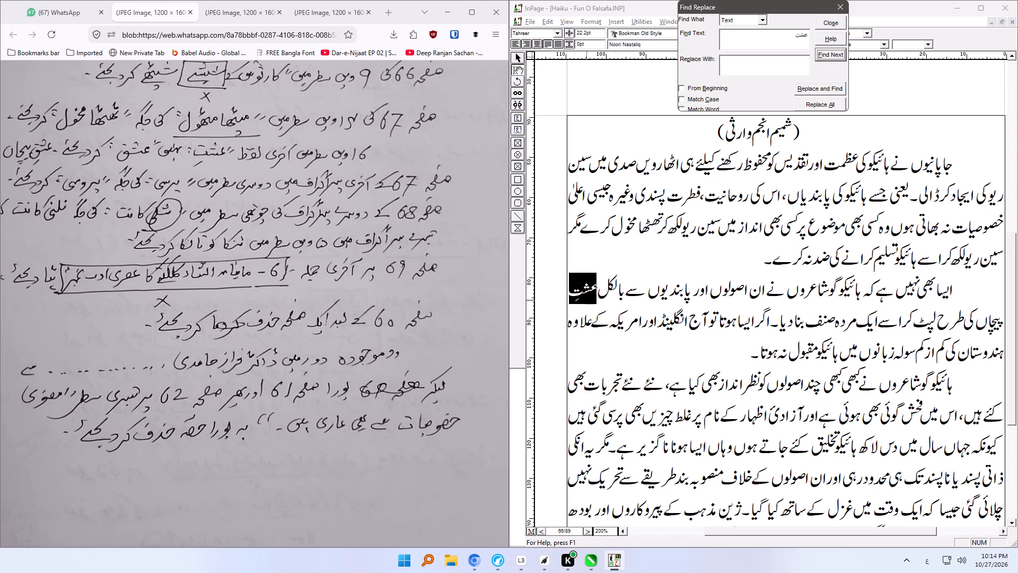
left_click(583, 298)
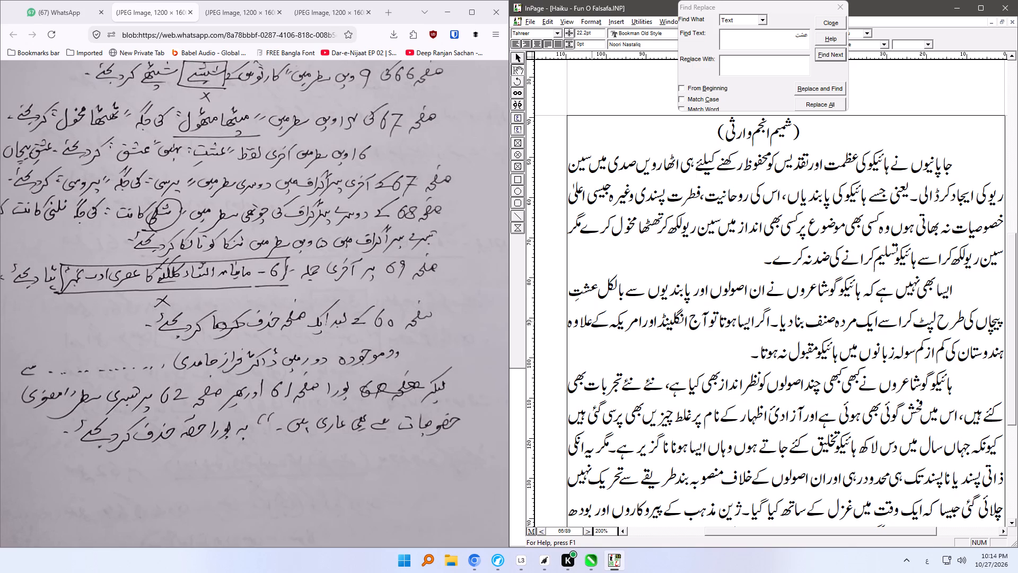
key("Delete")
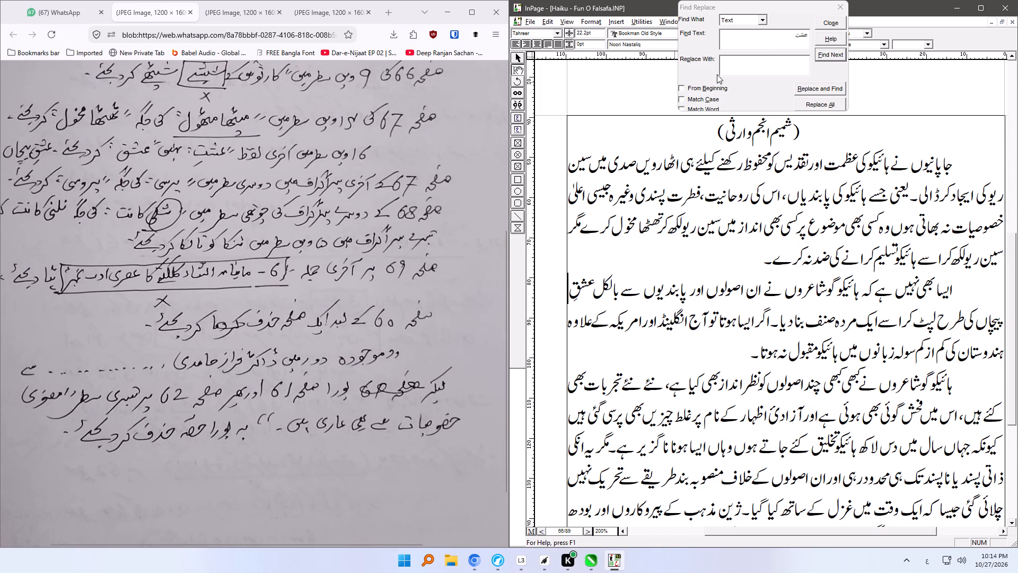
Find پرسی in the paragraph about experiments in haiku and correct it to پروسی before گئی ہیں.
left_click_drag(786, 34, 815, 36)
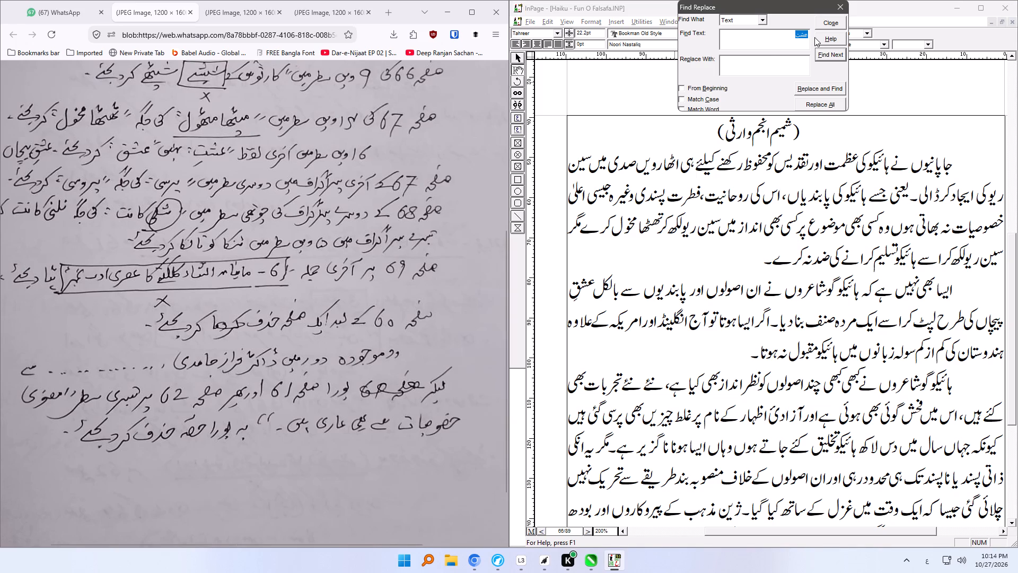
type("پرسہ")
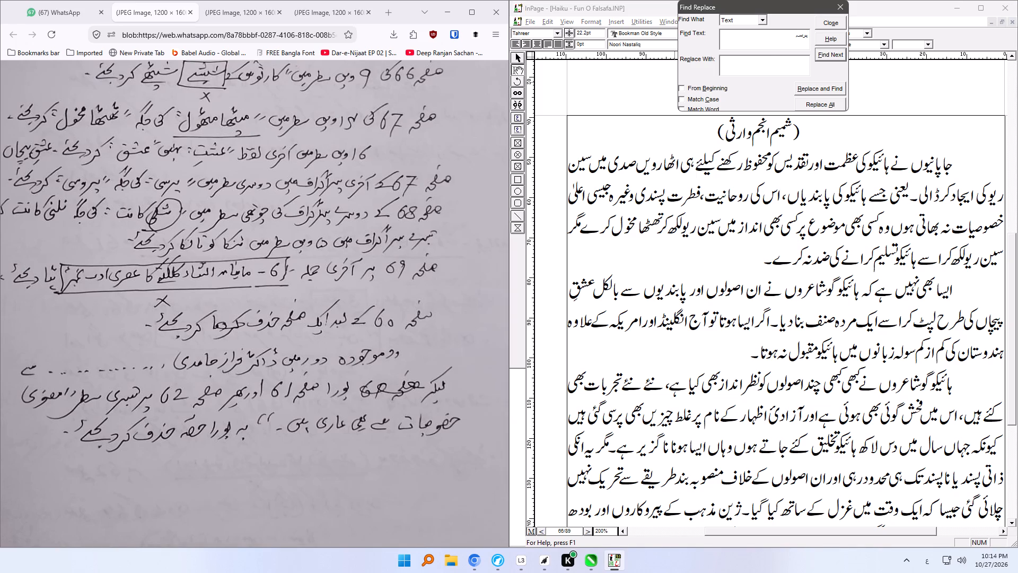
key("BackSpace")
left_click(829, 55)
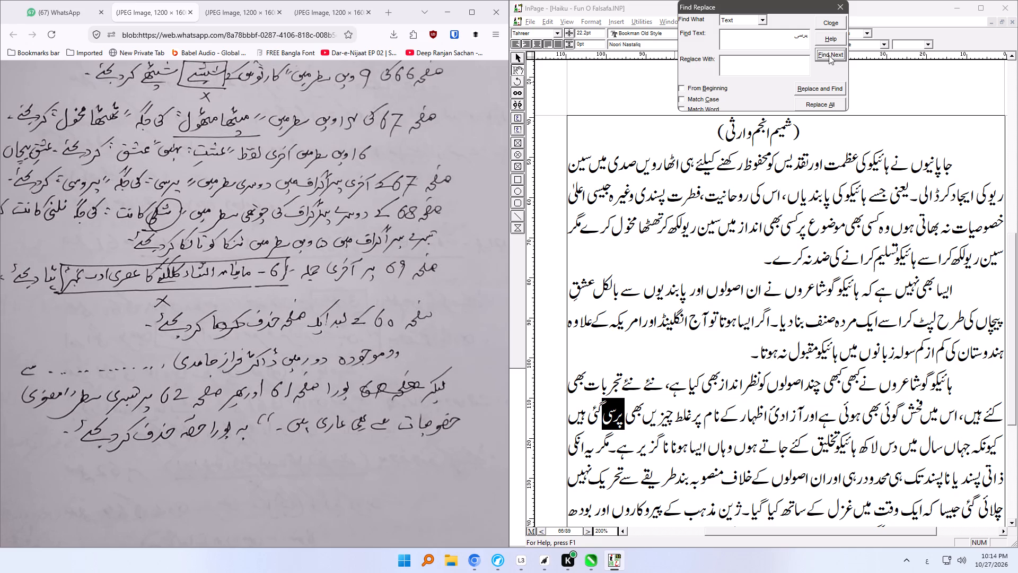
left_click(607, 423)
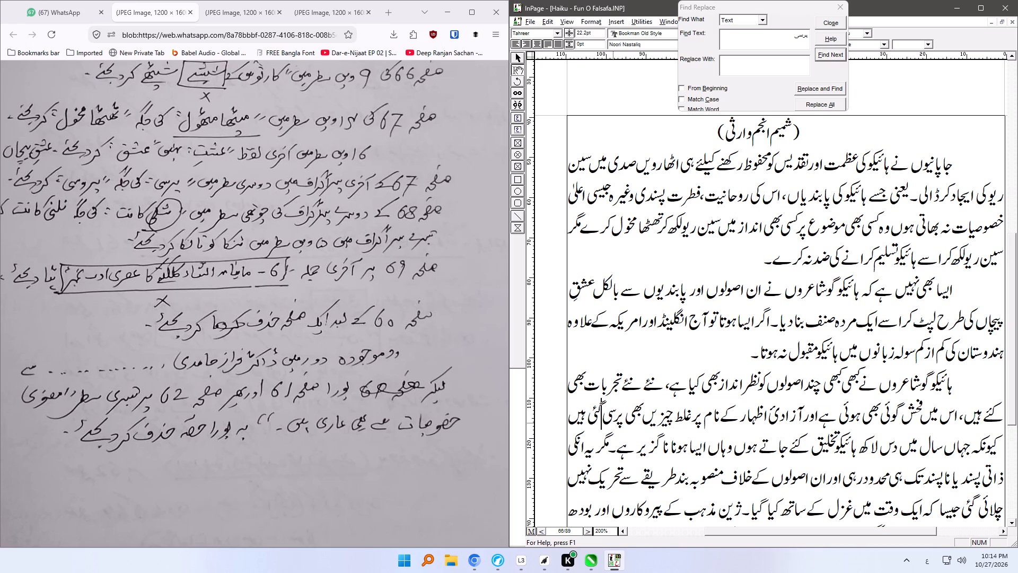
left_click(616, 422)
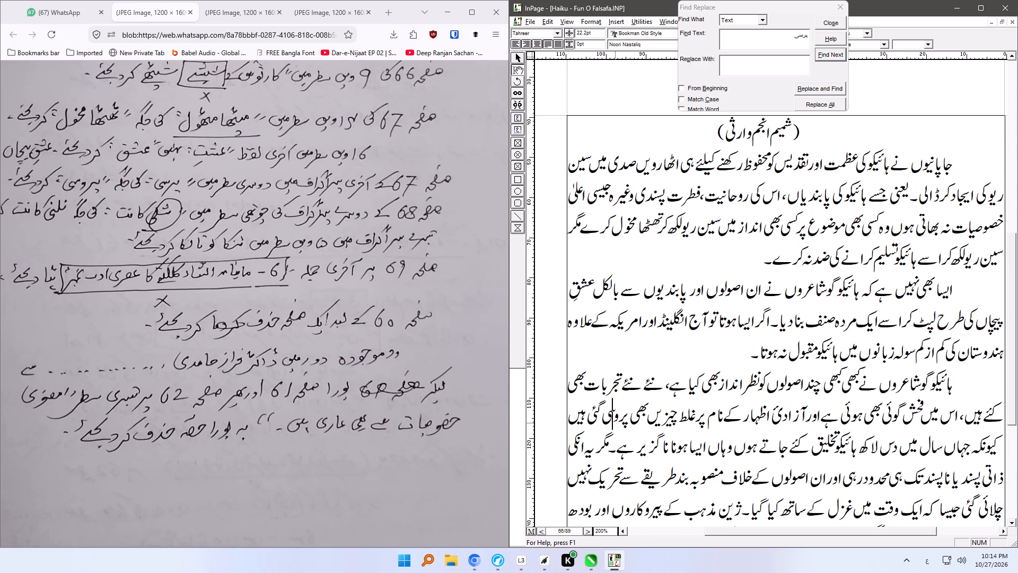
Find کانت and change the Hindi poet's first name before it from شلی to نلنی.
left_click_drag(784, 38, 785, 38)
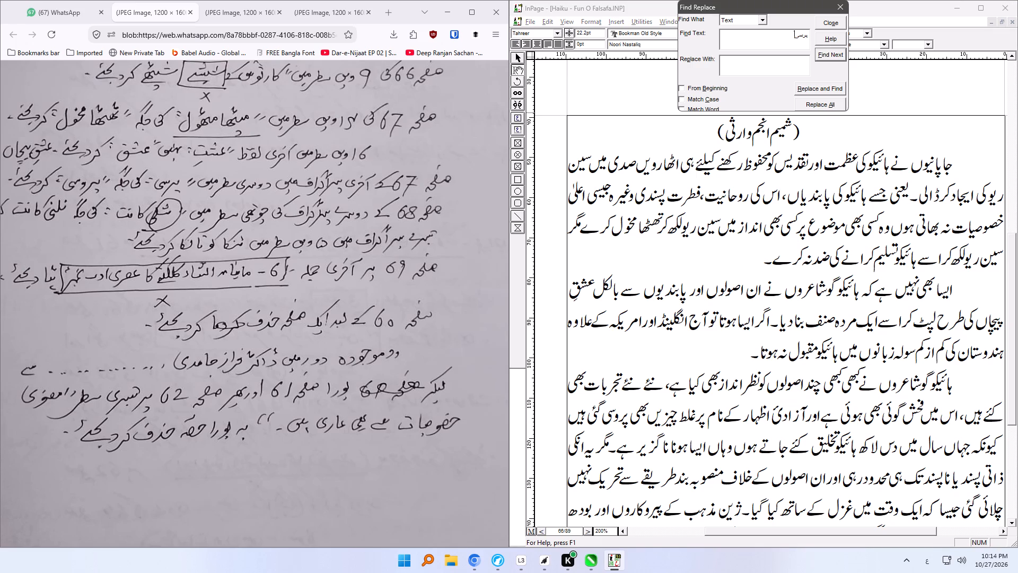
left_click_drag(785, 38, 814, 38)
type("کانت")
left_click(821, 51)
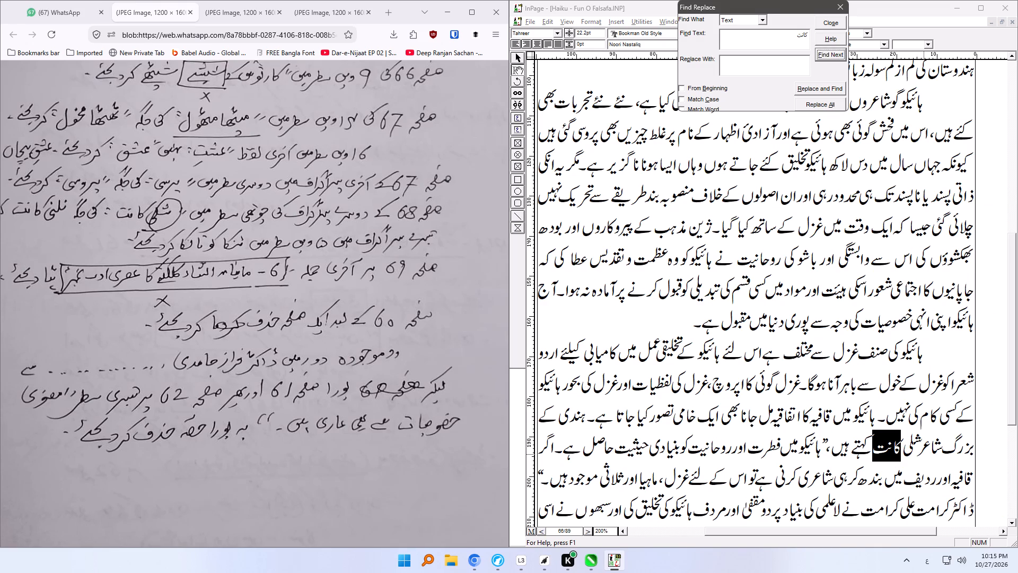
left_click(907, 453)
left_click(903, 450)
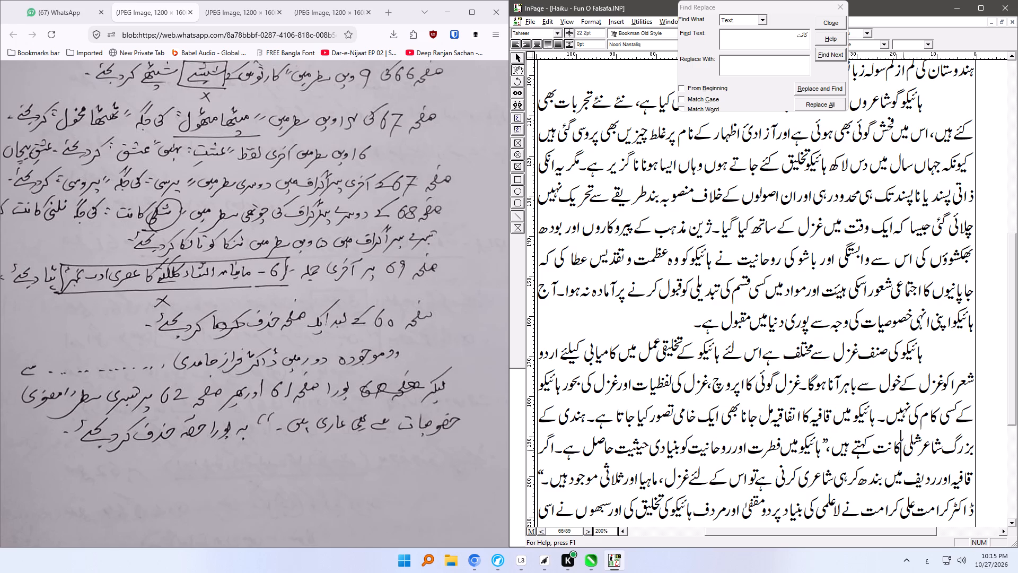
key("BackSpace")
key("BackSpace")
key("BackSpace")
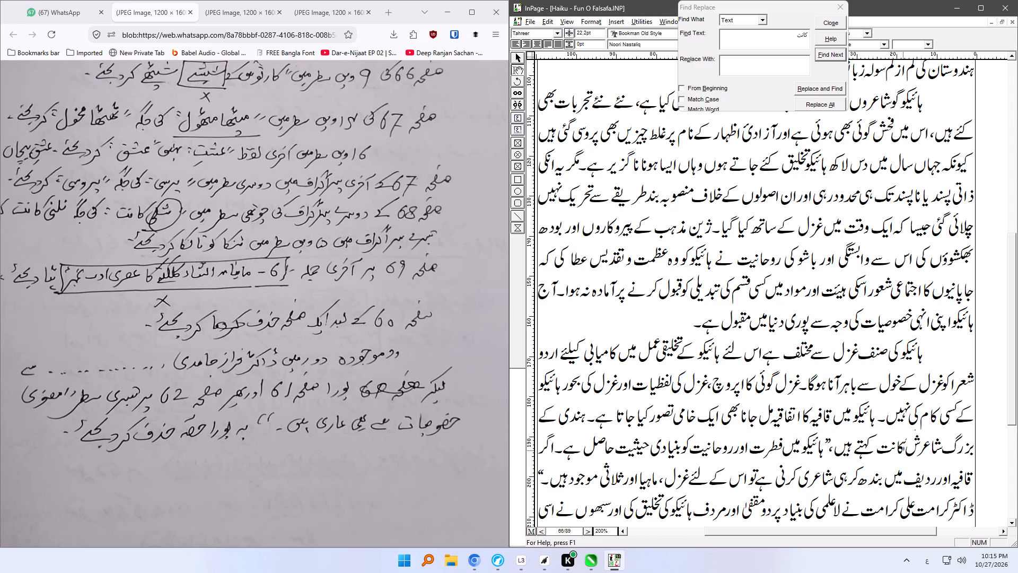
type("نلنی")
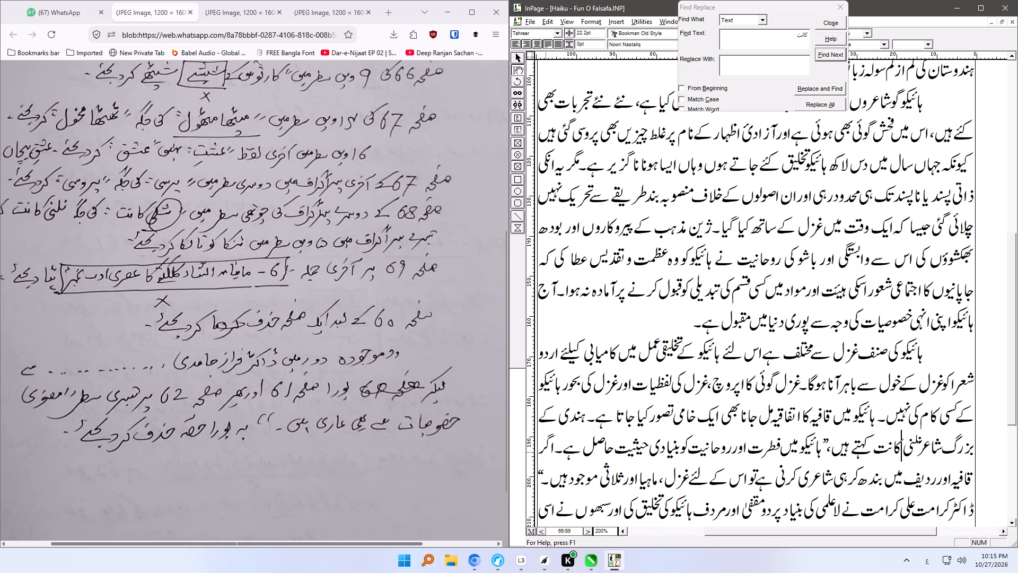
Find ٹنکا from the beginning of the document and replace it with تانکا, following the correction sheet.
left_click_drag(324, 544, 299, 545)
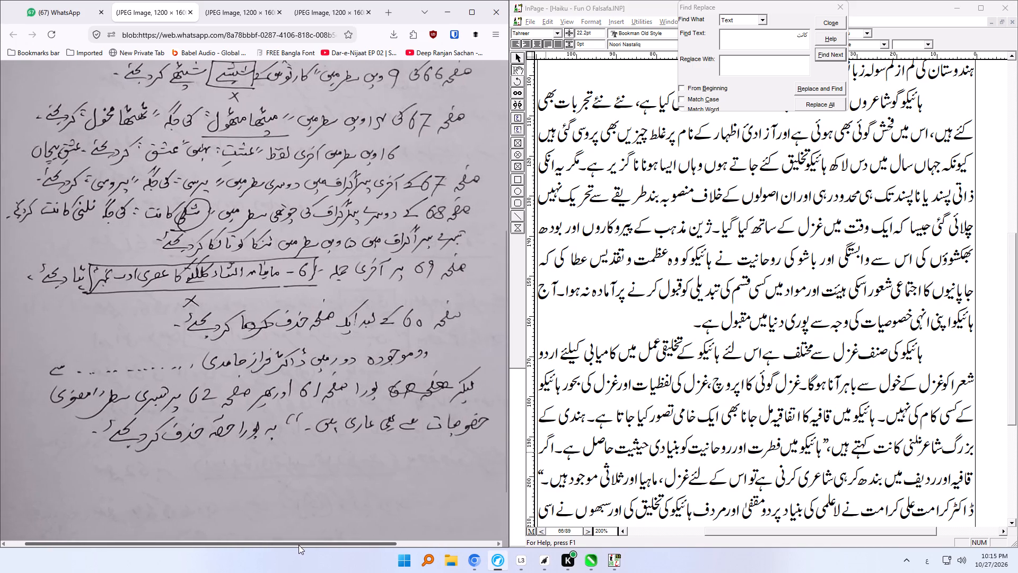
left_click_drag(299, 545, 306, 545)
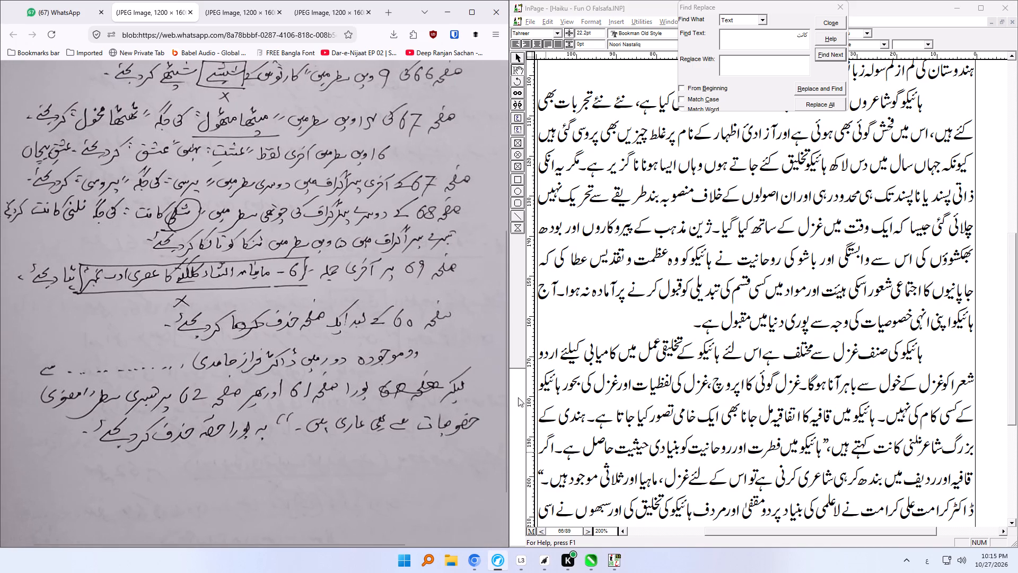
left_click_drag(792, 41, 820, 41)
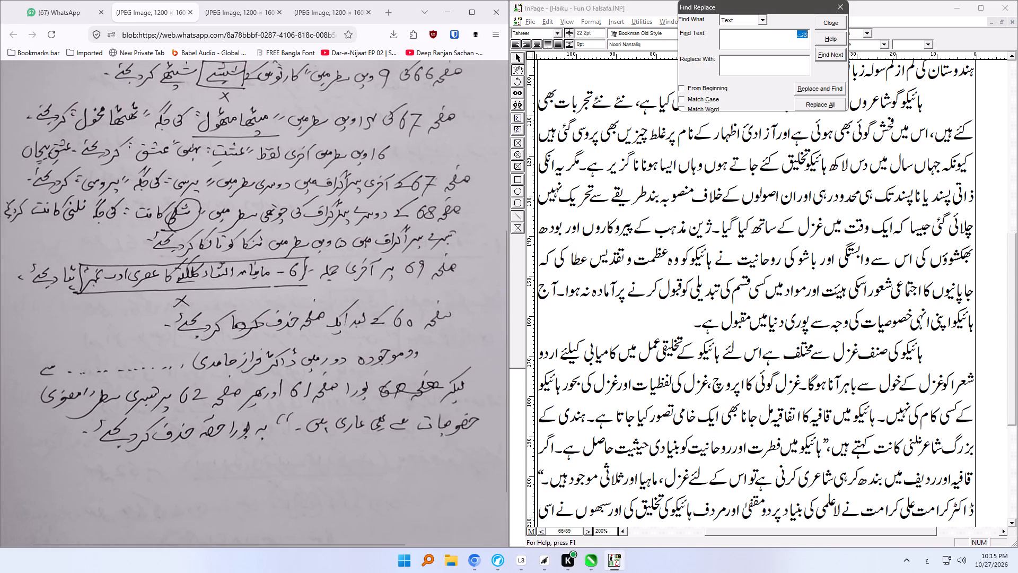
left_click_drag(820, 41, 820, 41)
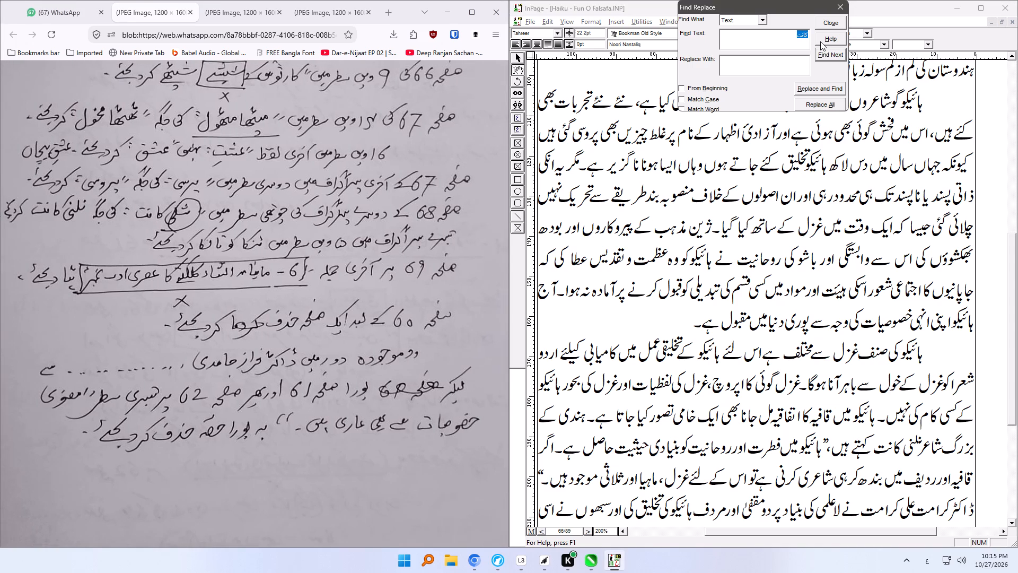
type("ٹنکا")
left_click(799, 64)
type("تانکا")
left_click(715, 85)
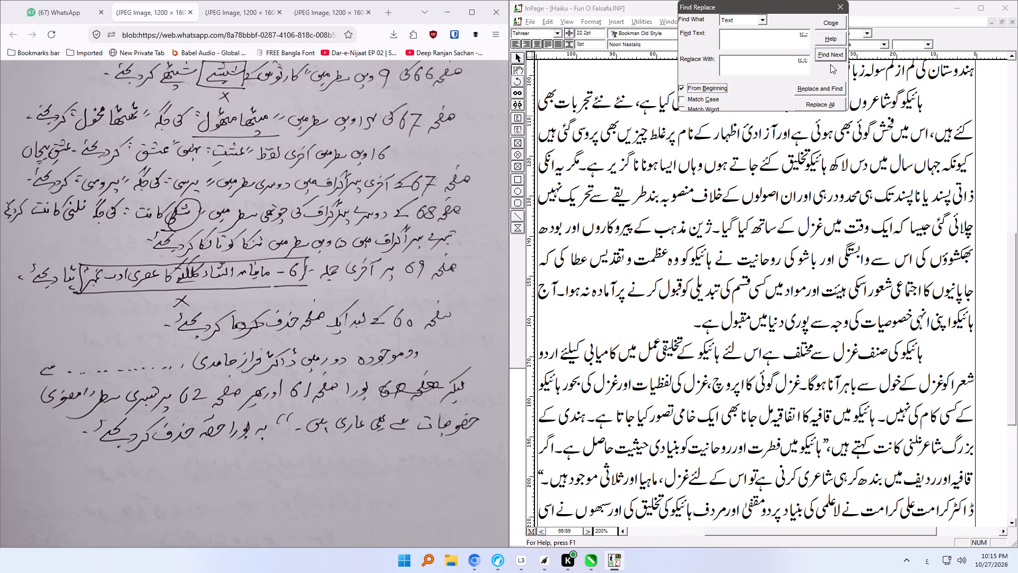
left_click(830, 55)
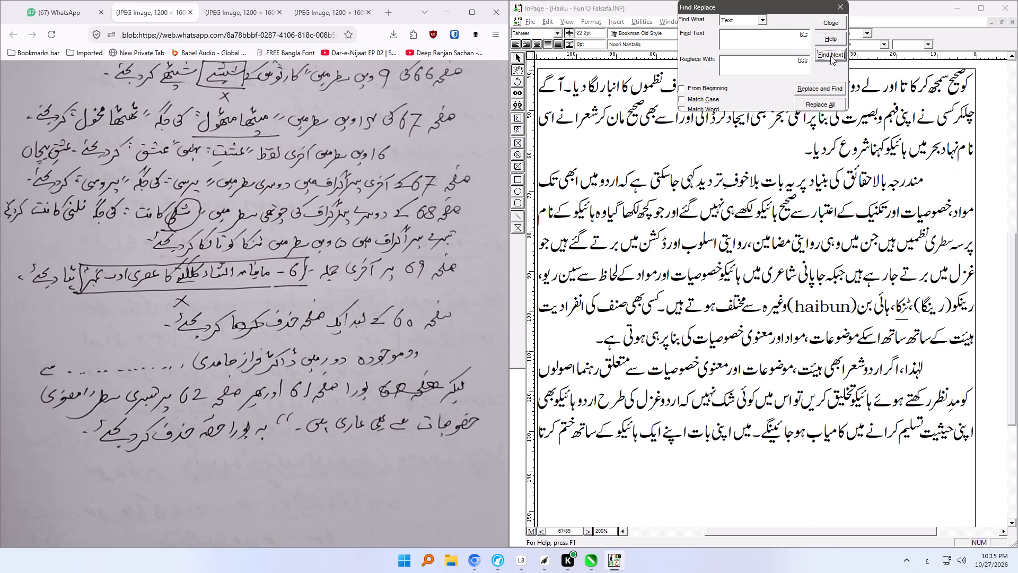
left_click(830, 87)
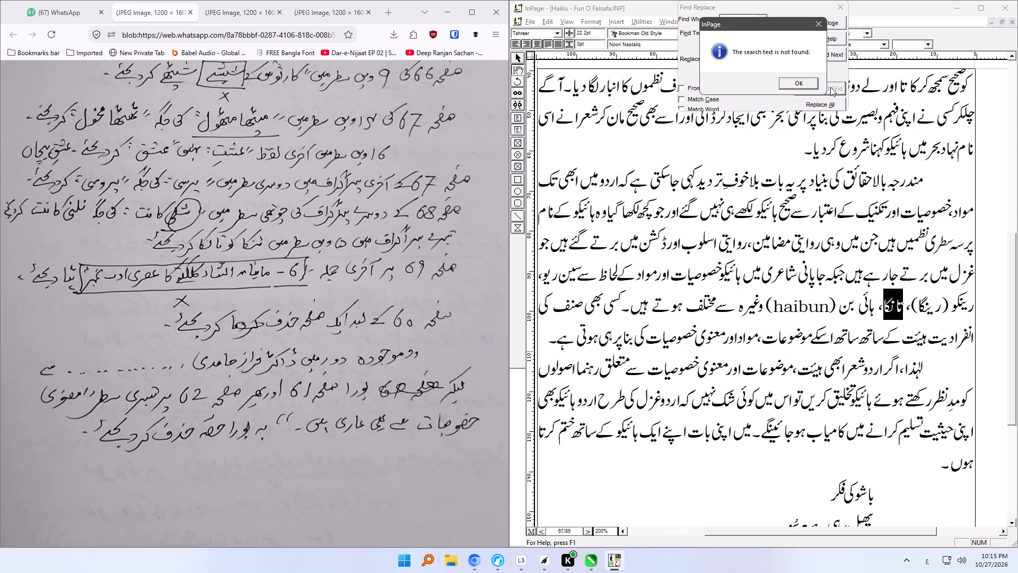
left_click(800, 82)
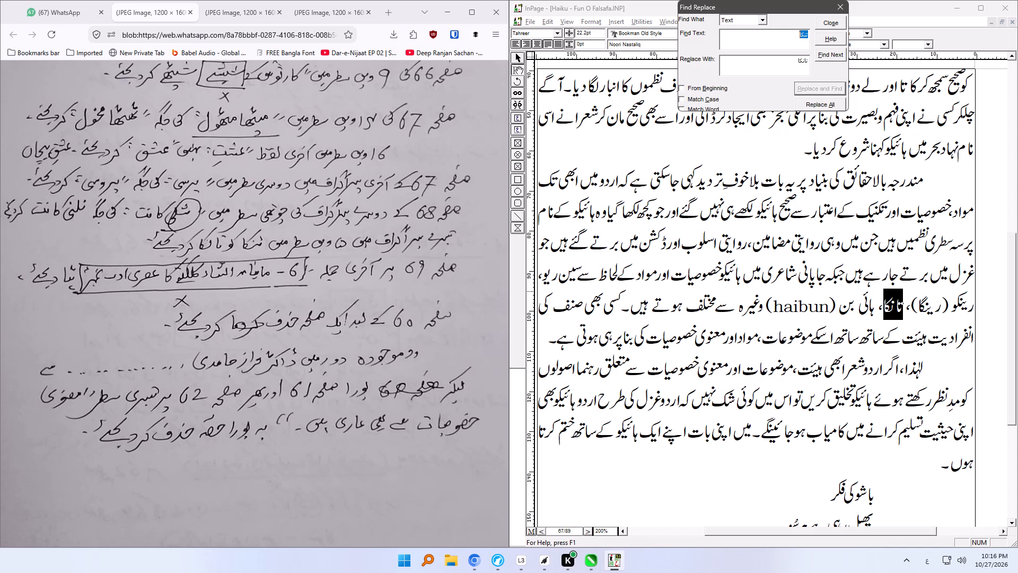
Delete note 6, ماہنامہ انشا، کلکتے کا عصری ادب نمبر, ending the حواشی list, along with the blank lines following it.
left_click(854, 452)
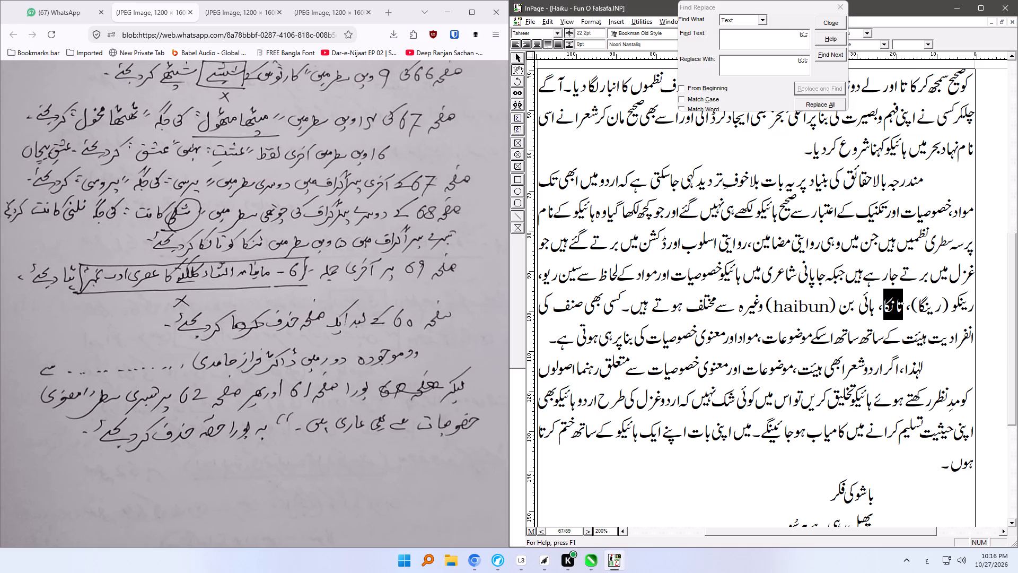
right_click_drag(789, 467, 786, 216, "ctrl")
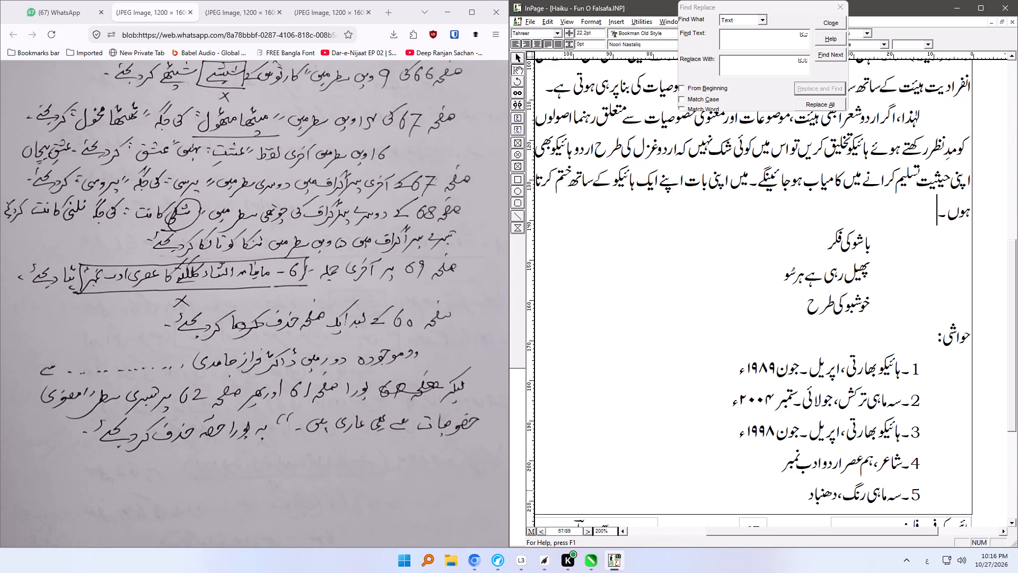
left_click(835, 499)
key("Down")
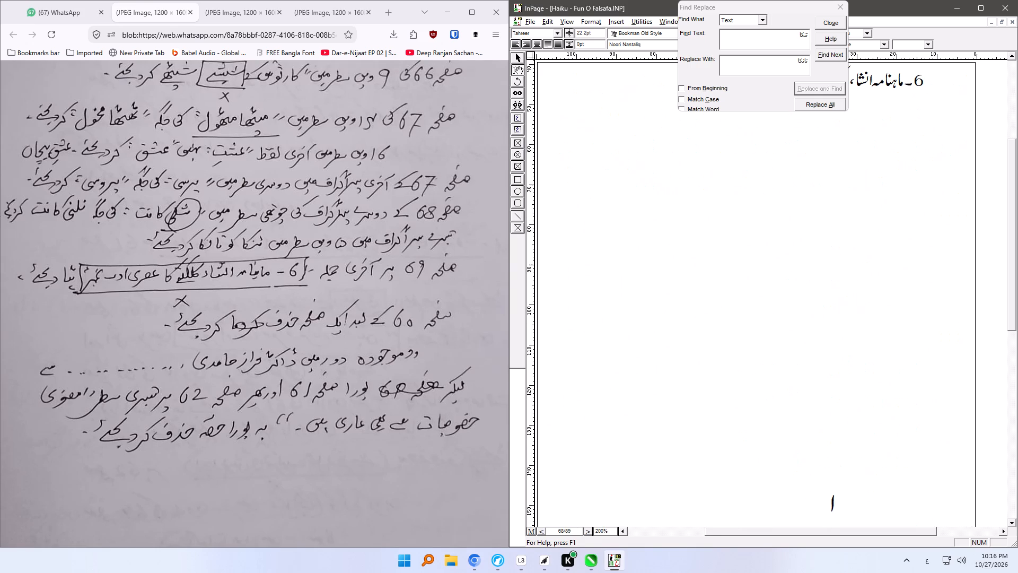
right_click_drag(832, 204, 838, 357, "ctrl")
left_click_drag(745, 235, 951, 236)
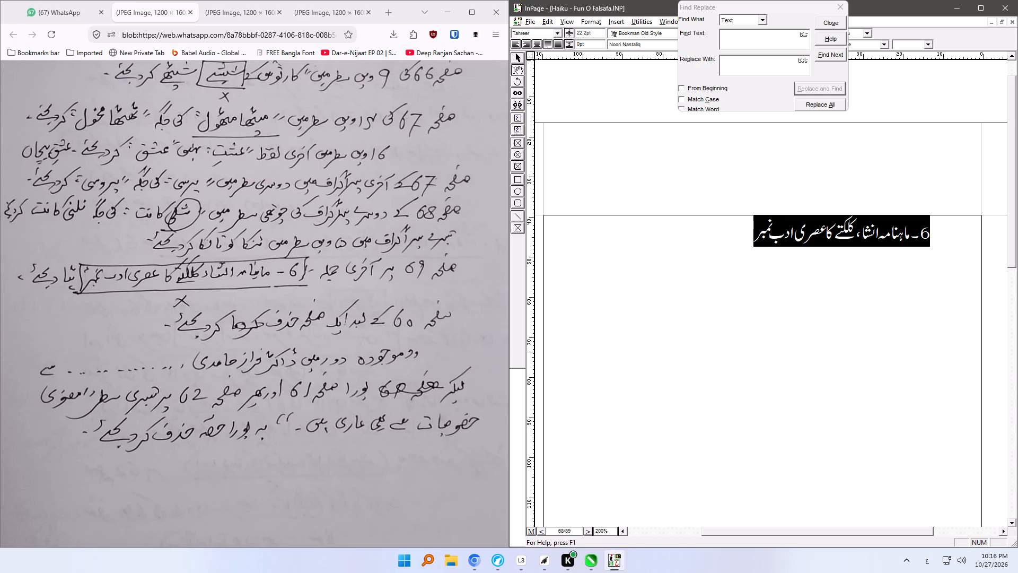
key("Delete")
key("Delete")
key("Delete")
key("Delete")
key("Delete")
key("Delete")
key("Delete")
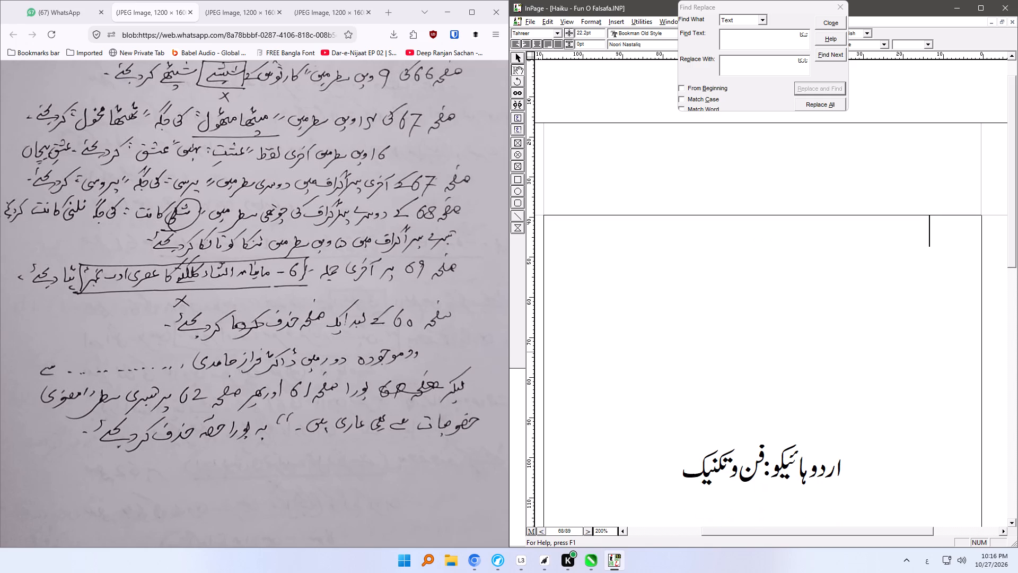
key("Delete")
key("Delete")
key("Delete")
key("Delete")
key("Delete")
key("Delete")
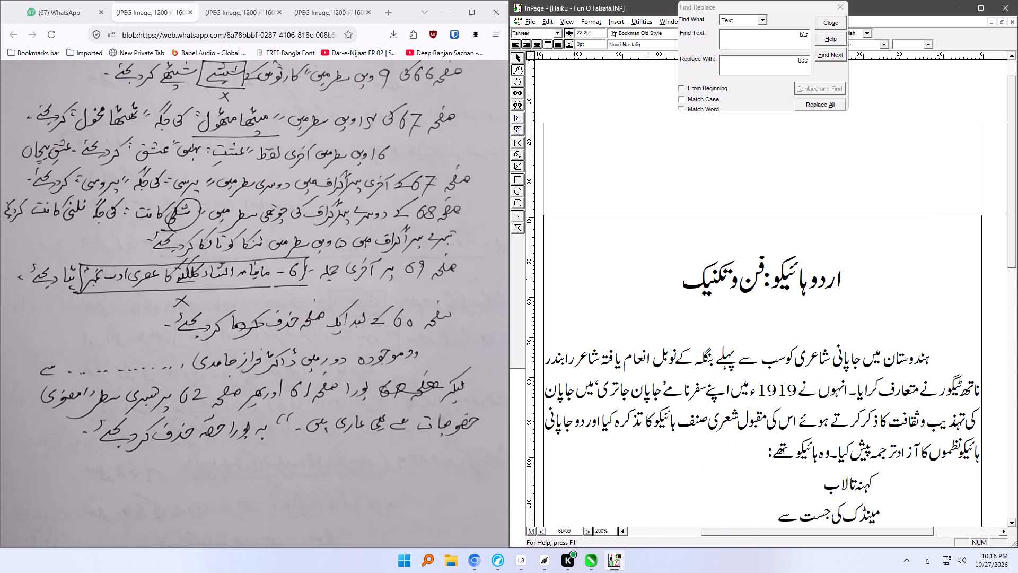
Replace the blank line above the heading اردو ہائیکو: فن و تکنیک with one in the Unwaan Gap style and save the document.
key("ctrl+shift+u")
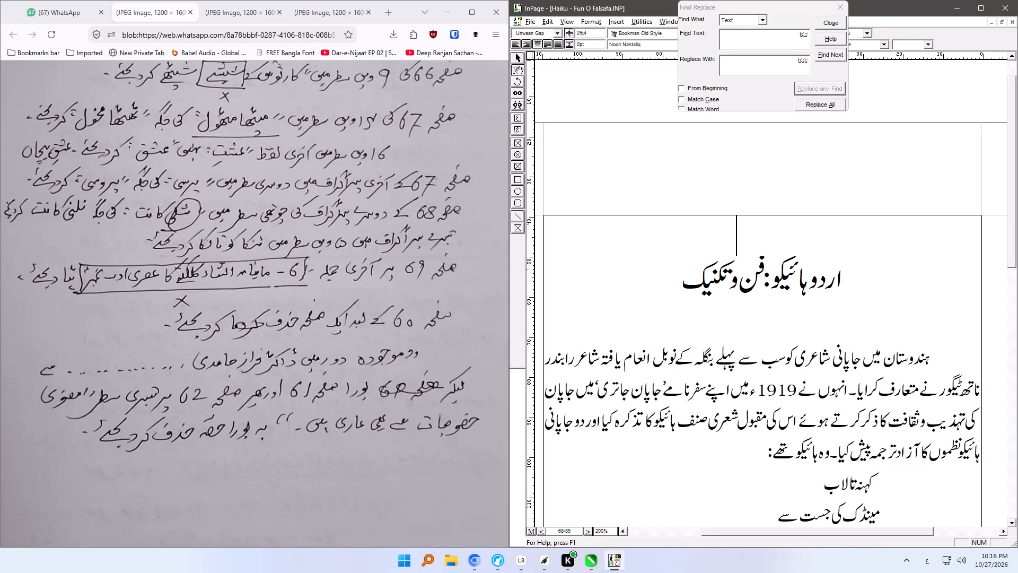
left_click(807, 238)
left_click_drag(807, 238, 724, 238)
key("Delete")
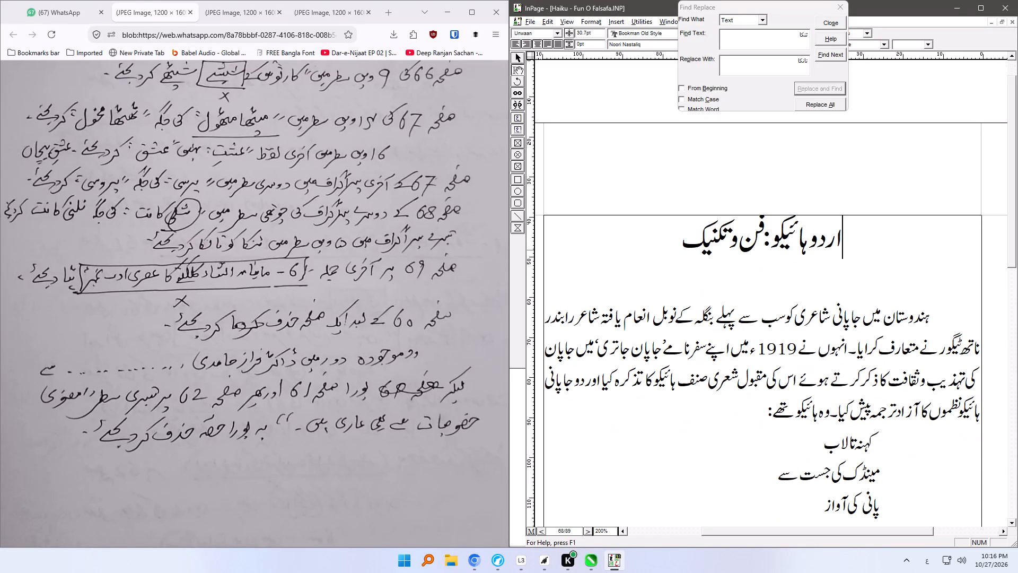
key("Return")
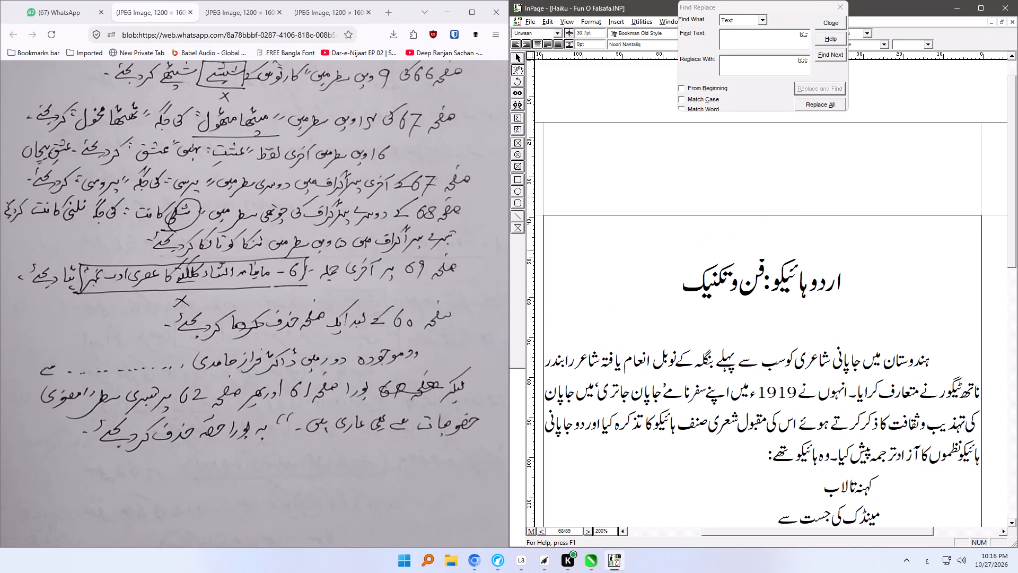
key("Up")
key("ctrl+shift+u")
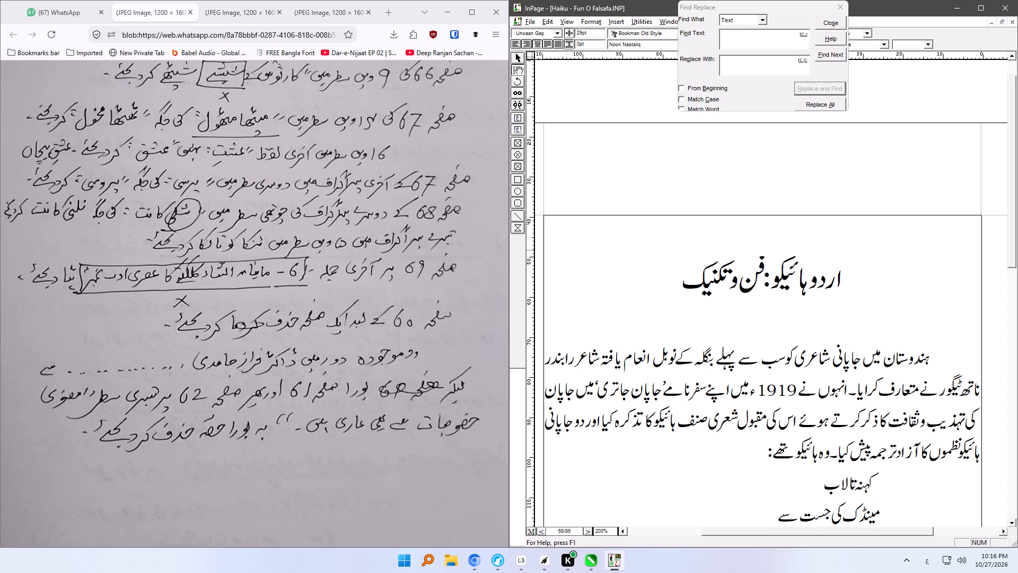
left_click(817, 370)
key("ctrl+s")
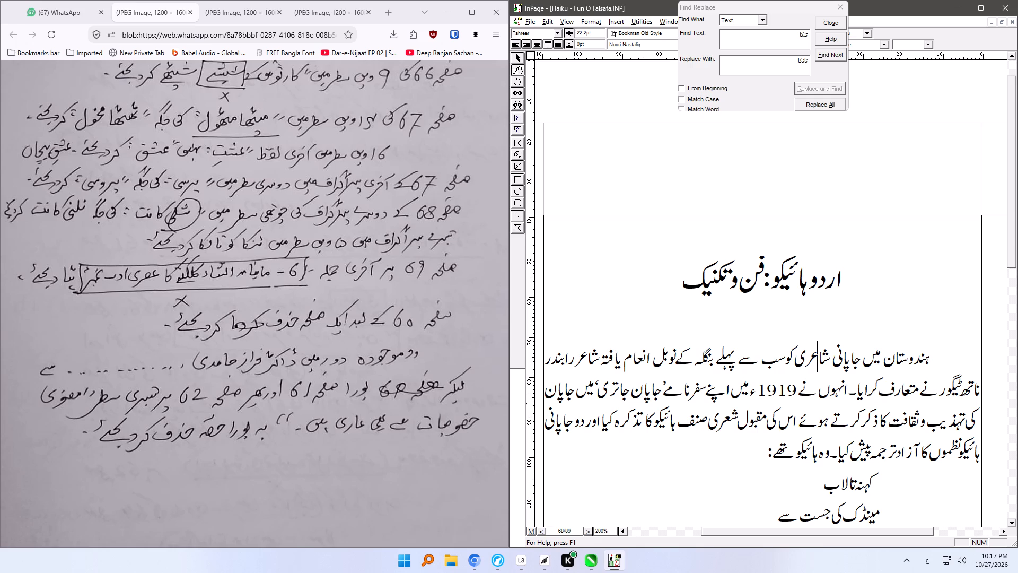
Examine the text and layout of the chapter اردو ہائیکو: فن و تکنیک across pages 68 to 70.
right_click_drag(873, 448, 896, 332, "ctrl")
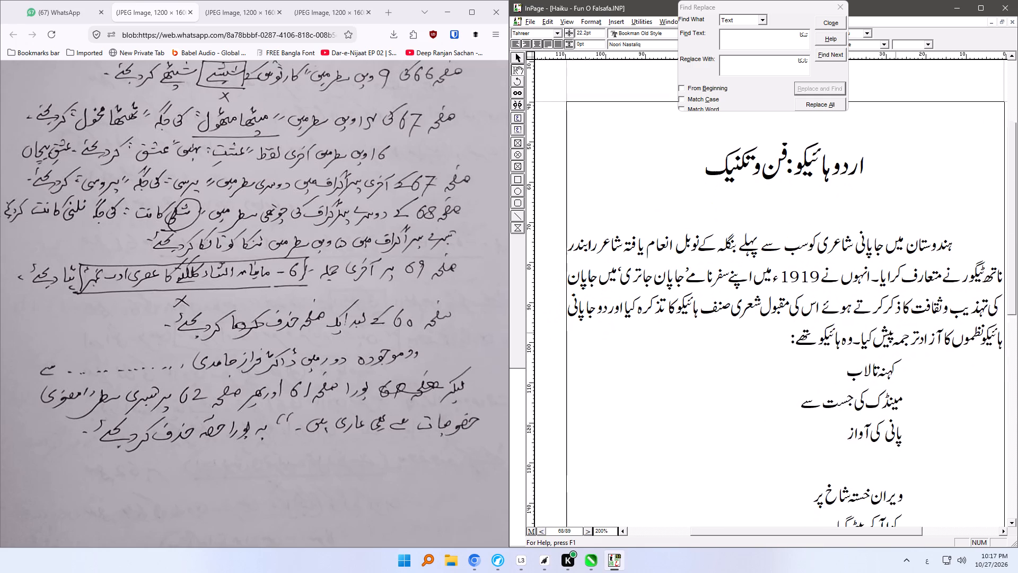
right_click_drag(896, 332, 874, 274, "ctrl")
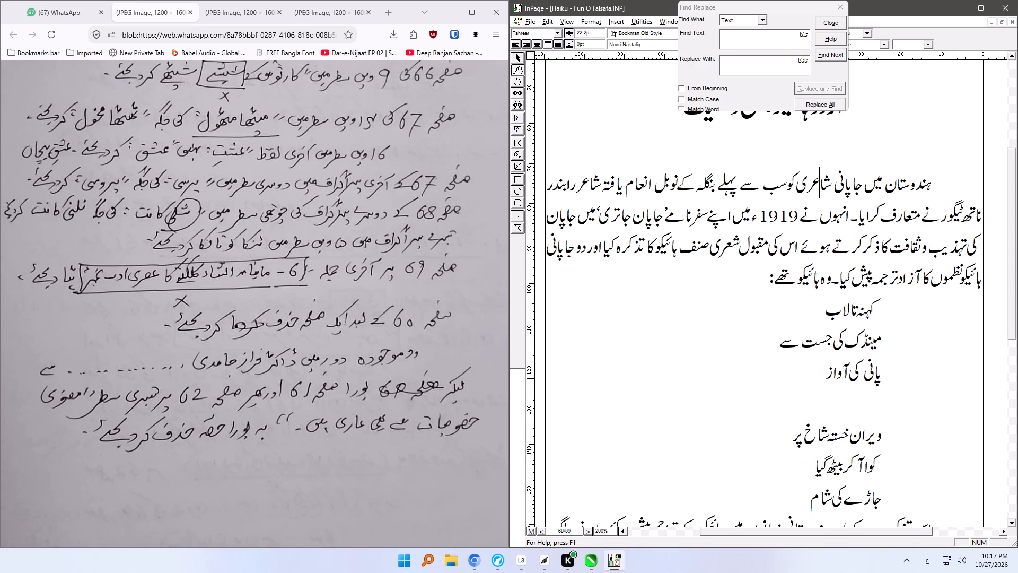
right_click_drag(783, 415, 753, 215, "ctrl")
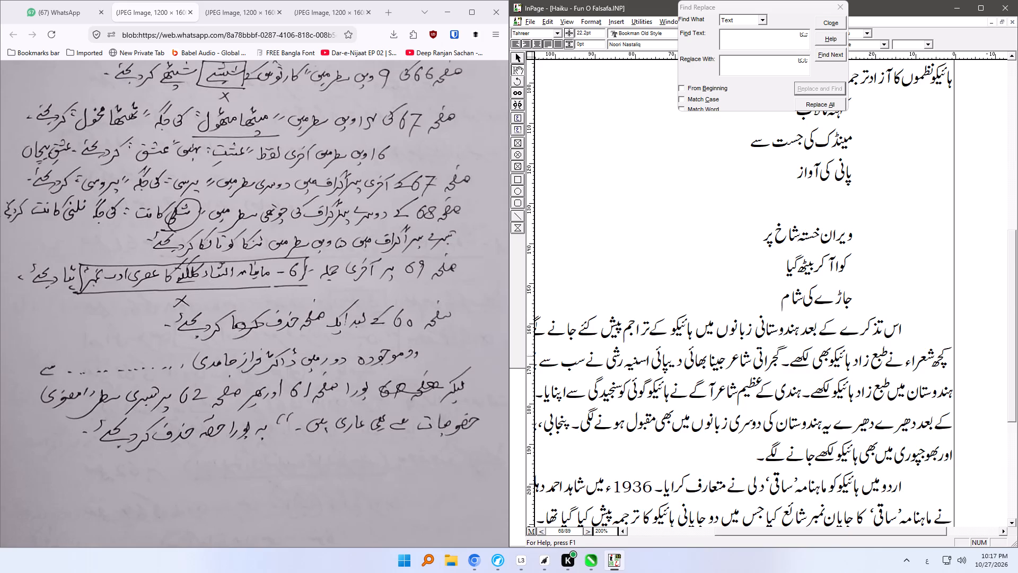
right_click_drag(759, 397, 788, 245, "ctrl")
left_click(787, 369)
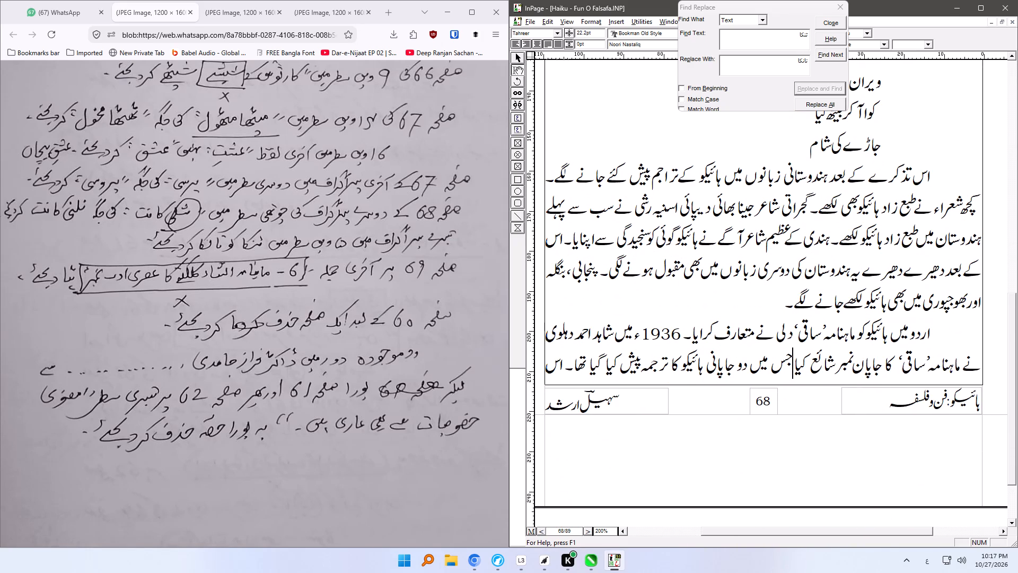
key("Down")
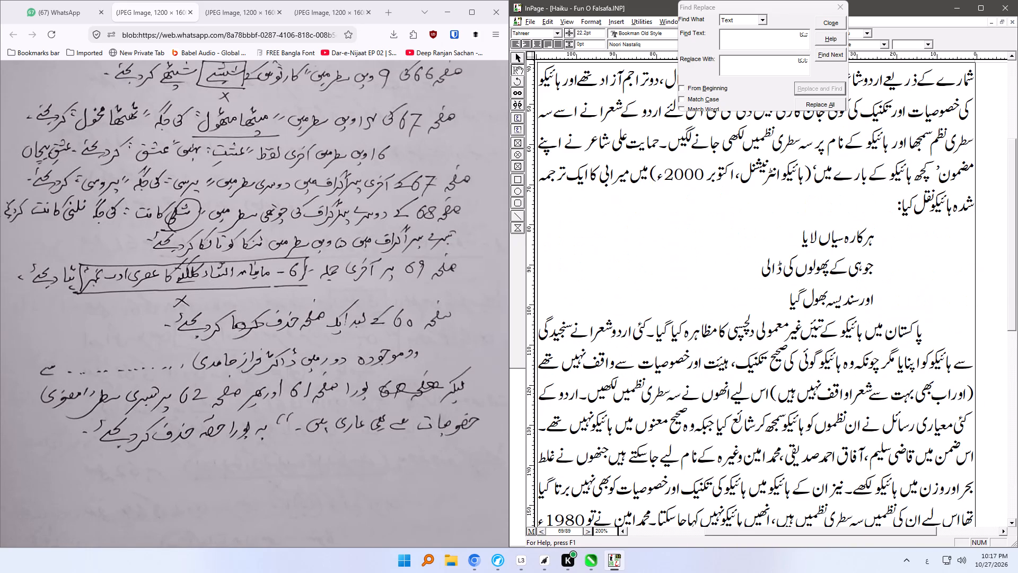
right_click_drag(745, 377, 757, 236, "ctrl")
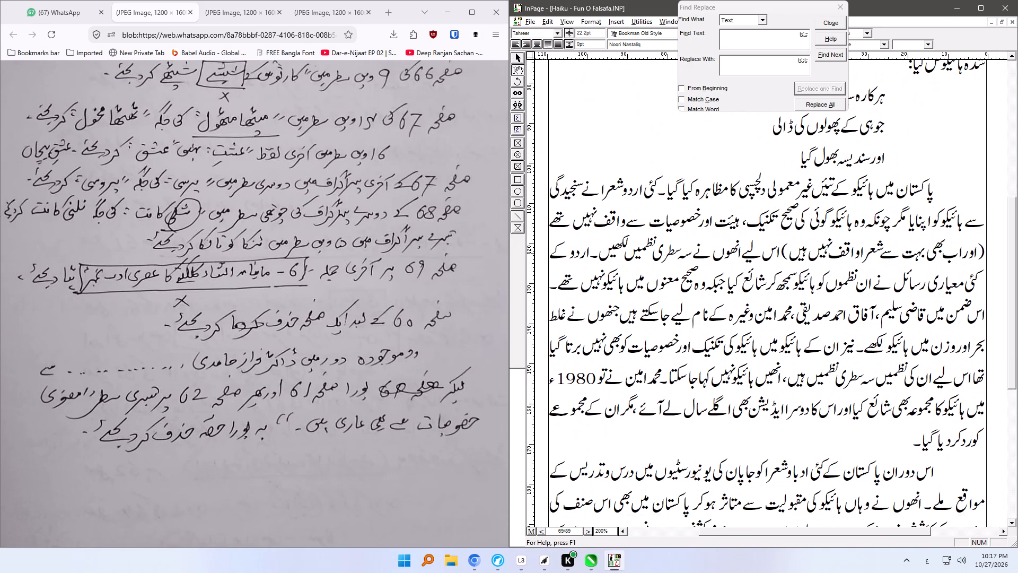
right_click_drag(770, 414, 766, 201, "ctrl")
left_click(794, 381)
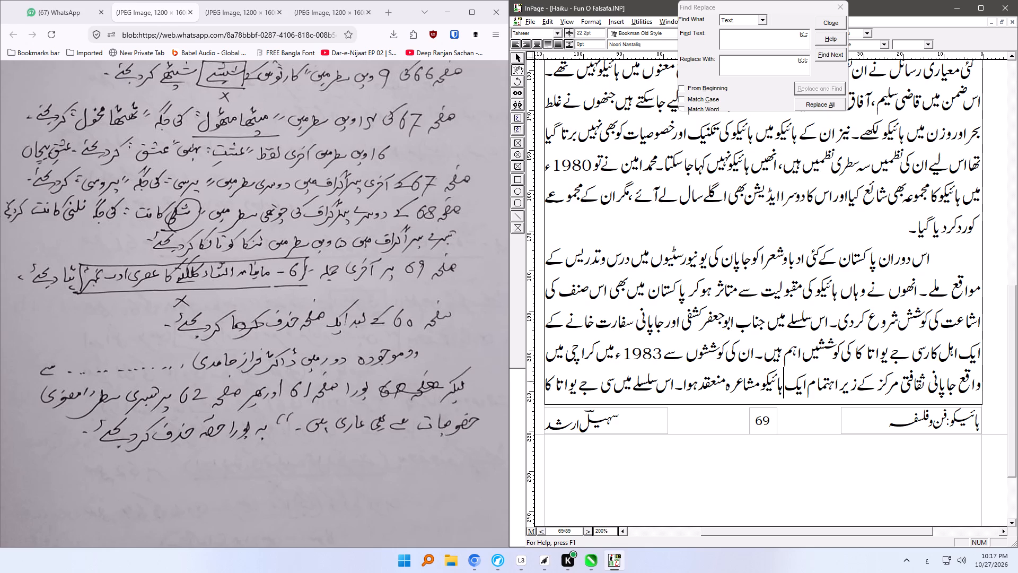
key("Down")
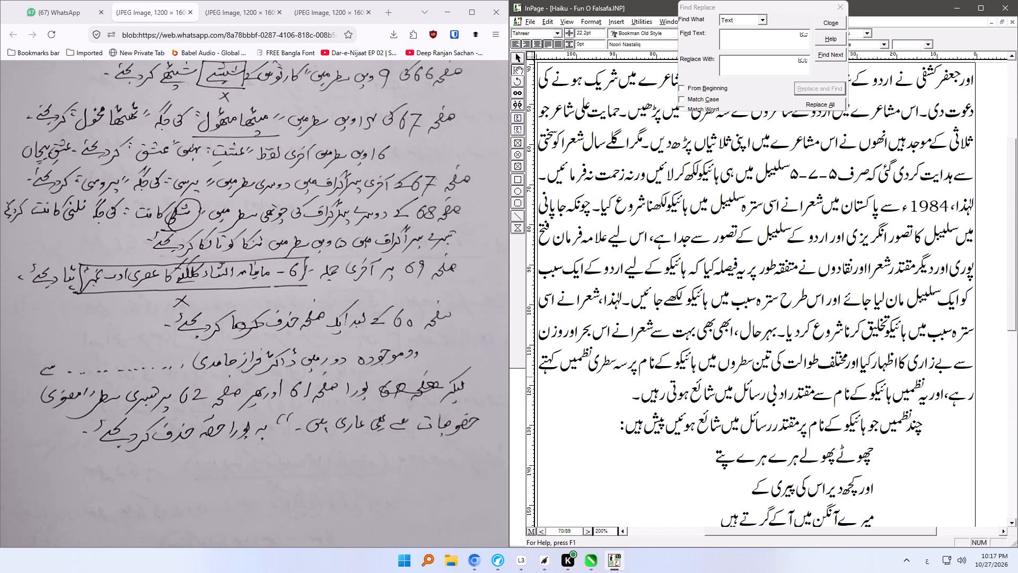
right_click_drag(778, 380, 784, 216, "ctrl")
right_click_drag(783, 429, 787, 320, "ctrl")
left_click(847, 316)
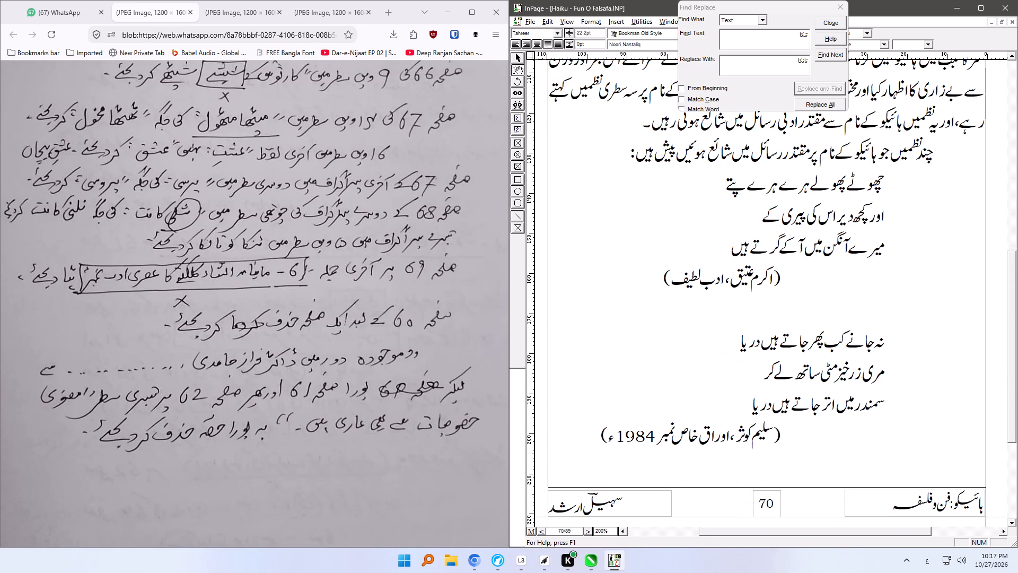
Apply the Gap_Ashaar style to the blank line between the two haiku on page 70.
key("ctrl+shift+g")
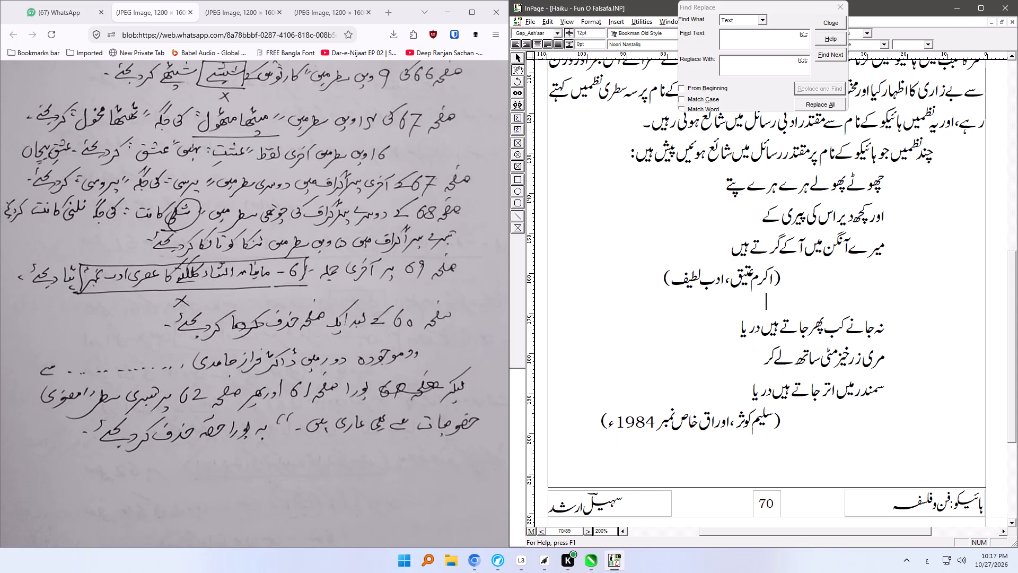
Review the text flow and spacing from page 70 through the opening of the اردو ہائیکو کی بحر chapter on page 74.
left_click(804, 467)
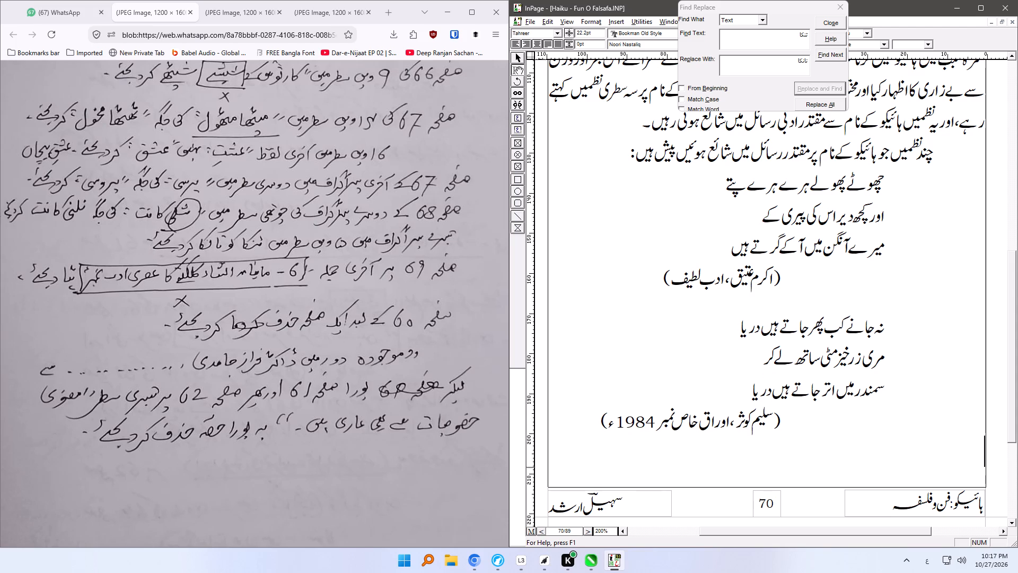
key("Down")
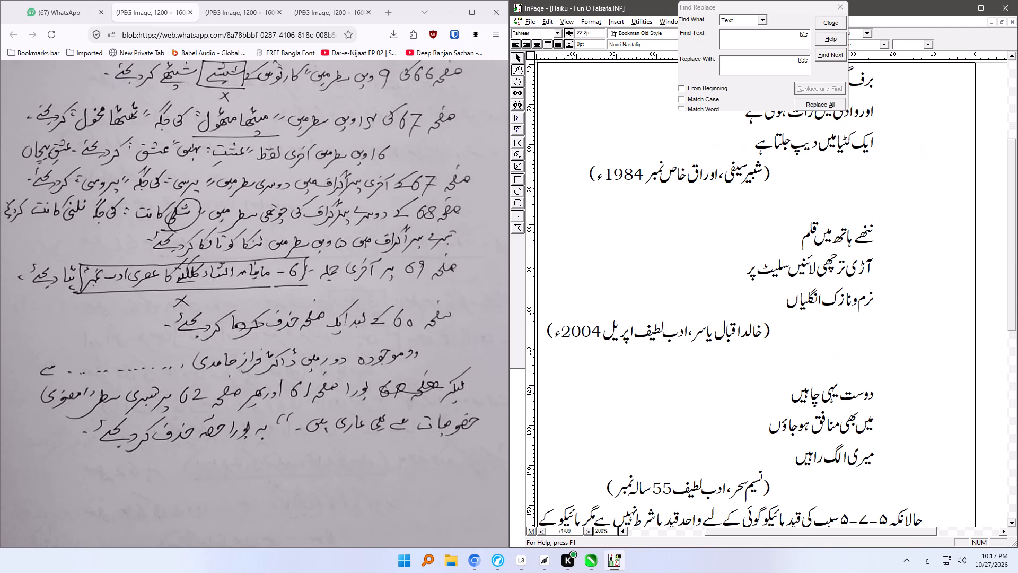
right_click_drag(822, 438, 819, 235, "ctrl")
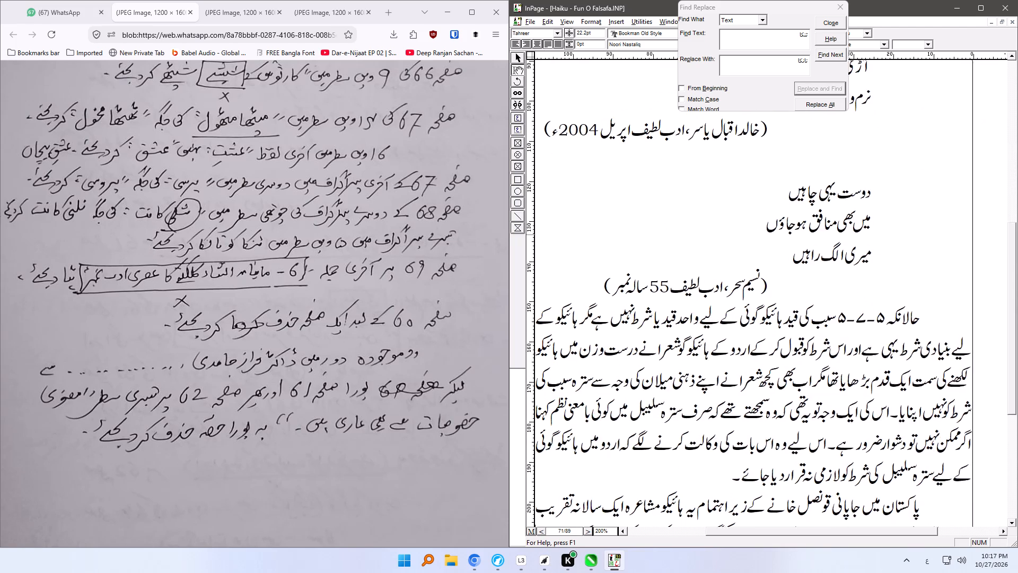
right_click_drag(819, 235, 827, 140, "ctrl")
left_click(814, 435)
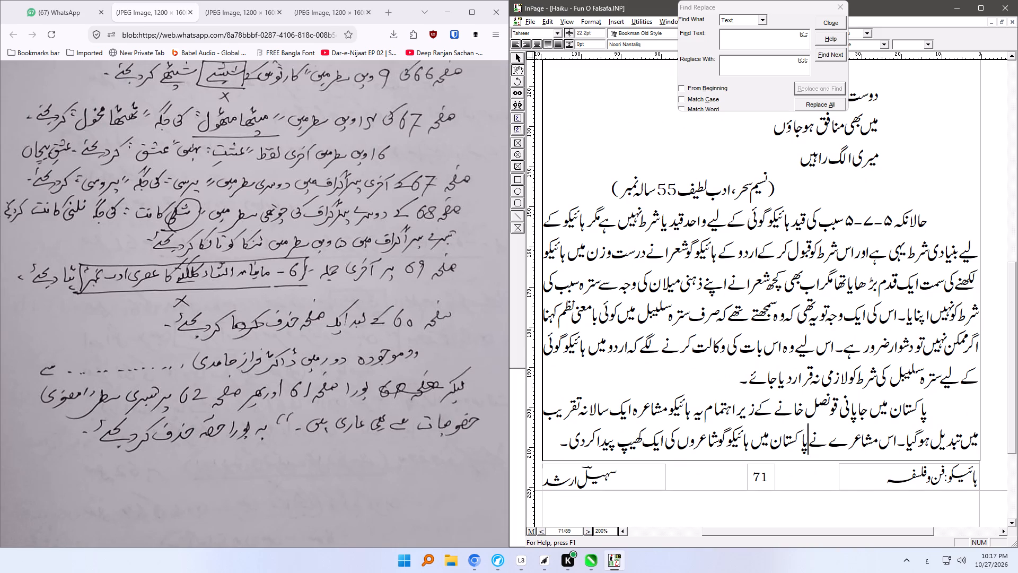
key("Down")
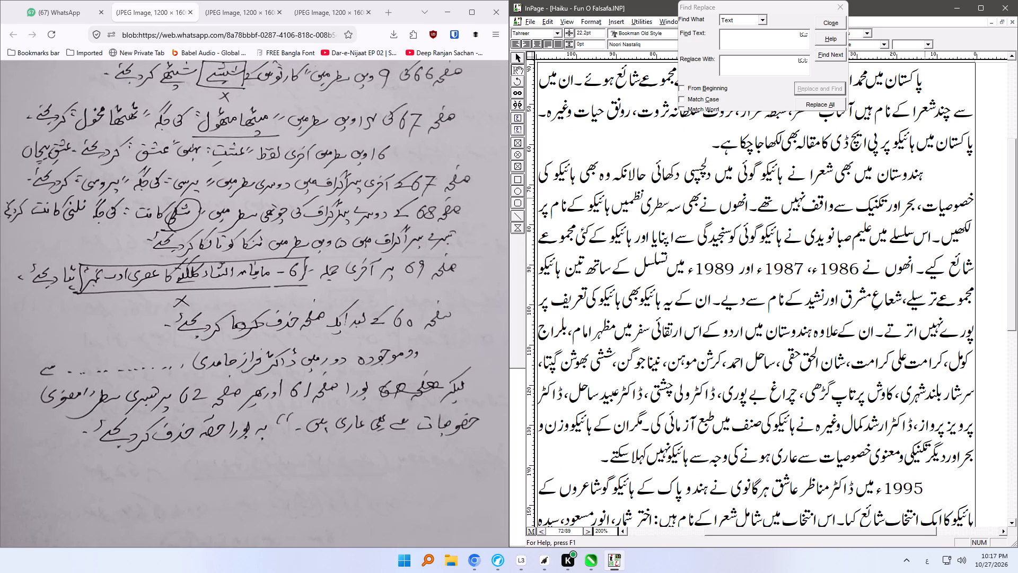
right_click_drag(777, 416, 783, 353, "ctrl")
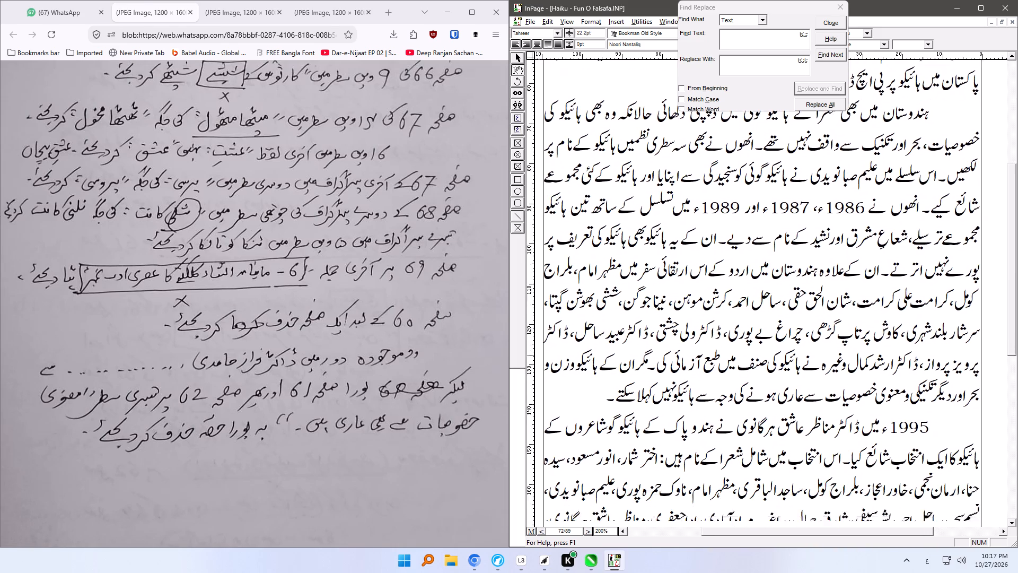
right_click_drag(783, 353, 777, 170, "ctrl")
right_click_drag(777, 415, 791, 275, "ctrl")
left_click(797, 318)
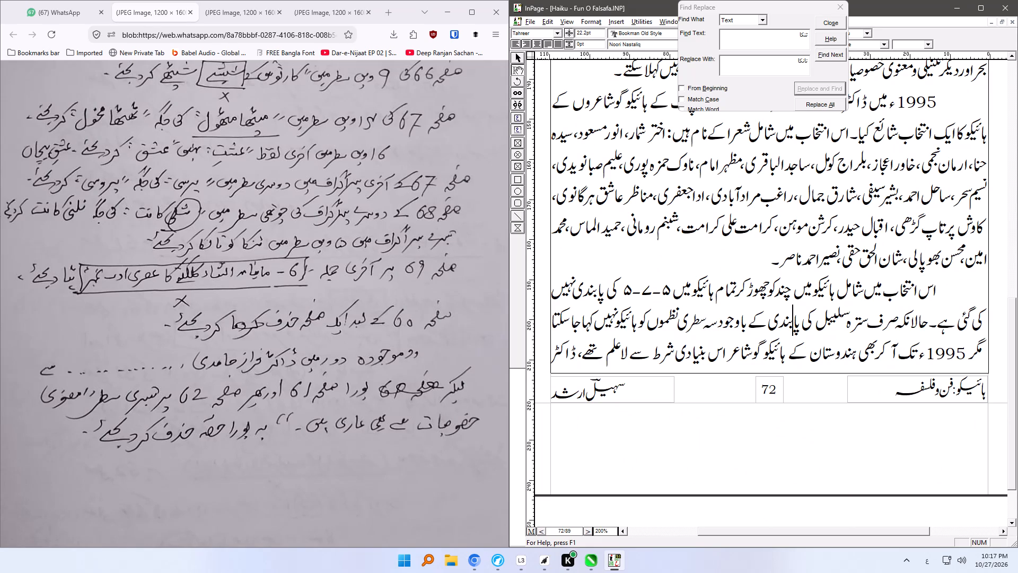
key("Down")
key("Down")
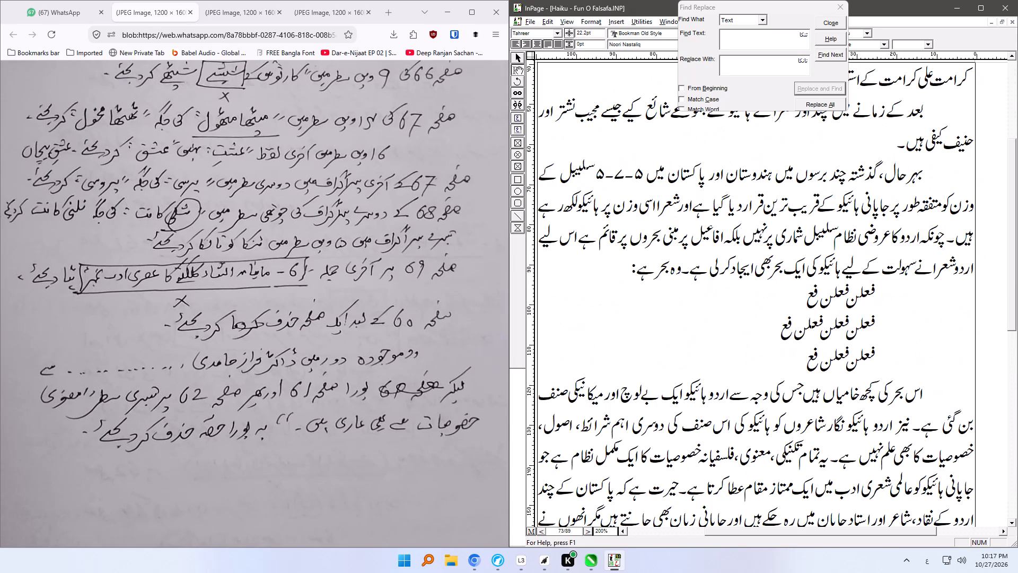
key("Down")
right_click_drag(744, 428, 738, 215, "ctrl")
right_click_drag(753, 371, 875, 297, "ctrl")
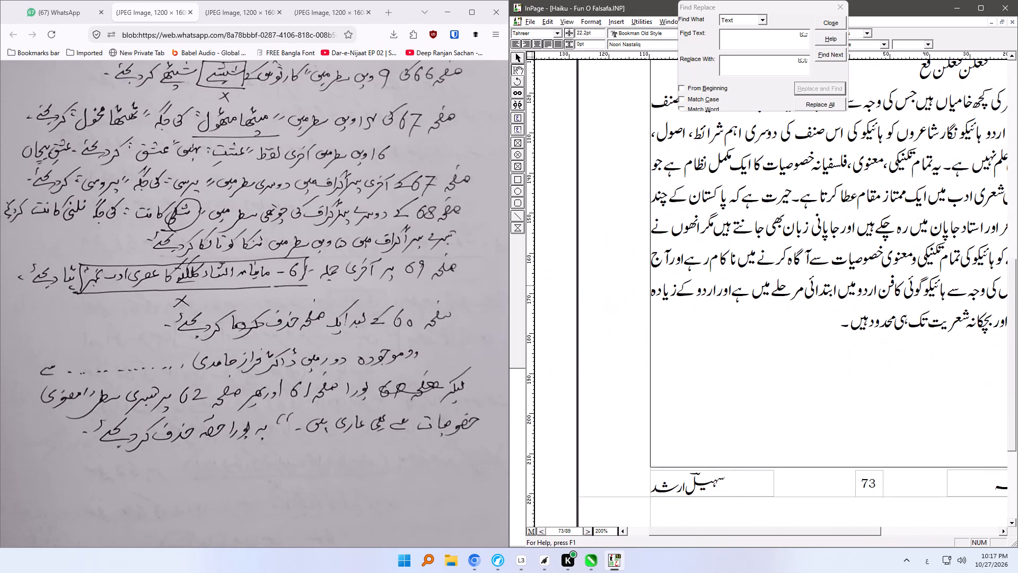
left_click(874, 450)
key("Down")
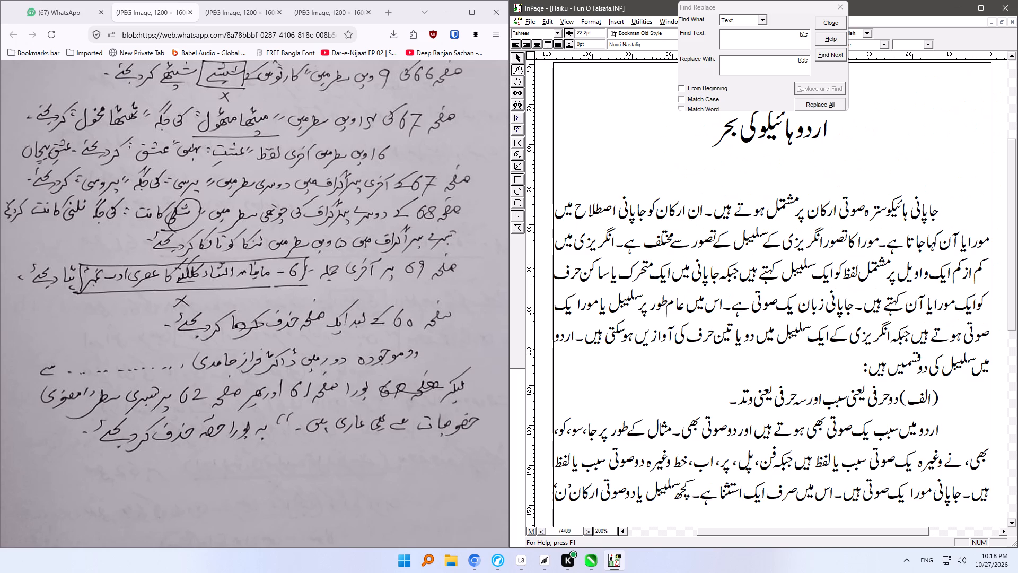
key("Down")
key("Down")
key("Down")
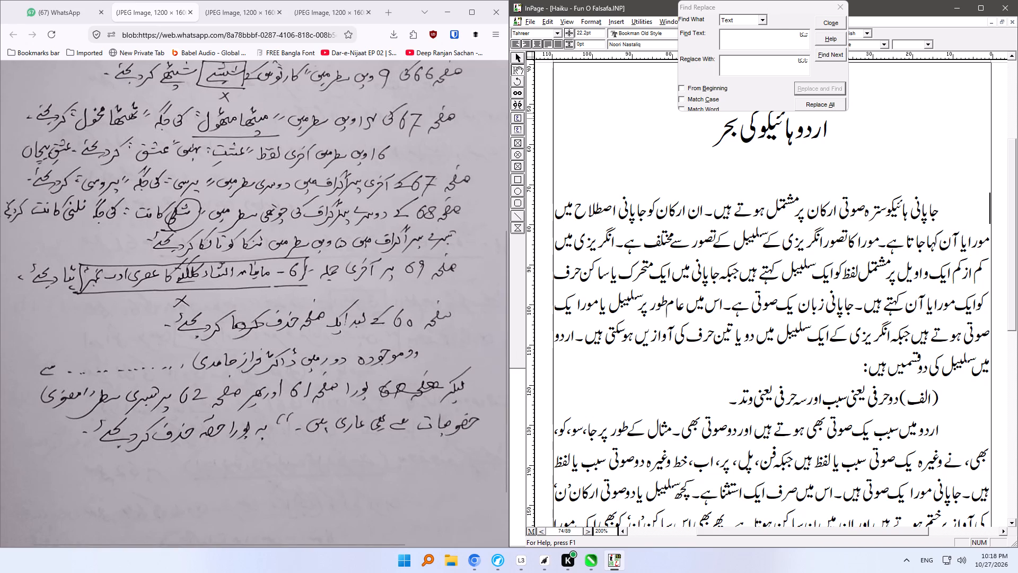
Search from the beginning of the document for موجودہ دور میں and place the cursor at the start of that paragraph.
left_click_drag(779, 64, 829, 63)
key("BackSpace")
scroll(829, 64, "up", 5)
scroll(829, 64, "down", 2)
scroll(824, 51, "up", 1)
scroll(822, 44, "down", 4)
scroll(821, 42, "up", 9)
scroll(814, 38, "down", 1)
scroll(813, 37, "up", 1)
scroll(812, 36, "down", 1)
left_click(778, 30)
key("BackSpace")
key("BackSpace")
key("BackSpace")
key("BackSpace")
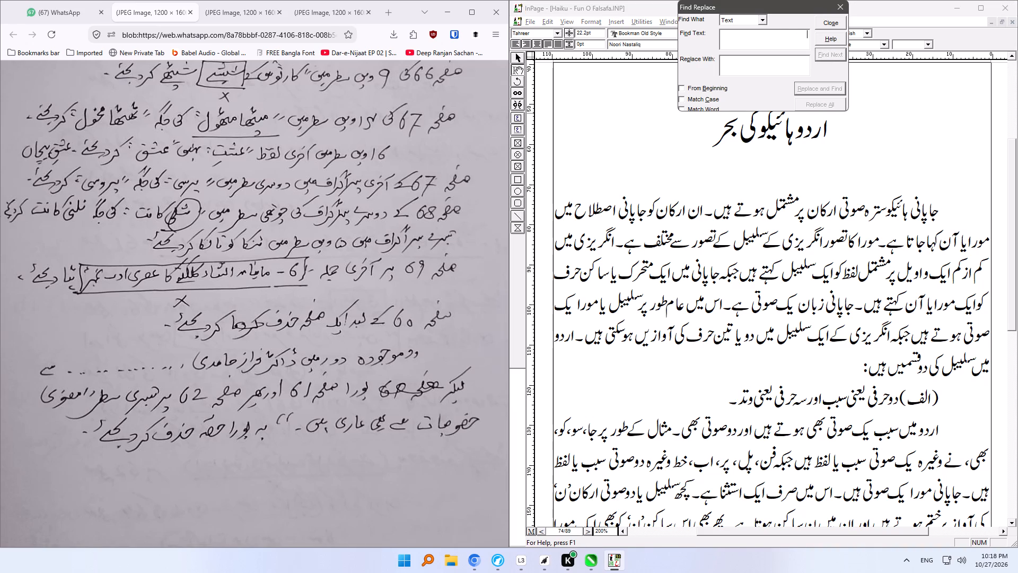
key("BackSpace")
key("BackSpace")
key("BackSpace")
type("موجودہ دور میں")
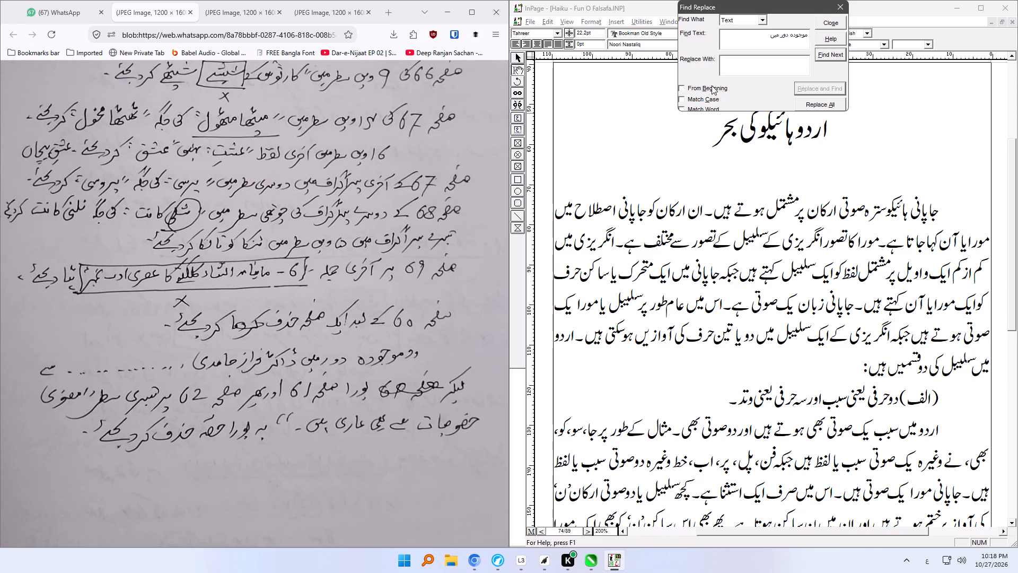
left_click(712, 85)
left_click(841, 53)
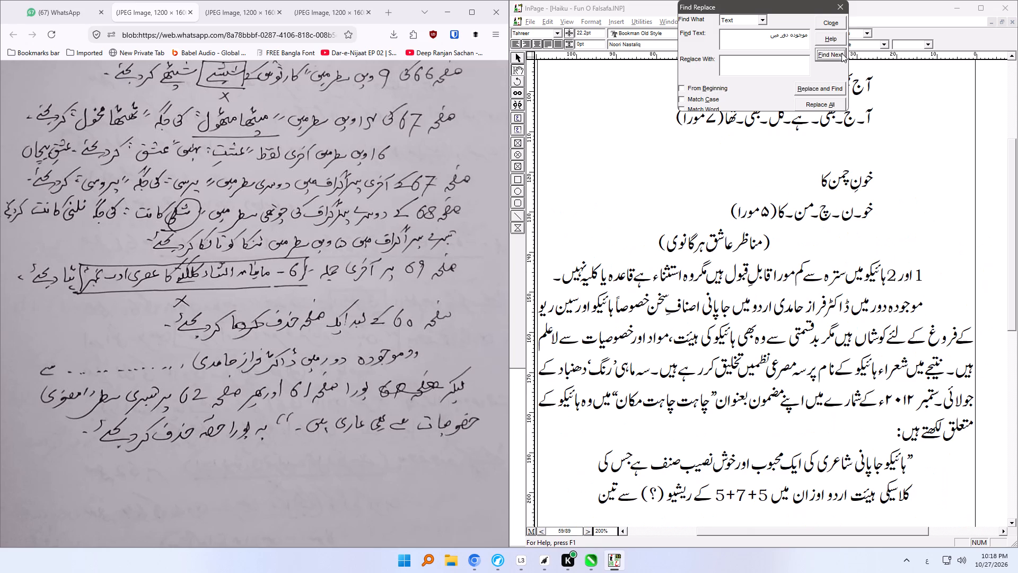
left_click(932, 310)
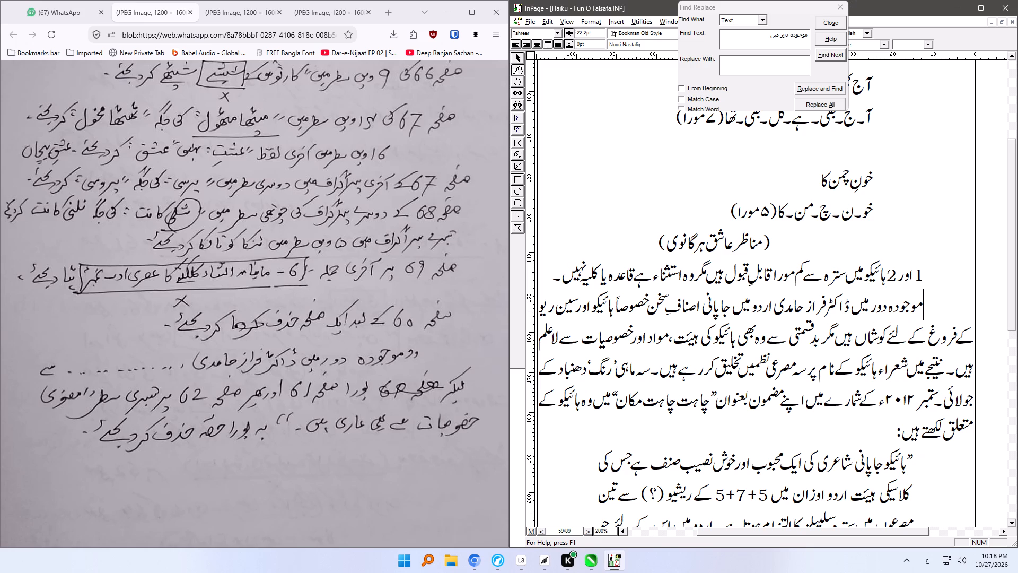
Examine the passage on pages 59 and 60 against the correction sheet to locate where the marked deletion ends.
scroll(926, 312, "up", 1)
scroll(924, 312, "down", 3)
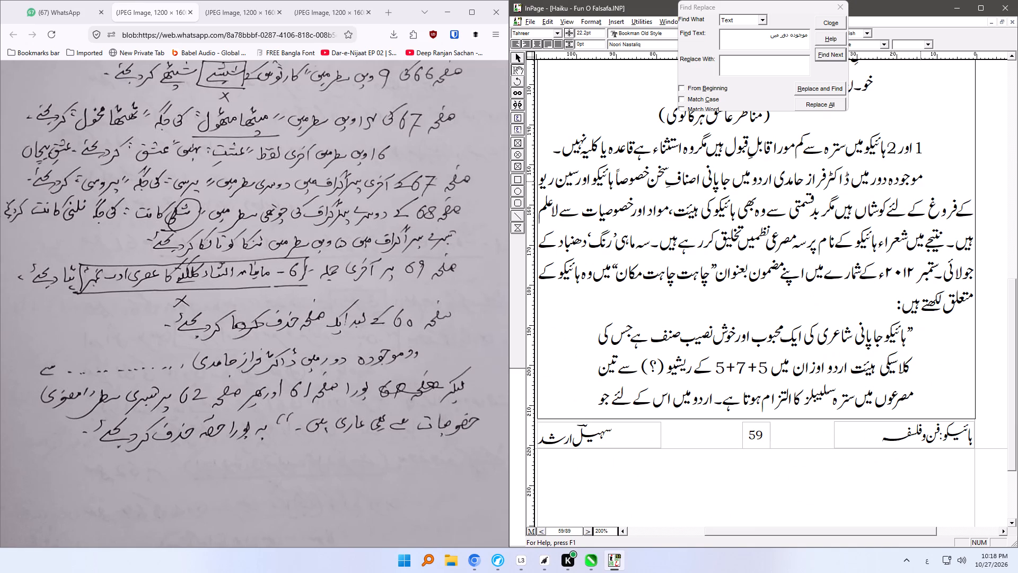
left_click(942, 179)
left_click(544, 534)
right_click_drag(901, 209, 877, 363, "ctrl")
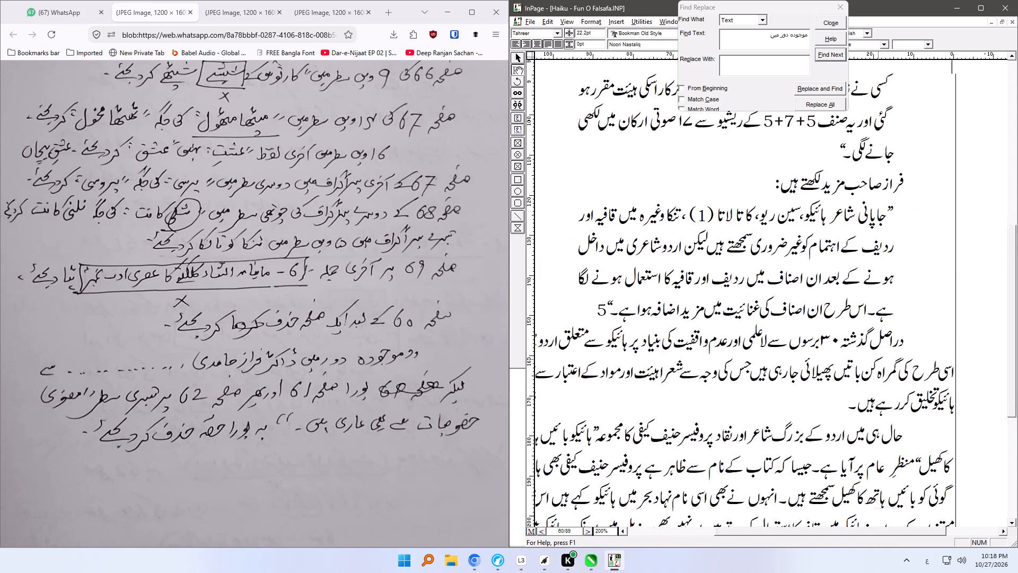
right_click_drag(877, 363, 884, 479, "ctrl")
right_click_drag(785, 256, 814, 394, "ctrl")
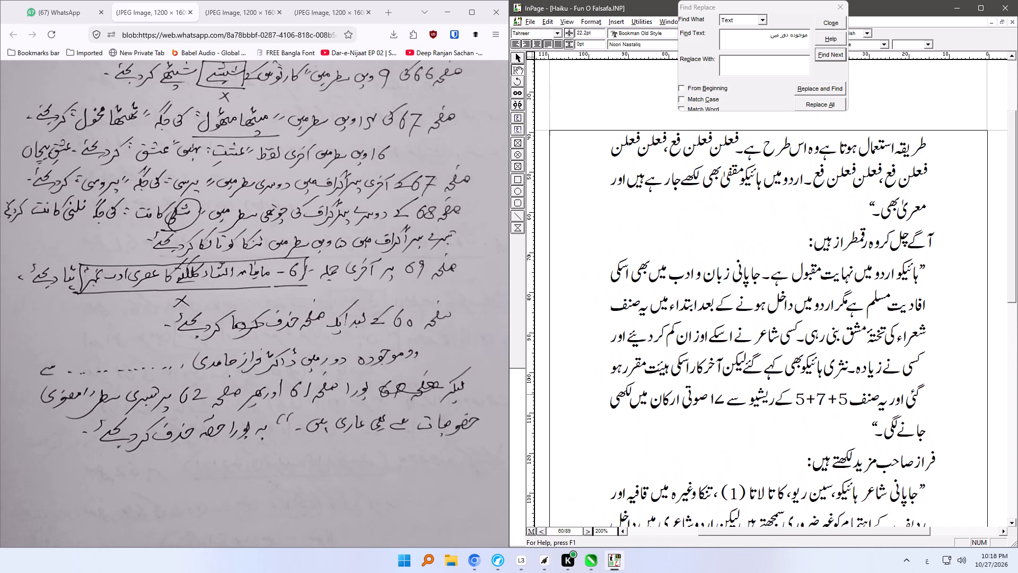
right_click_drag(814, 394, 815, 394, "ctrl")
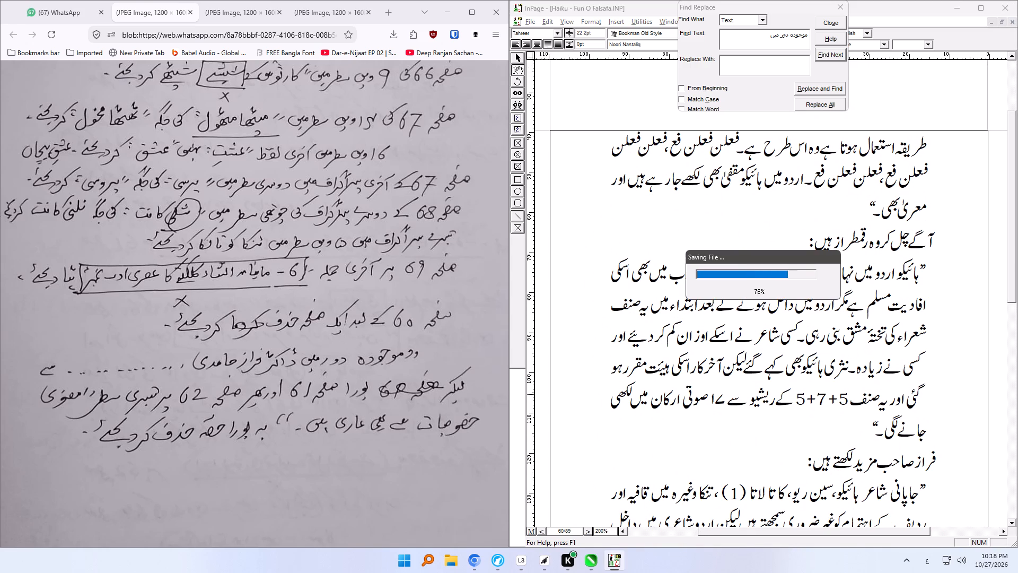
right_click_drag(815, 394, 791, 277, "ctrl")
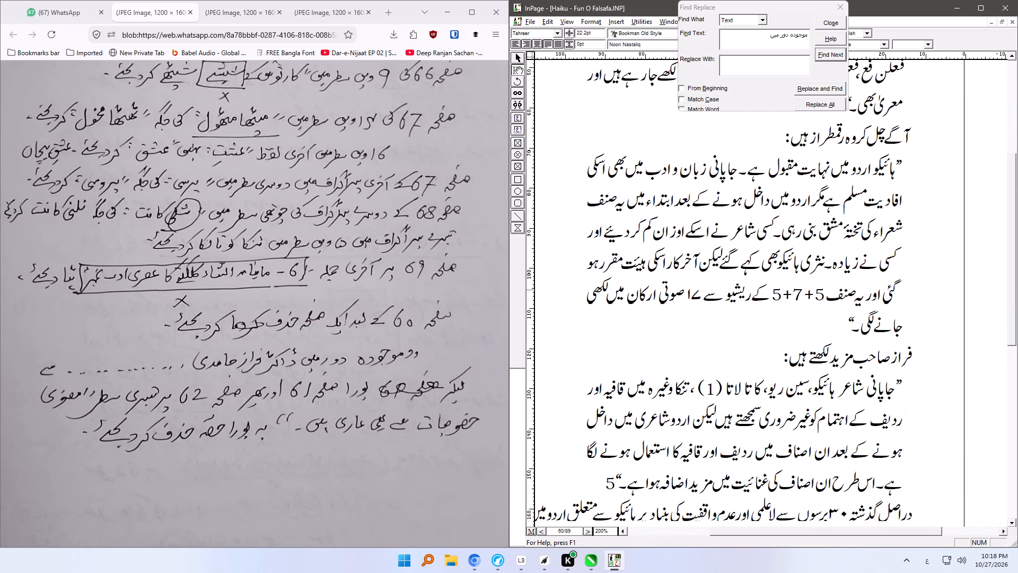
right_click_drag(791, 277, 791, 226, "ctrl")
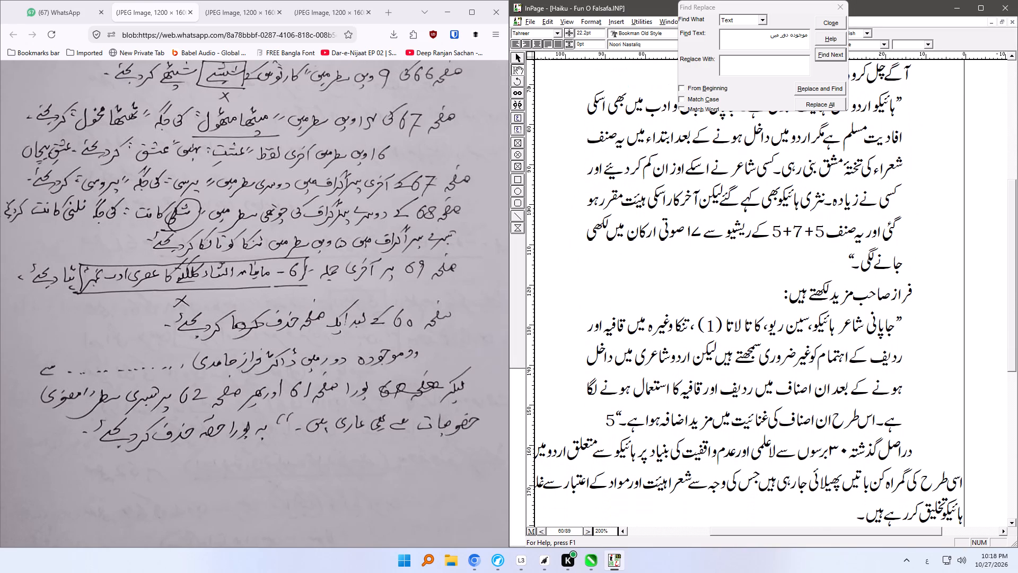
right_click_drag(791, 226, 797, 255, "ctrl")
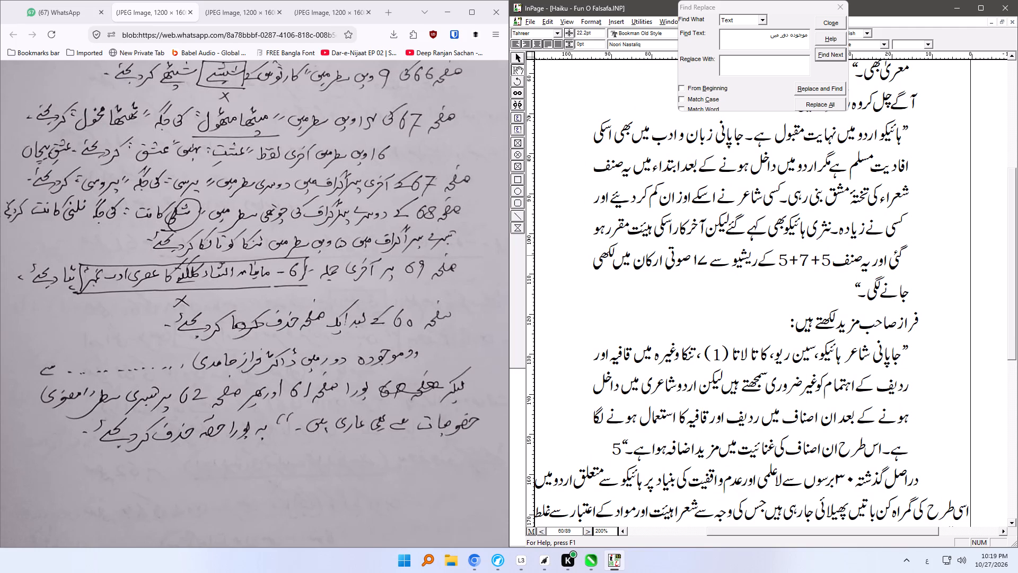
right_click_drag(797, 255, 813, 432, "ctrl")
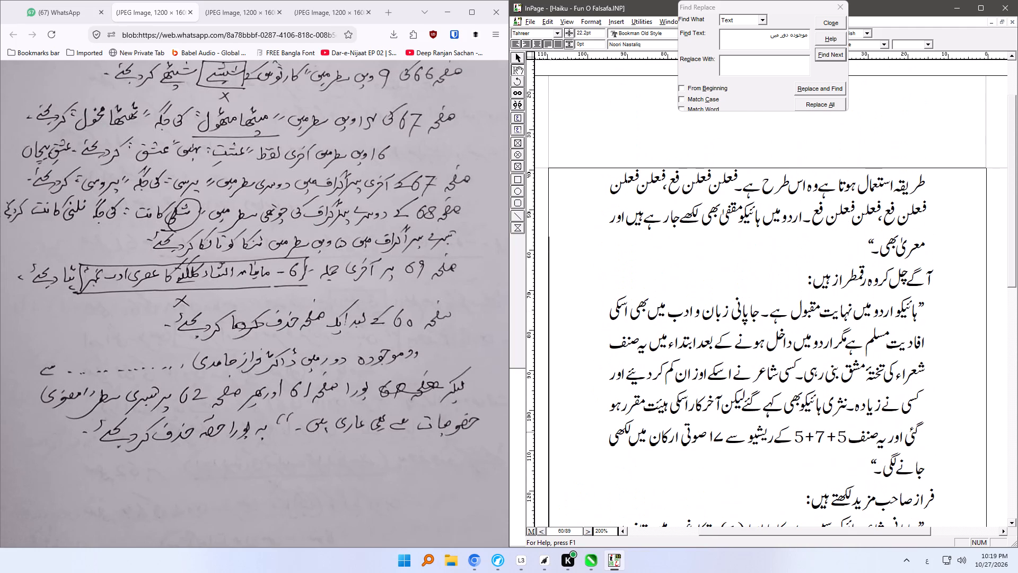
right_click_drag(813, 432, 806, 413, "ctrl")
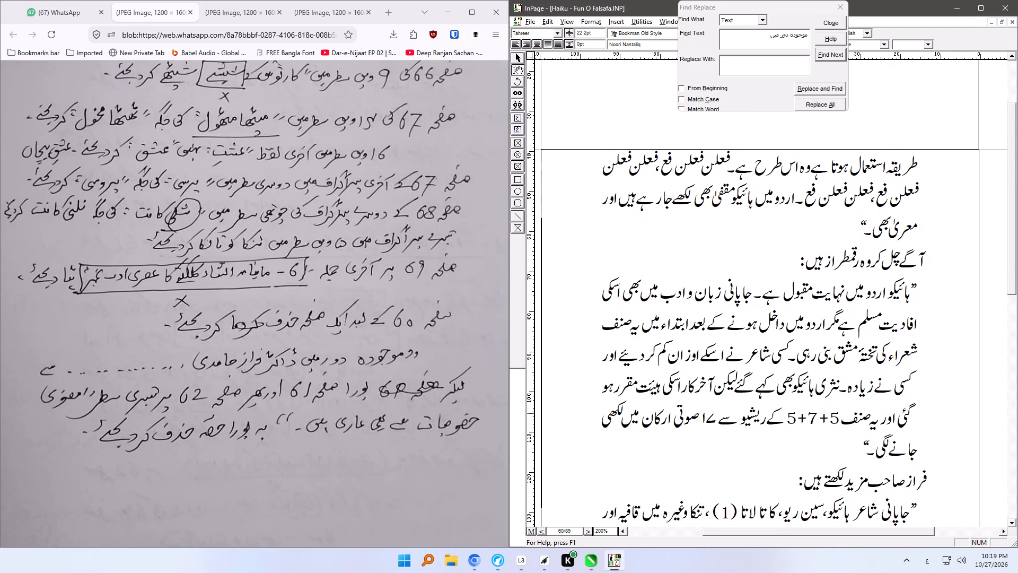
right_click_drag(806, 413, 805, 407, "ctrl")
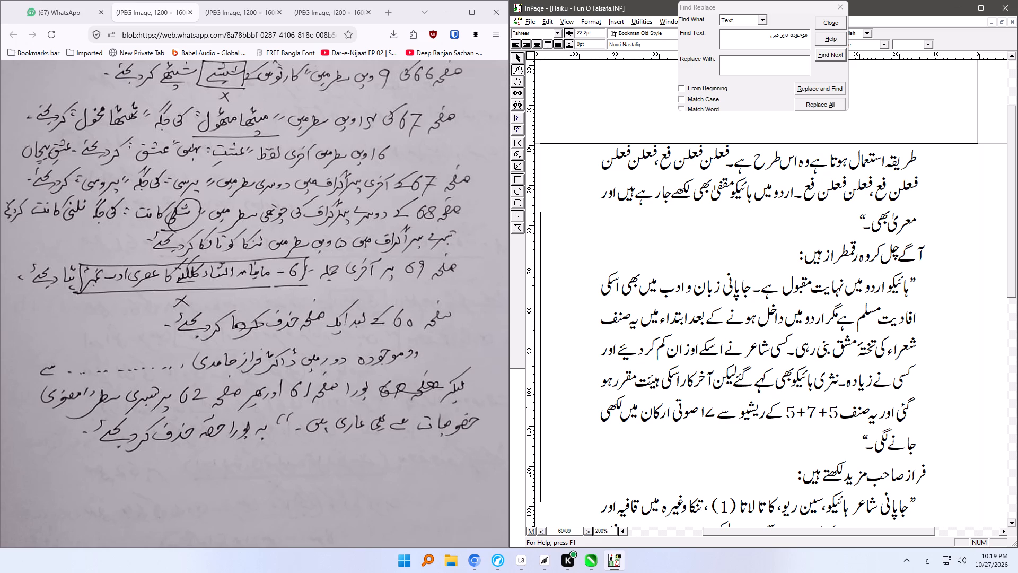
right_click_drag(805, 407, 811, 418, "ctrl")
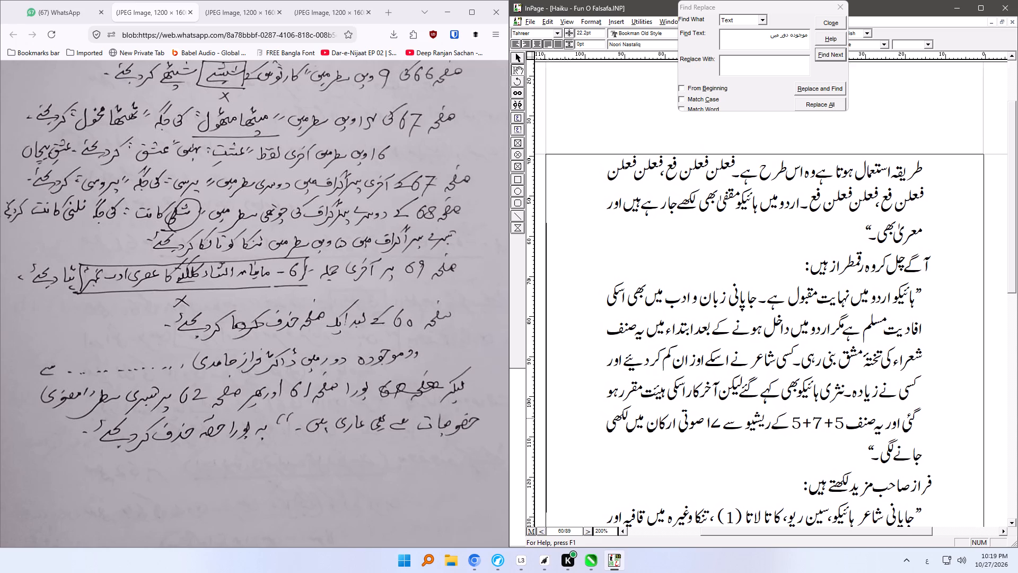
right_click_drag(811, 418, 812, 422, "ctrl")
scroll(812, 422, "down", 1, "ctrl")
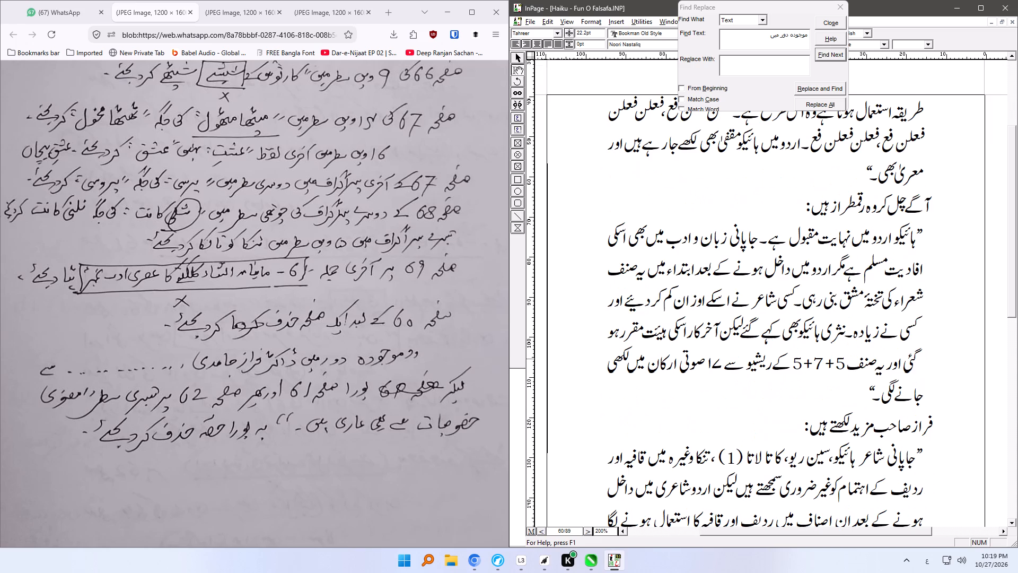
Examine pages 60 and 61 for the end of the deletion marked on the correction sheet, returning to the موجودہ دور میں paragraph on page 59.
right_click_drag(800, 466, 789, 338, "ctrl")
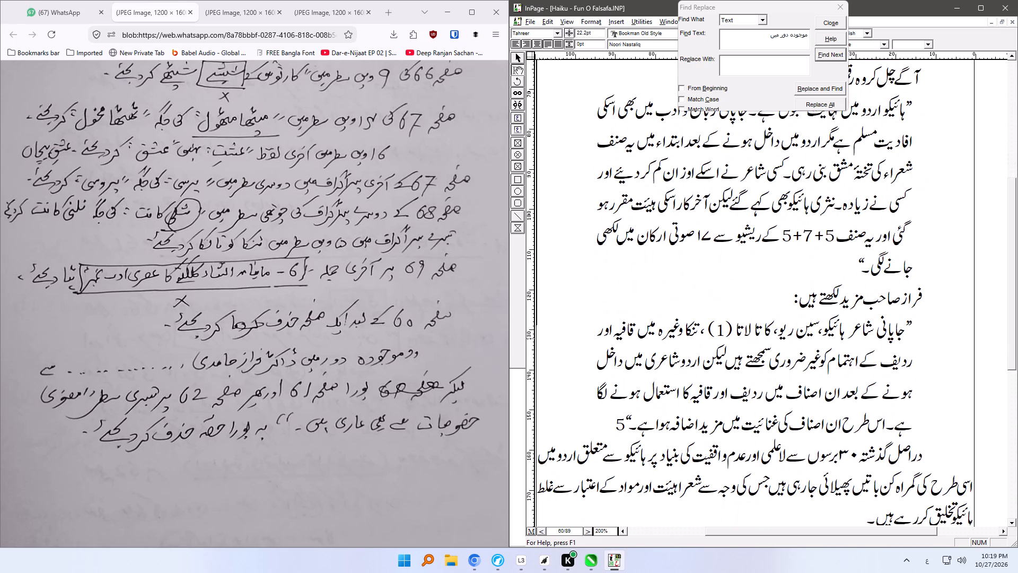
right_click_drag(789, 338, 781, 279, "ctrl")
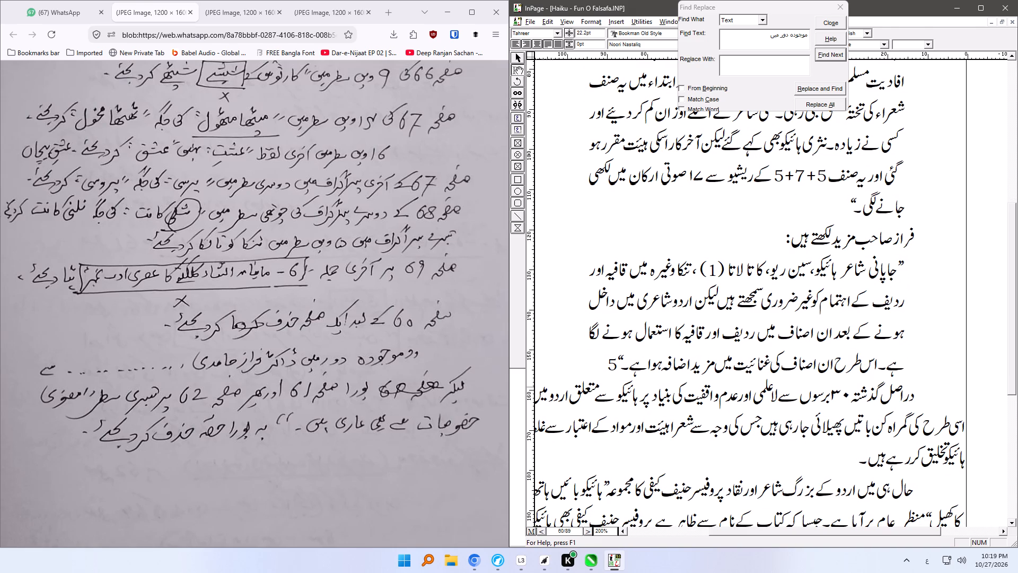
right_click_drag(767, 405, 790, 272, "ctrl")
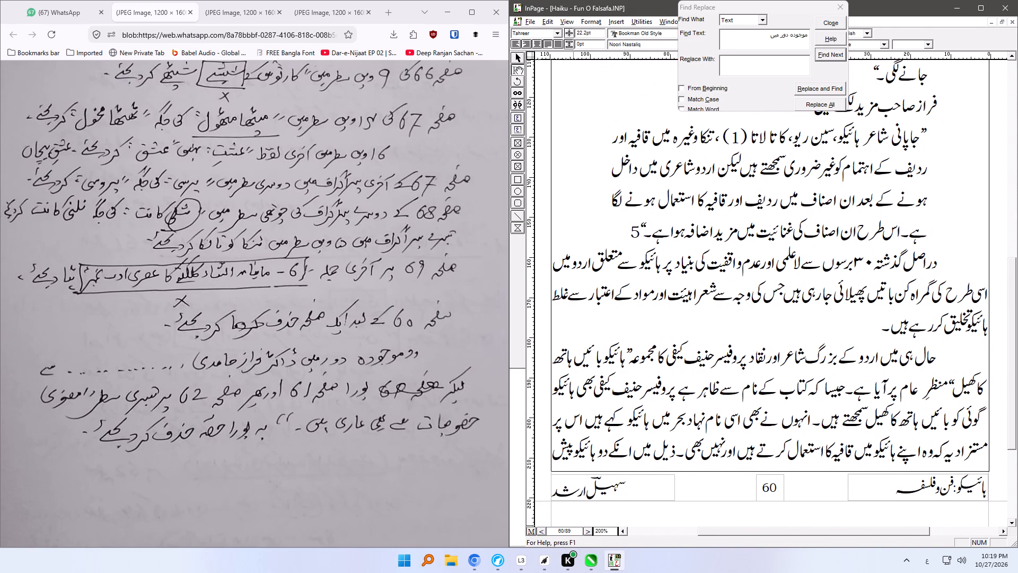
left_click(542, 528)
right_click_drag(848, 231, 837, 449, "ctrl")
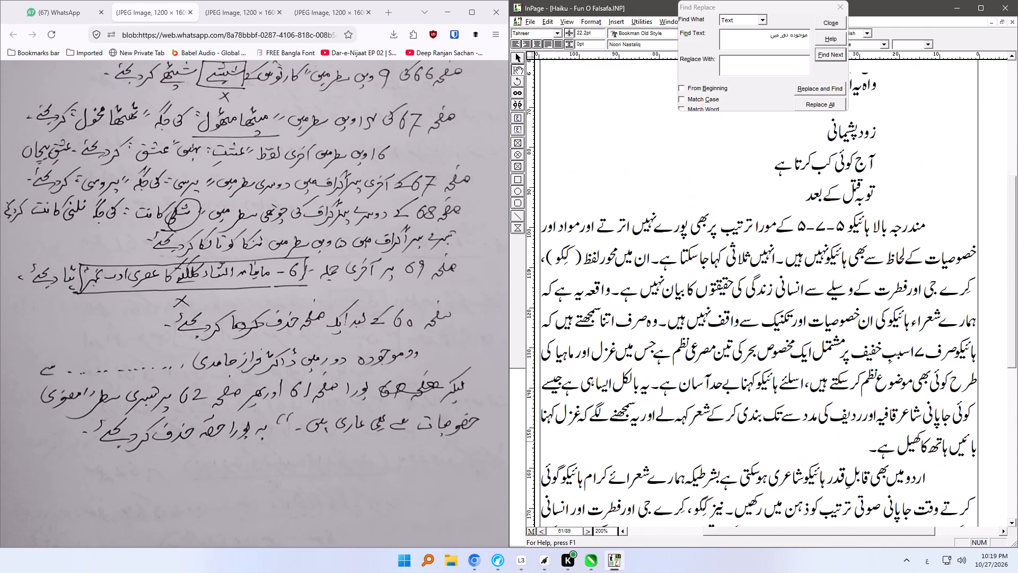
right_click_drag(837, 449, 846, 515, "ctrl")
right_click_drag(809, 288, 787, 264, "ctrl")
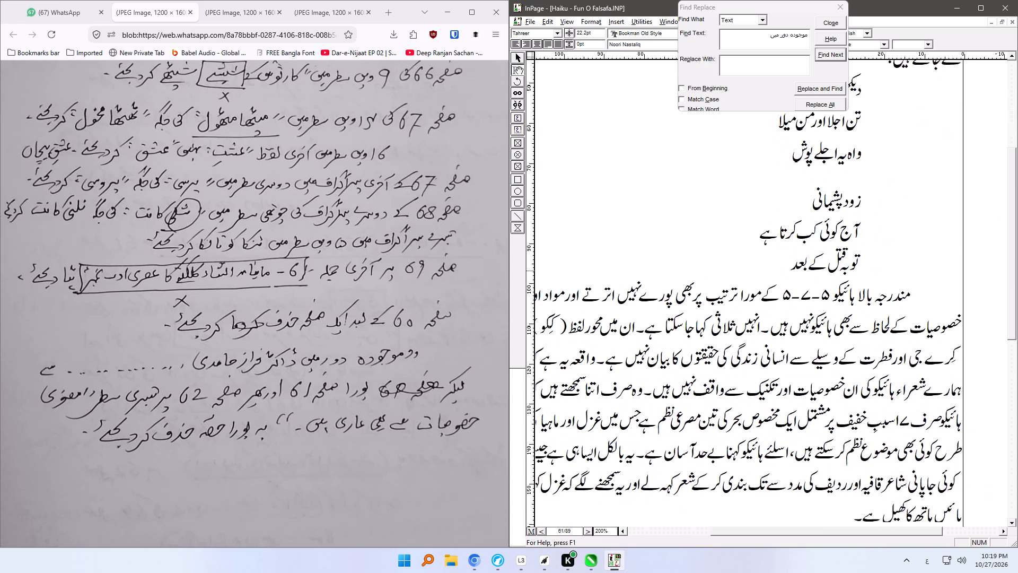
right_click_drag(787, 264, 807, 203, "ctrl")
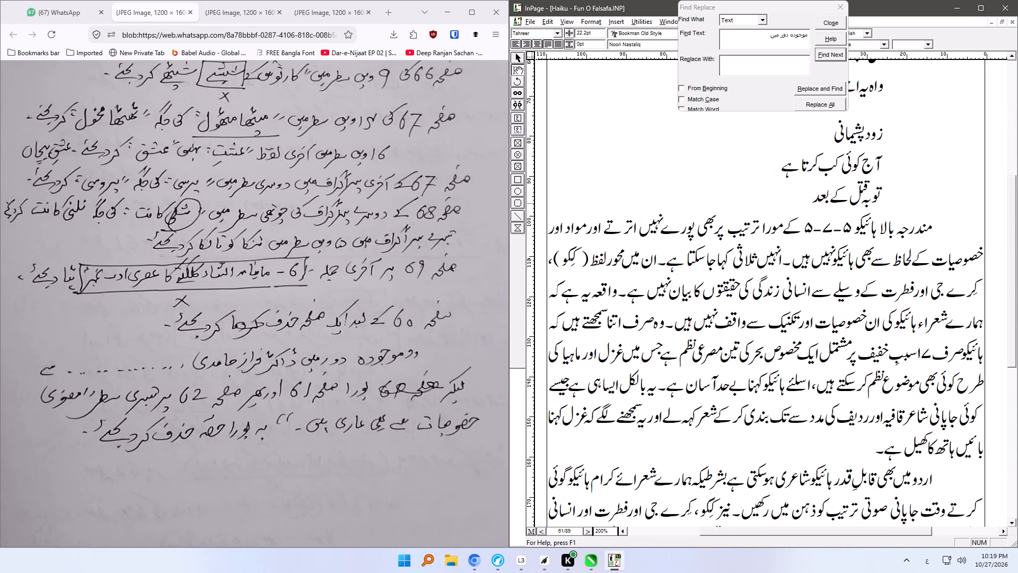
right_click_drag(807, 203, 810, 203, "ctrl")
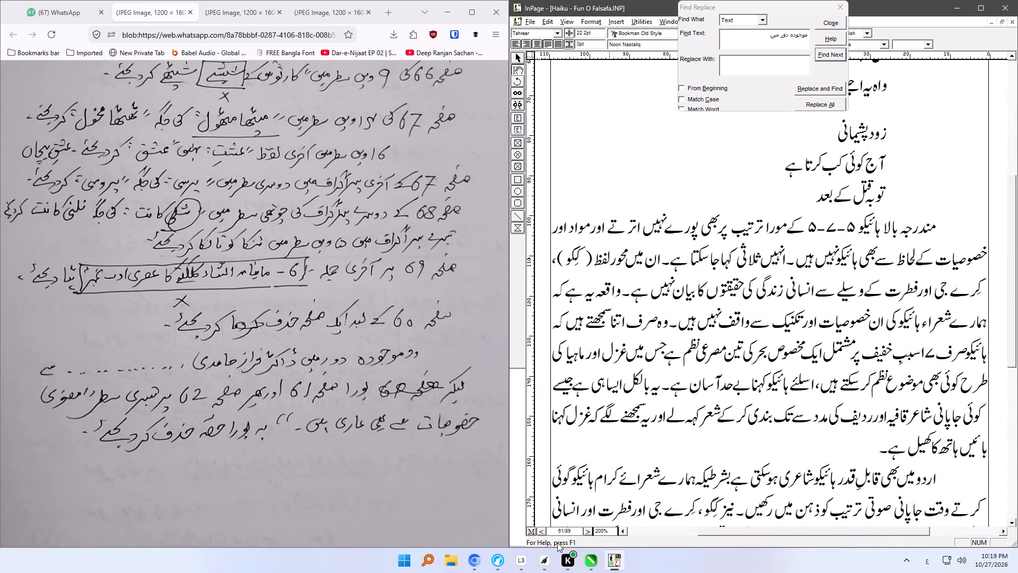
left_click(590, 533)
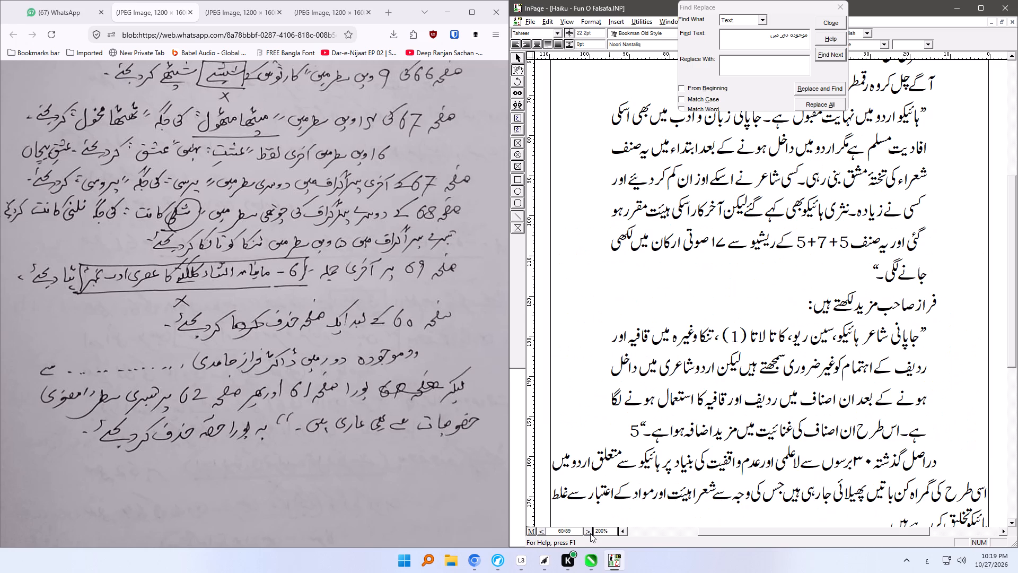
left_click(590, 533)
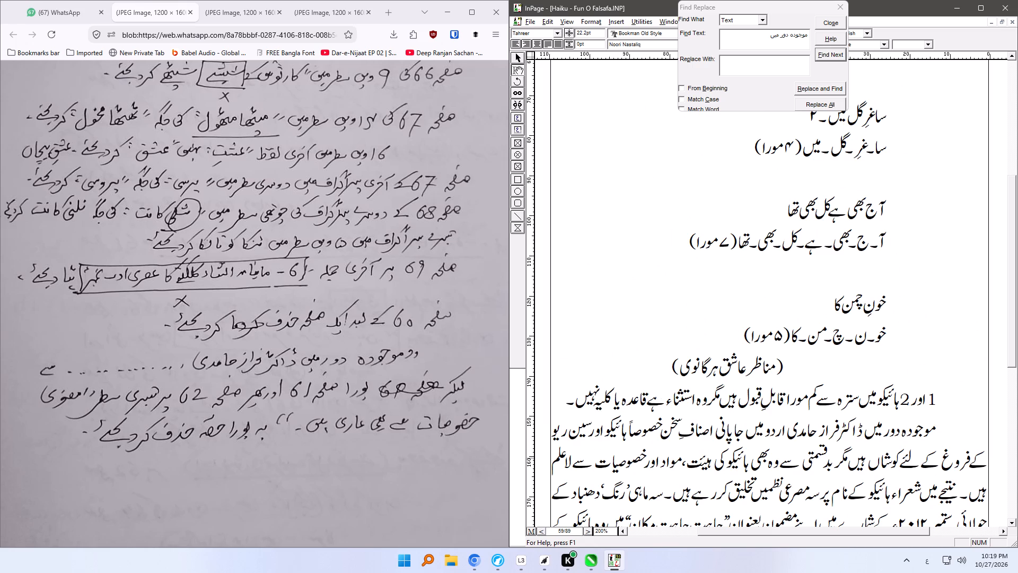
right_click_drag(753, 468, 761, 355, "ctrl")
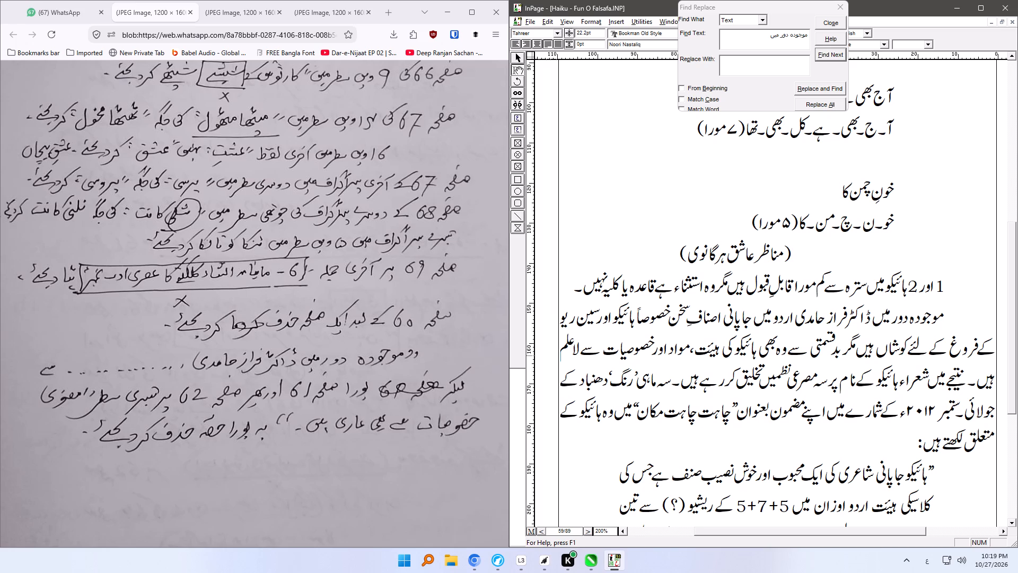
right_click_drag(761, 355, 762, 353, "ctrl")
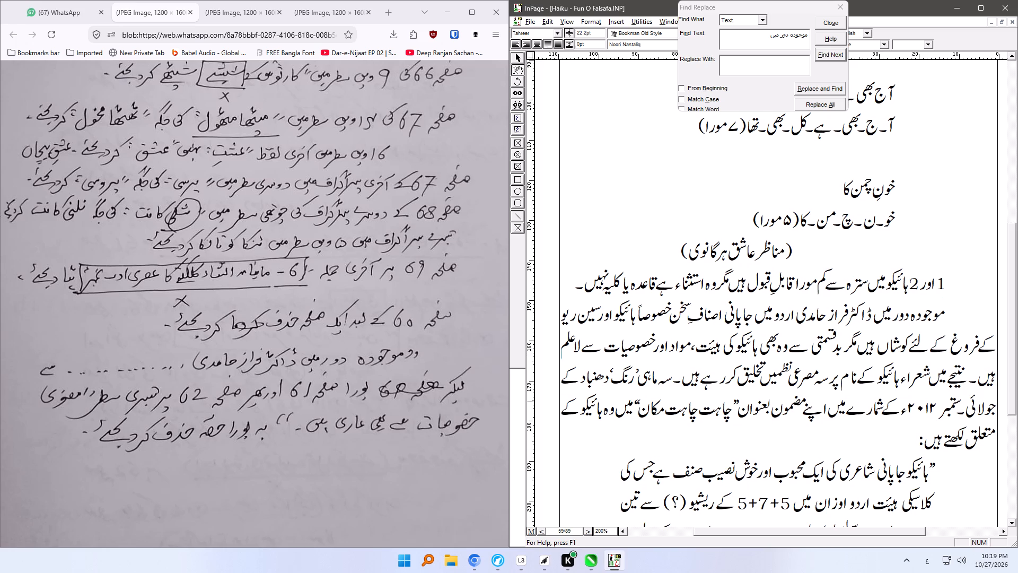
Select the last word of the search phrase موجودہ دور میں in Find Replace for editing.
left_click_drag(758, 38, 778, 38)
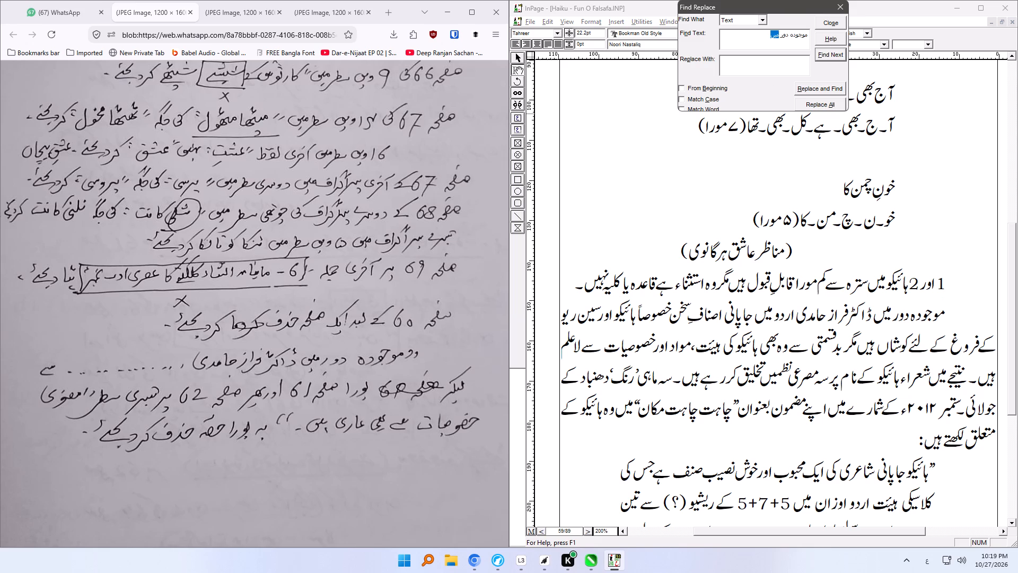
Search the document for عاری ہیں, the closing words of the passage marked for deletion.
left_click_drag(778, 38, 829, 38)
type("عاری")
key("space")
type("ہیں")
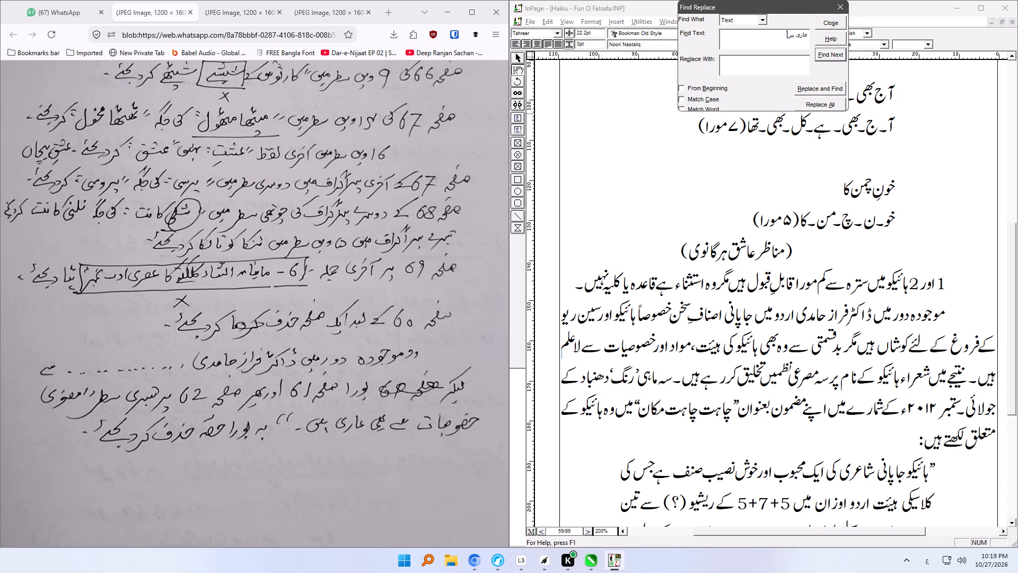
left_click(827, 51)
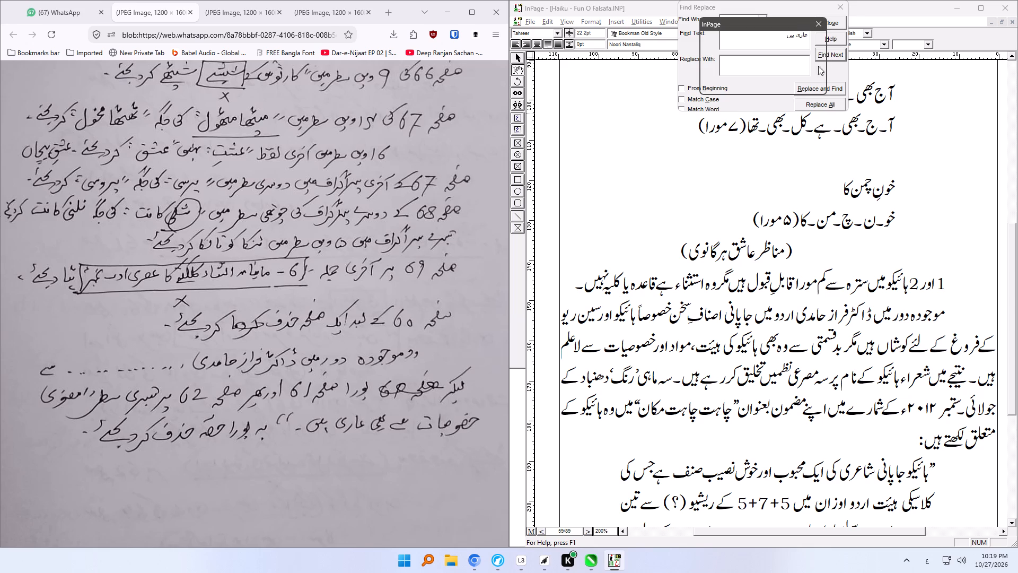
left_click(795, 84)
Shorten the search text to عاری and search for it, including from the beginning of the document.
left_click(782, 40)
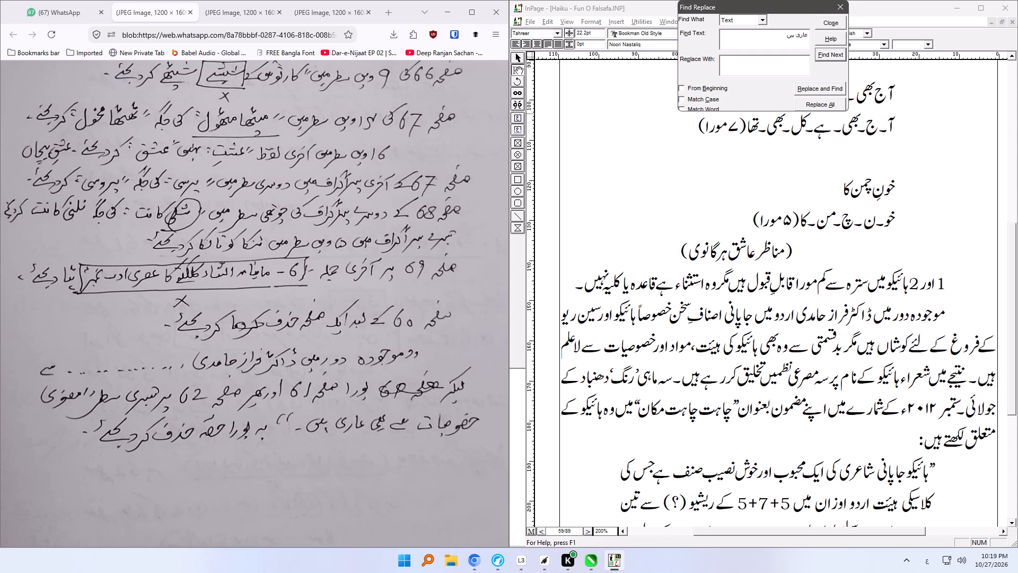
key("BackSpace")
key("BackSpace")
key("BackSpace")
key("BackSpace")
left_click(819, 56)
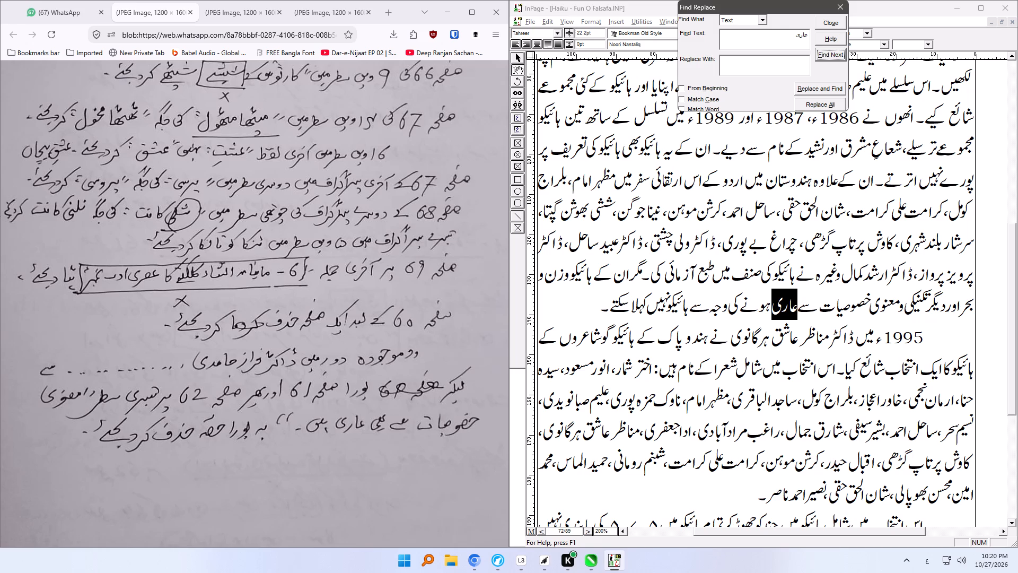
left_click(713, 90)
left_click(827, 59)
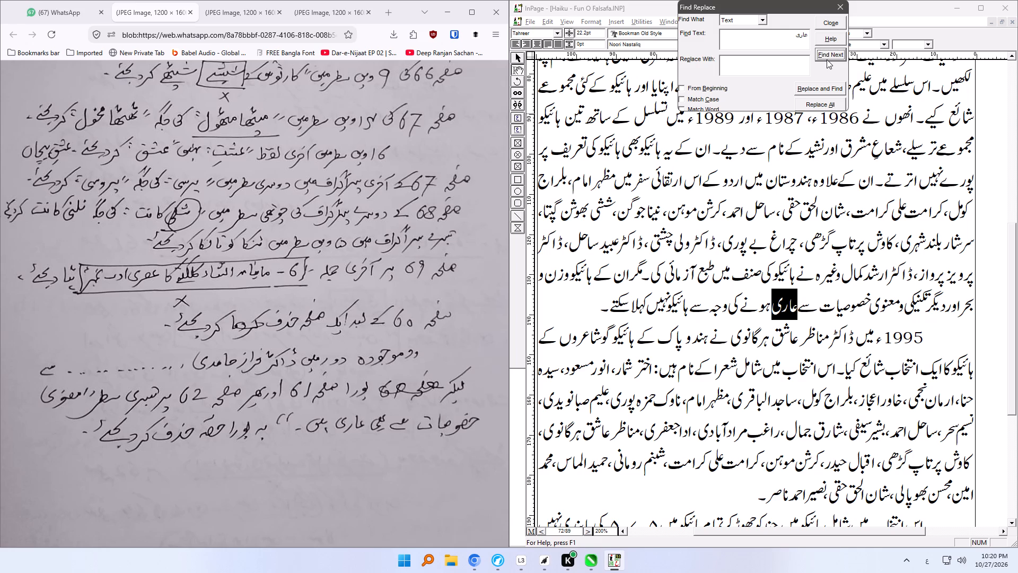
left_click(827, 59)
left_click(799, 83)
Examine the text around عاری on page 72 for the closing sentence quoted on the correction sheet.
scroll(848, 210, "up", 1)
scroll(848, 210, "down", 6)
scroll(849, 210, "up", 1)
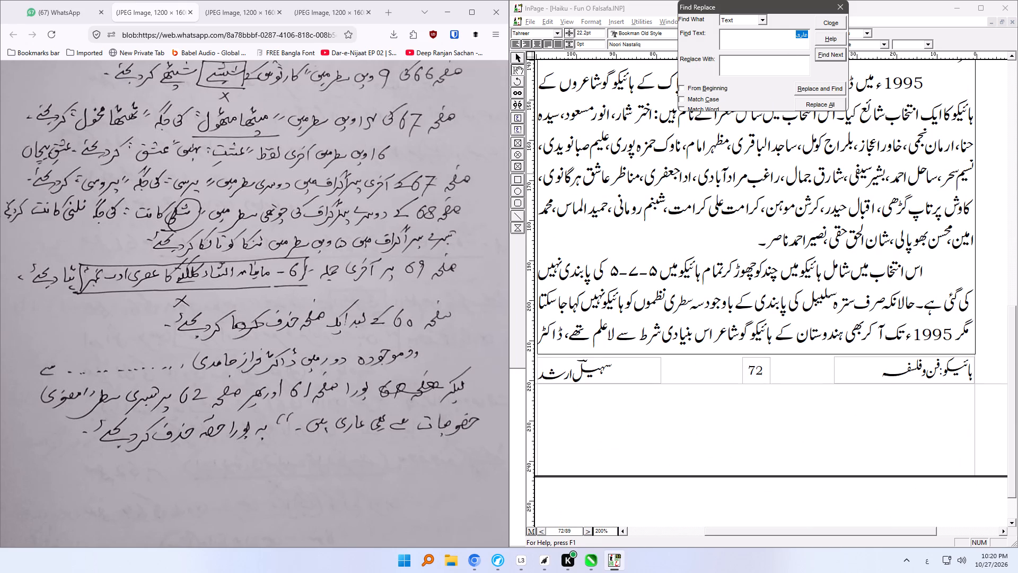
scroll(819, 172, "up", 1, "ctrl")
scroll(819, 172, "down", 1, "ctrl")
right_click_drag(819, 172, 800, 380, "ctrl")
scroll(819, 172, "up", 1, "ctrl")
scroll(800, 380, "up", 1, "ctrl")
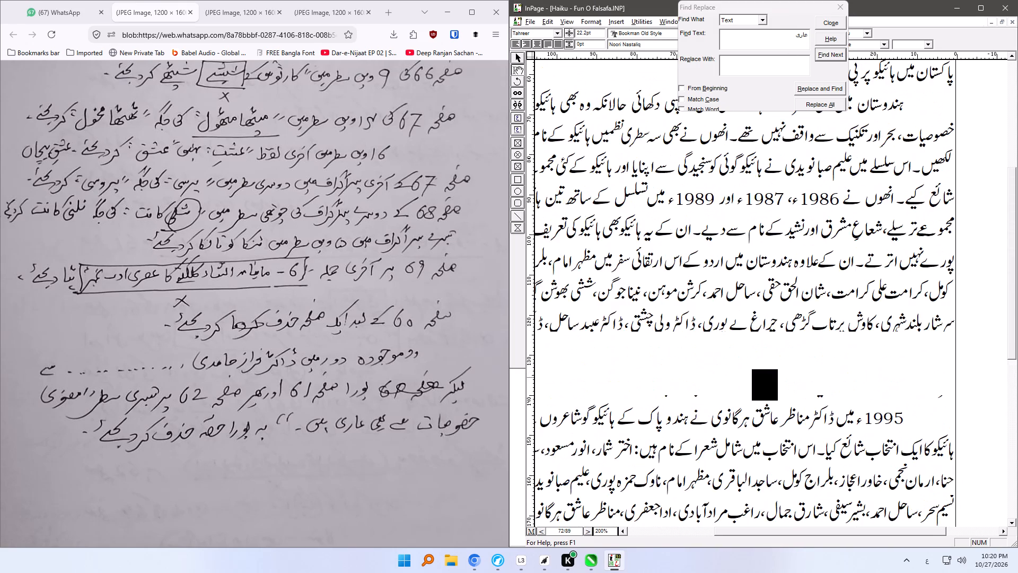
scroll(799, 377, "down", 1)
Search for معنوی from the beginning of the document and go through its occurrences to find the deletion's closing sentence.
left_click_drag(783, 33, 826, 35)
type("معنوی")
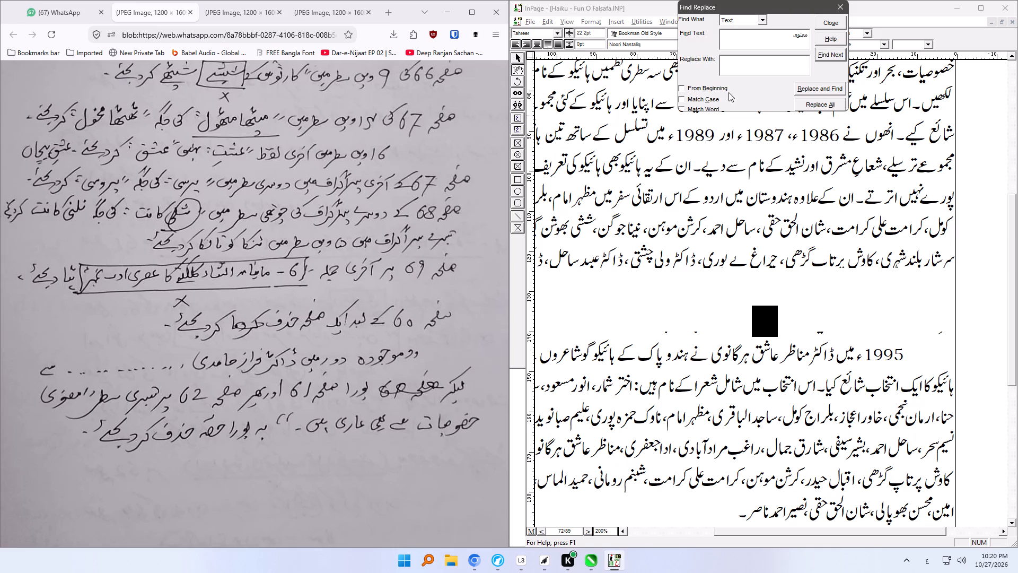
left_click(724, 91)
left_click(840, 58)
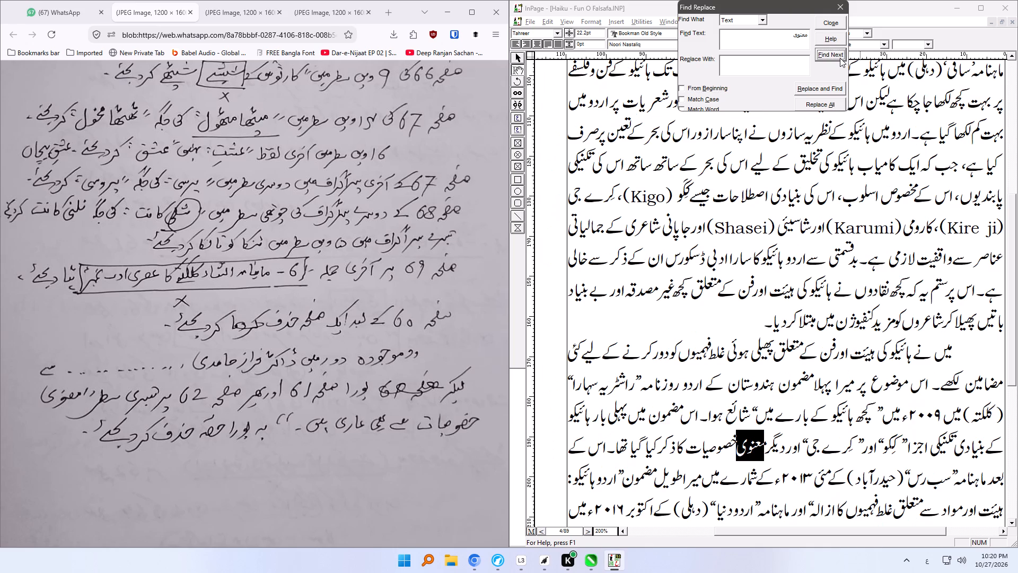
left_click(840, 58)
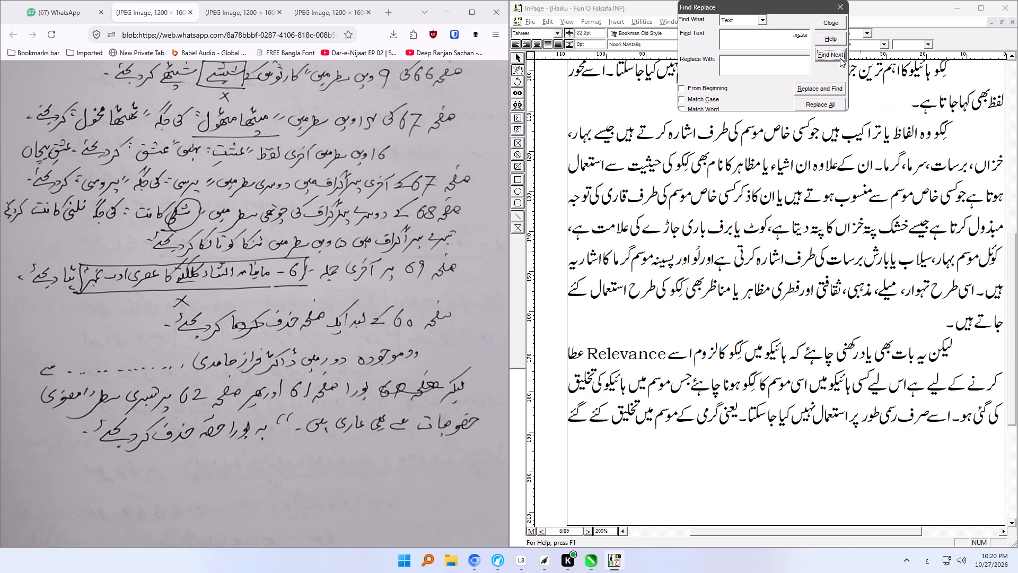
left_click(840, 58)
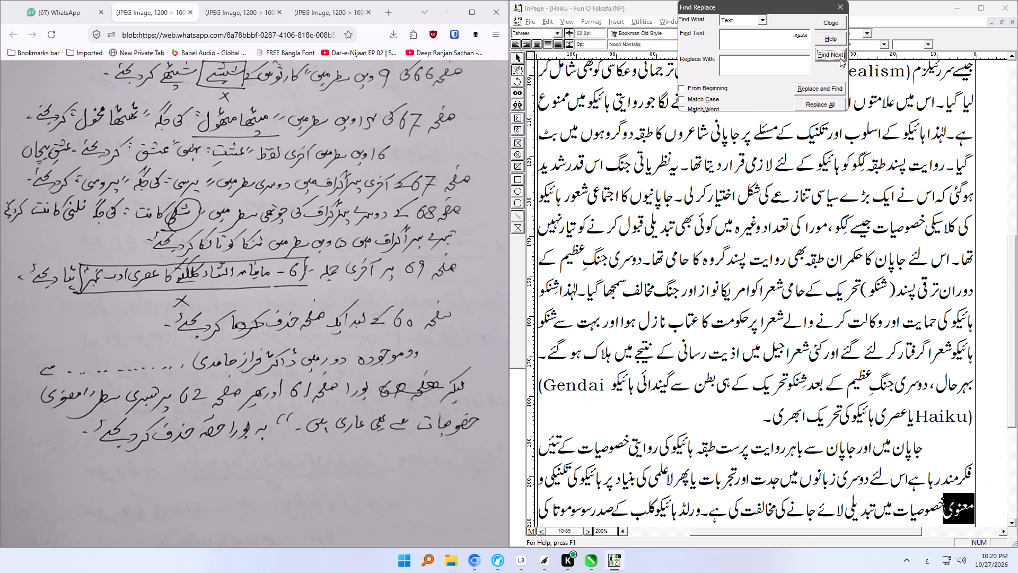
left_click(840, 58)
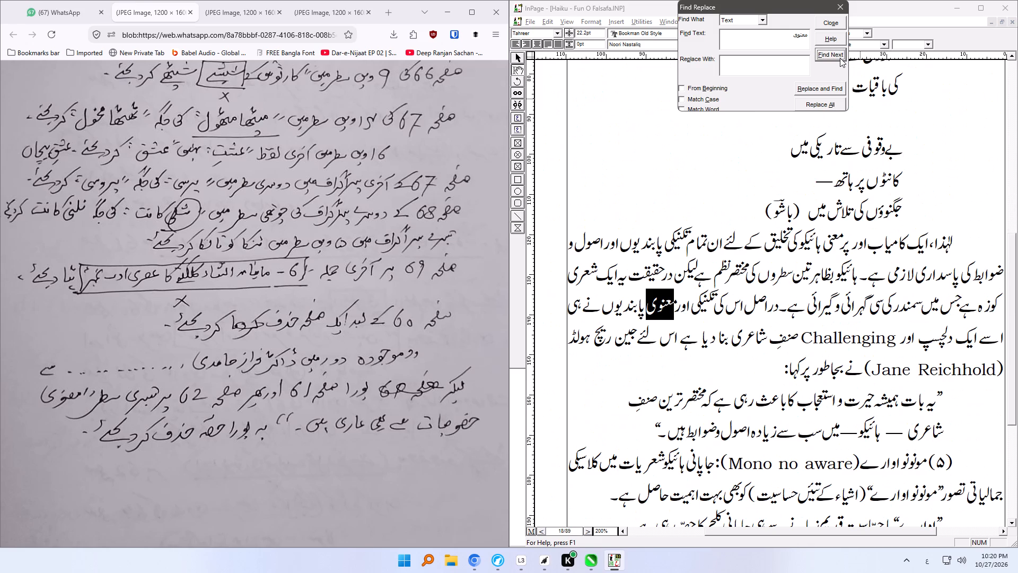
left_click(840, 58)
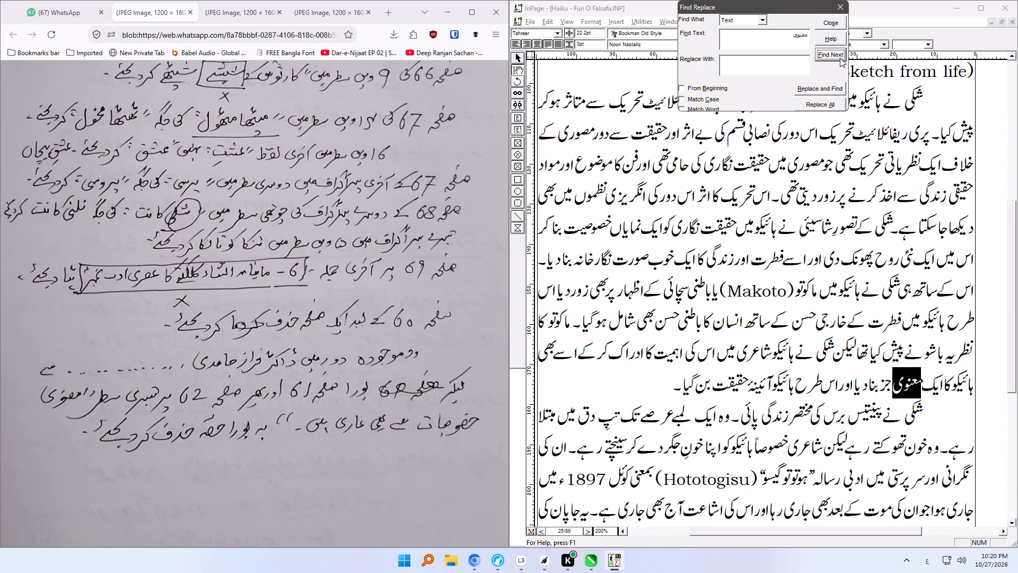
left_click(840, 58)
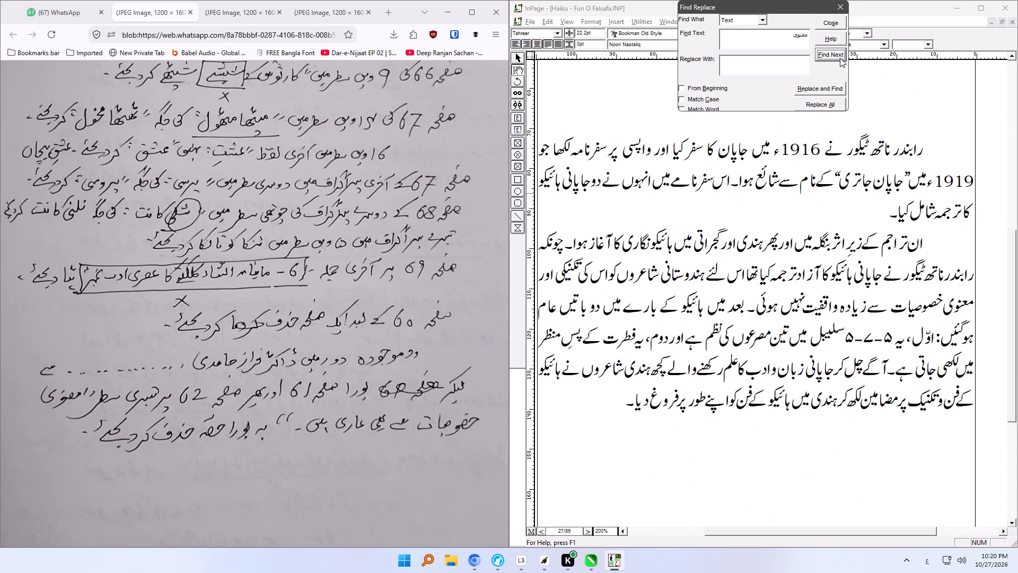
left_click(840, 58)
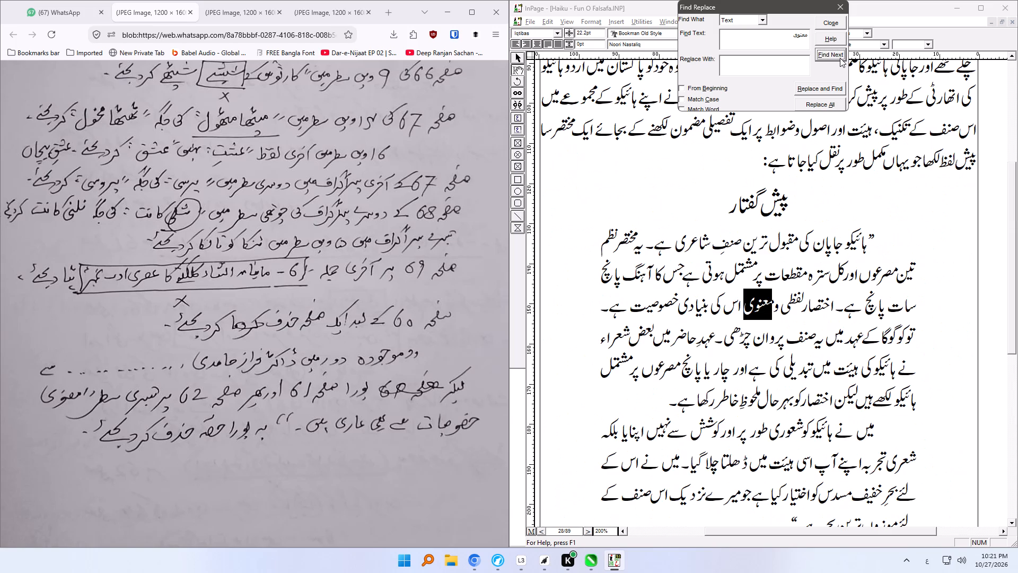
left_click(840, 58)
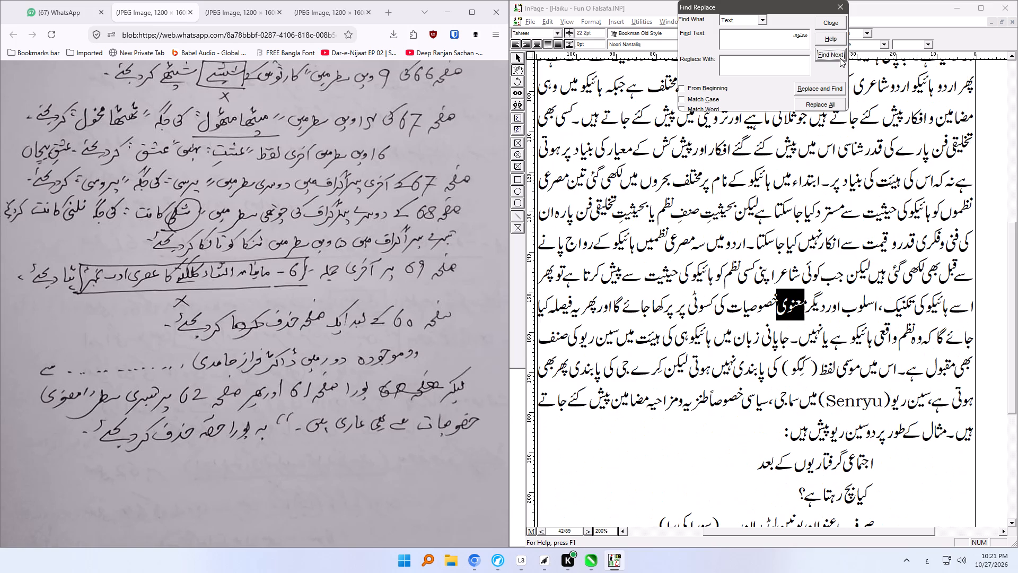
left_click(840, 58)
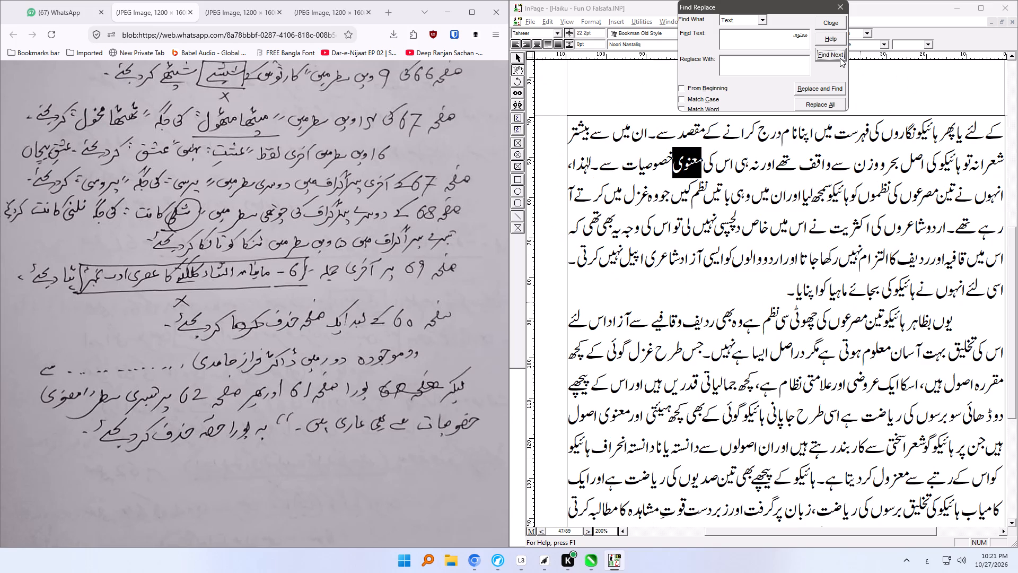
left_click(840, 58)
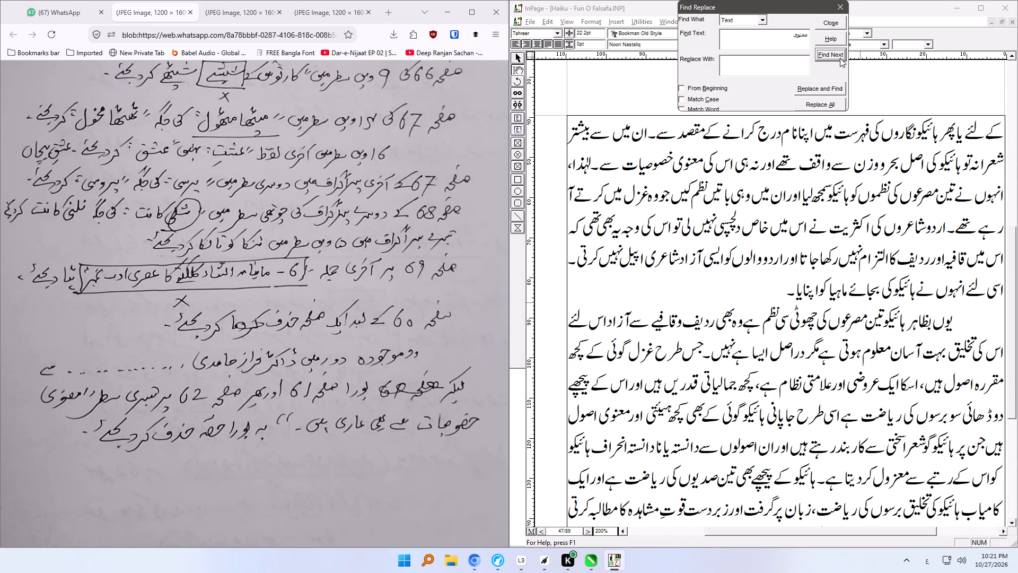
left_click(840, 58)
left_click(840, 59)
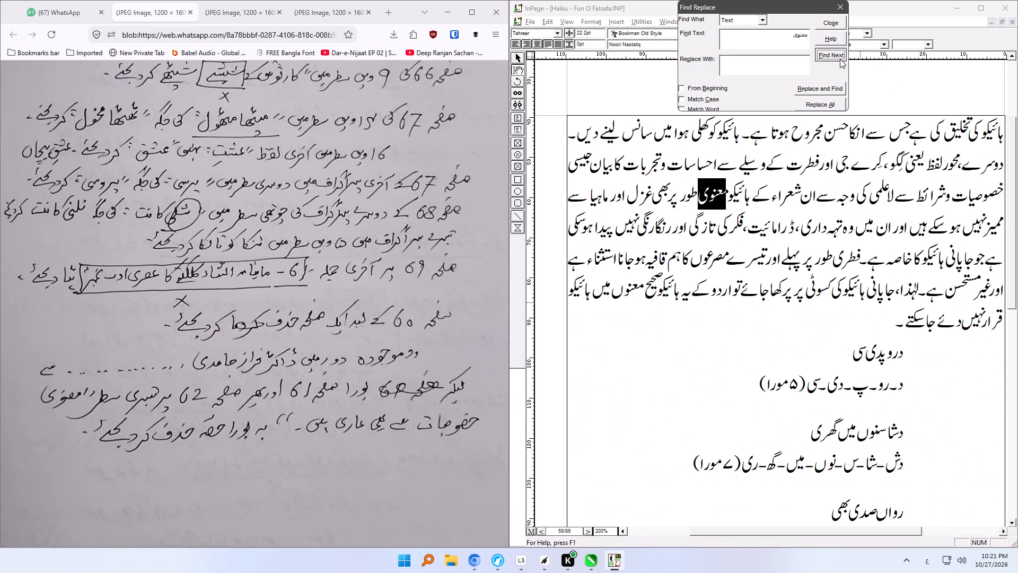
left_click(840, 59)
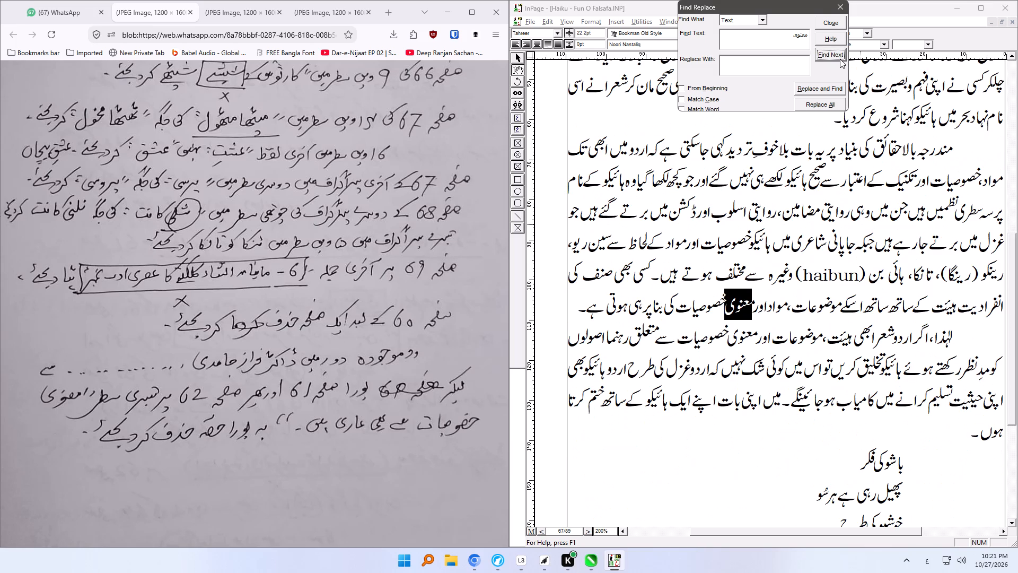
left_click(840, 59)
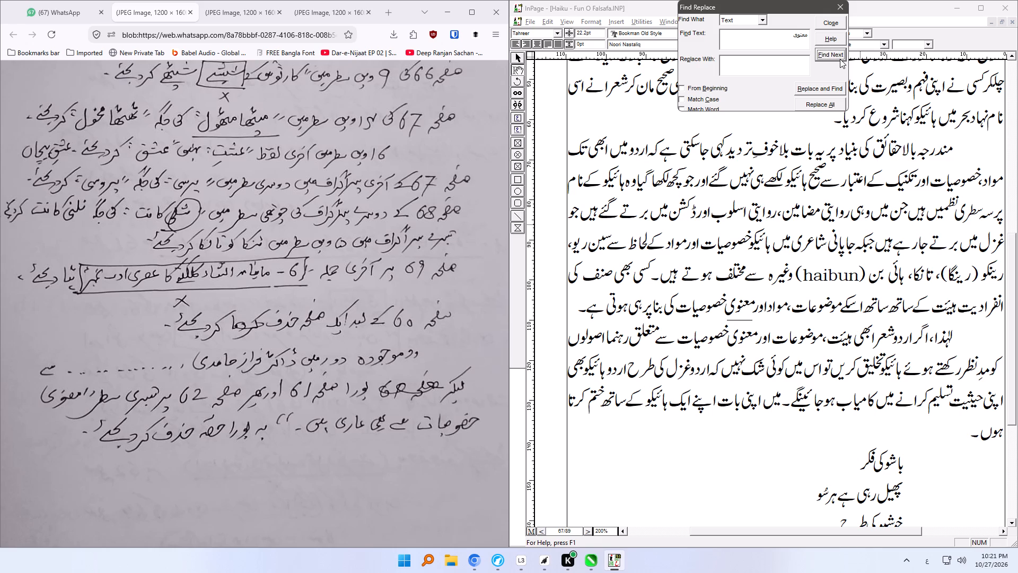
left_click(840, 59)
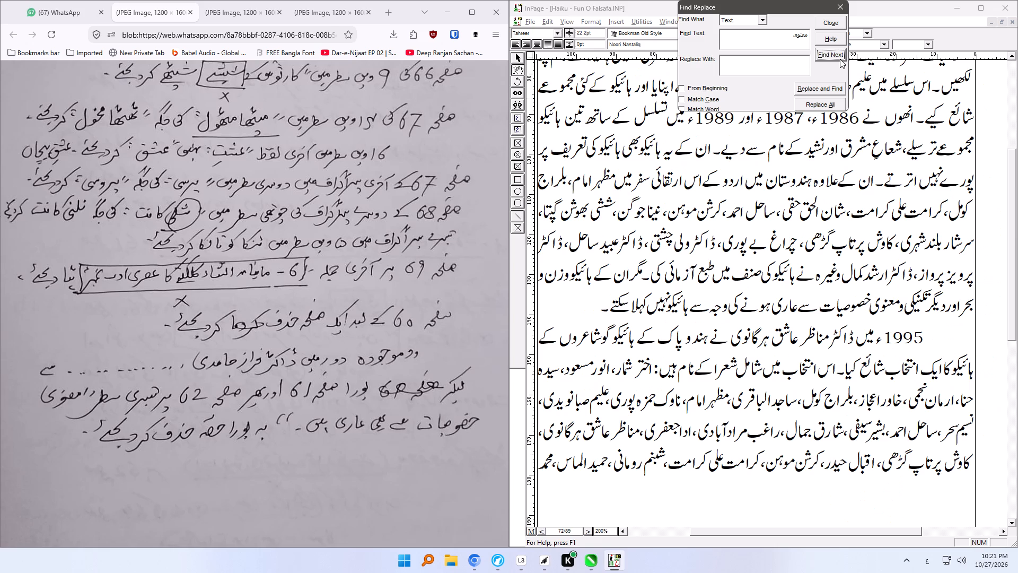
Search for موجودہ دور from the beginning of the document and select the phrase where the marked passage starts.
left_click_drag(783, 42, 811, 42)
type("موج")
type("ود")
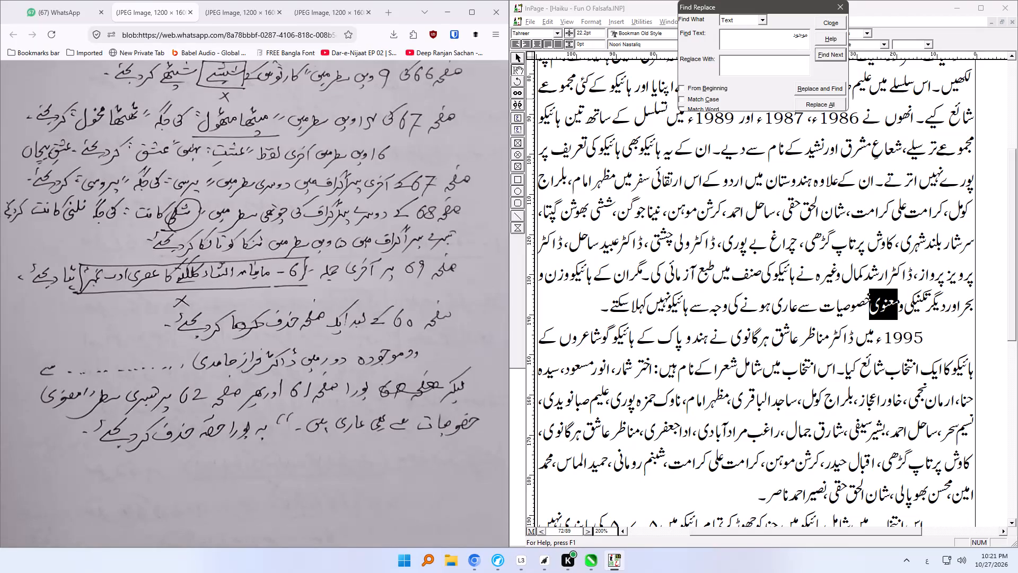
type("ہ دور")
left_click(723, 91)
left_click(824, 57)
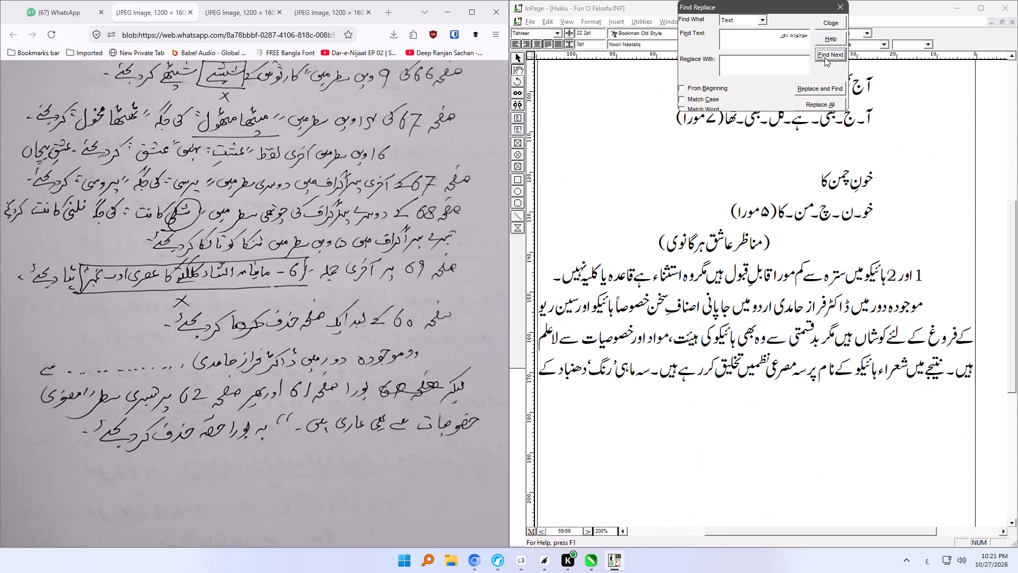
left_click(934, 311)
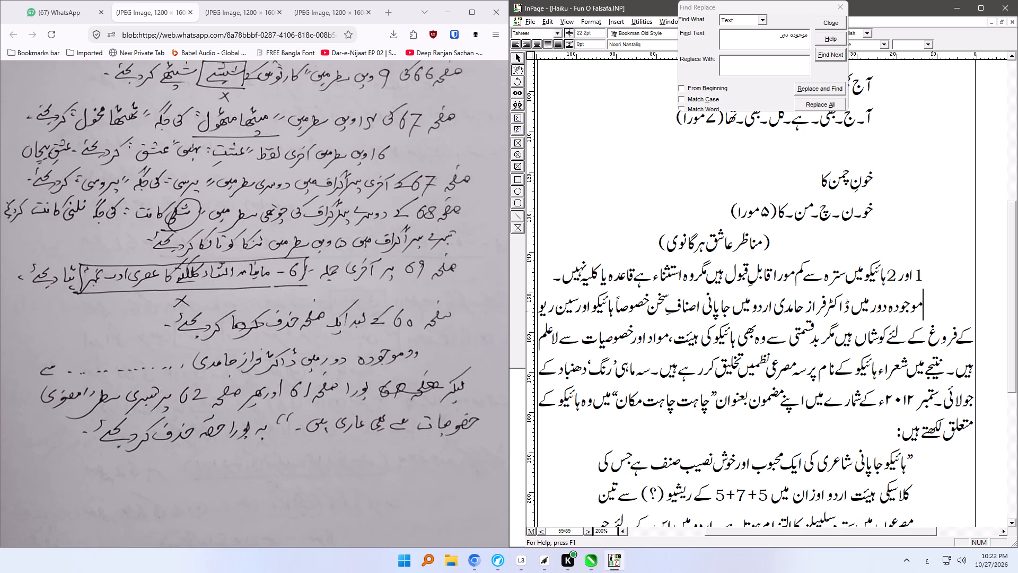
left_click_drag(932, 311, 912, 310)
left_click_drag(912, 310, 873, 309)
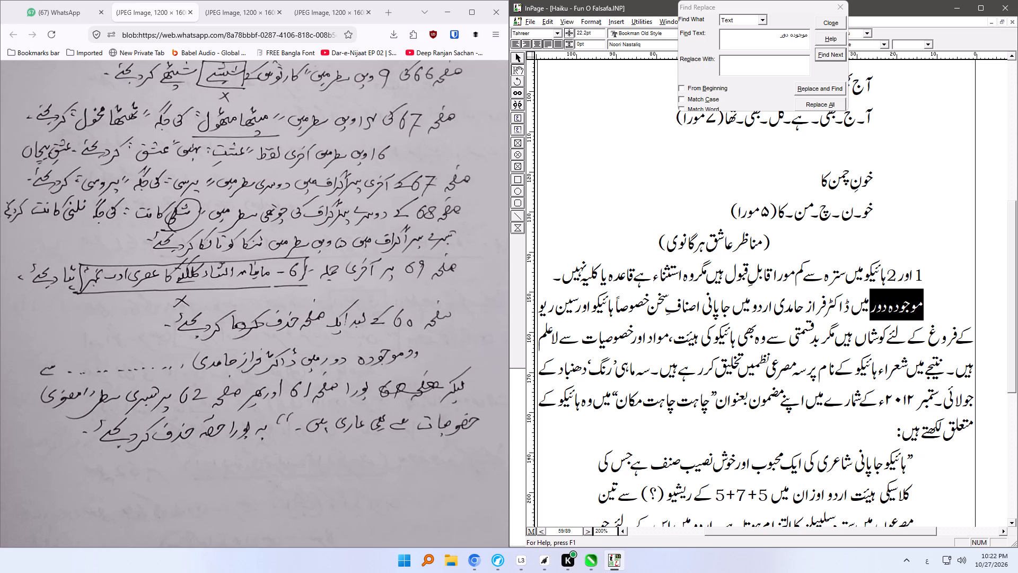
Examine the text from the موجودہ دور paragraph on page 59 through page 60 for the end of the passage marked for deletion.
right_click_drag(743, 445, 743, 444, "ctrl")
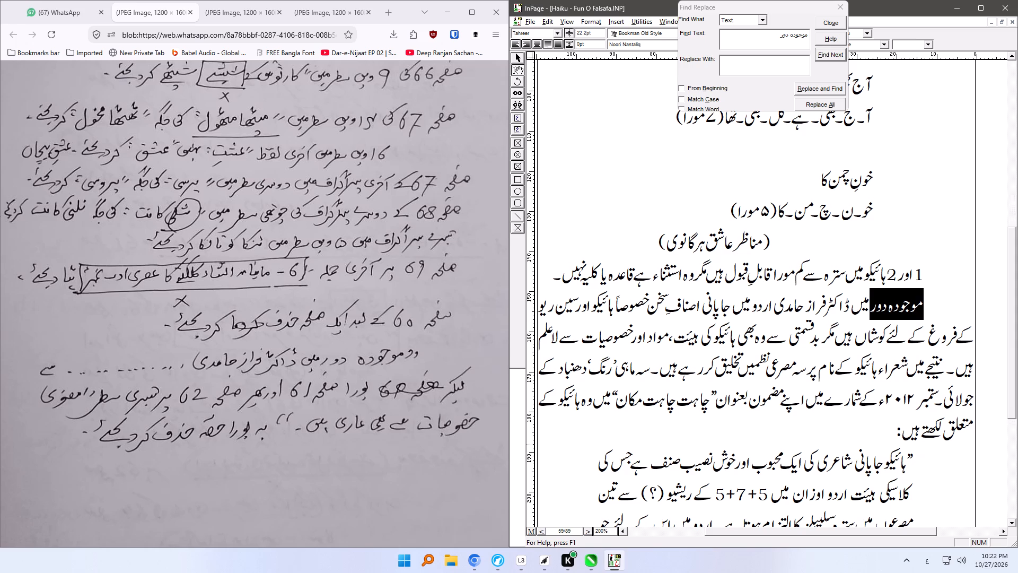
right_click_drag(743, 444, 727, 344, "ctrl")
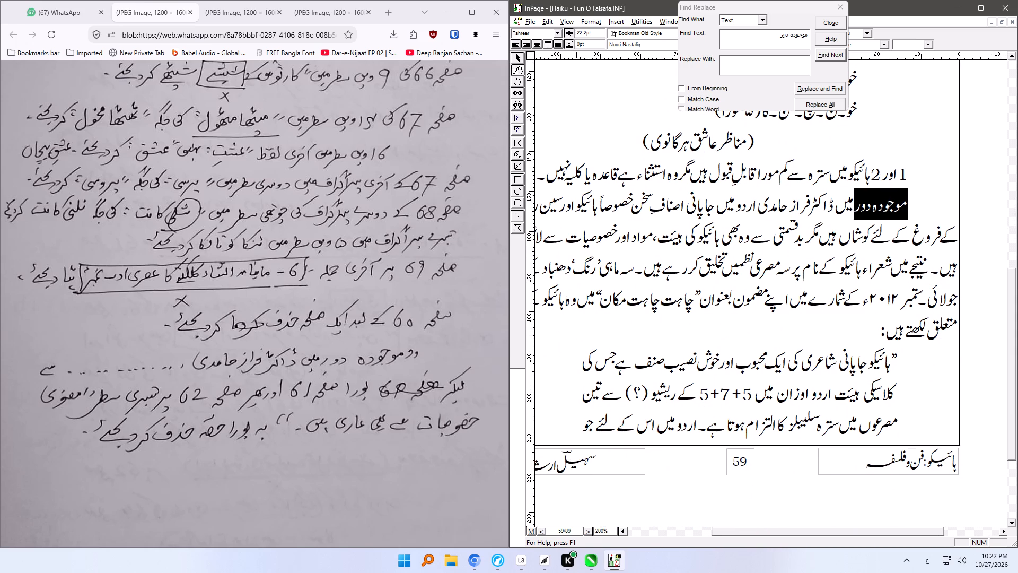
left_click(543, 533)
right_click_drag(813, 260, 820, 473, "ctrl")
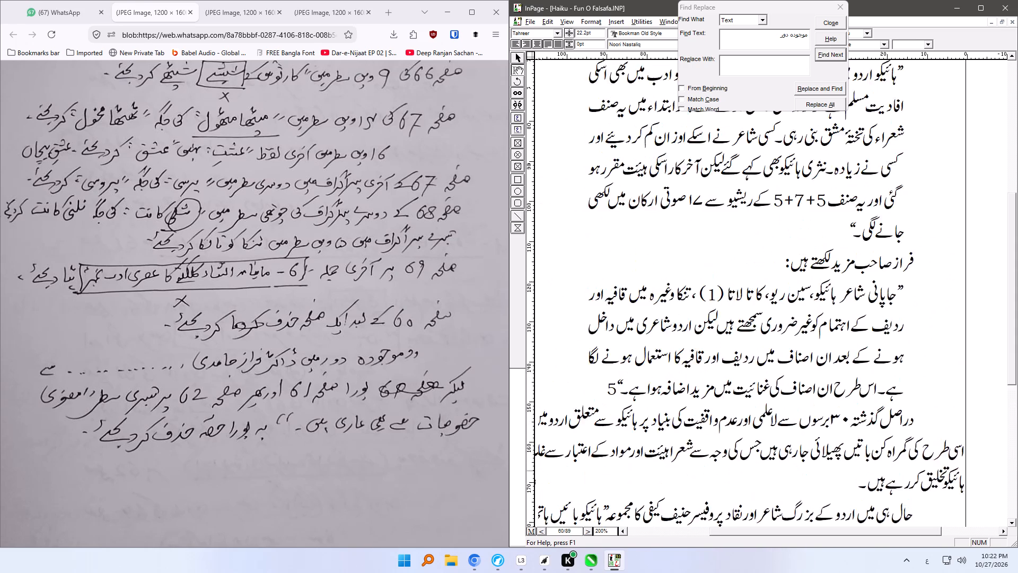
right_click_drag(820, 473, 822, 531, "ctrl")
right_click_drag(795, 268, 812, 440, "ctrl")
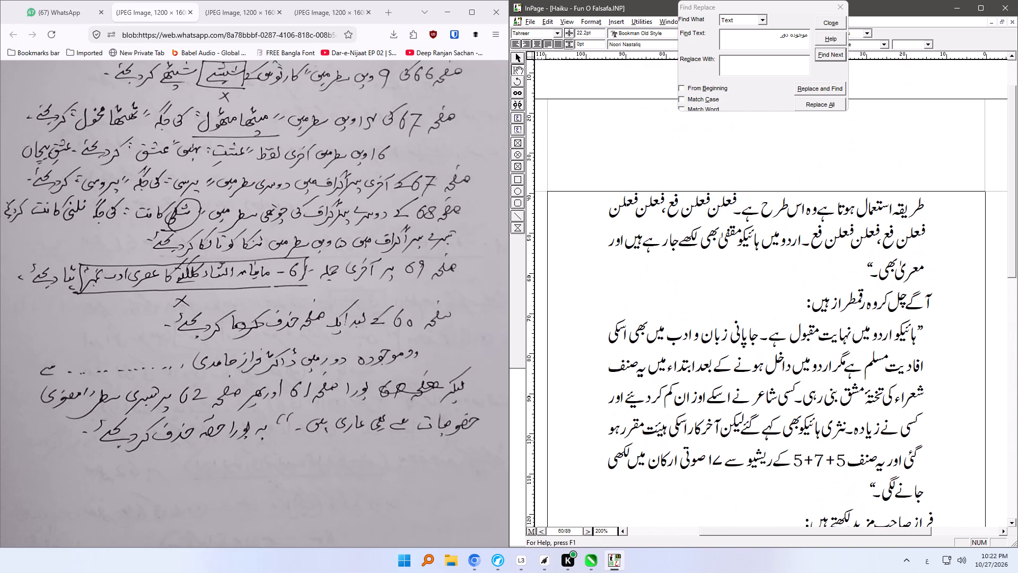
right_click_drag(812, 440, 809, 436, "ctrl")
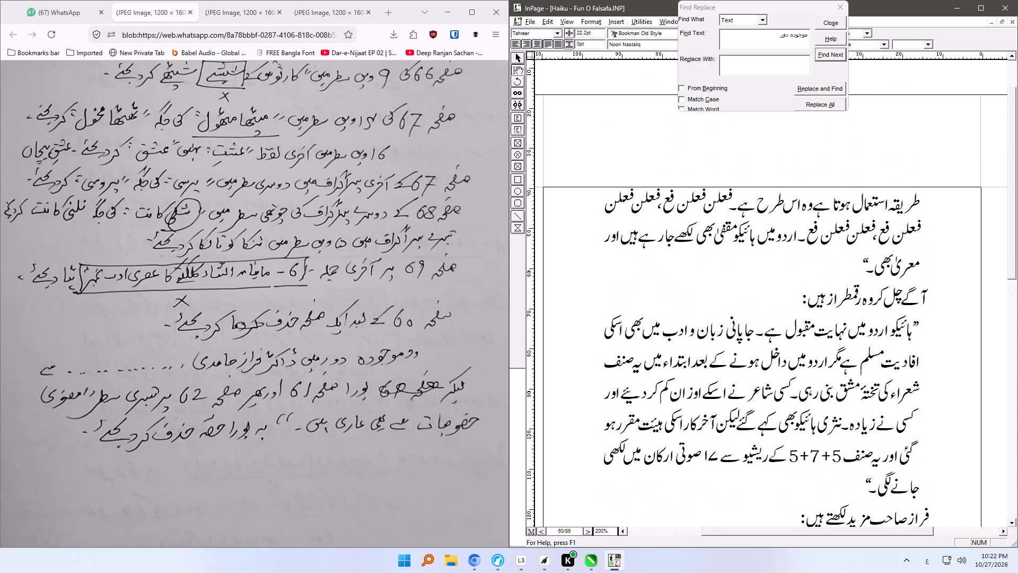
right_click_drag(809, 436, 788, 386, "ctrl")
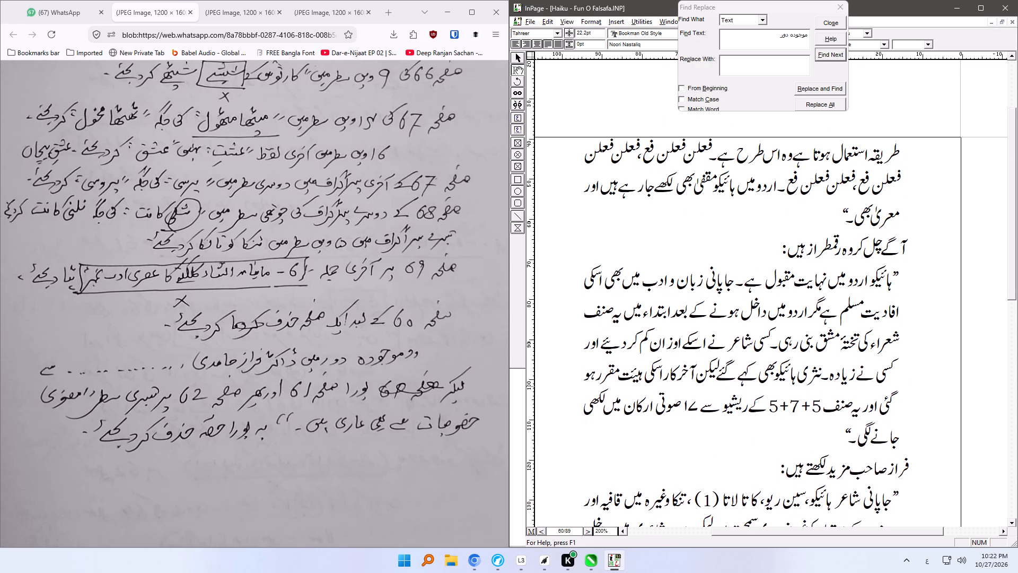
right_click_drag(788, 386, 785, 369, "ctrl")
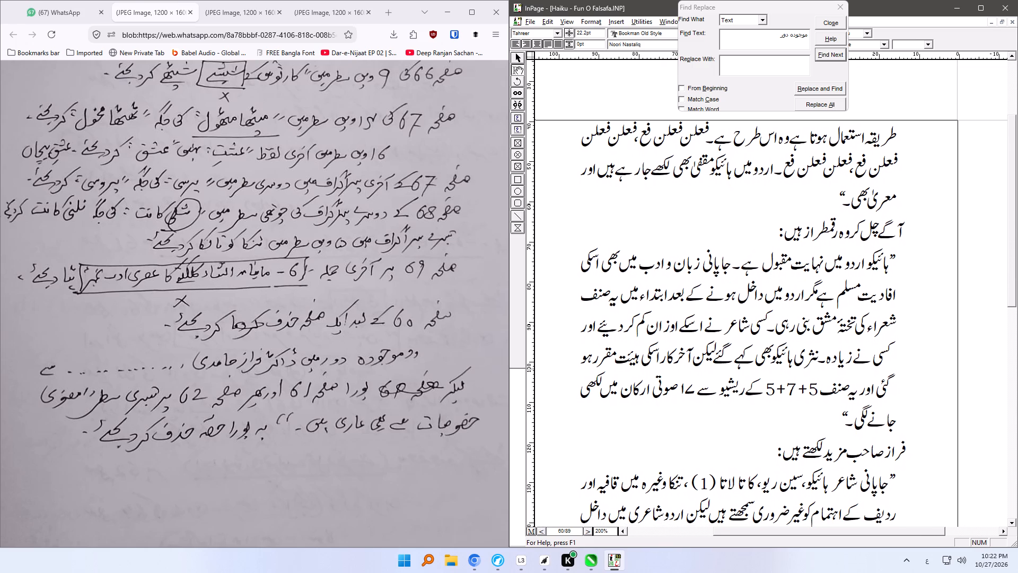
right_click_drag(785, 369, 782, 348, "ctrl")
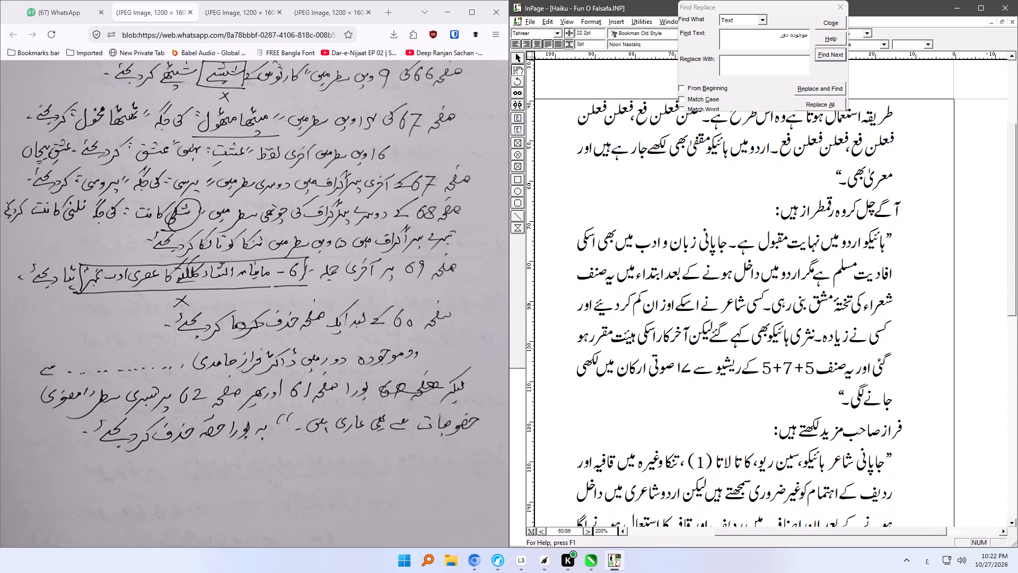
right_click_drag(782, 348, 787, 268, "ctrl")
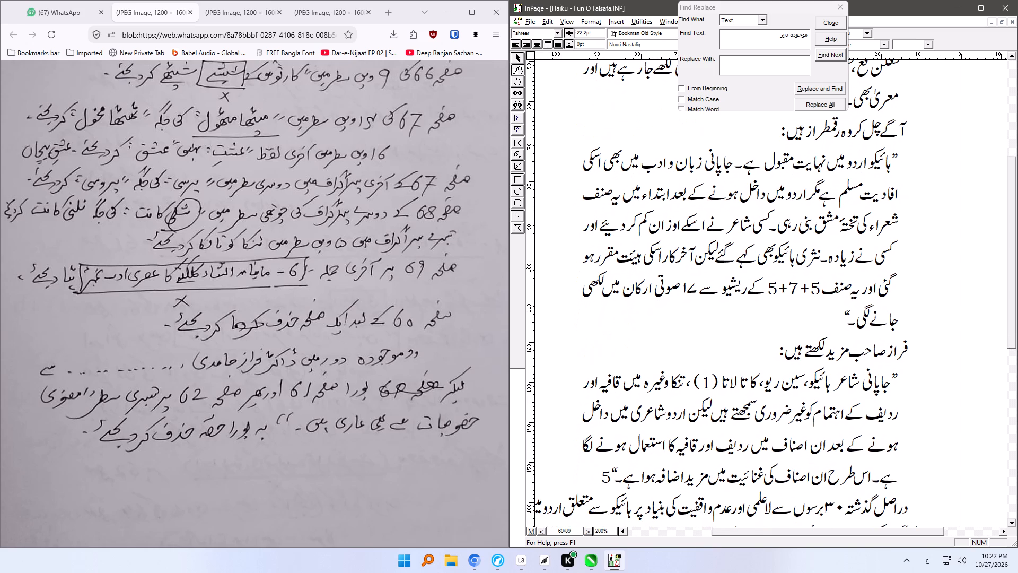
right_click_drag(787, 268, 786, 264, "ctrl")
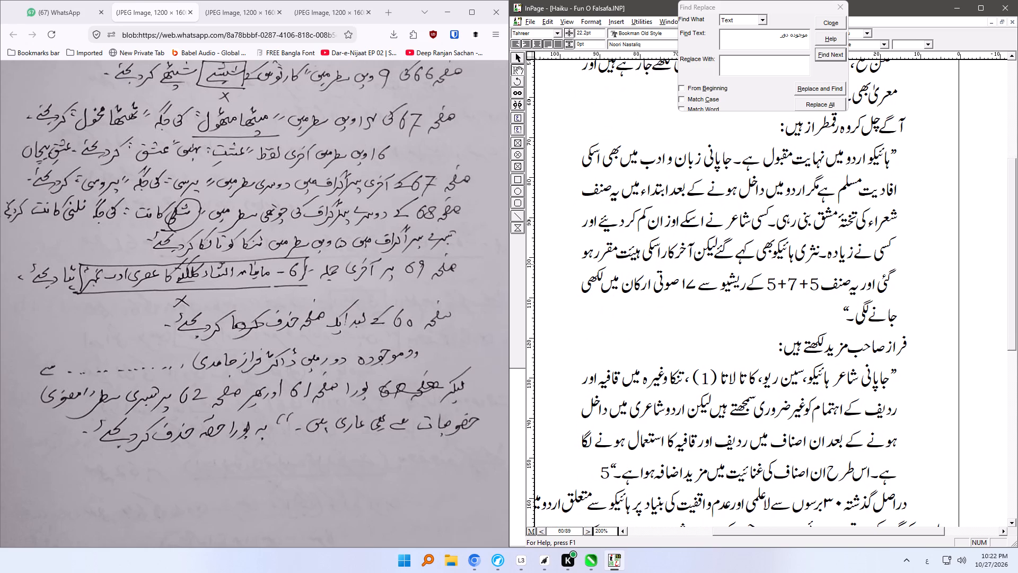
right_click_drag(786, 264, 788, 234, "ctrl")
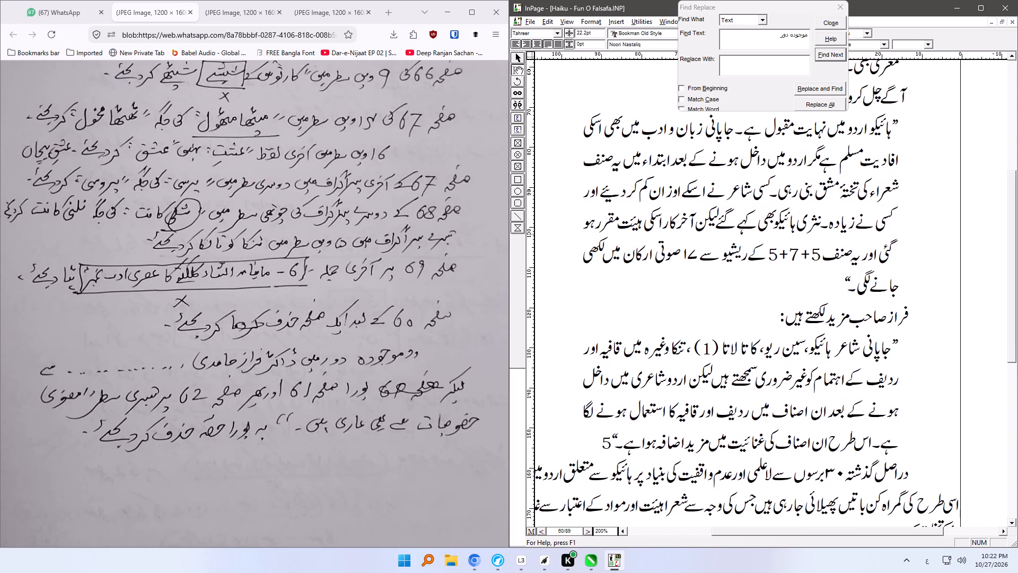
right_click_drag(788, 234, 791, 216, "ctrl")
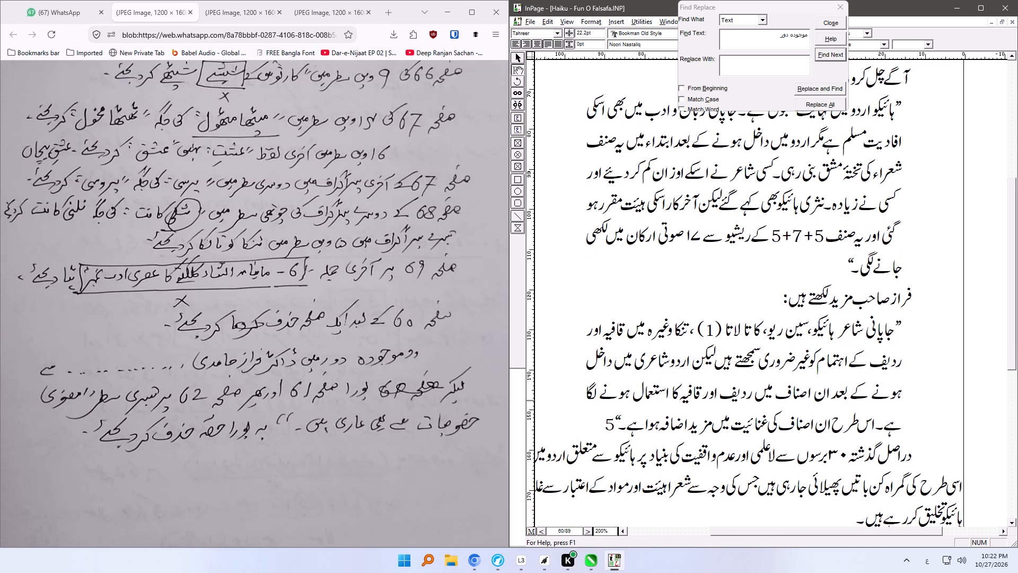
right_click_drag(769, 415, 789, 366, "ctrl")
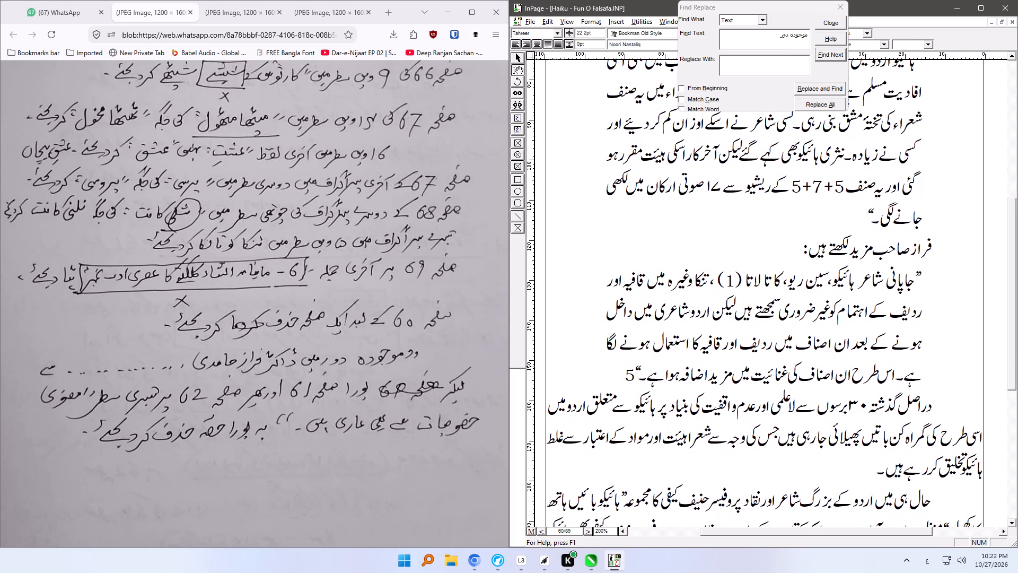
right_click_drag(789, 366, 785, 322, "ctrl")
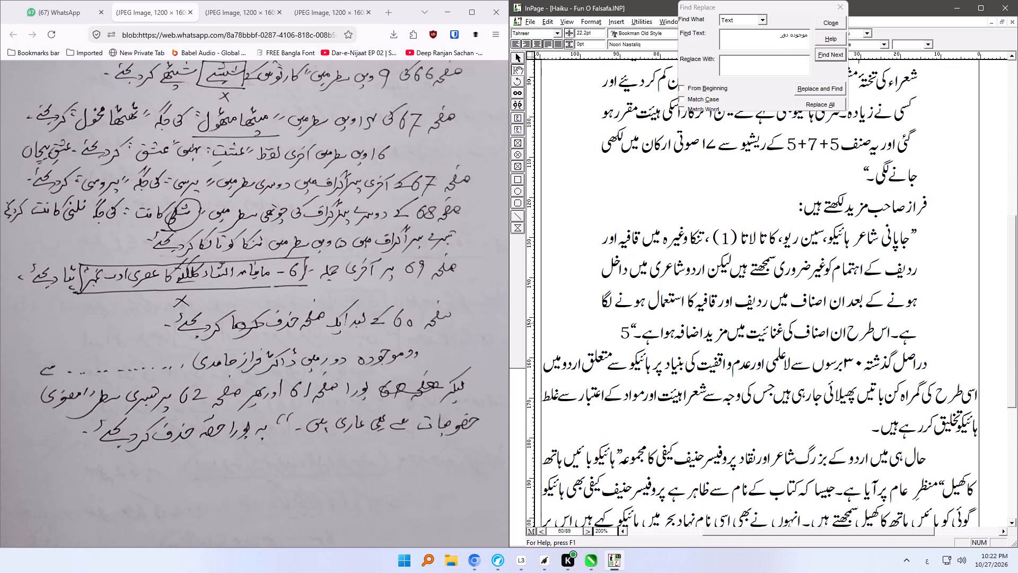
right_click_drag(785, 322, 782, 279, "ctrl")
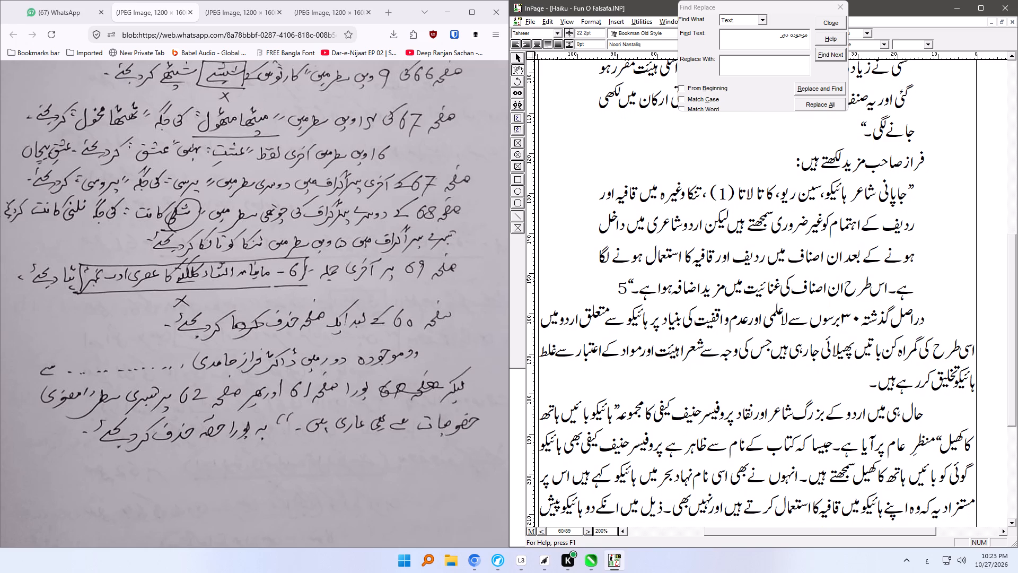
right_click_drag(782, 279, 786, 267, "ctrl")
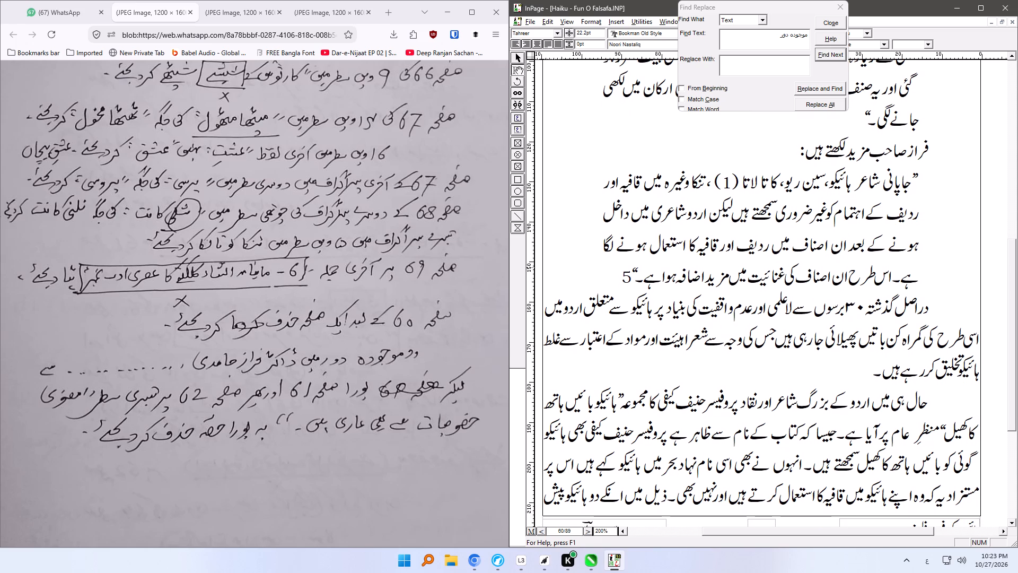
right_click_drag(786, 267, 789, 273, "ctrl")
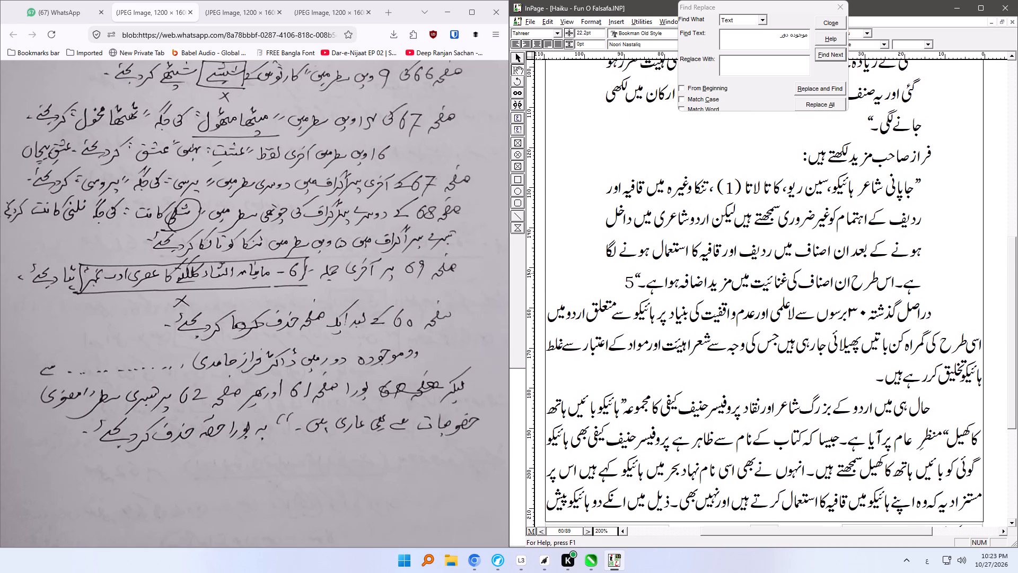
right_click_drag(789, 273, 791, 280, "ctrl")
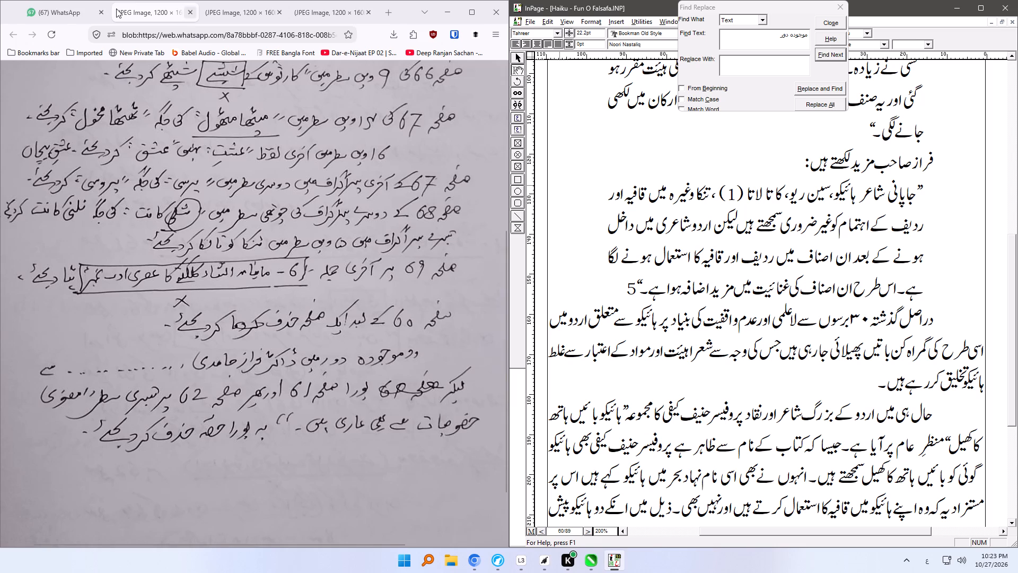
Search the computer's files in Everything for haiku and open the Haiku - Fun O Falsafa.pdf copy stored under E:\Backup\Pictures.
left_click(422, 555)
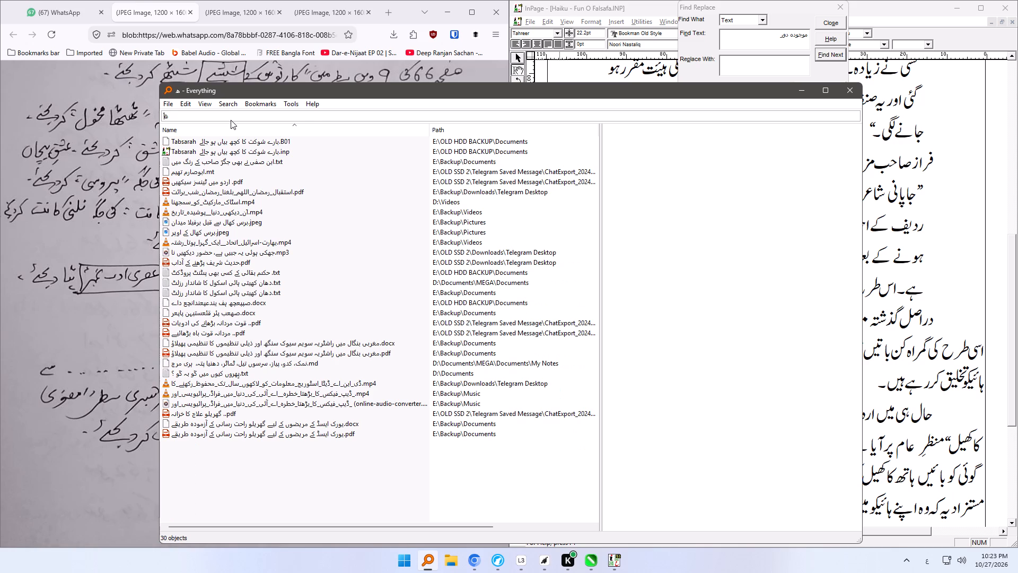
key("BackSpace")
type("haiku")
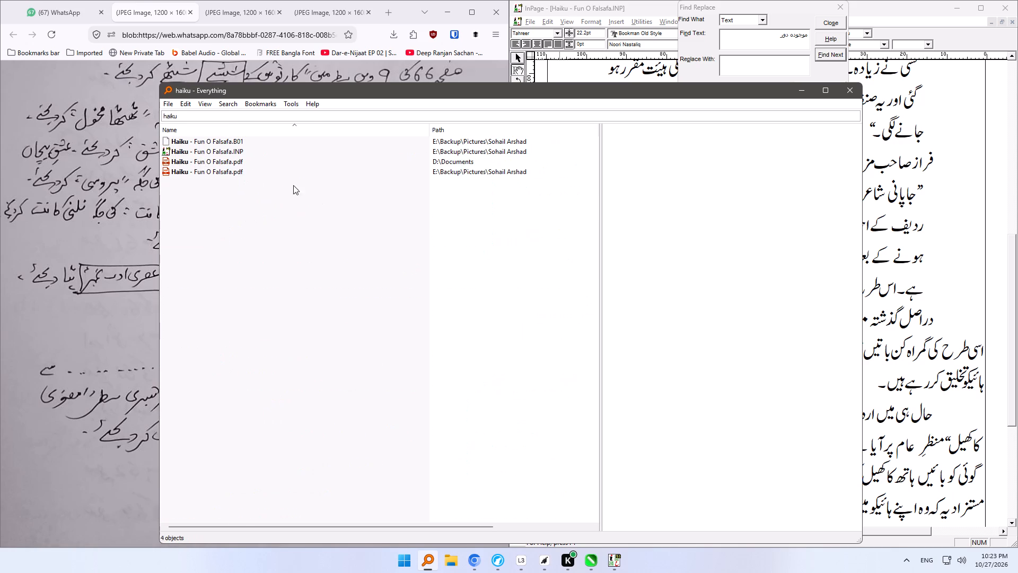
double_click(239, 173)
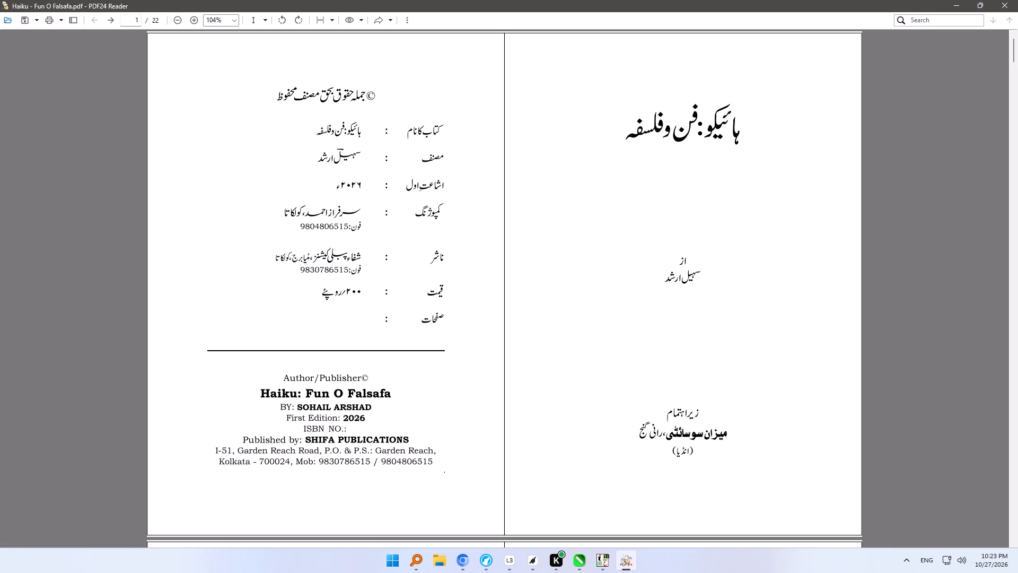
Look through the opened PDF to its last pages for the passage cited on the correction sheet, and close it.
key("alt+Tab")
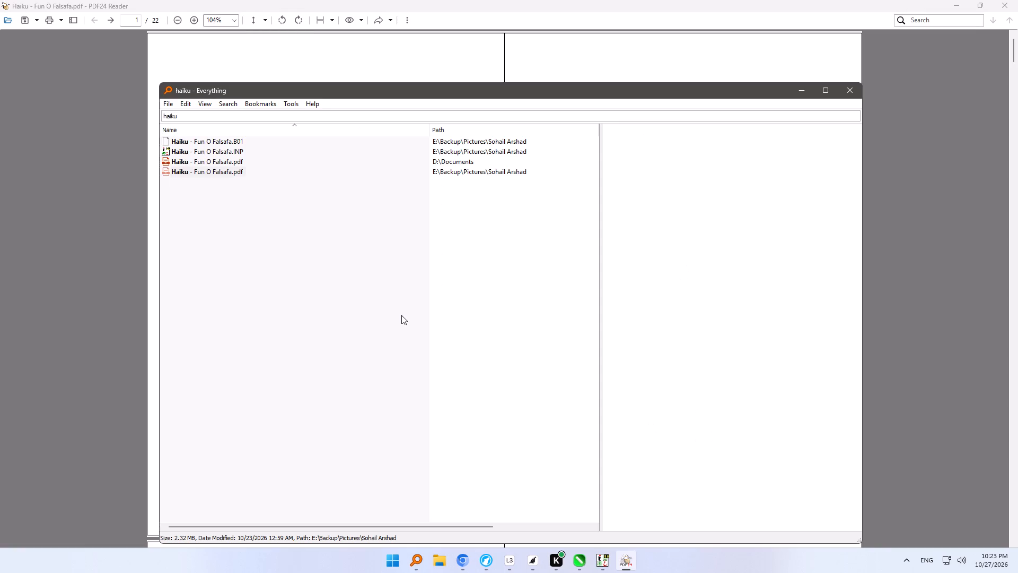
key("alt+Tab")
key("alt+Tab")
key("alt+Tab")
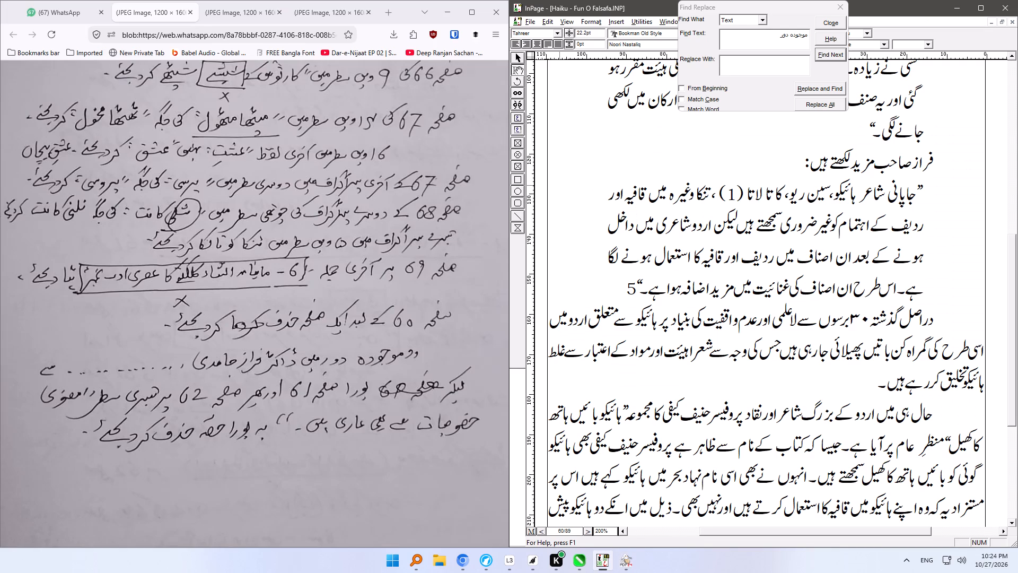
key("alt+Tab")
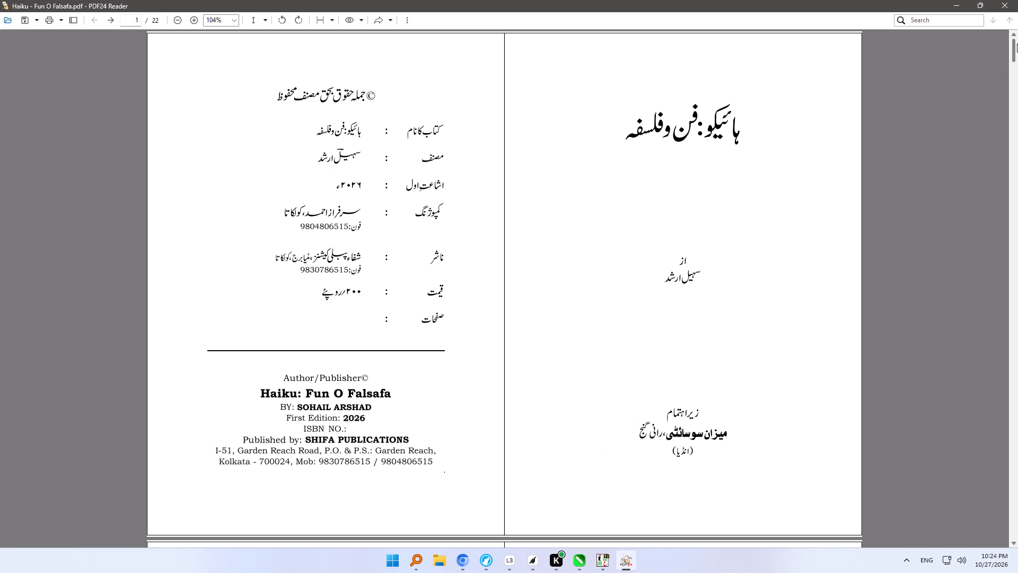
left_click_drag(1012, 48, 1017, 168)
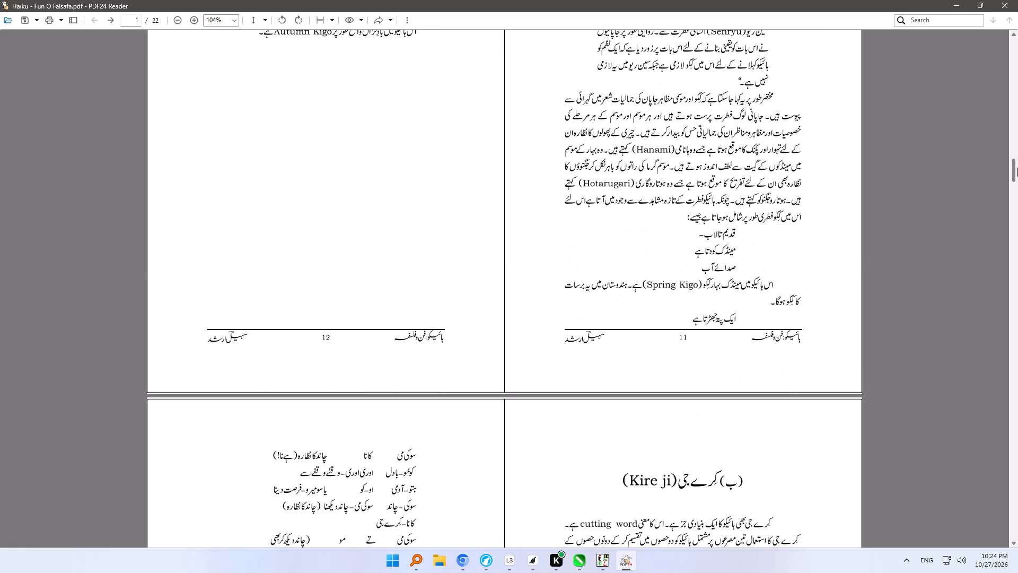
left_click_drag(1017, 168, 1017, 405)
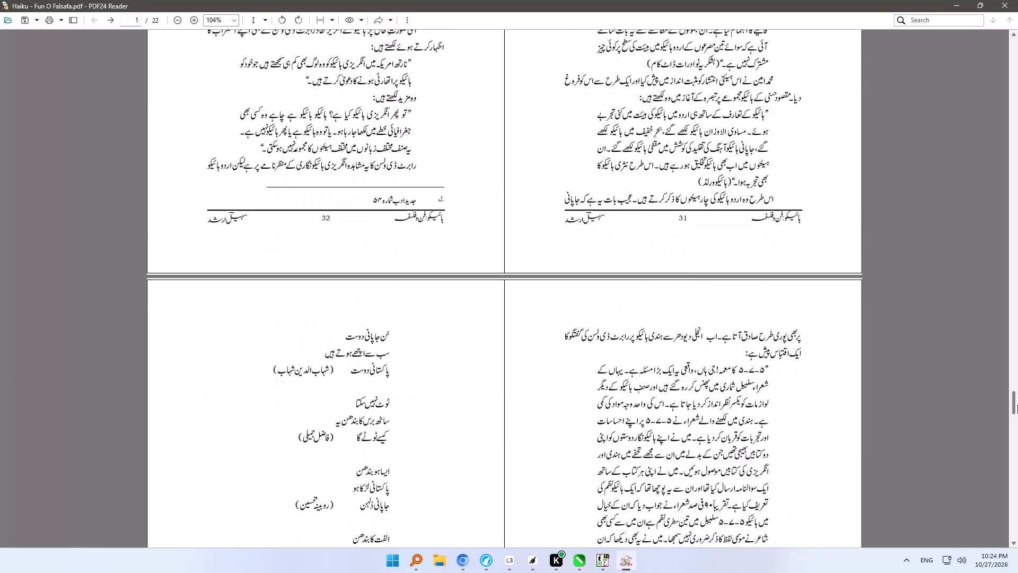
left_click_drag(1017, 405, 1017, 426)
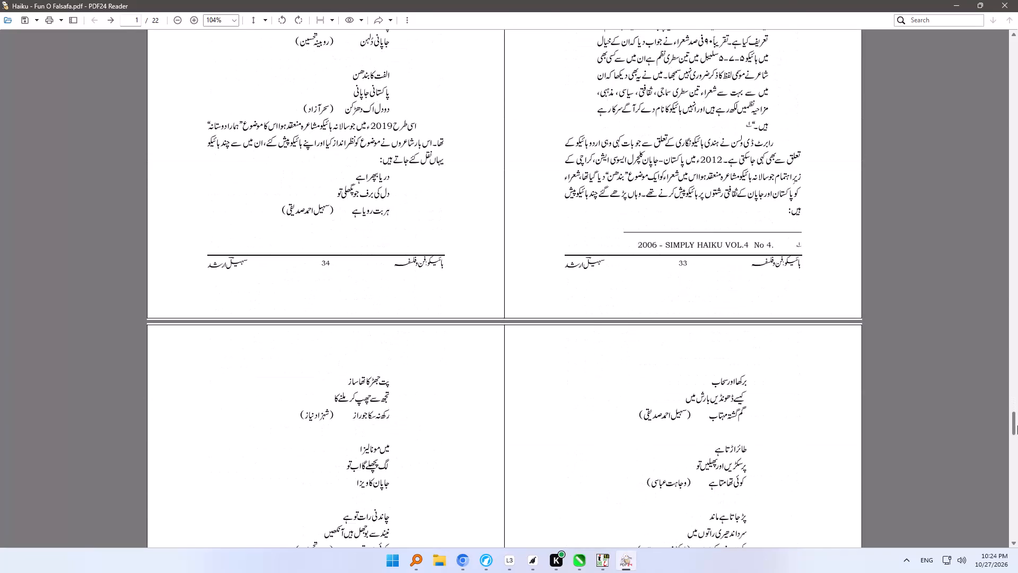
left_click_drag(1017, 426, 1017, 483)
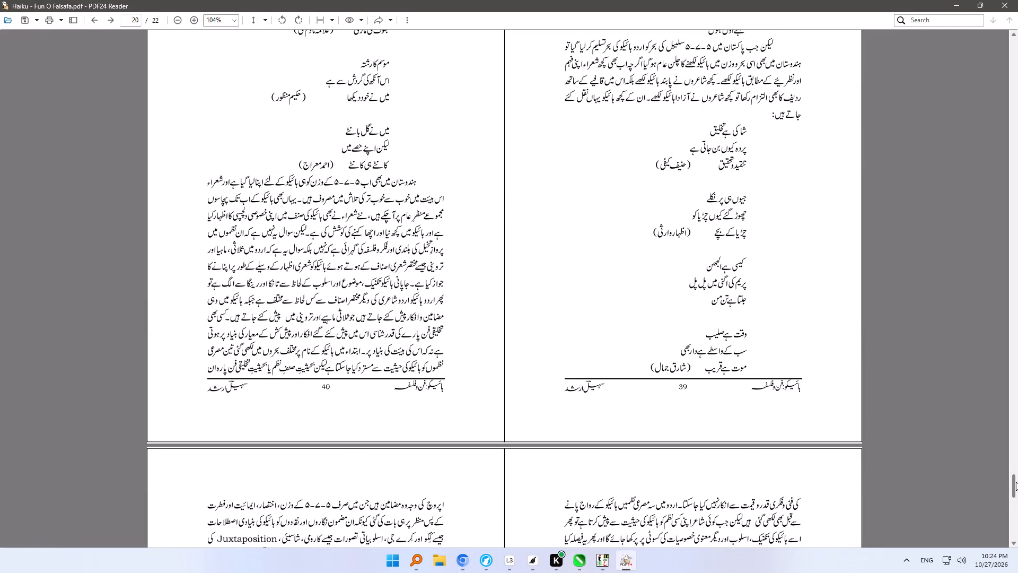
left_click_drag(1016, 482, 1017, 527)
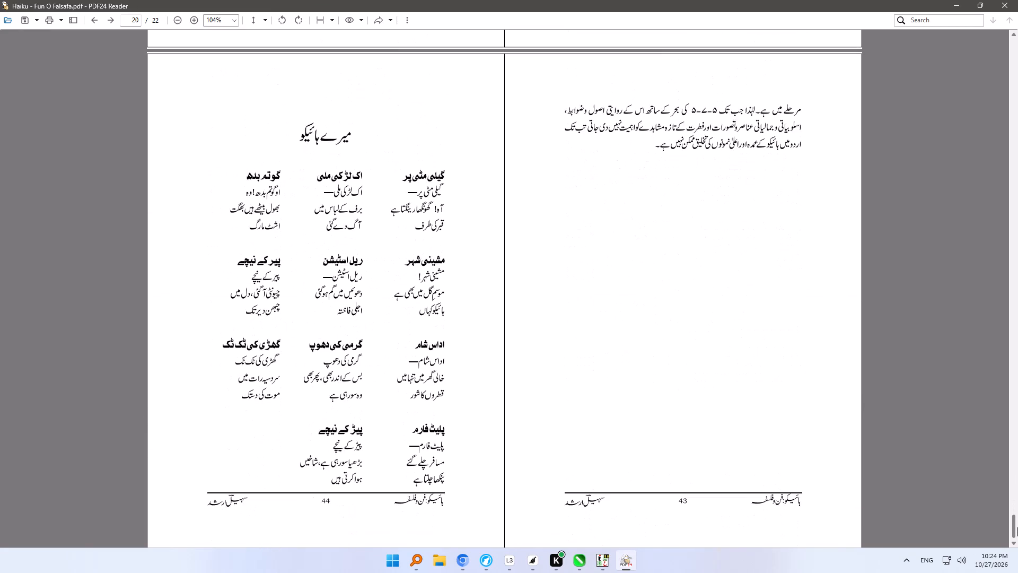
left_click_drag(1017, 527, 1017, 527)
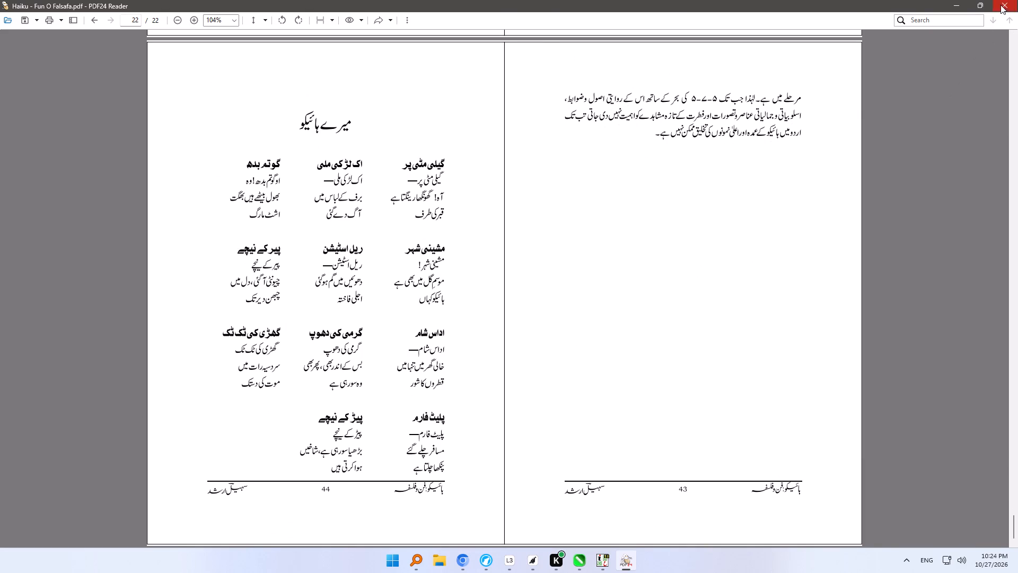
left_click(1001, 5)
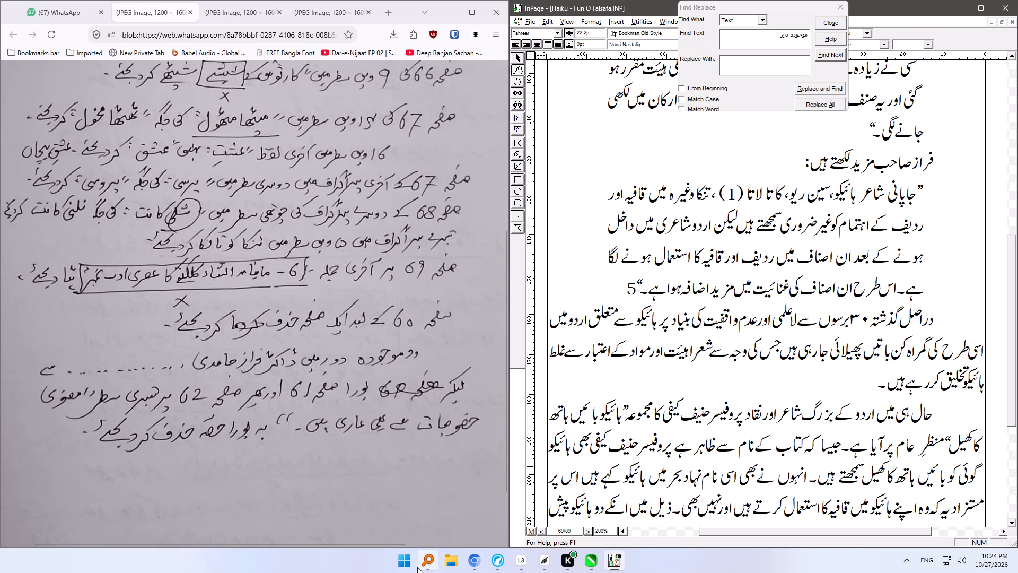
Open the Haiku - Fun O Falsafa.pdf copy stored in D:\Documents from Everything and find the موجودہ دور paragraph on page 60.
left_click(432, 567)
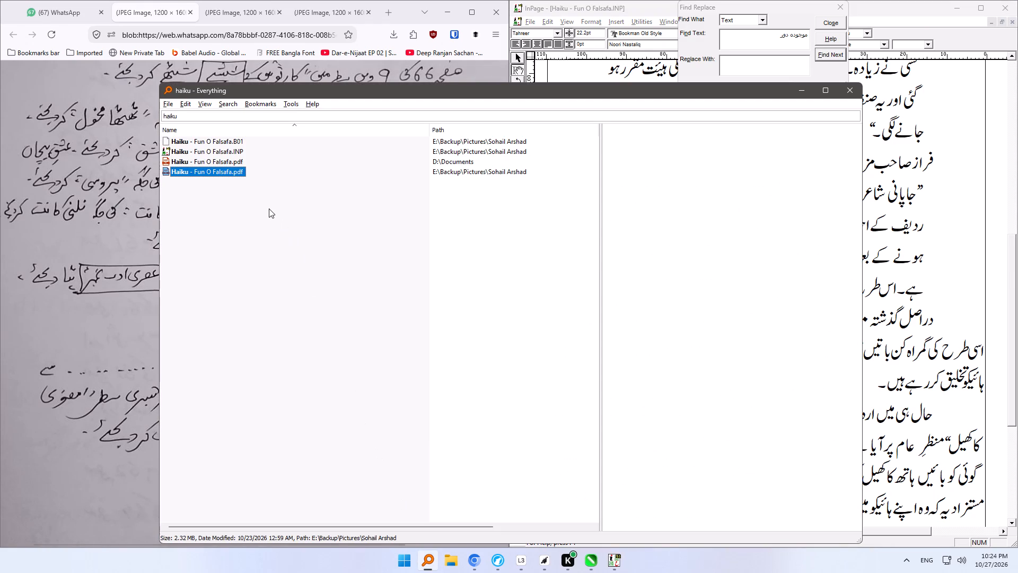
double_click(228, 163)
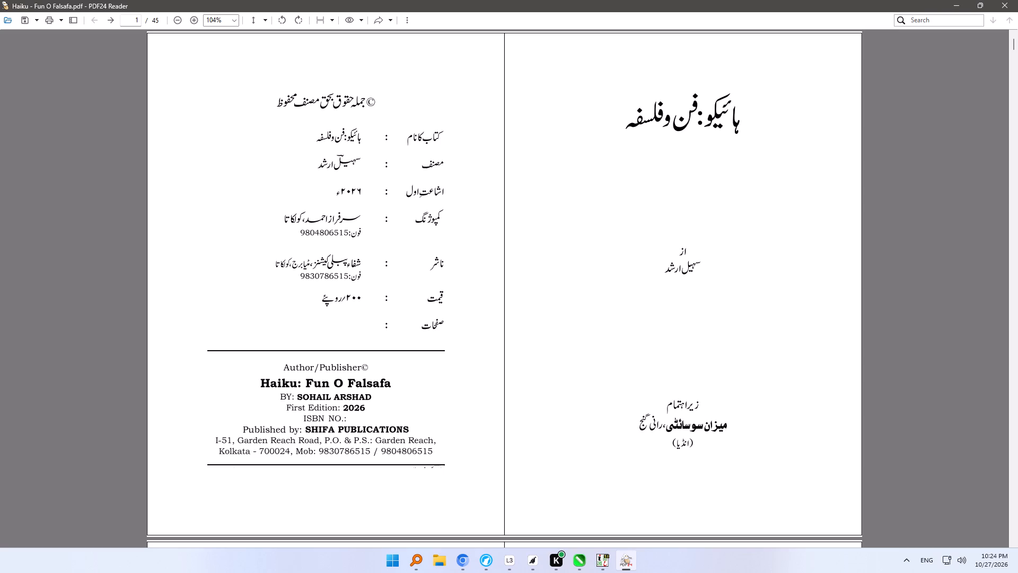
left_click_drag(1015, 40, 1017, 53)
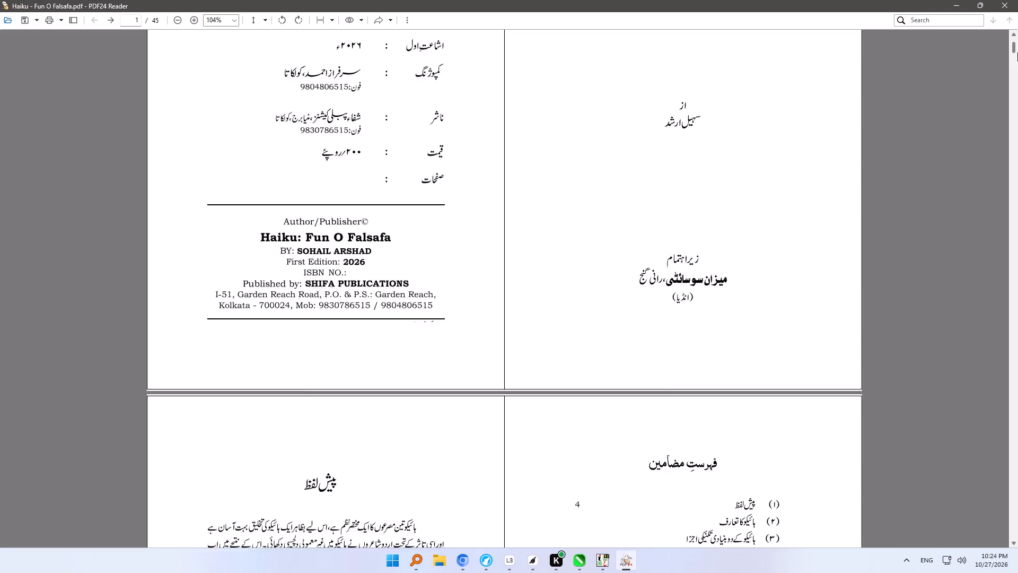
left_click_drag(1017, 53, 1017, 290)
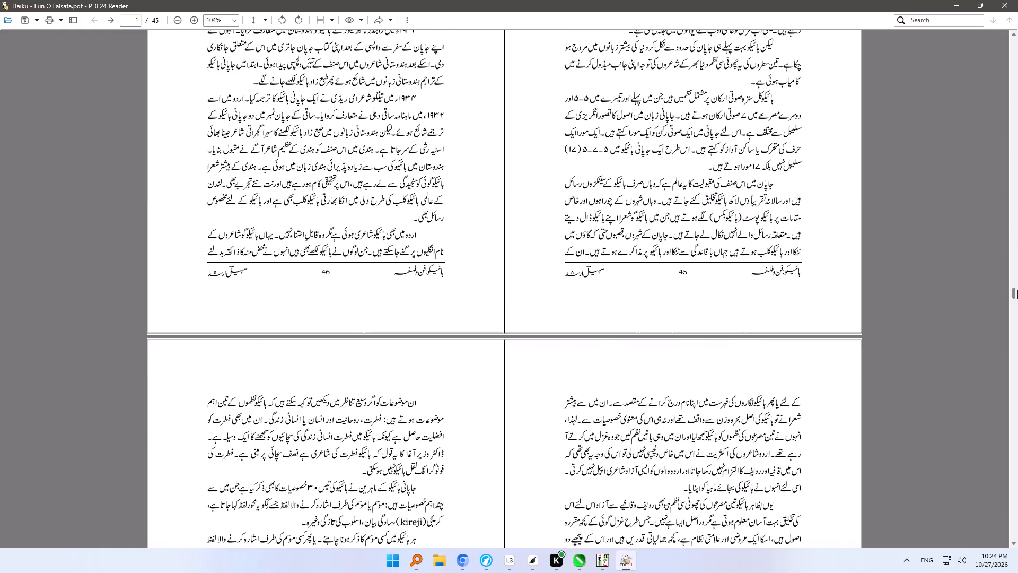
left_click_drag(1017, 290, 1017, 361)
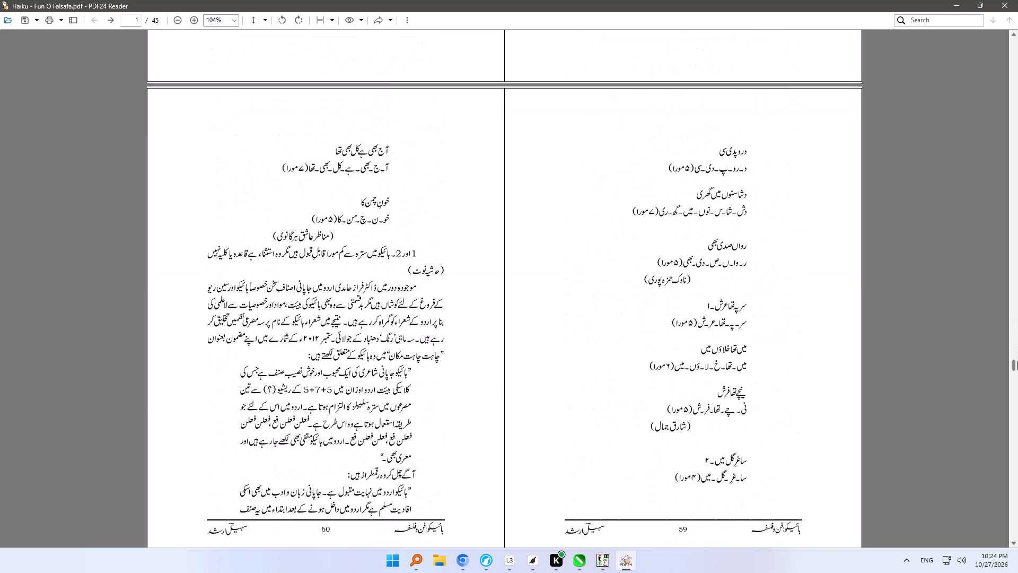
left_click_drag(1017, 361, 1017, 367)
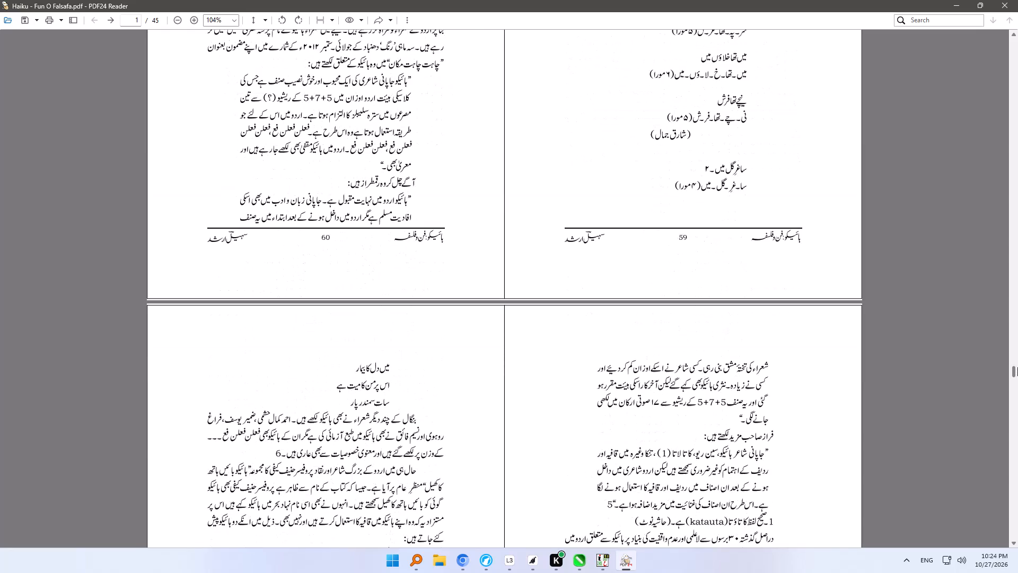
left_click_drag(1017, 367, 1015, 364)
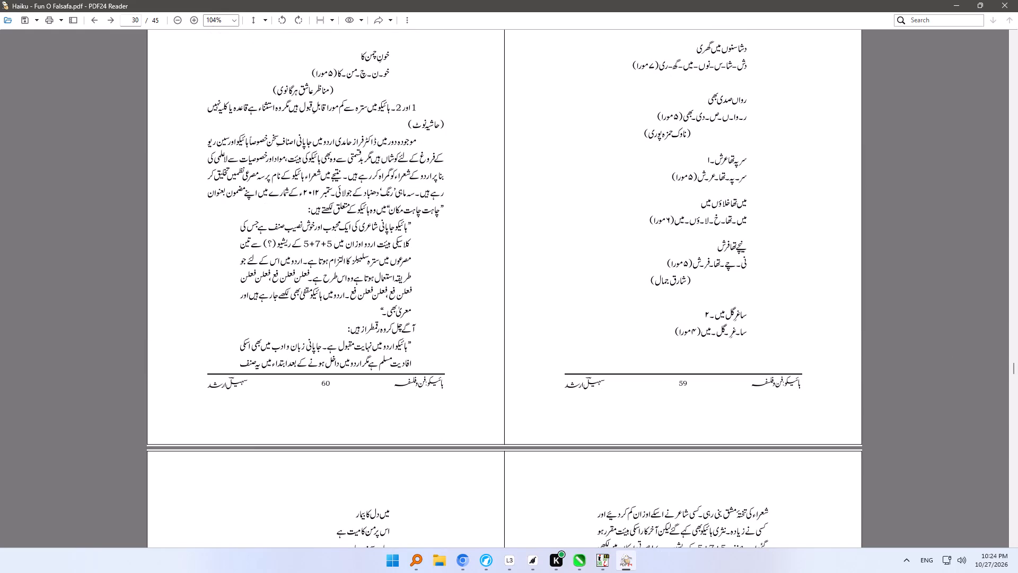
With the hand tool, examine pages 60 to 62 of the PDF from the موجودہ دور paragraph onward for the passage marked for deletion.
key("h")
left_click(357, 21)
left_click(372, 52)
left_click_drag(547, 316, 533, 126)
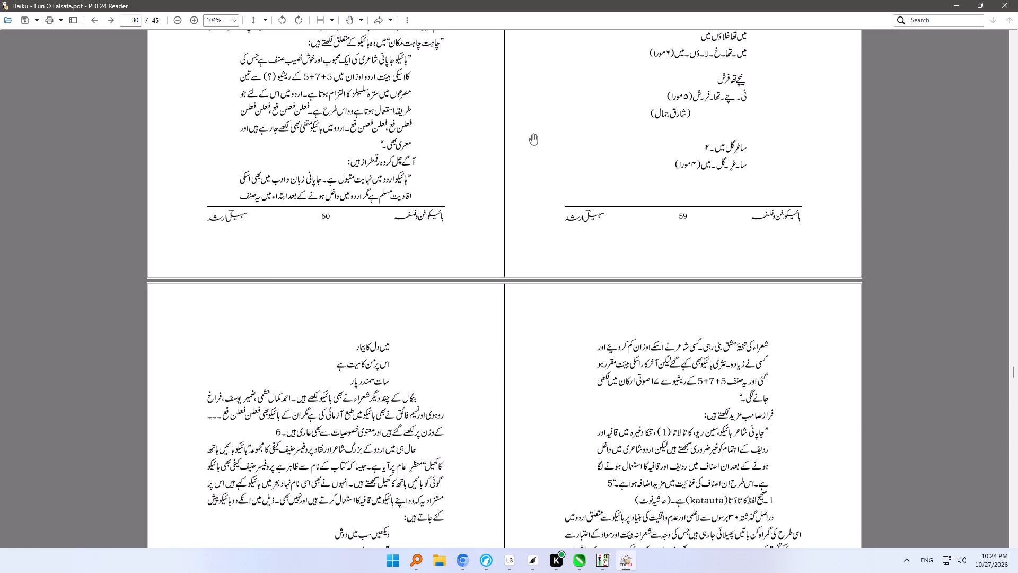
left_click_drag(562, 403, 558, 214)
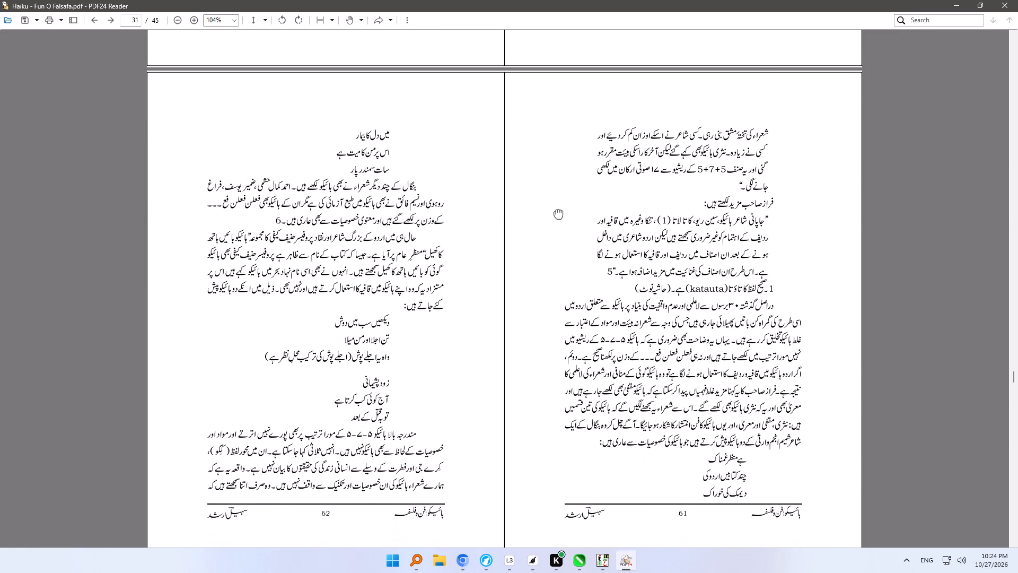
left_click_drag(558, 214, 559, 239)
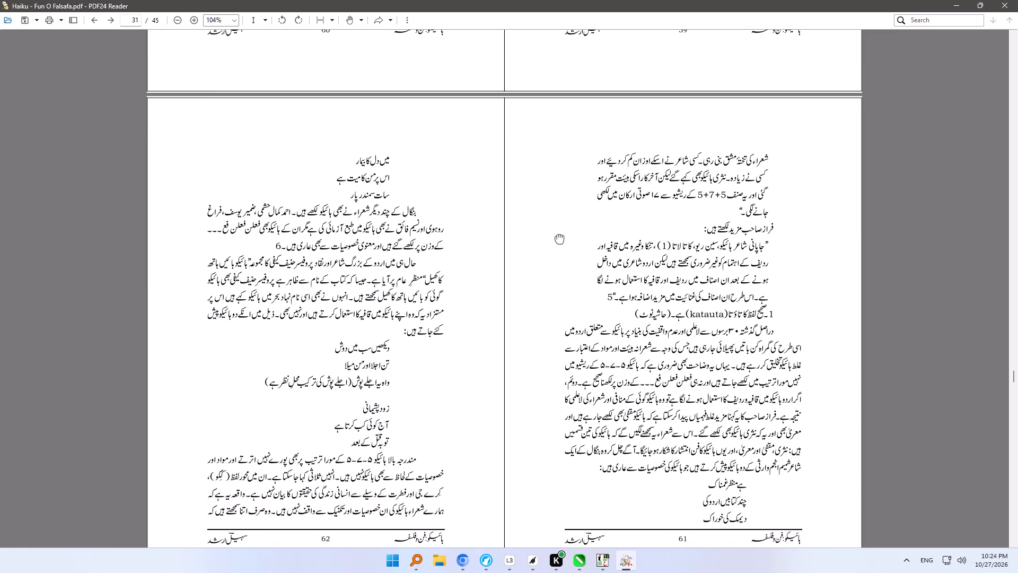
left_click_drag(559, 239, 565, 301)
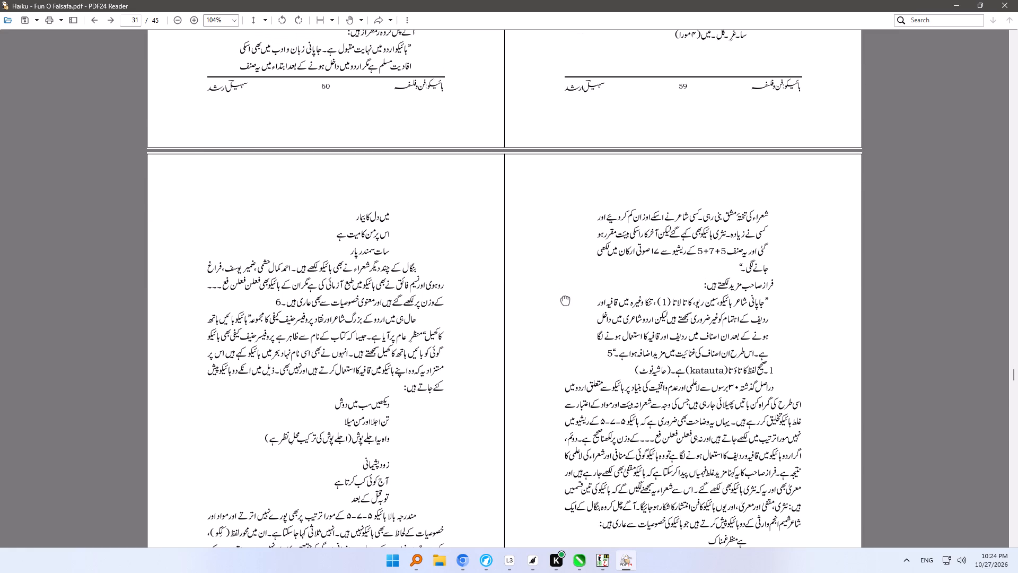
left_click_drag(565, 301, 572, 392)
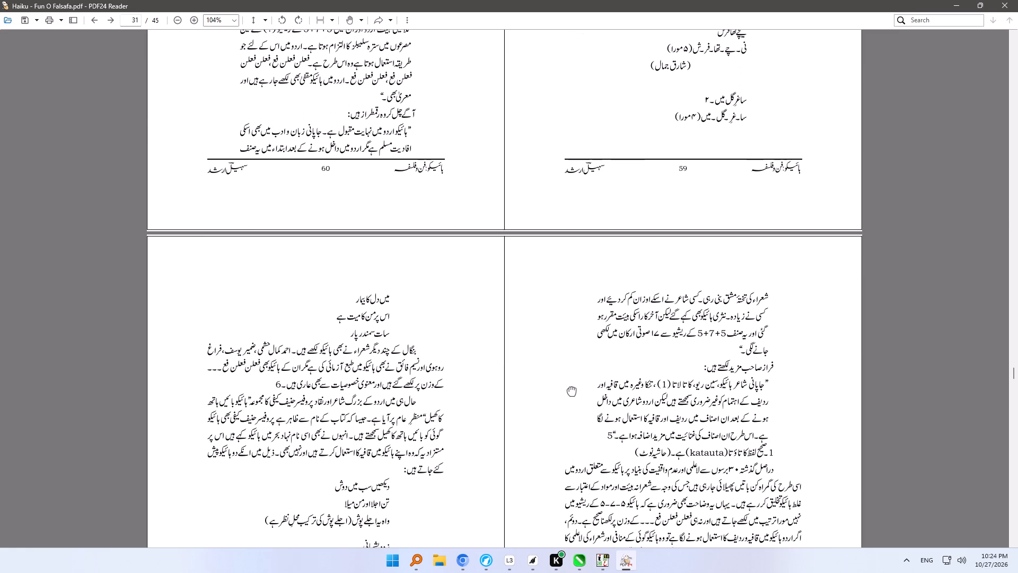
left_click_drag(572, 392, 591, 498)
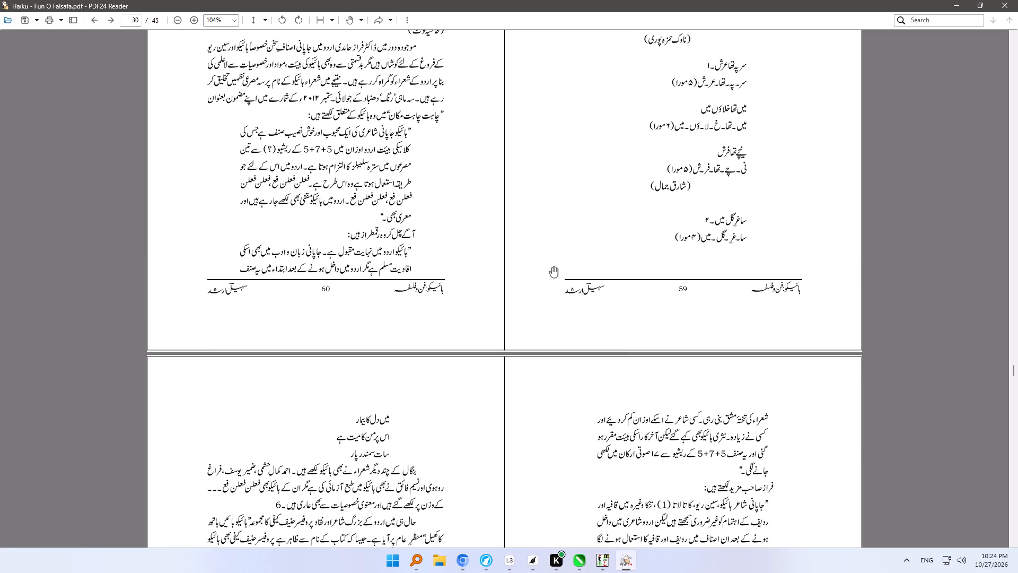
left_click_drag(546, 197, 543, 205)
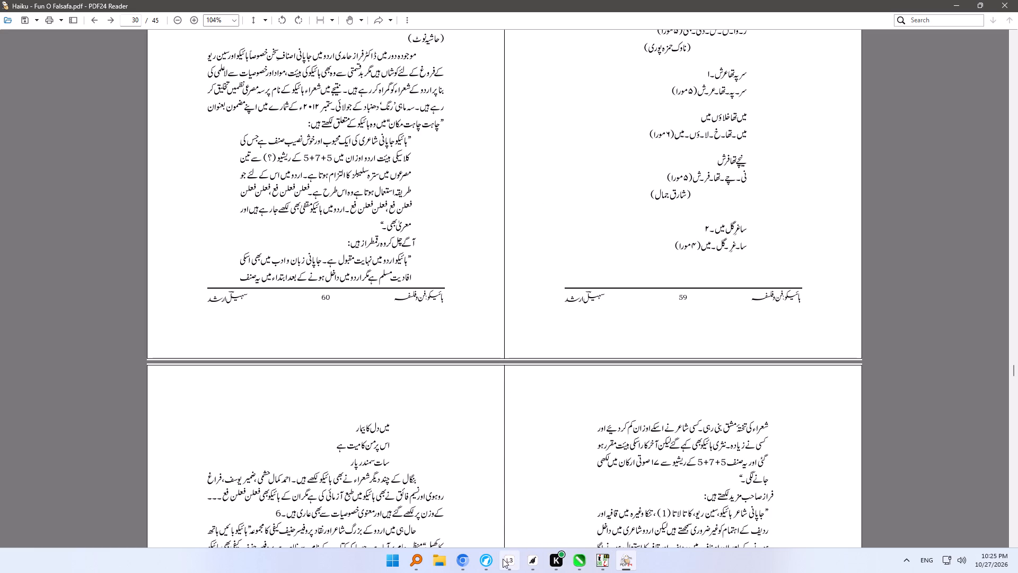
Compare the deletion note on the handwritten correction sheet in LibreWolf with the text on pages 60 to 62 of the PDF.
left_click(487, 563)
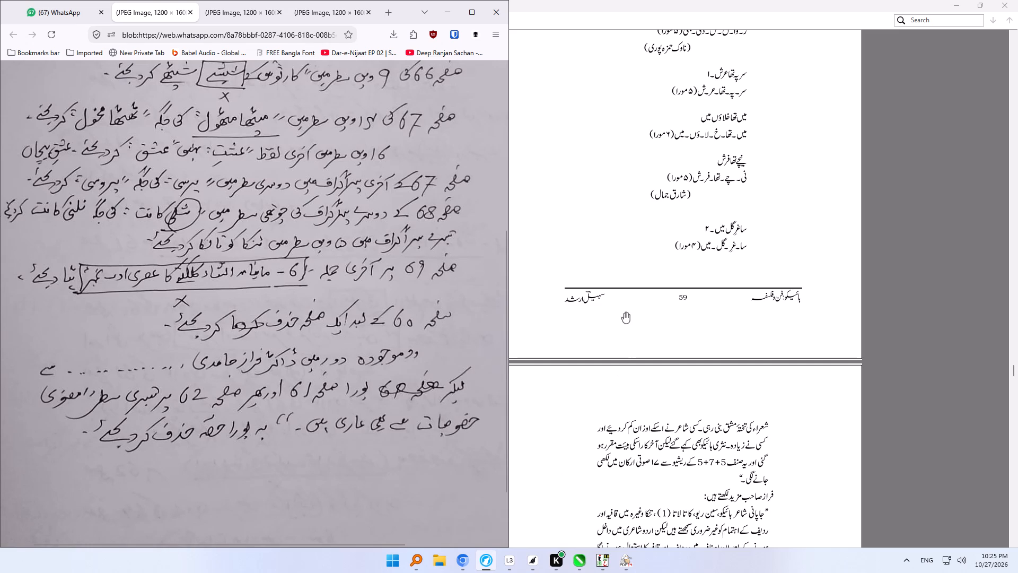
left_click(626, 304)
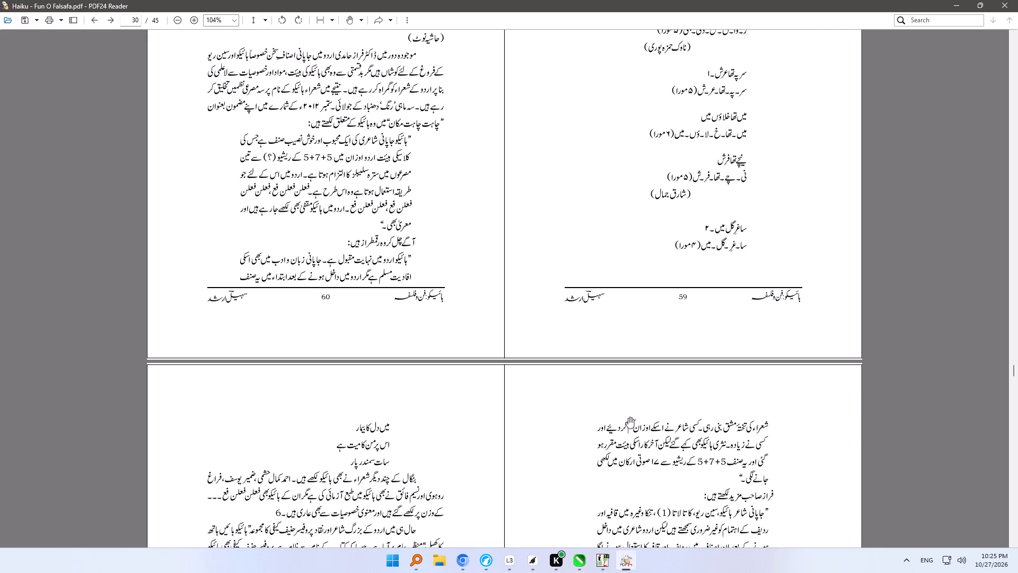
left_click_drag(630, 423, 624, 297)
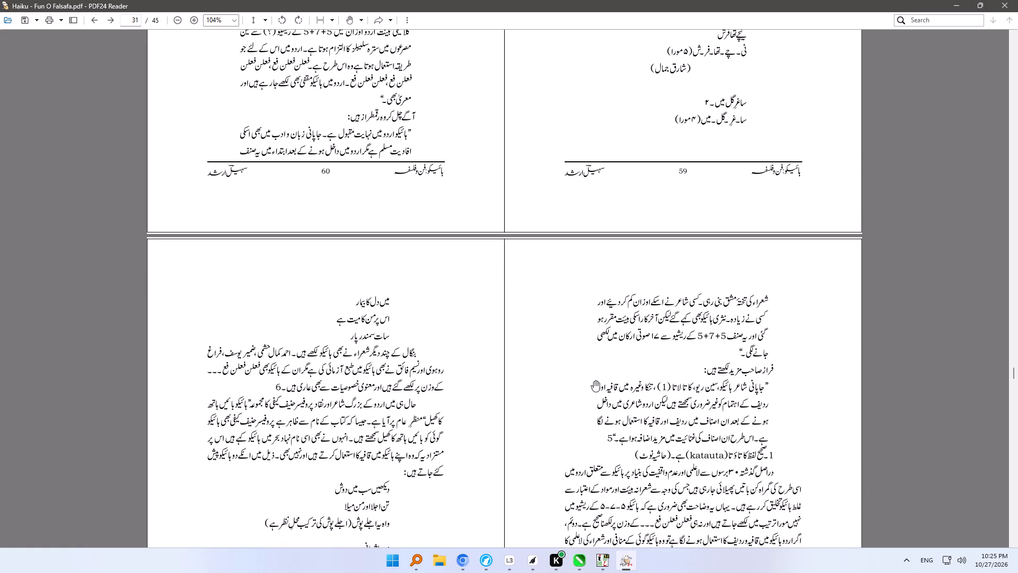
left_click_drag(607, 431, 610, 242)
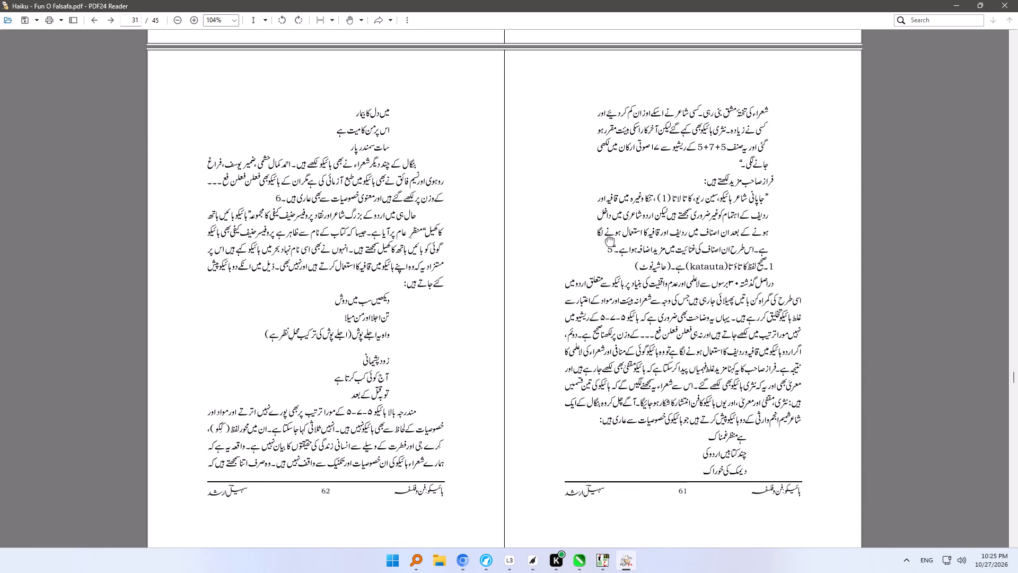
left_click_drag(610, 242, 609, 261)
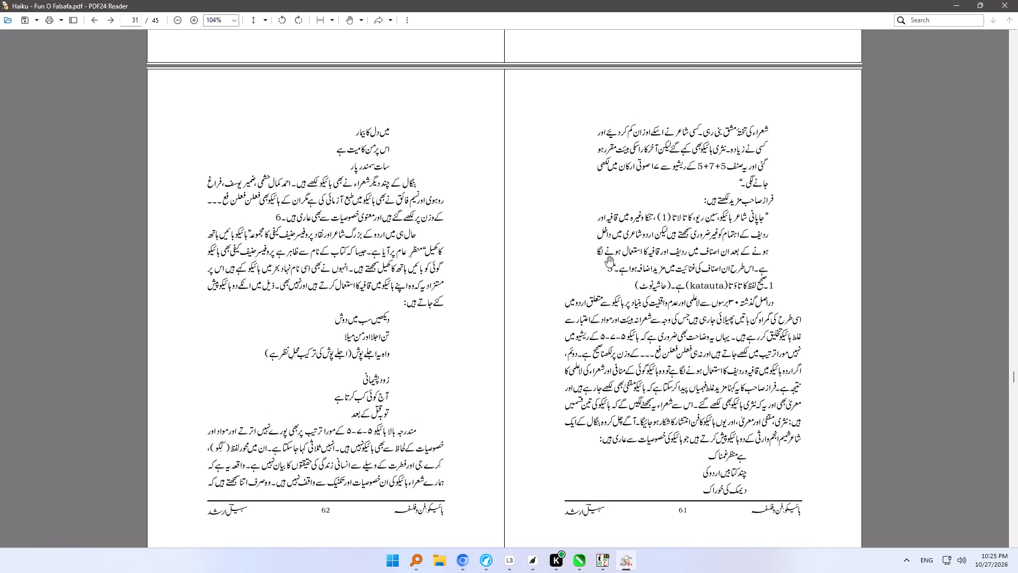
Switch to InPage and check pages 59 to 61 of the document against the marked passage in the PDF.
left_click(606, 563)
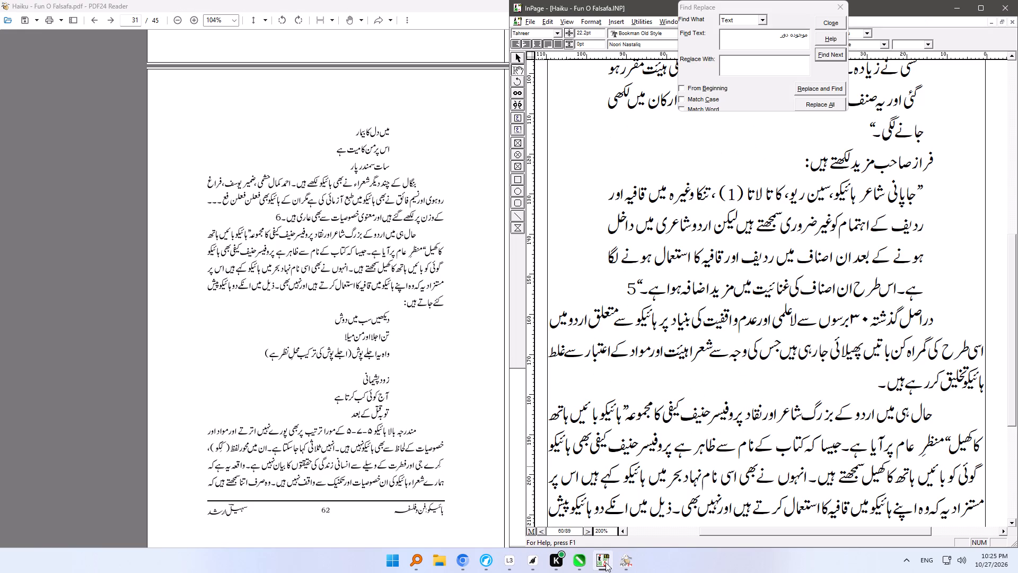
left_click(587, 534)
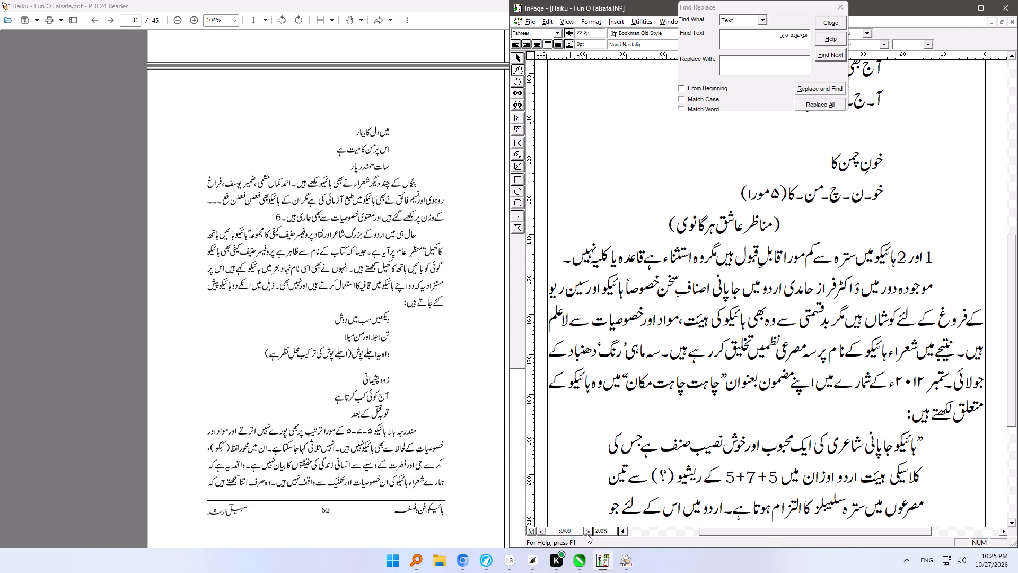
left_click(935, 286)
left_click(544, 532)
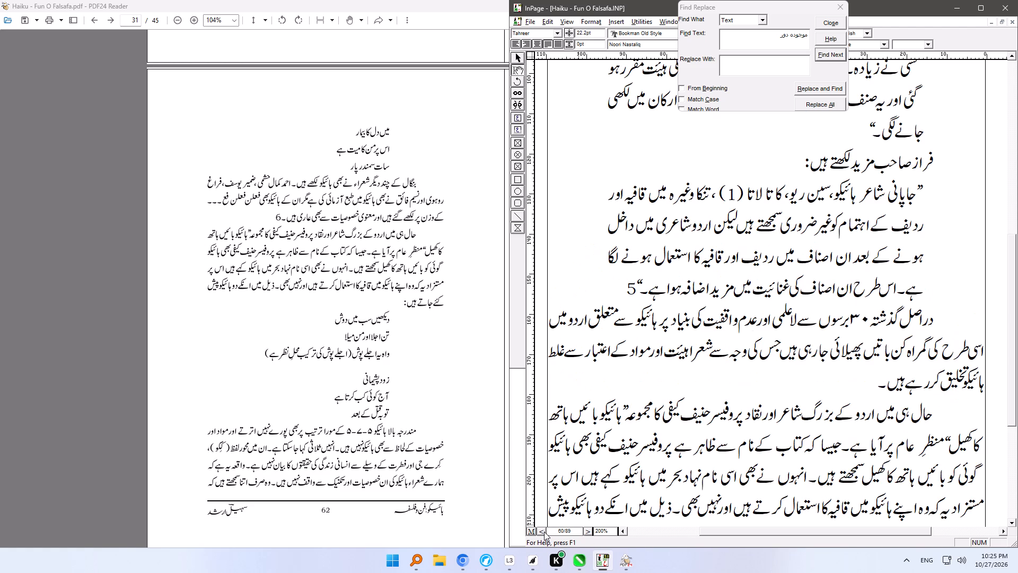
left_click(544, 532)
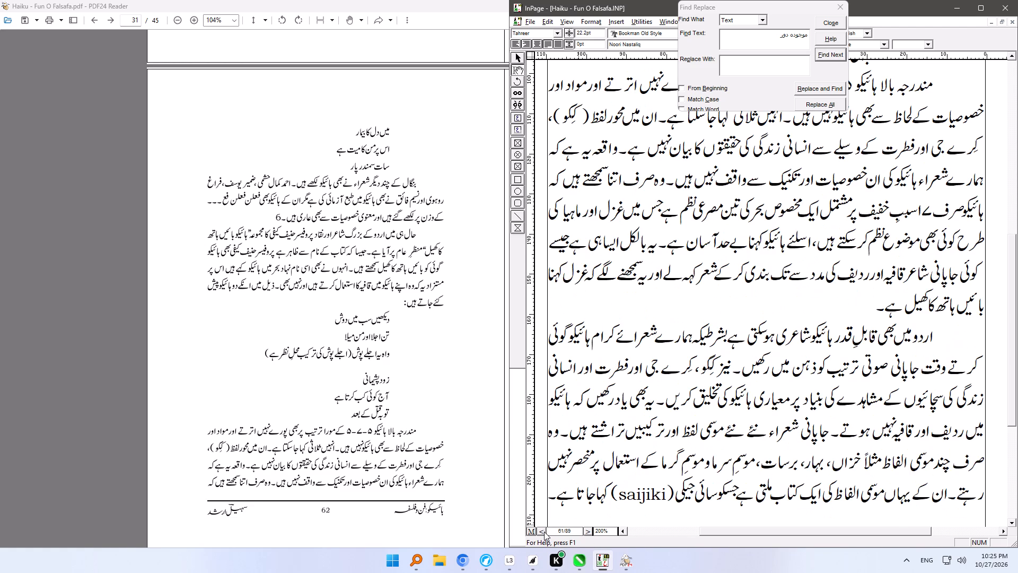
right_click_drag(833, 197, 818, 404, "ctrl")
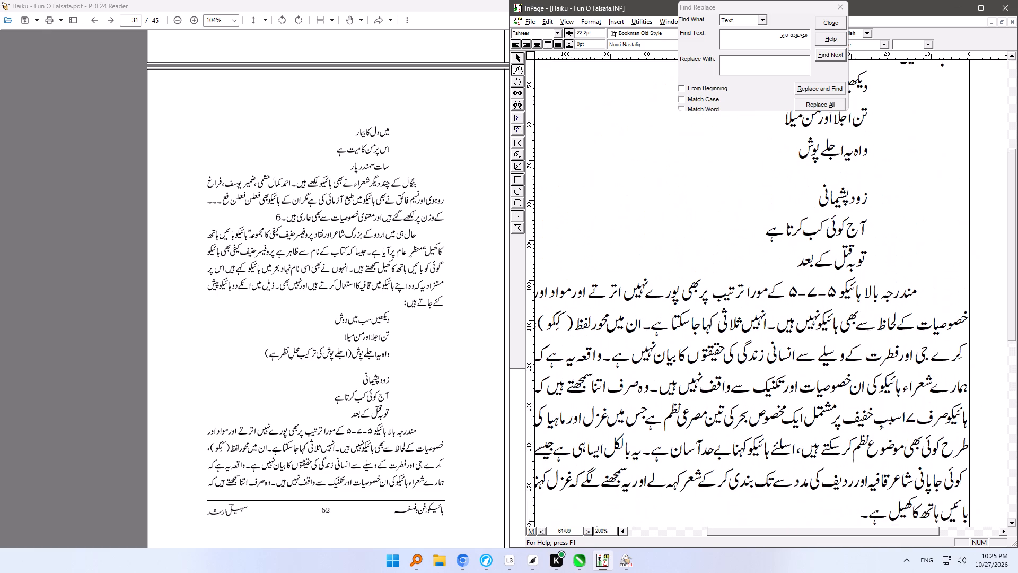
right_click_drag(818, 404, 887, 488, "ctrl")
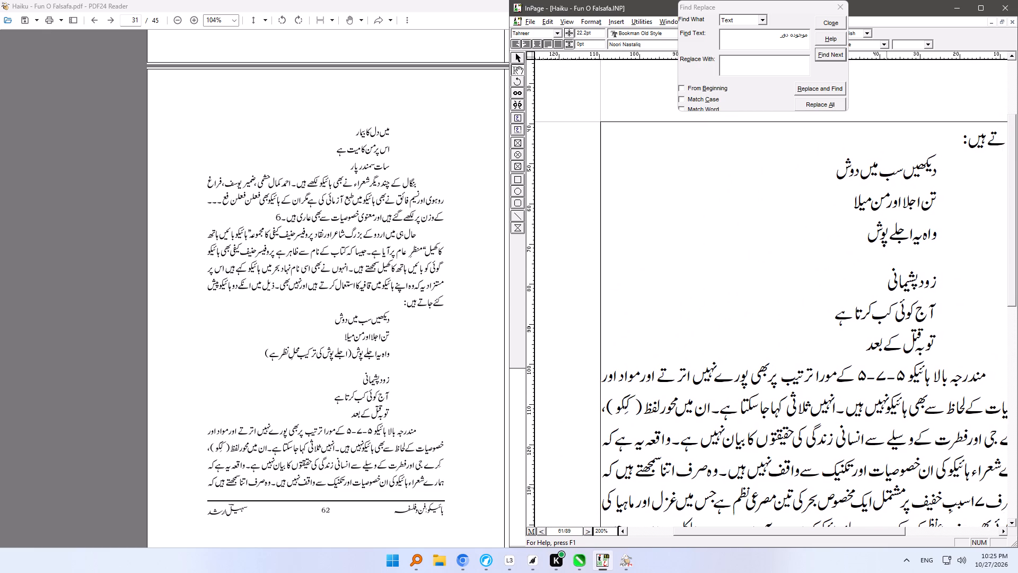
right_click_drag(887, 488, 885, 487, "ctrl")
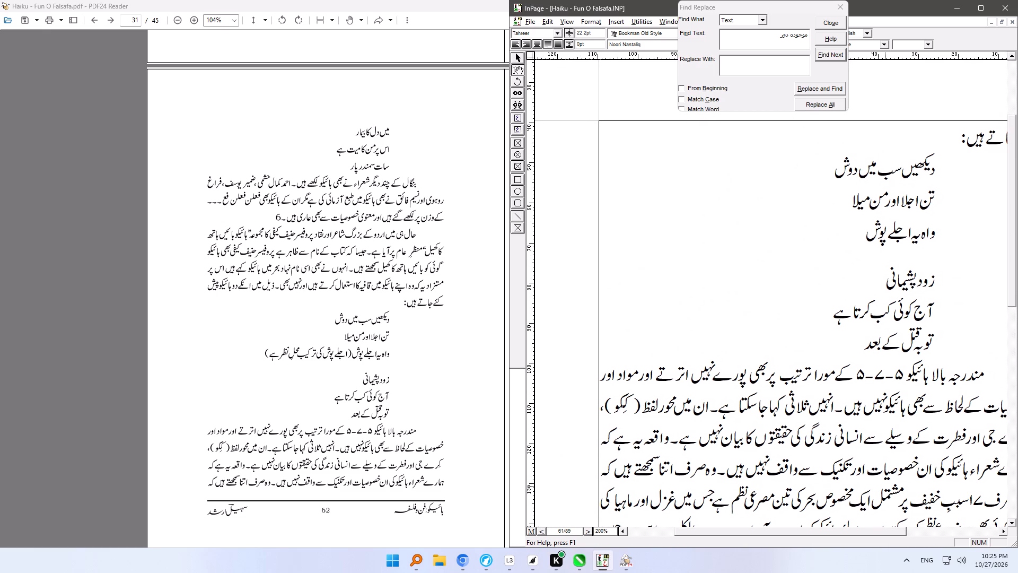
right_click_drag(885, 487, 876, 481, "ctrl")
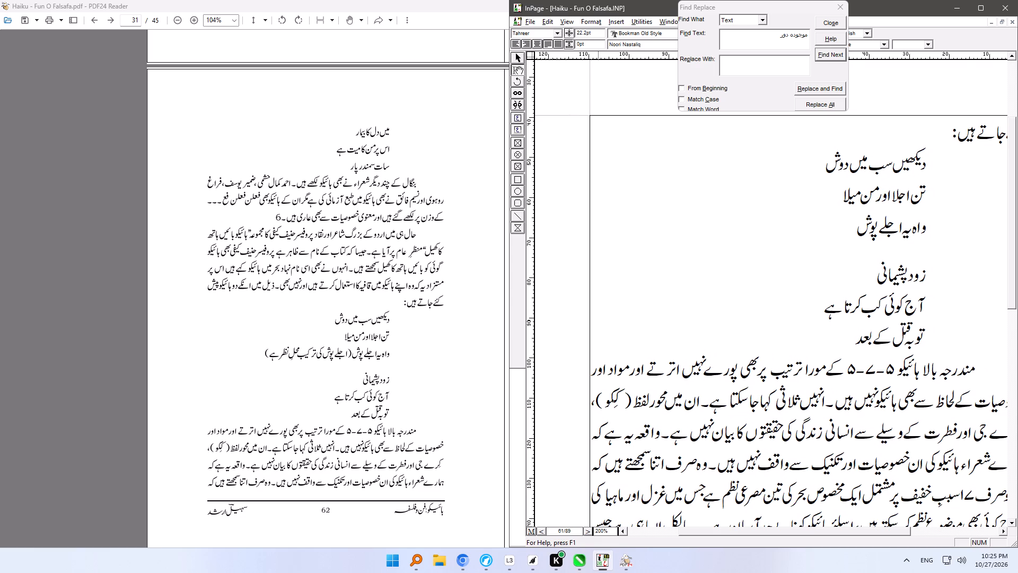
Examine page 60 of the InPage document from its opening lines to the footer against the passage marked for deletion.
left_click(590, 532)
right_click_drag(837, 450, 776, 338, "ctrl")
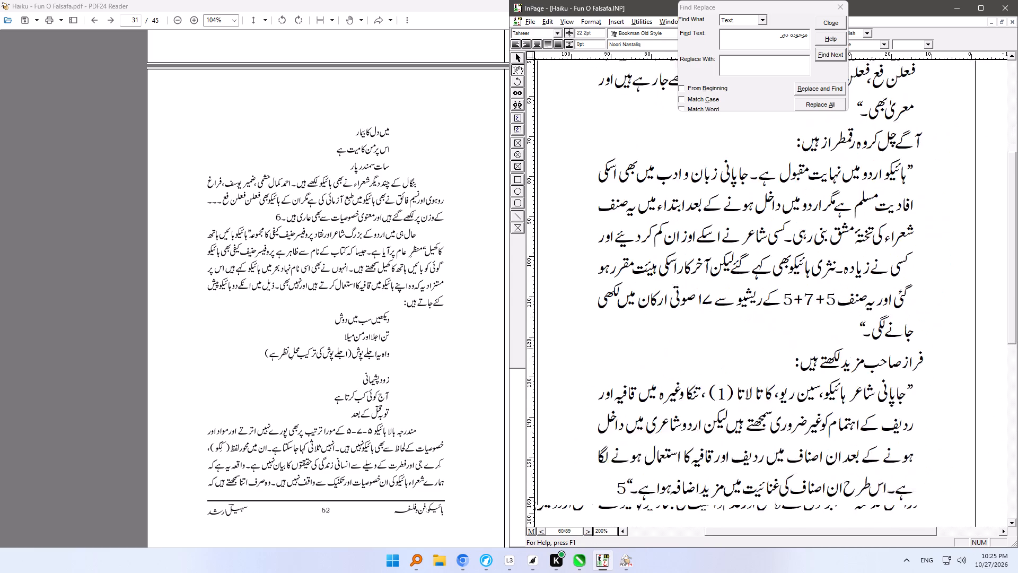
right_click_drag(776, 338, 784, 279, "ctrl")
right_click_drag(789, 416, 793, 297, "ctrl")
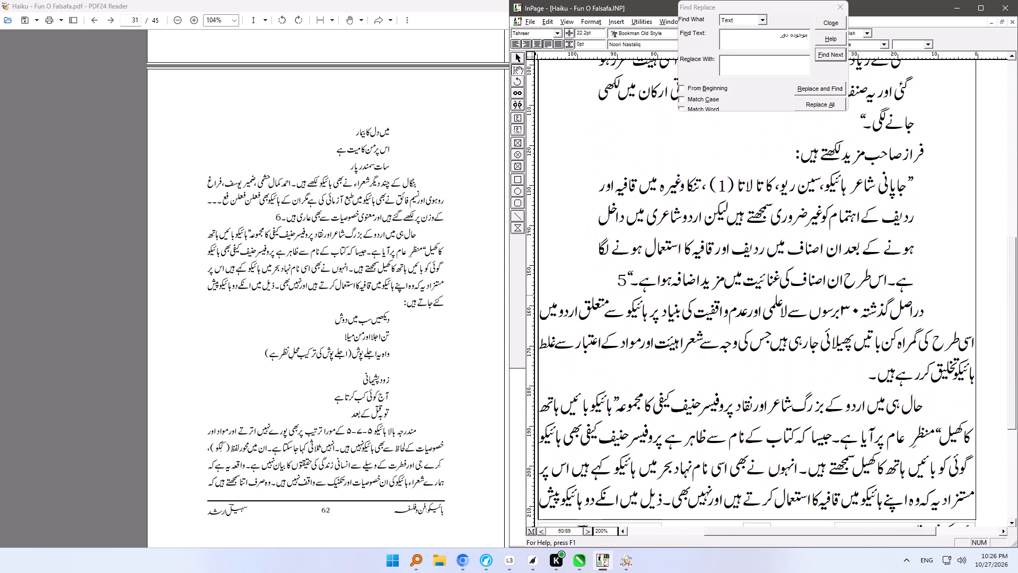
right_click_drag(793, 297, 814, 549, "ctrl")
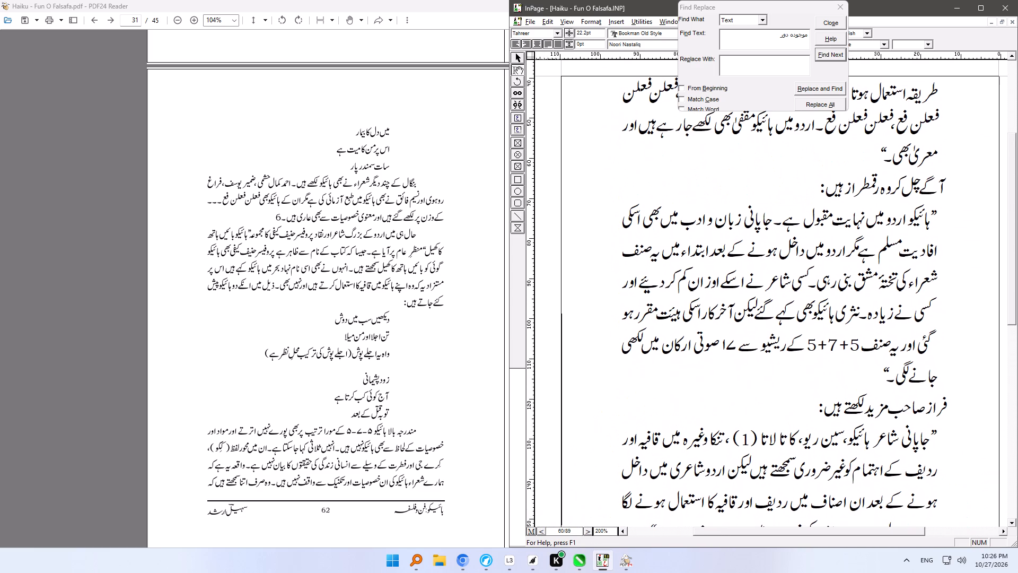
right_click_drag(814, 549, 824, 218, "ctrl")
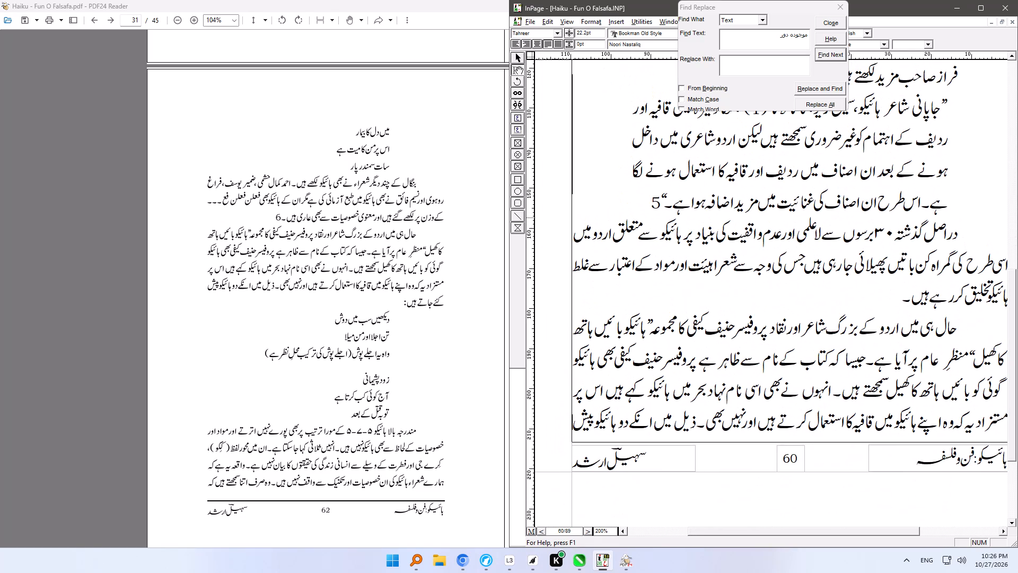
right_click_drag(824, 218, 808, 229, "ctrl")
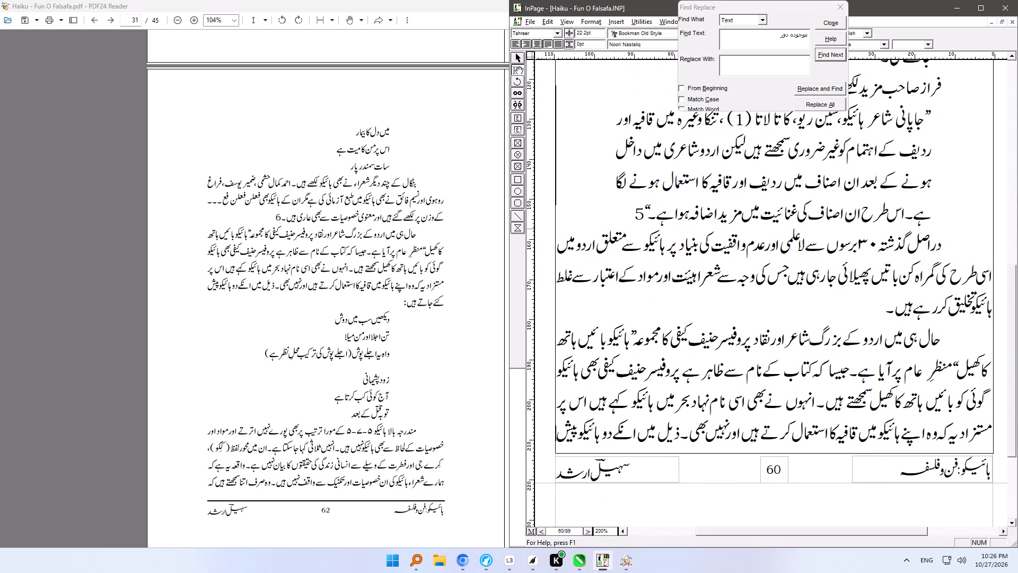
right_click_drag(808, 229, 809, 230, "ctrl")
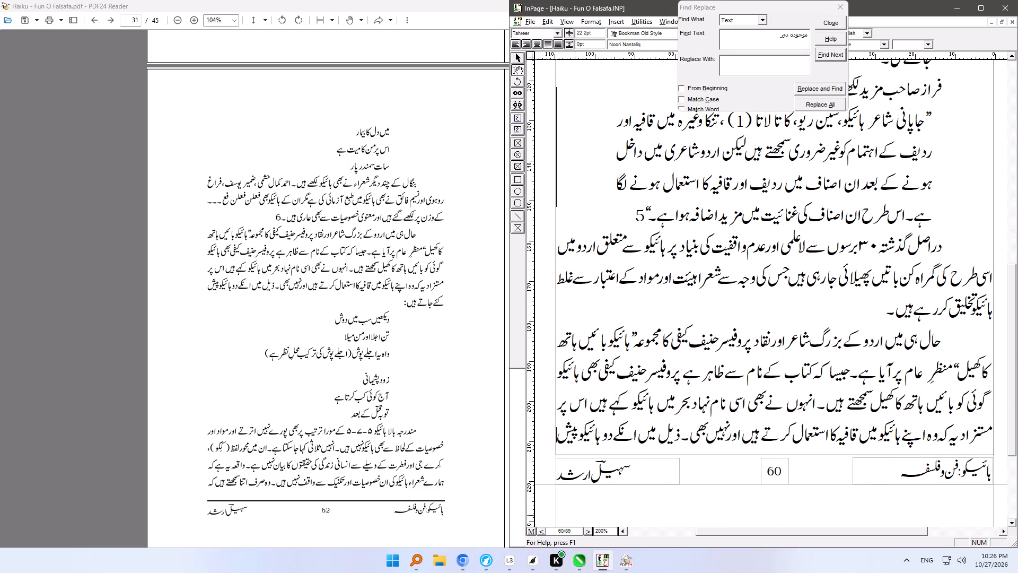
Check the start of page 61 in InPage, and compare the closing paragraphs of page 60 with the PDF text.
left_click(542, 531)
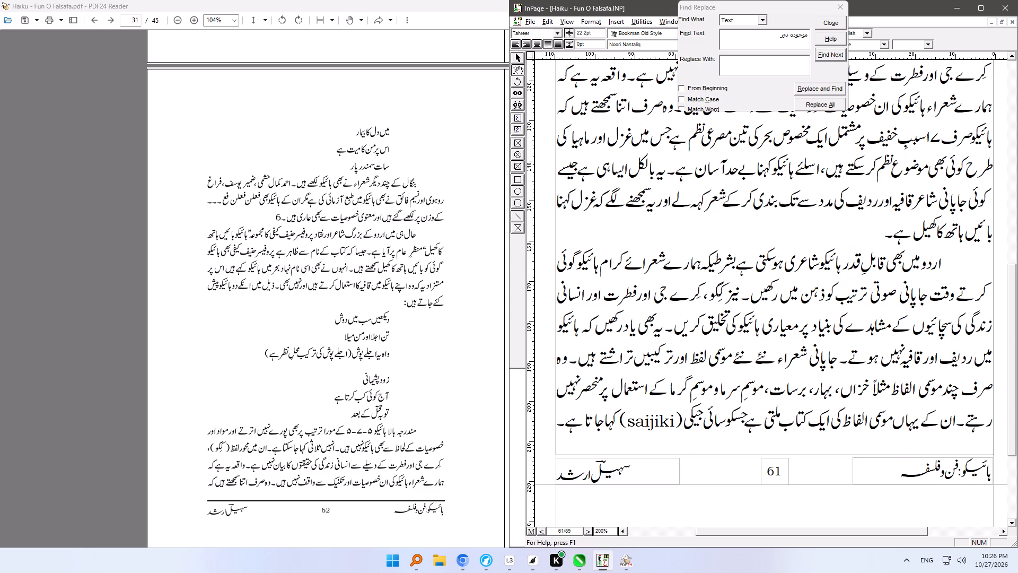
right_click_drag(870, 241, 871, 454, "ctrl")
right_click_drag(867, 225, 874, 437, "ctrl")
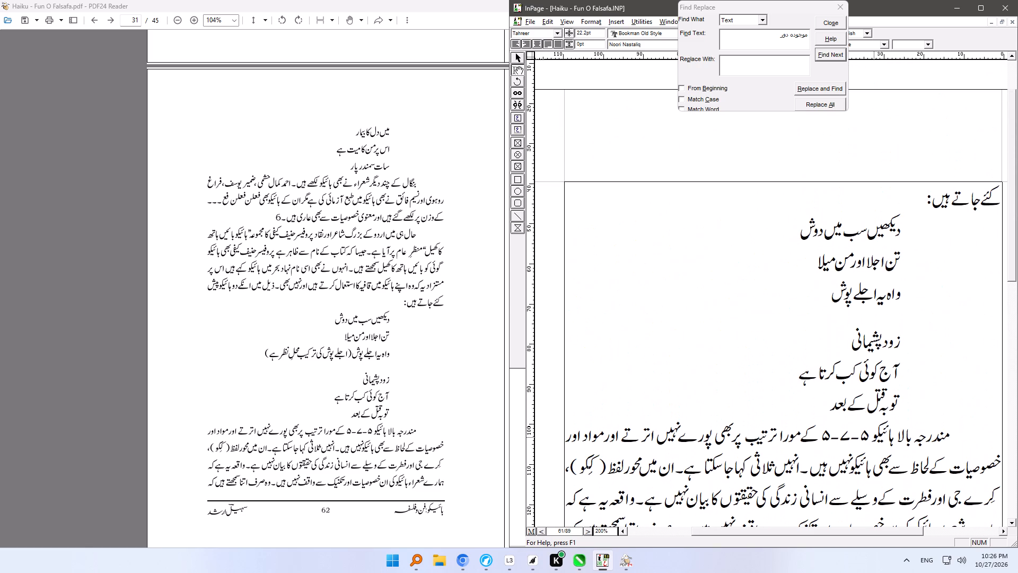
right_click_drag(874, 437, 874, 436, "ctrl")
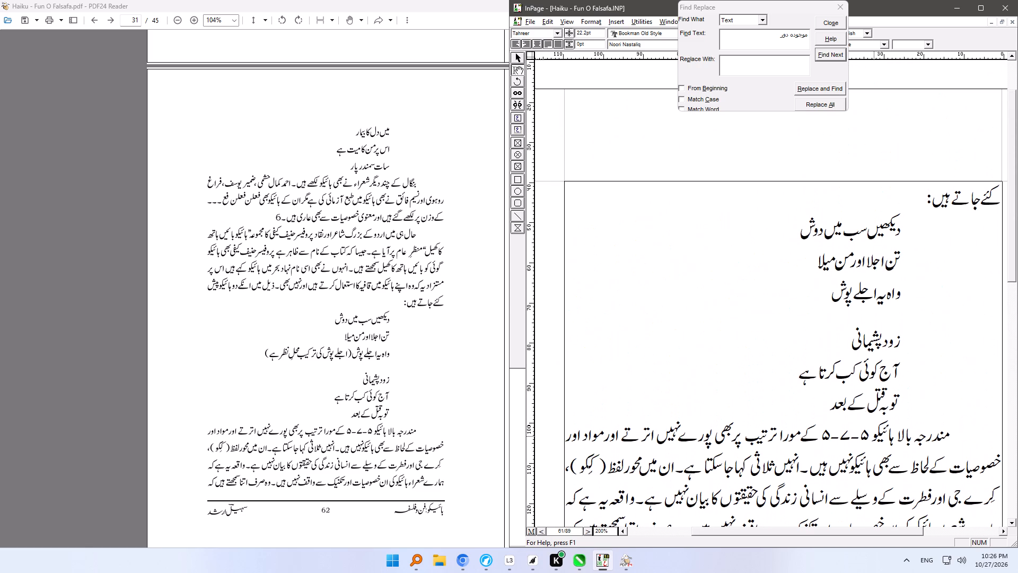
right_click_drag(874, 436, 871, 434, "ctrl")
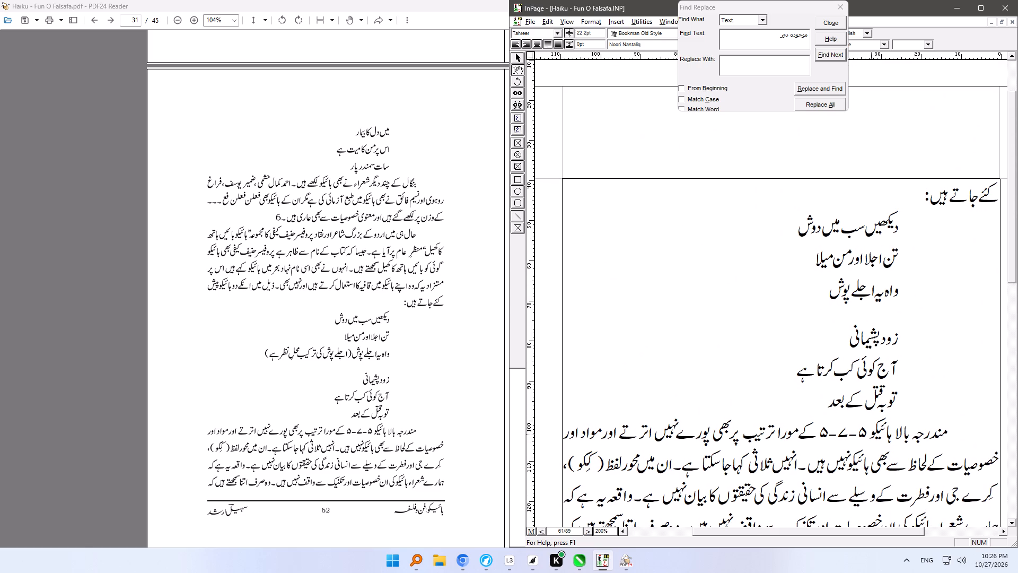
right_click_drag(871, 434, 862, 428, "ctrl")
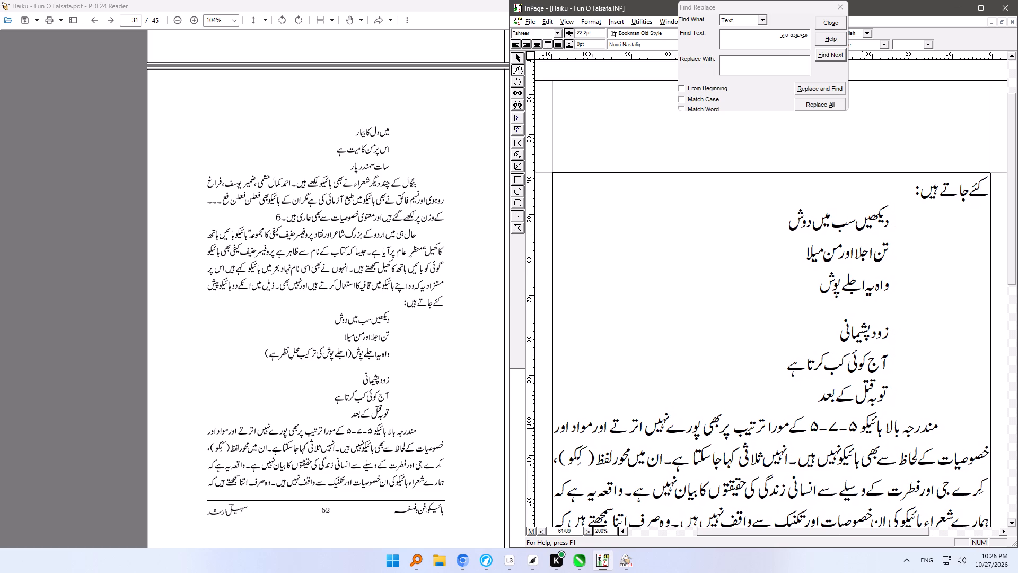
right_click_drag(862, 428, 865, 431, "ctrl")
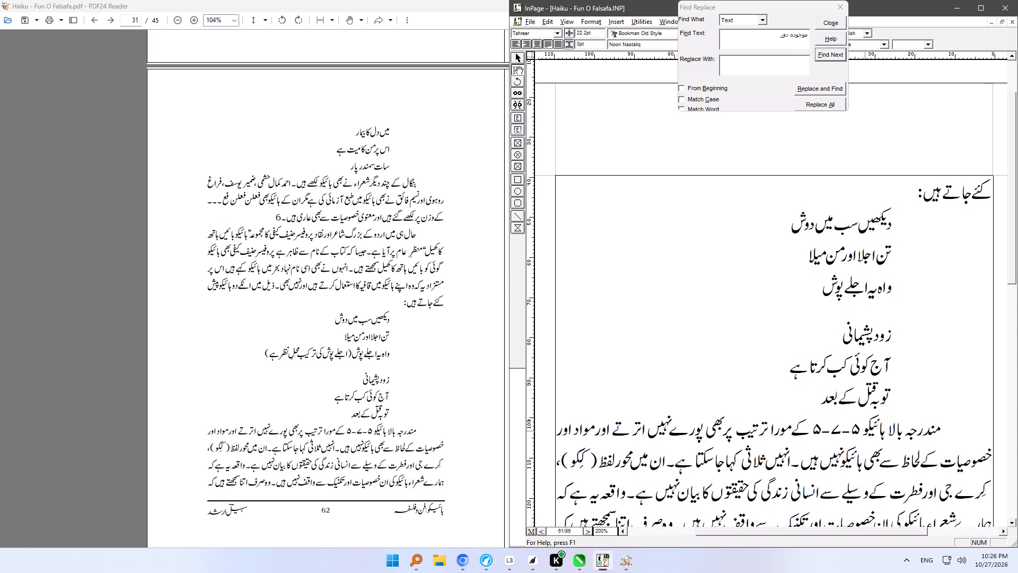
right_click_drag(865, 431, 866, 430, "ctrl")
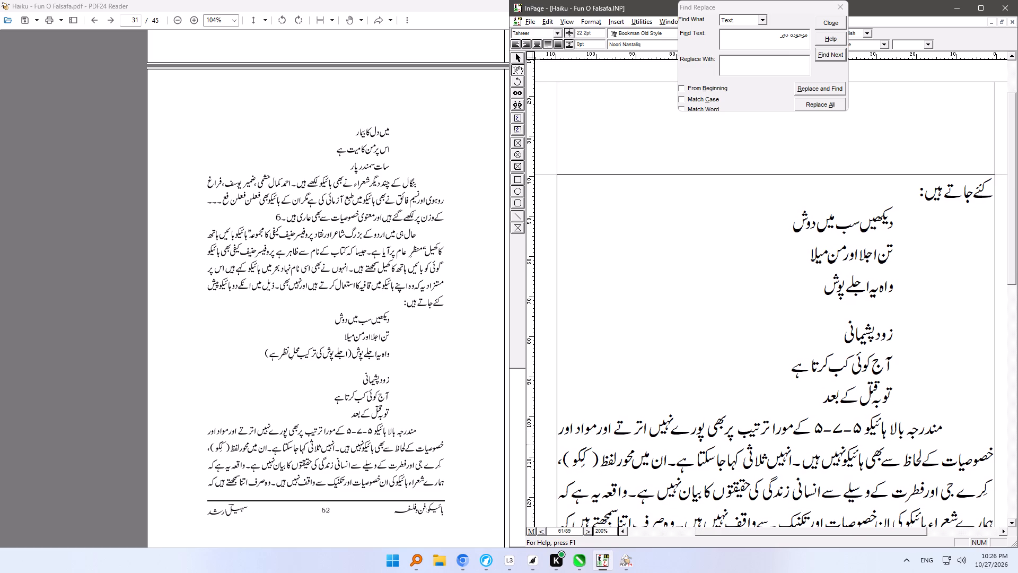
left_click(590, 533)
right_click_drag(901, 497, 876, 462, "ctrl")
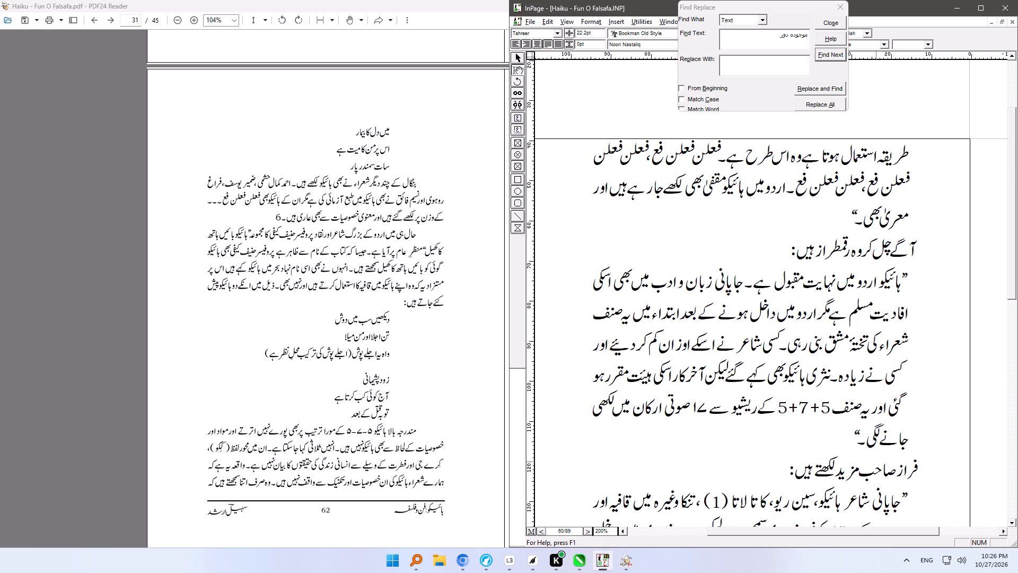
right_click_drag(876, 462, 866, 276, "ctrl")
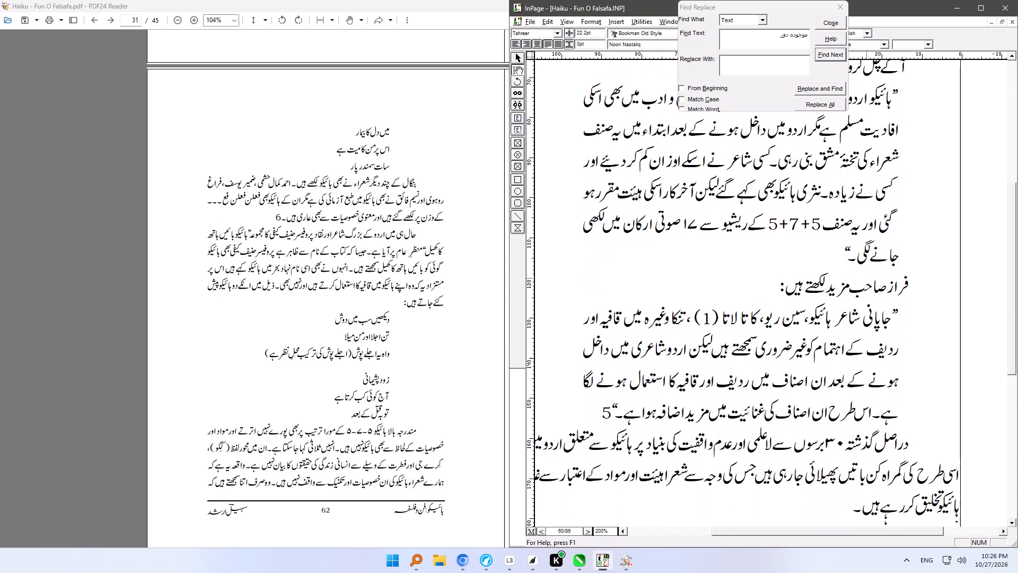
right_click_drag(866, 276, 865, 248, "ctrl")
right_click_drag(870, 431, 879, 236, "ctrl")
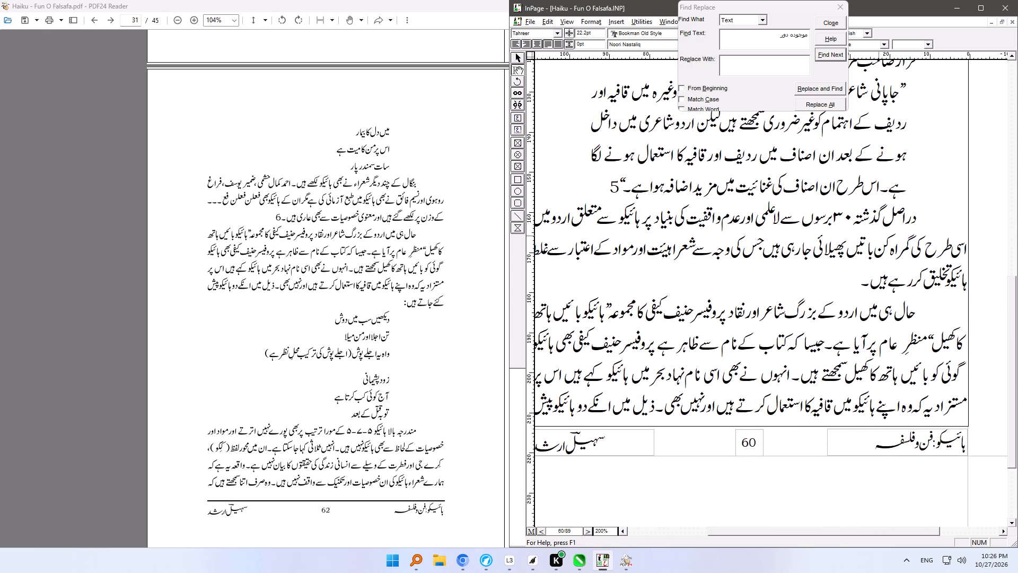
right_click_drag(879, 236, 880, 257, "ctrl")
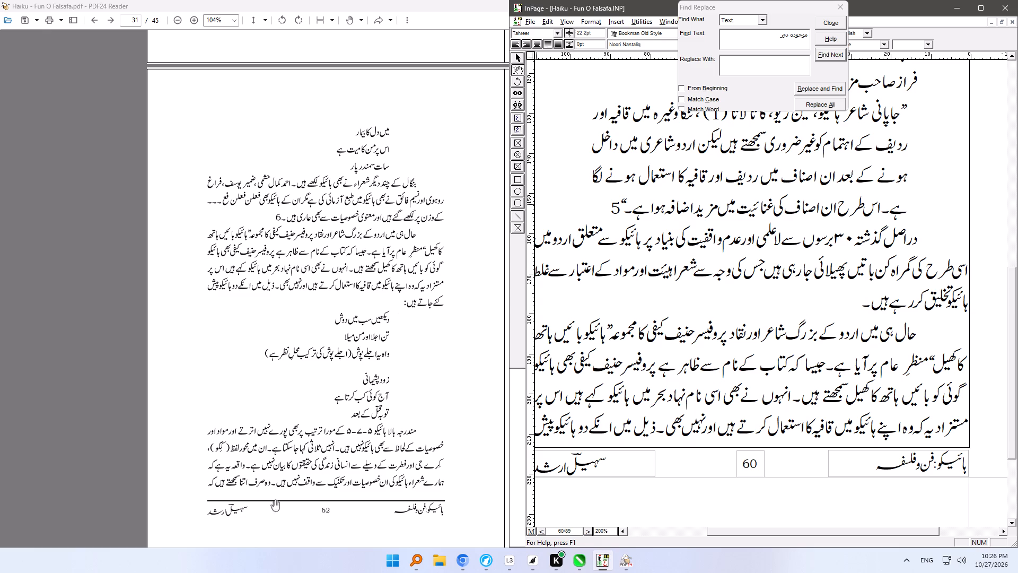
Compare PDF pages 61 and 62 with the deletion note on the handwritten correction sheet in the browser.
left_click_drag(319, 442, 150, 401)
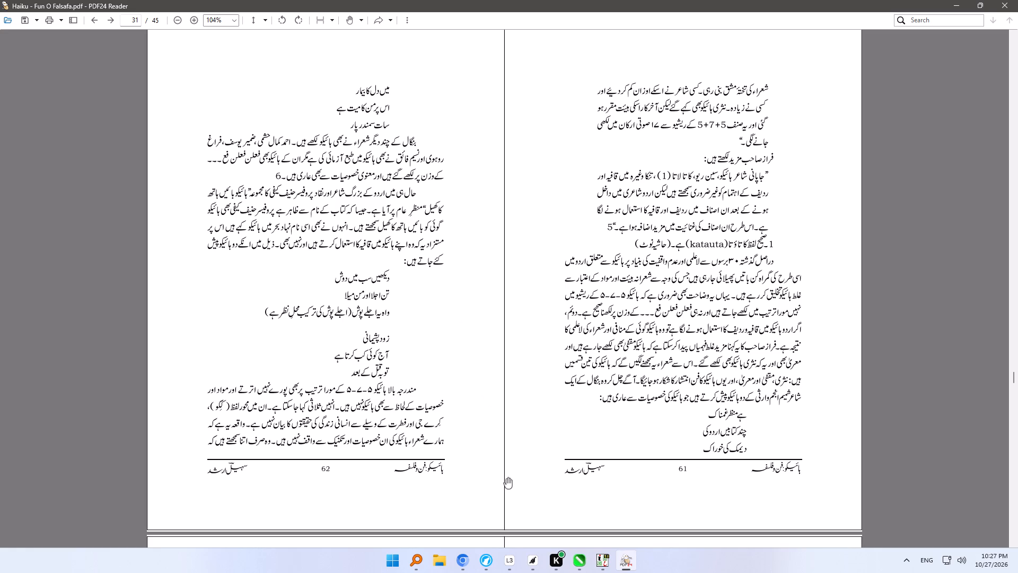
left_click(492, 566)
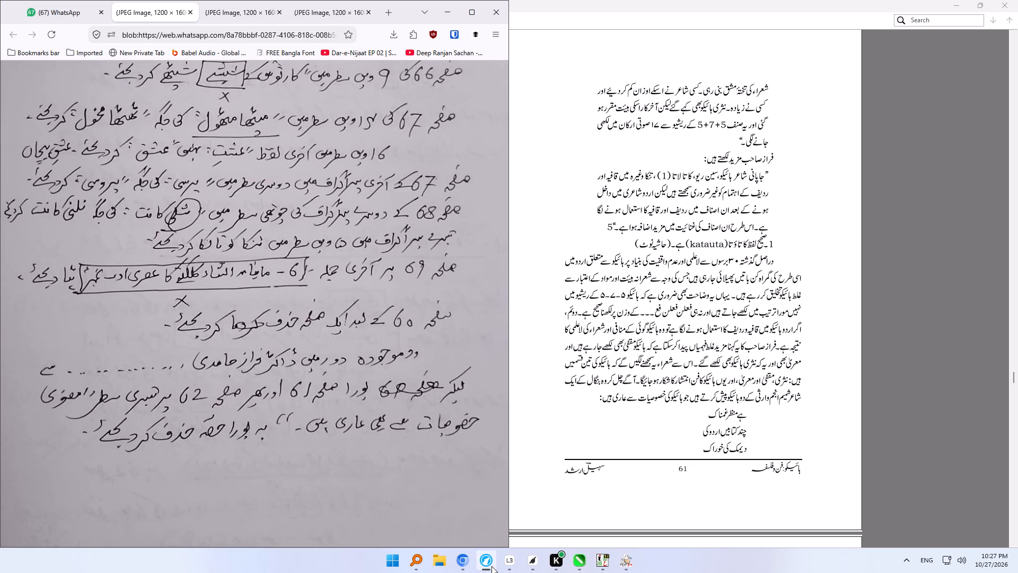
left_click(492, 566)
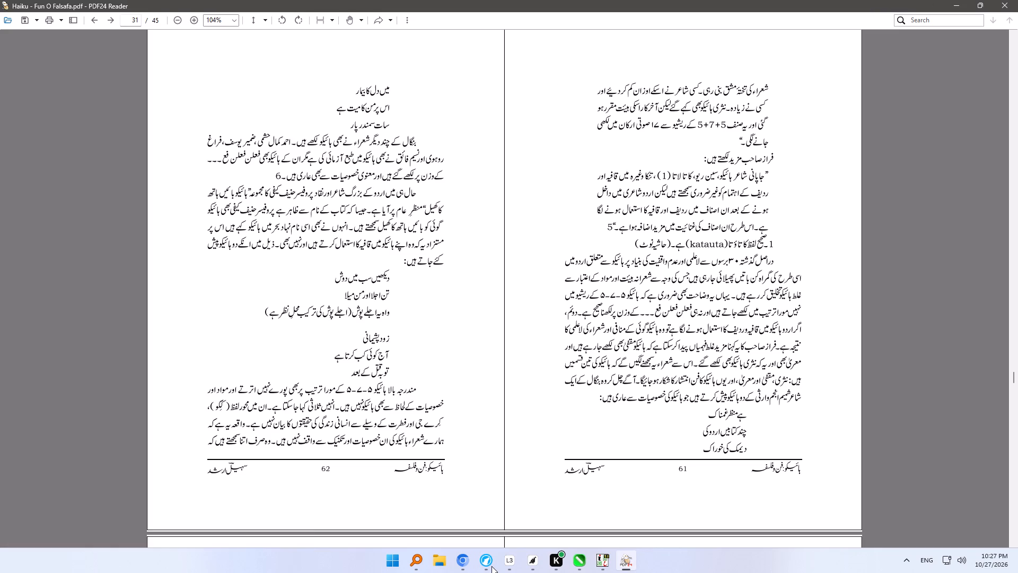
left_click(492, 566)
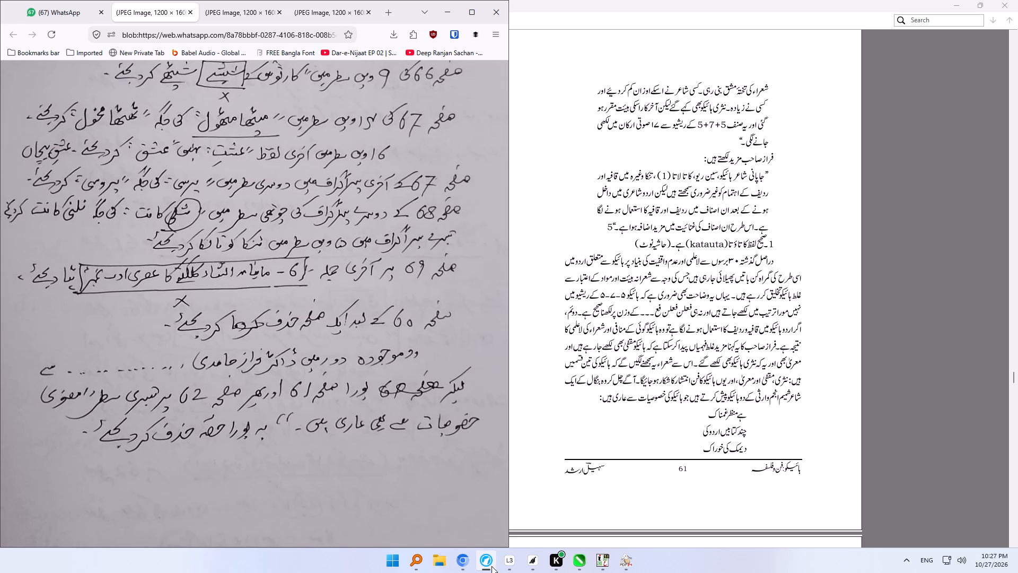
left_click(492, 566)
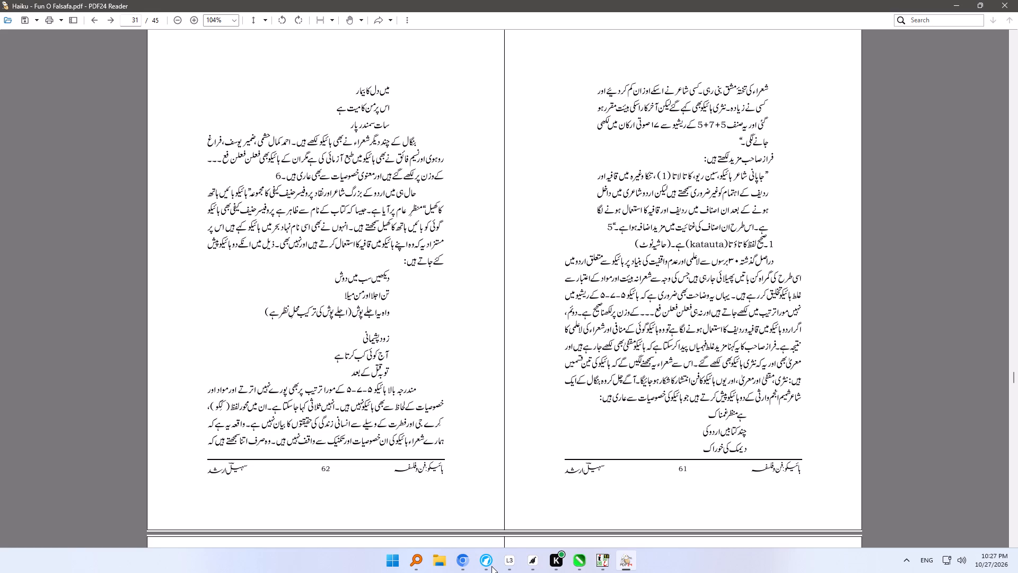
Switch to InPage and recheck page 60 and the start of page 61 against the passage cited on the correction sheet.
left_click(598, 564)
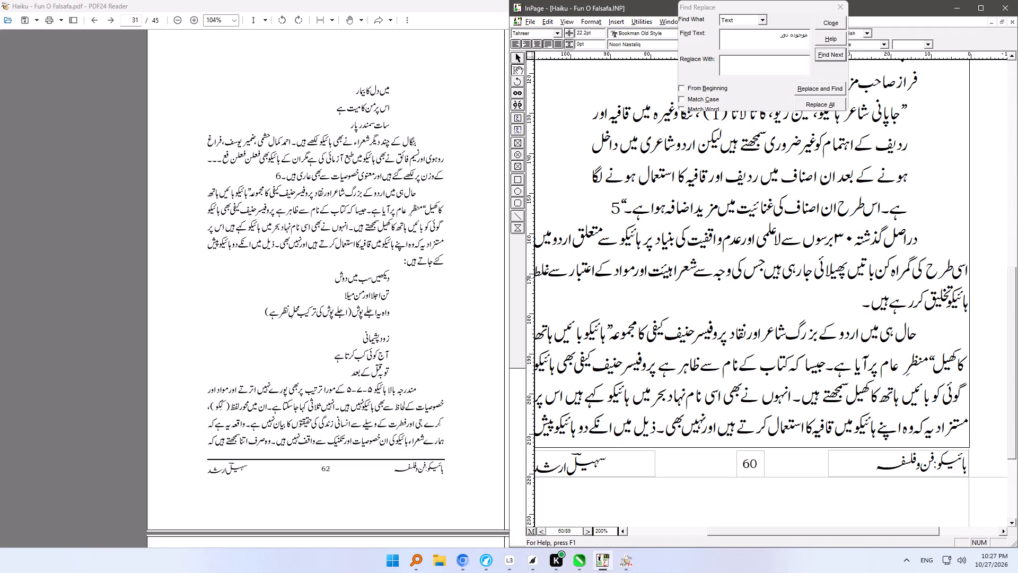
right_click_drag(819, 184, 817, 215, "ctrl")
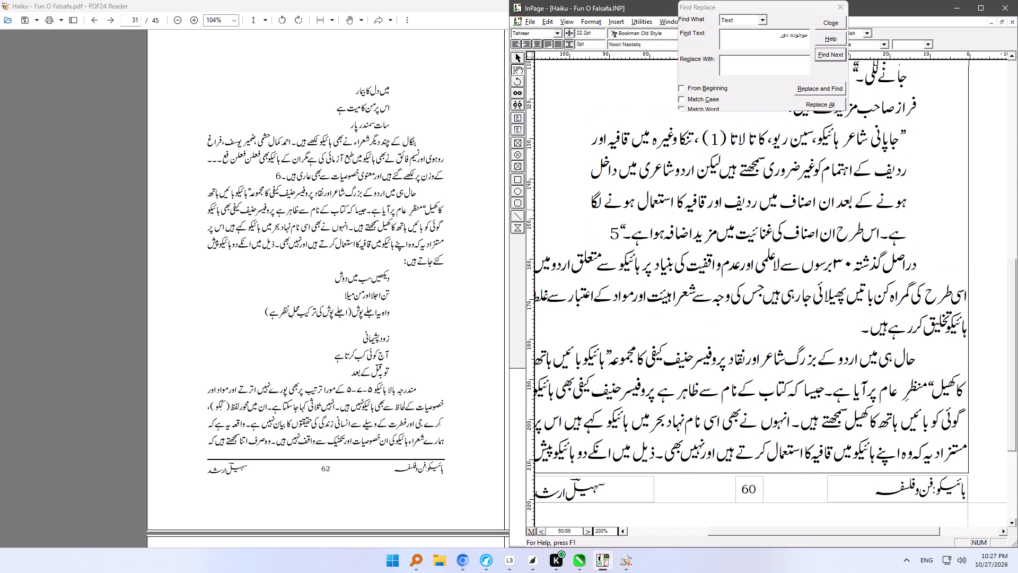
right_click_drag(817, 215, 793, 422, "ctrl")
right_click_drag(838, 238, 828, 338, "ctrl")
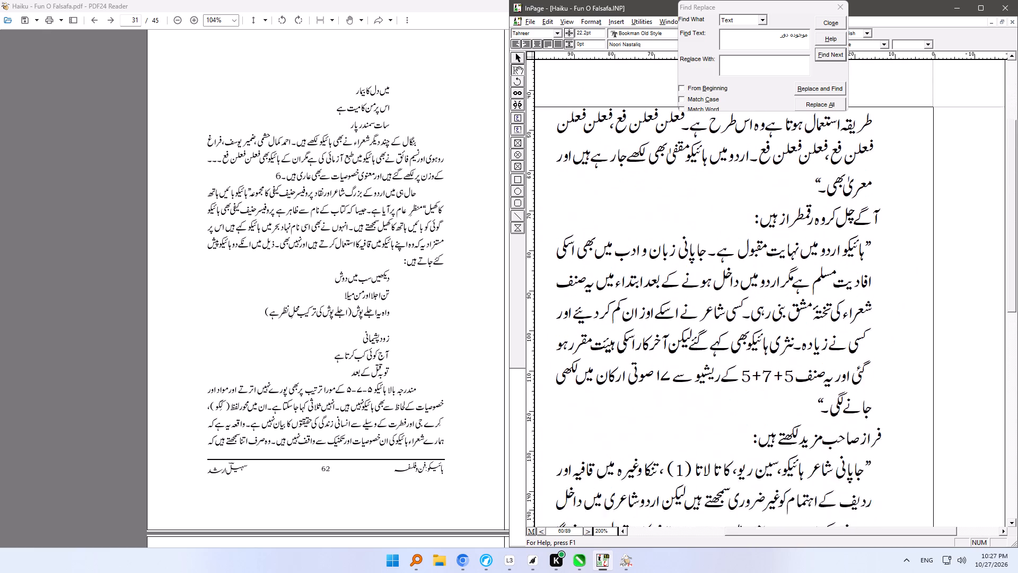
right_click_drag(828, 338, 826, 224, "ctrl")
right_click_drag(827, 416, 834, 248, "ctrl")
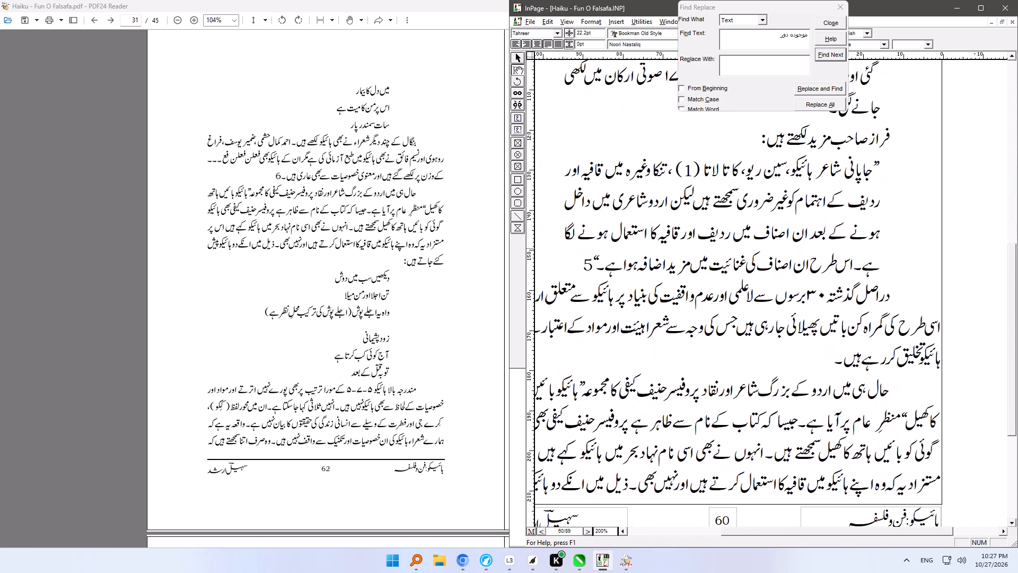
right_click_drag(834, 248, 892, 125, "ctrl")
scroll(838, 251, "up", 1, "ctrl")
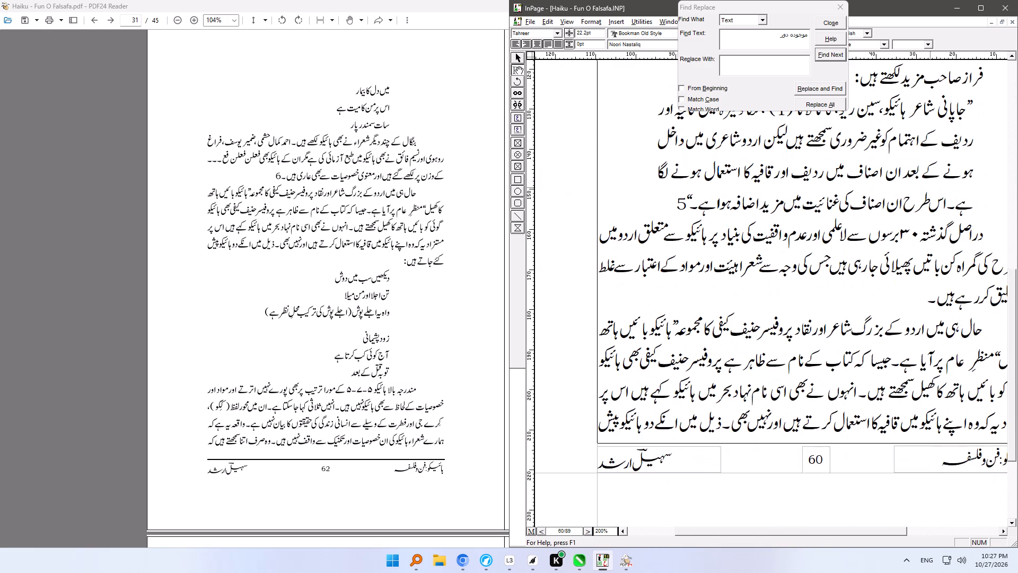
right_click_drag(892, 125, 855, 354, "ctrl")
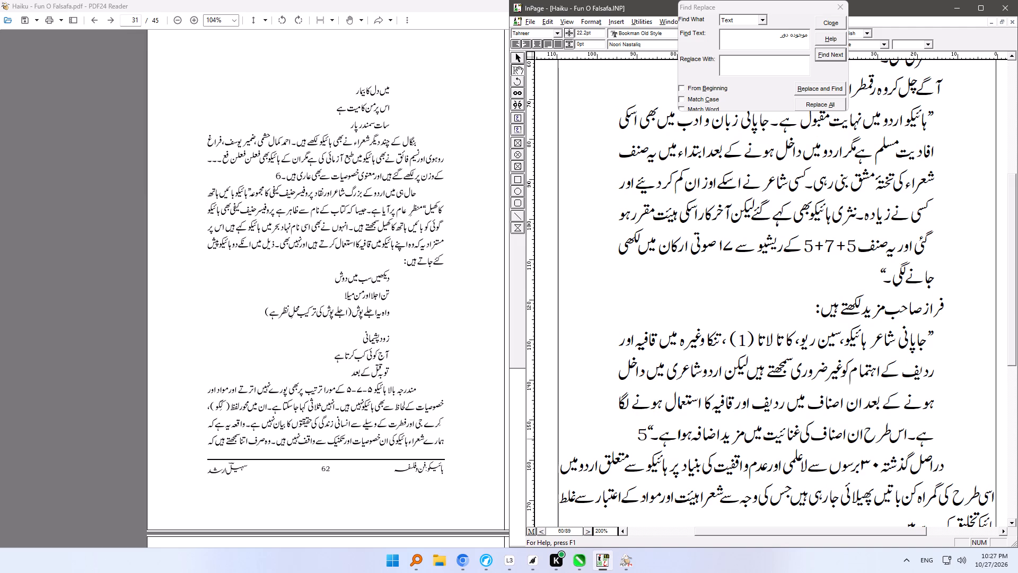
left_click(542, 532)
right_click_drag(844, 231, 833, 455, "ctrl")
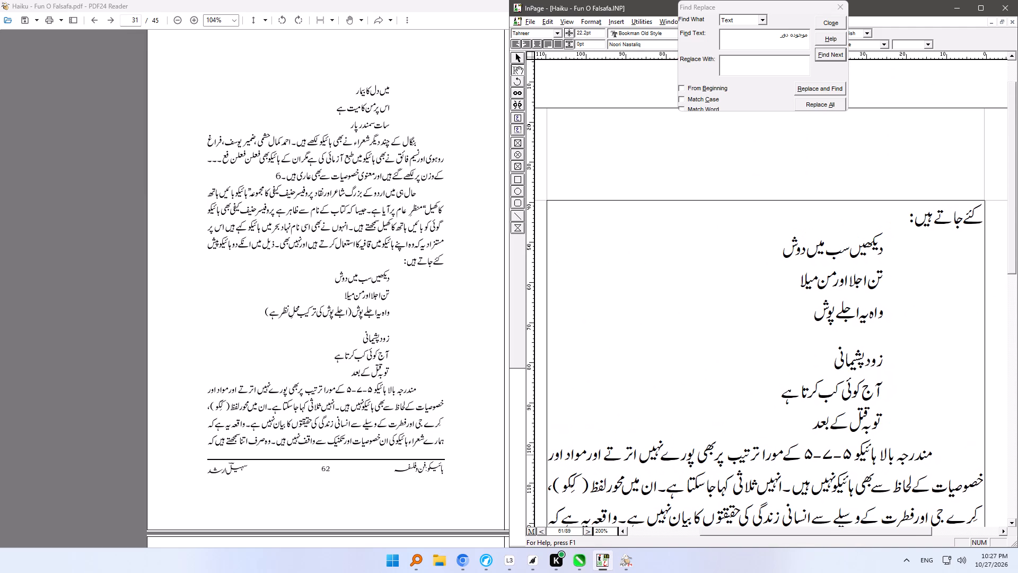
right_click_drag(833, 455, 828, 452, "ctrl")
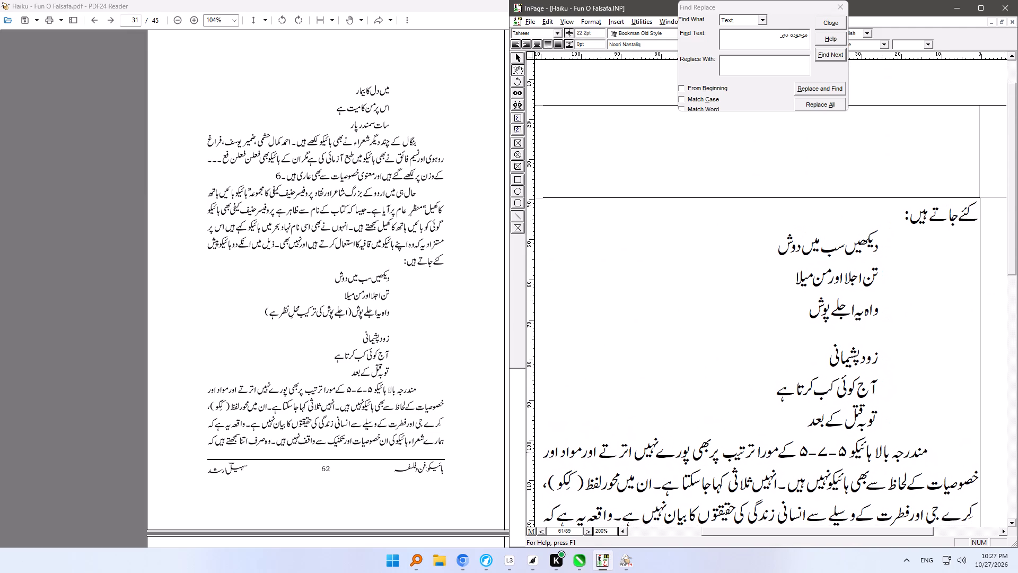
right_click_drag(828, 452, 826, 450, "ctrl")
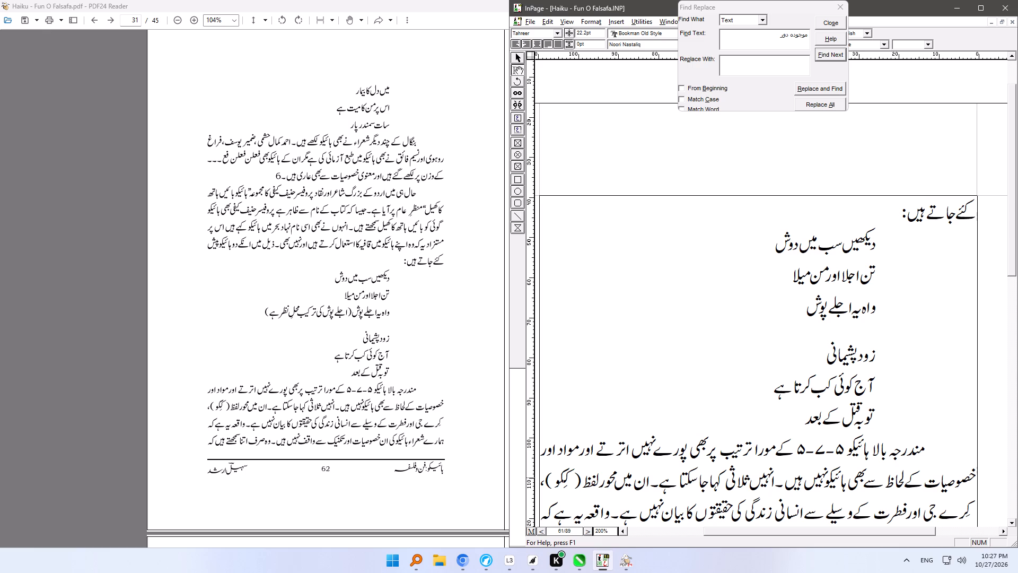
left_click(586, 534)
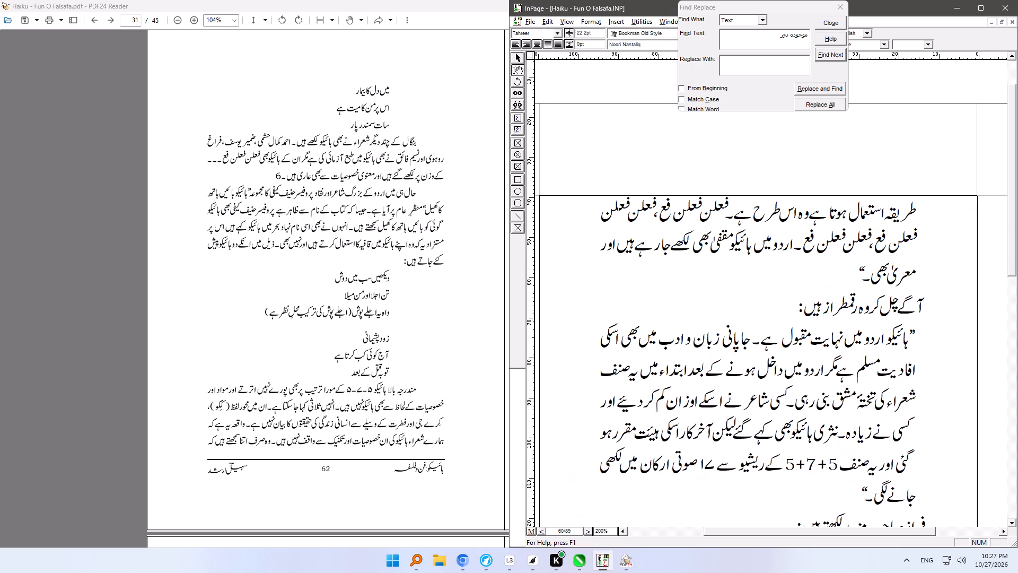
right_click_drag(794, 484, 770, 233, "ctrl")
right_click_drag(771, 379, 795, 300, "ctrl")
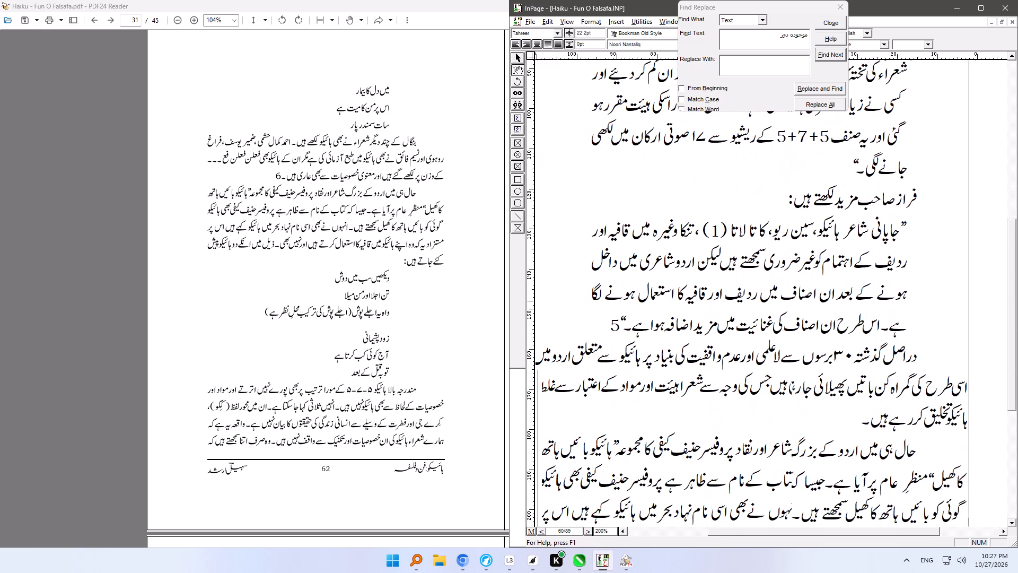
right_click_drag(795, 300, 795, 300, "ctrl")
Return to the PDF and examine pages 61 and 62 for the text cited in the deletion note.
left_click_drag(449, 395, 343, 376)
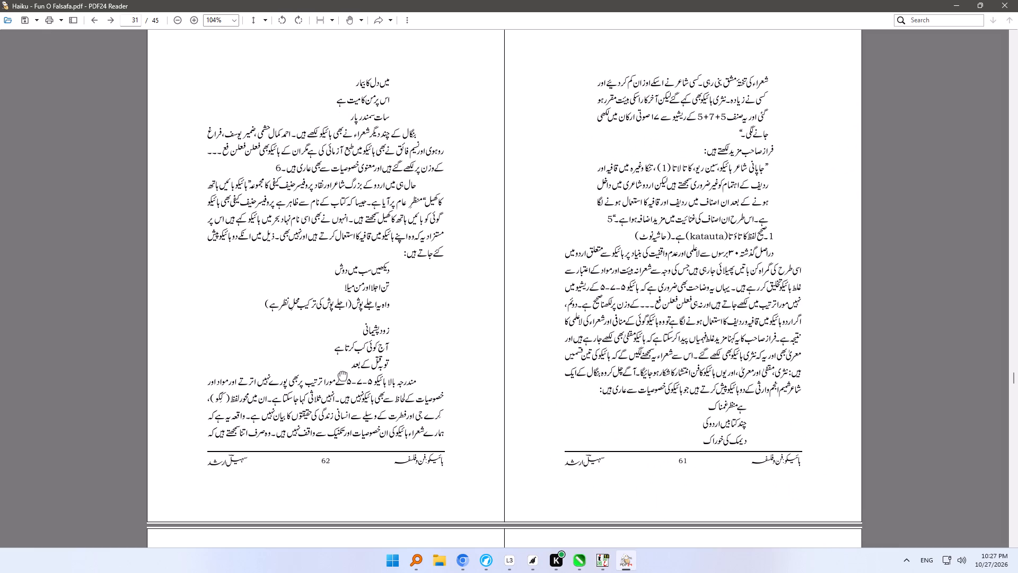
left_click_drag(343, 376, 291, 367)
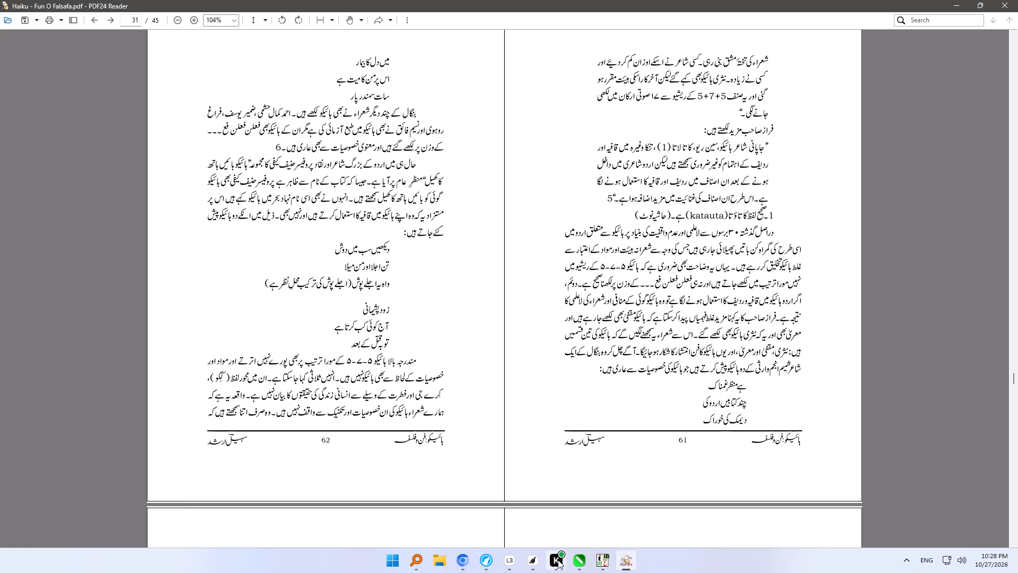
Compare the InPage text with the PDF, examining pages 60 to 62 for where the passage marked for deletion starts and ends.
left_click(596, 560)
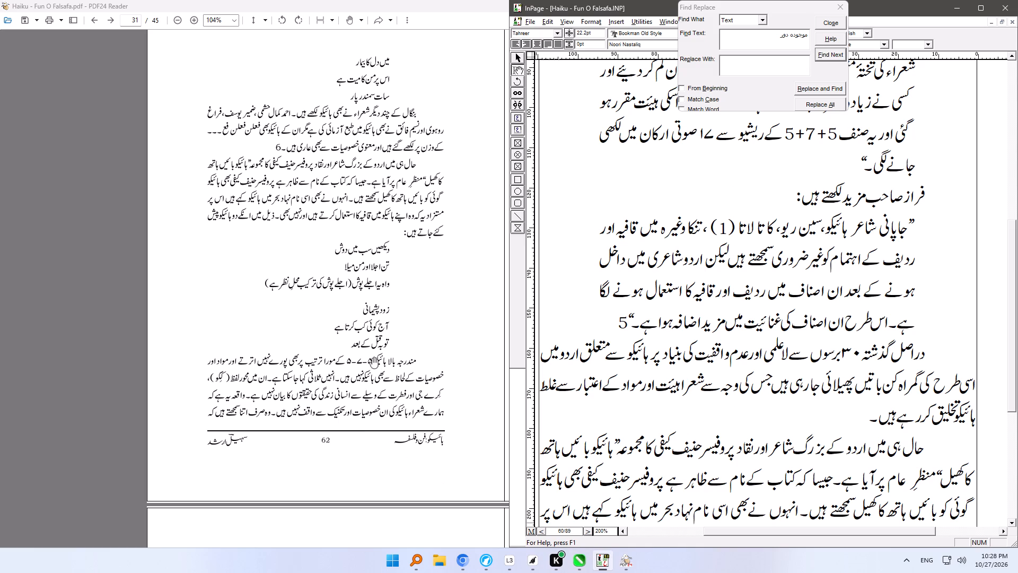
left_click(421, 299)
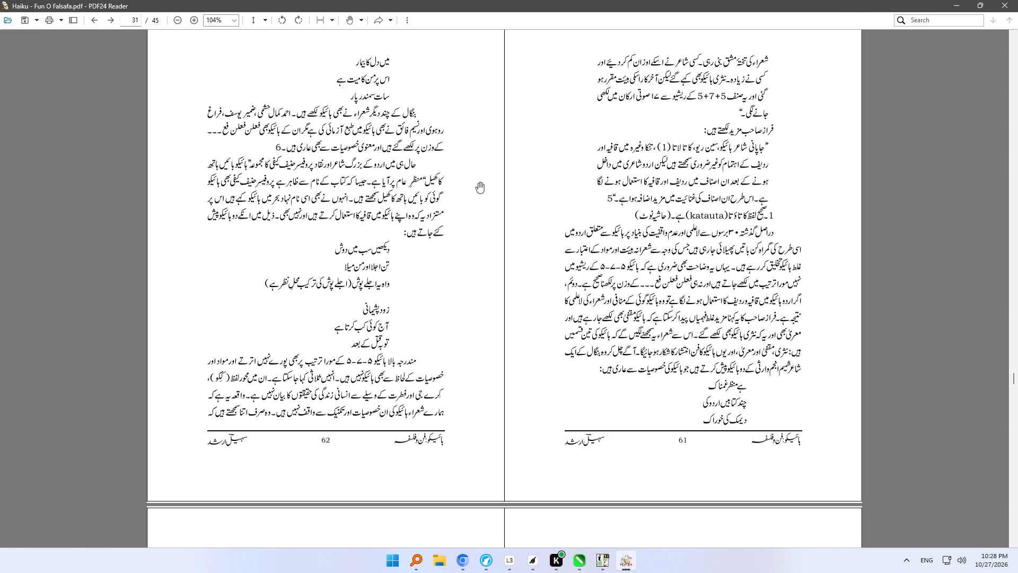
left_click_drag(480, 160, 495, 363)
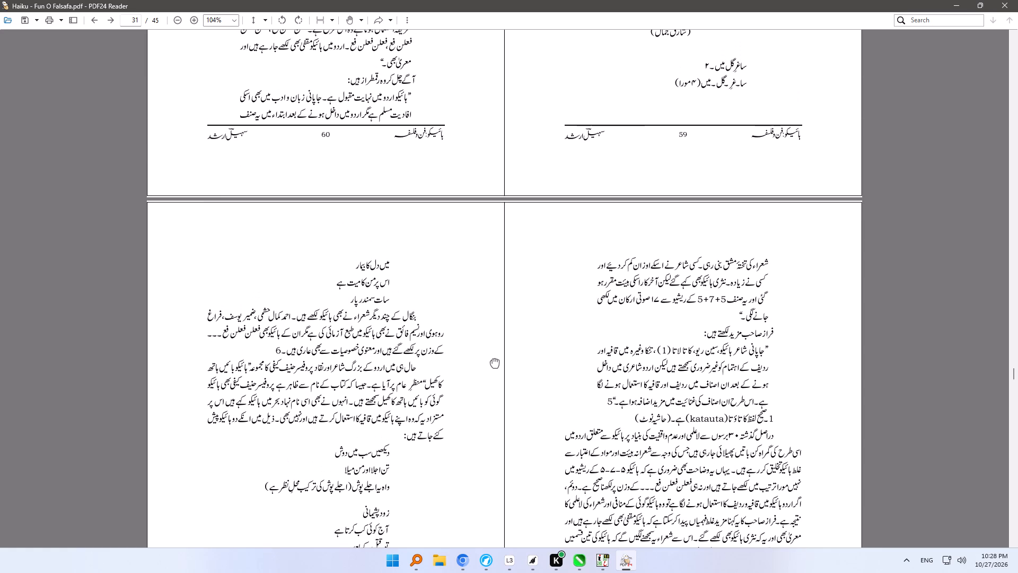
left_click_drag(495, 363, 499, 389)
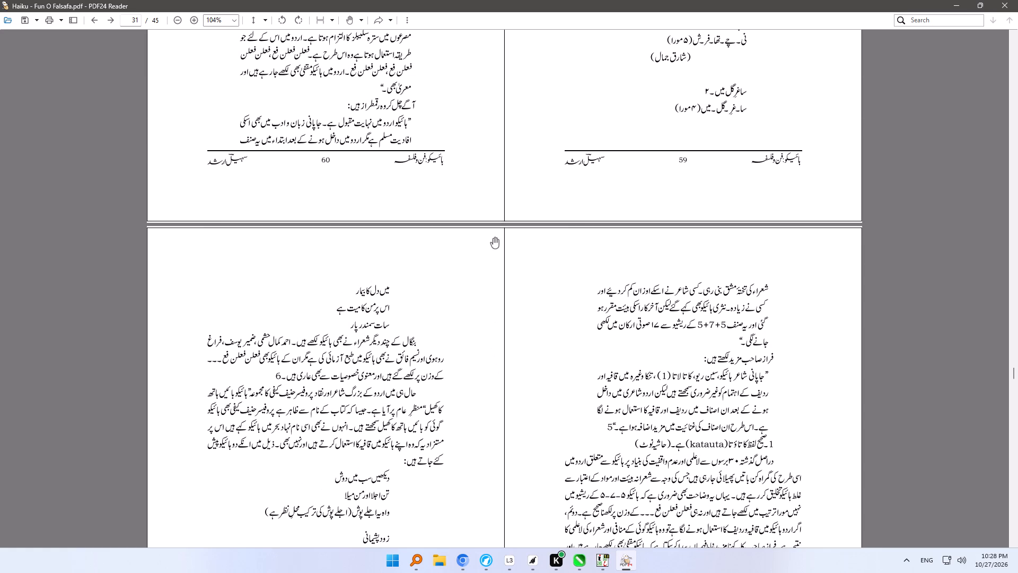
left_click_drag(499, 167, 502, 324)
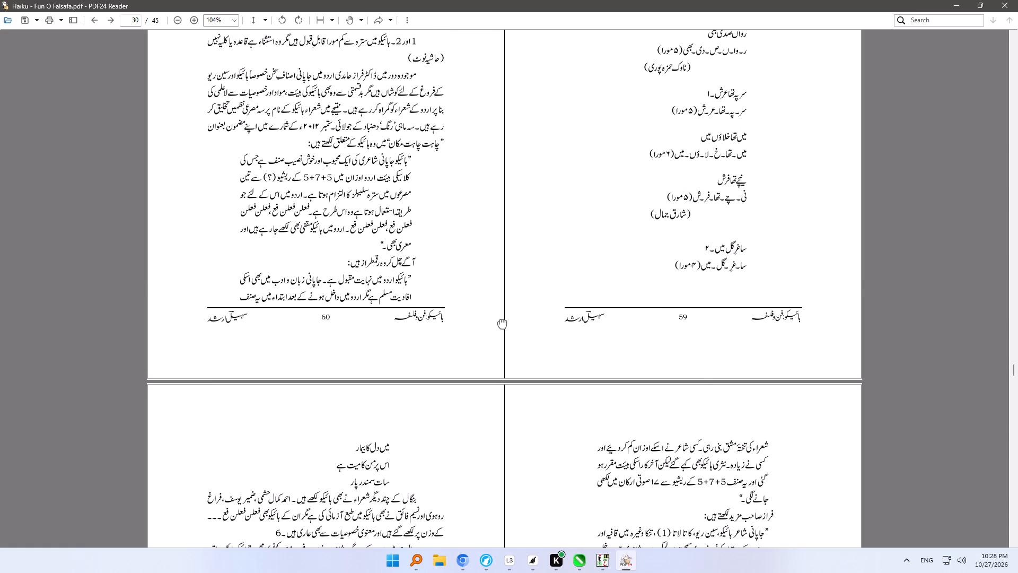
left_click_drag(502, 324, 502, 343)
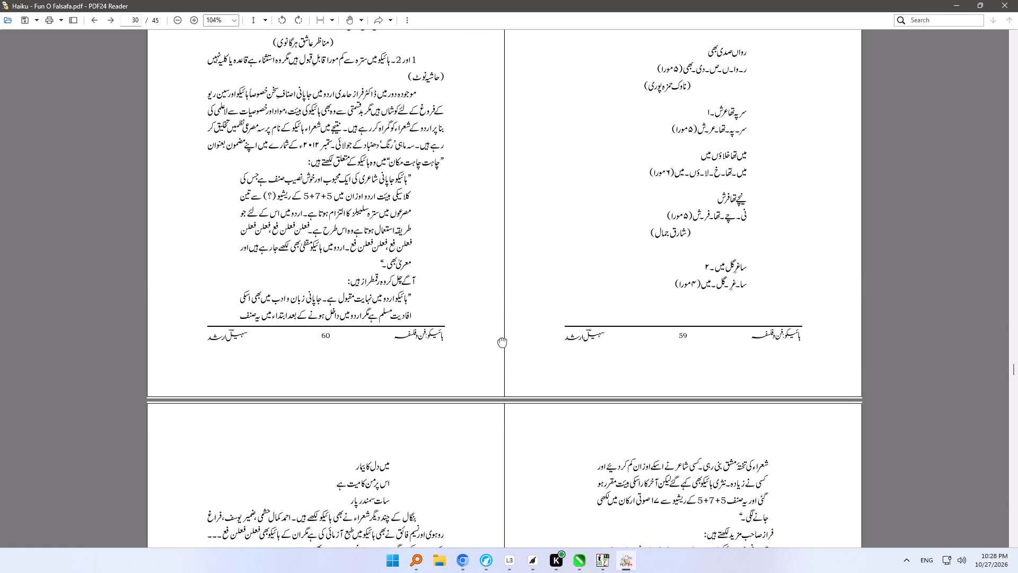
left_click_drag(502, 343, 494, 238)
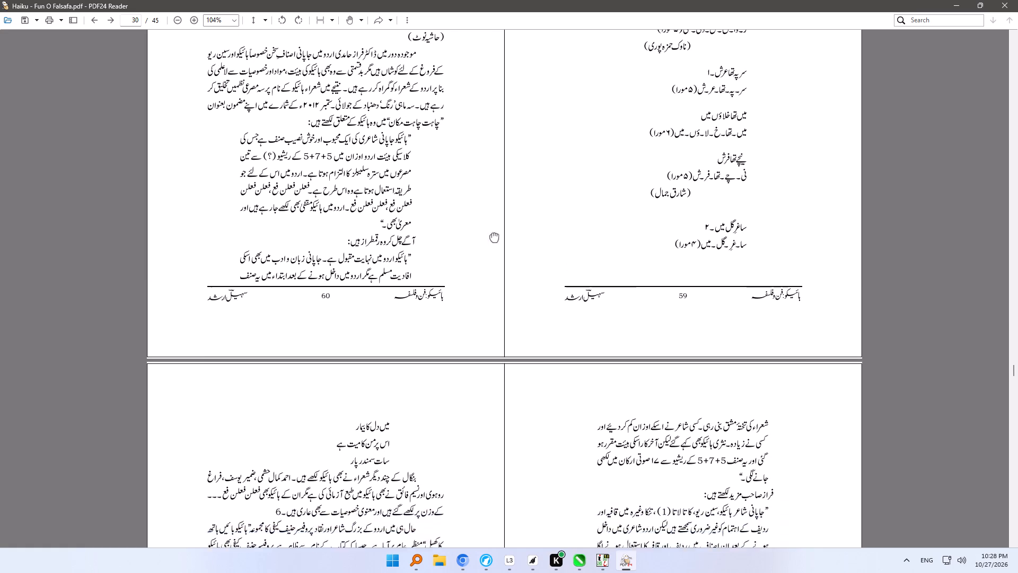
left_click_drag(494, 238, 495, 125)
left_click_drag(498, 379, 490, 314)
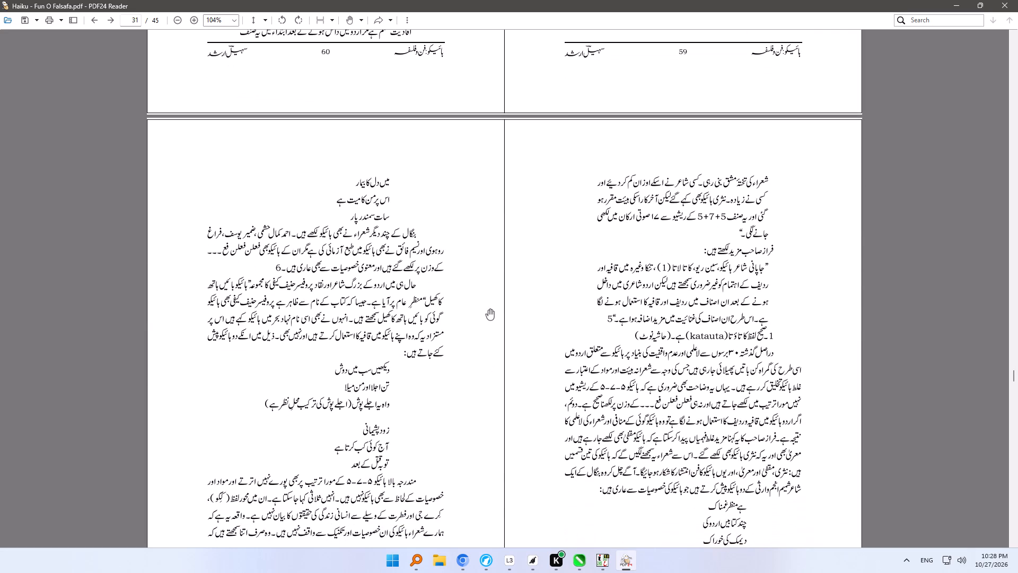
Recheck the closing paragraphs of the passage in InPage against PDF pages 61 and 62.
key("alt+Tab")
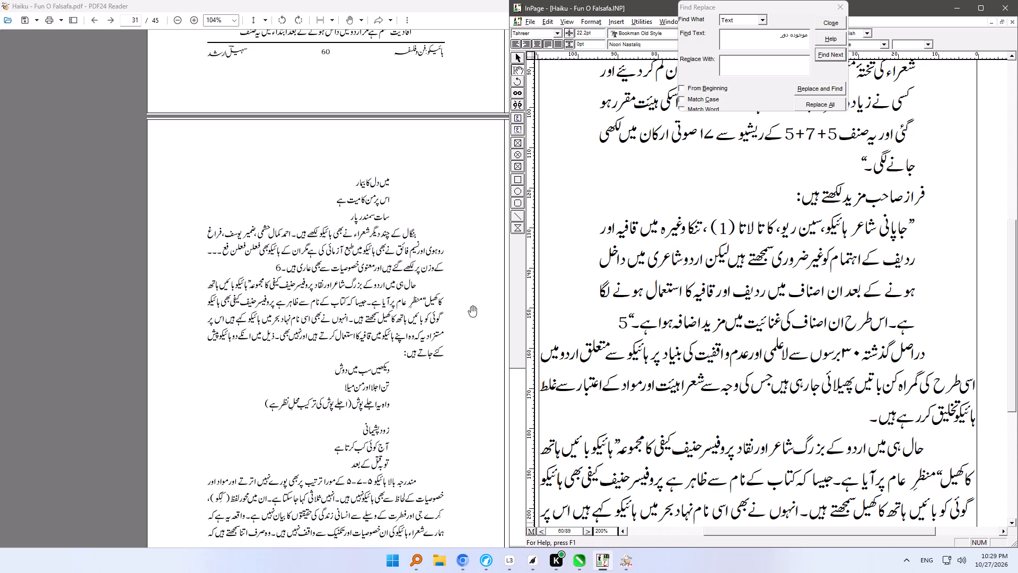
left_click(444, 311)
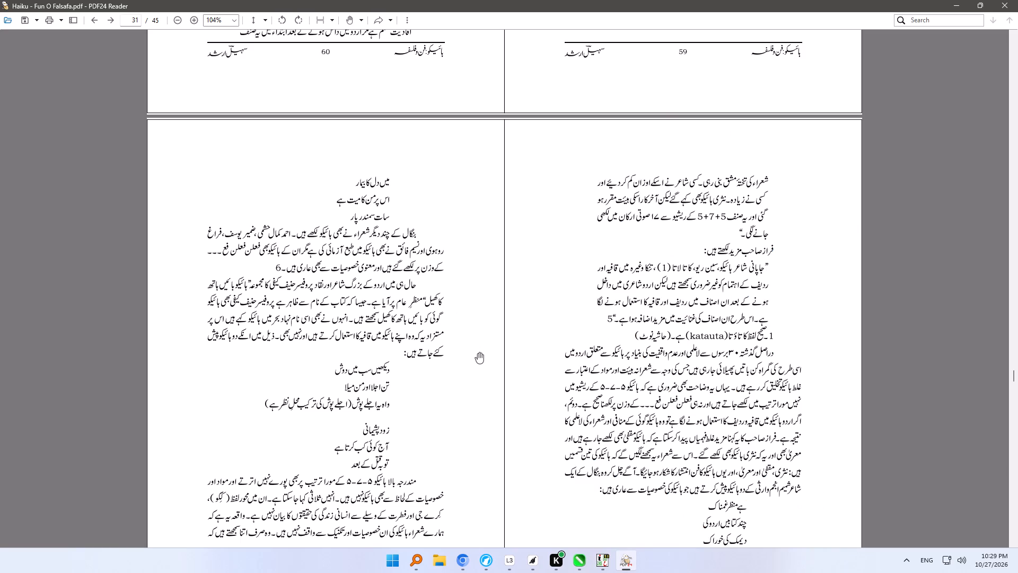
left_click_drag(479, 360, 477, 357)
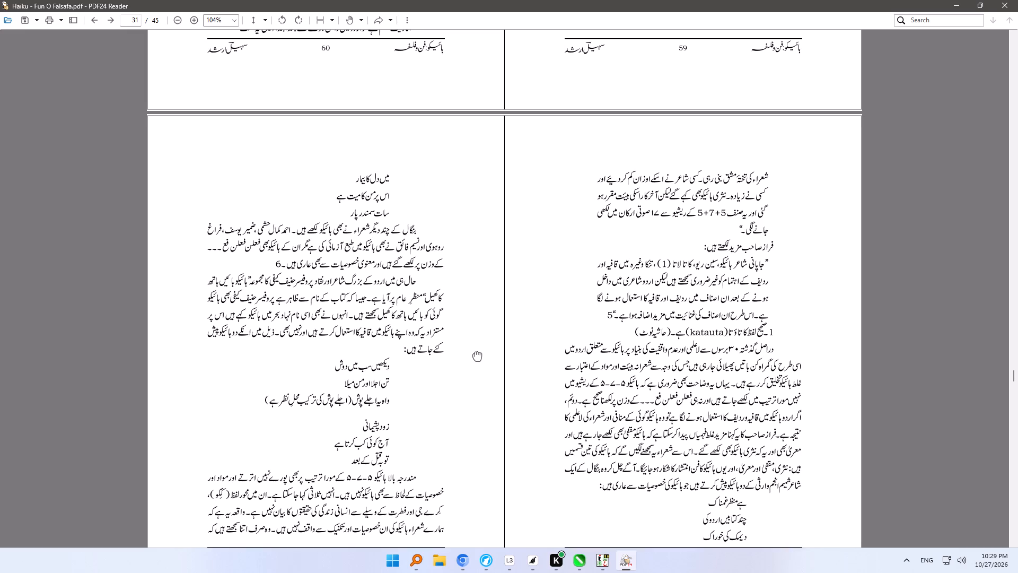
left_click_drag(477, 357, 477, 355)
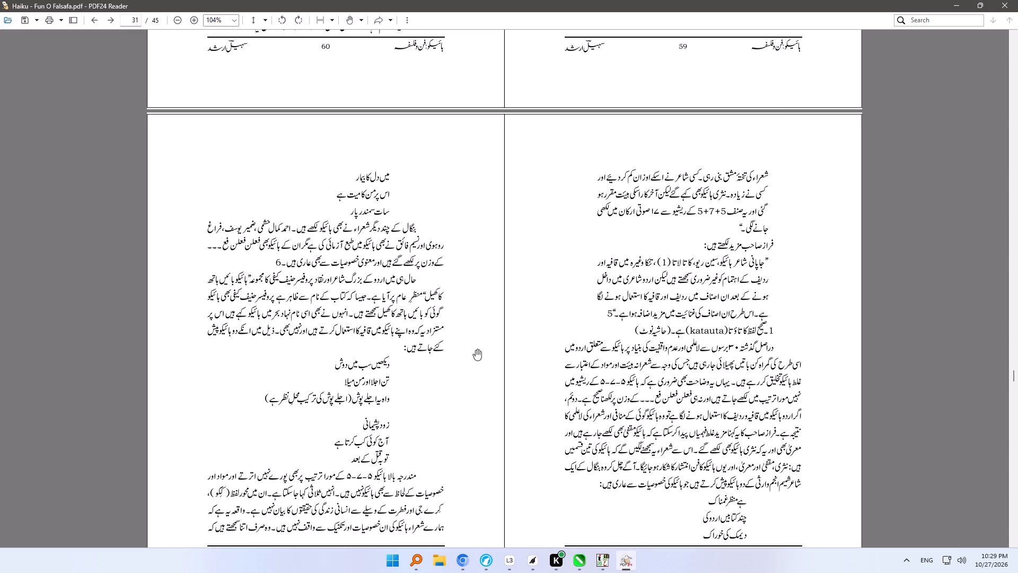
key("alt+Tab")
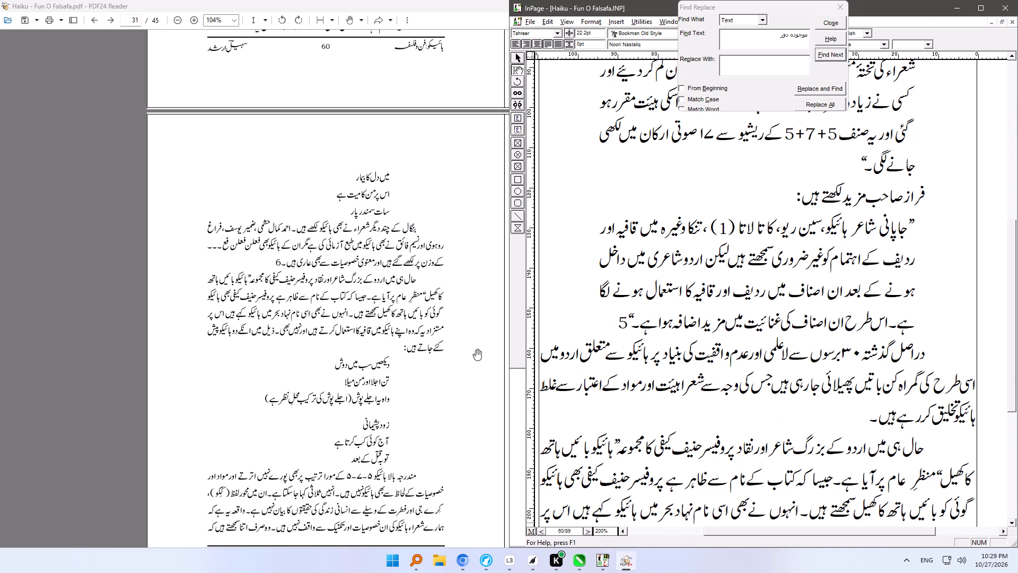
key("alt+Tab")
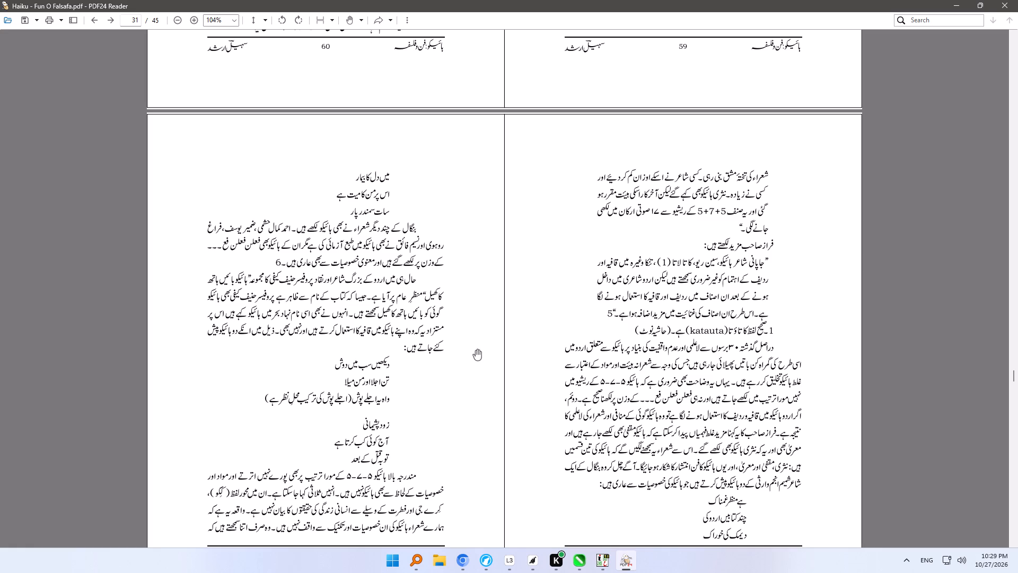
In InPage, delete the passage from the "موجودہ دور" paragraph through "ہائیکو تخلیق کر رہے ہیں۔" and remove the blank line before "حال ہی میں".
key("alt+Tab")
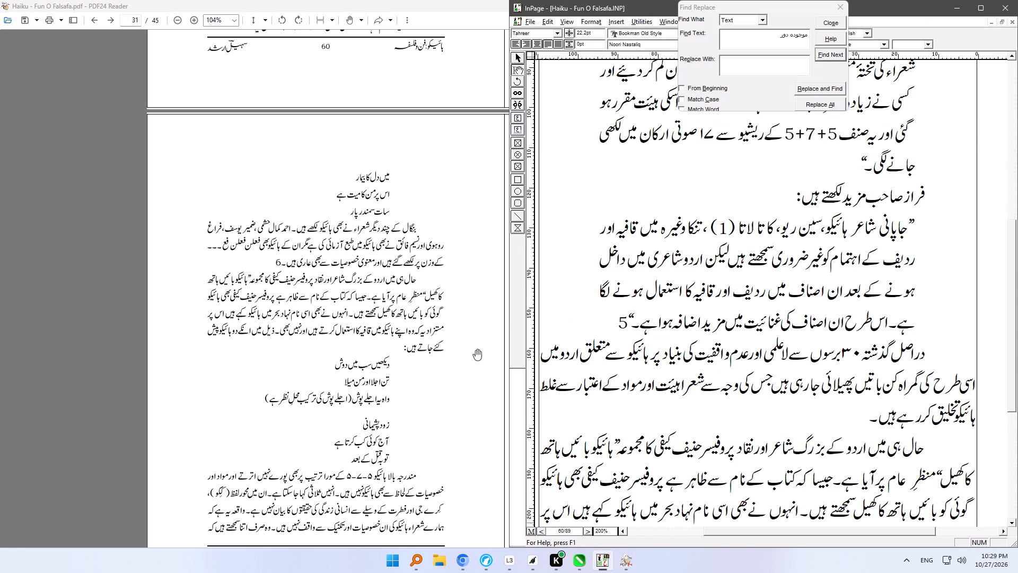
left_click(861, 419, "shift")
left_click(867, 419, "shift")
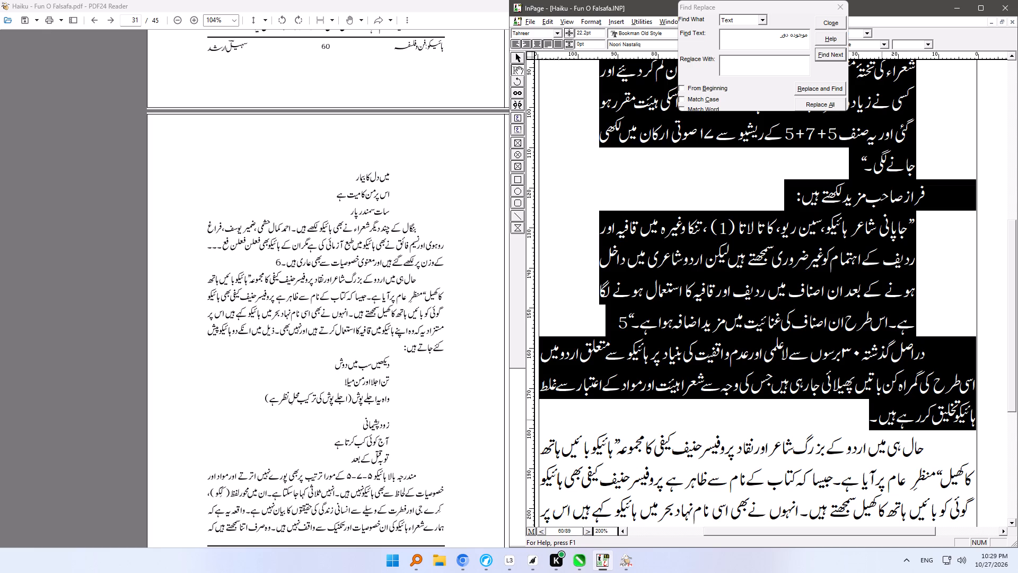
key("Delete")
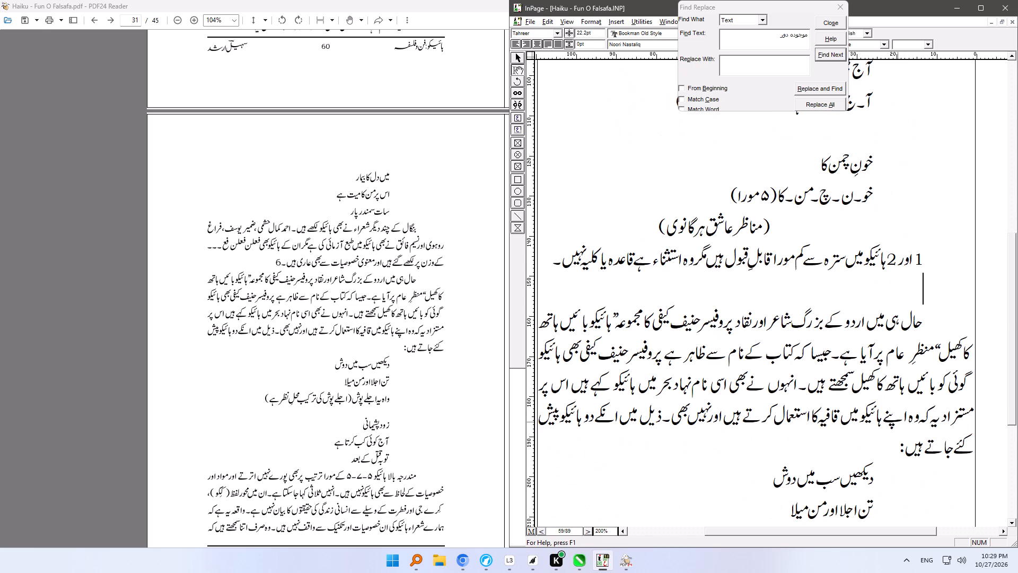
key("Delete")
key("Delete")
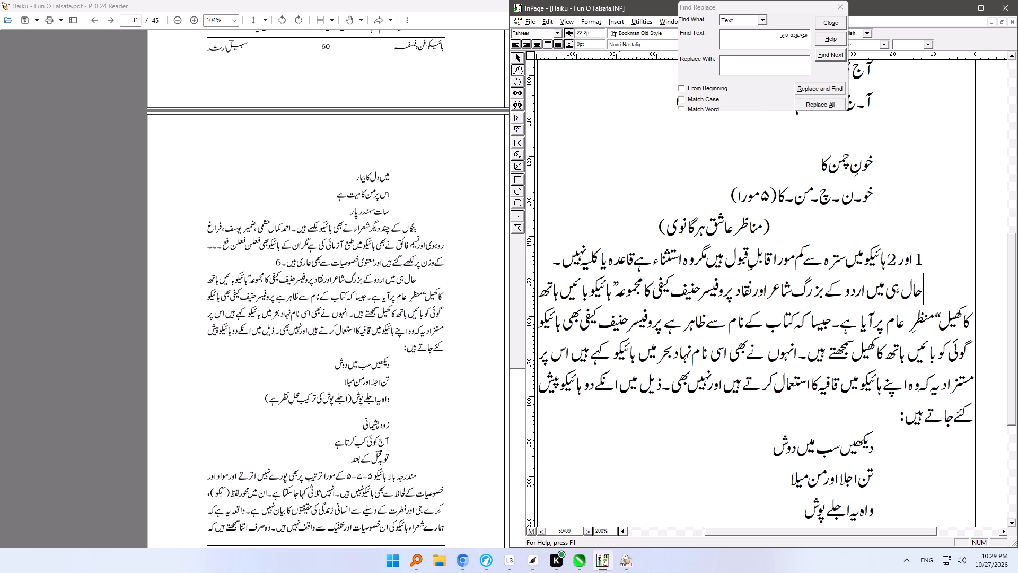
Minimize the PDF reader window.
left_click(394, 6)
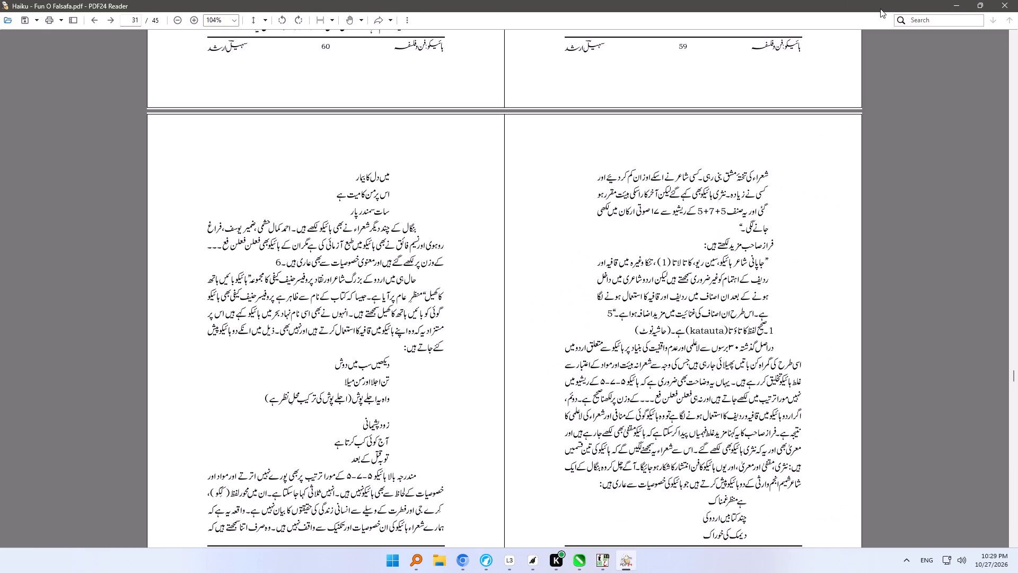
left_click(954, 5)
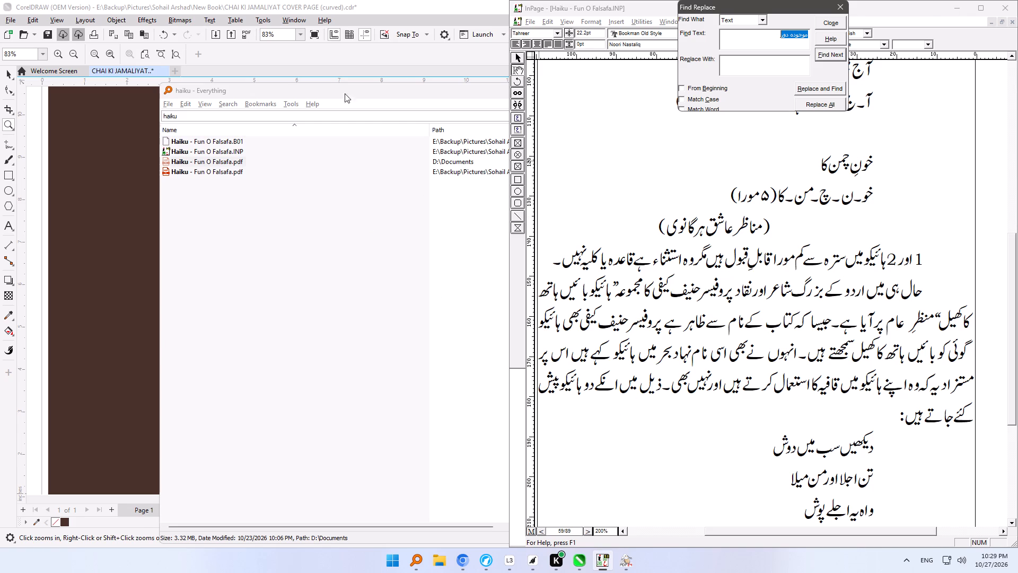
Clear the Everything file search window and the CorelDRAW cover design window out of view, leaving both files unchanged.
left_click(340, 89)
left_click(799, 89)
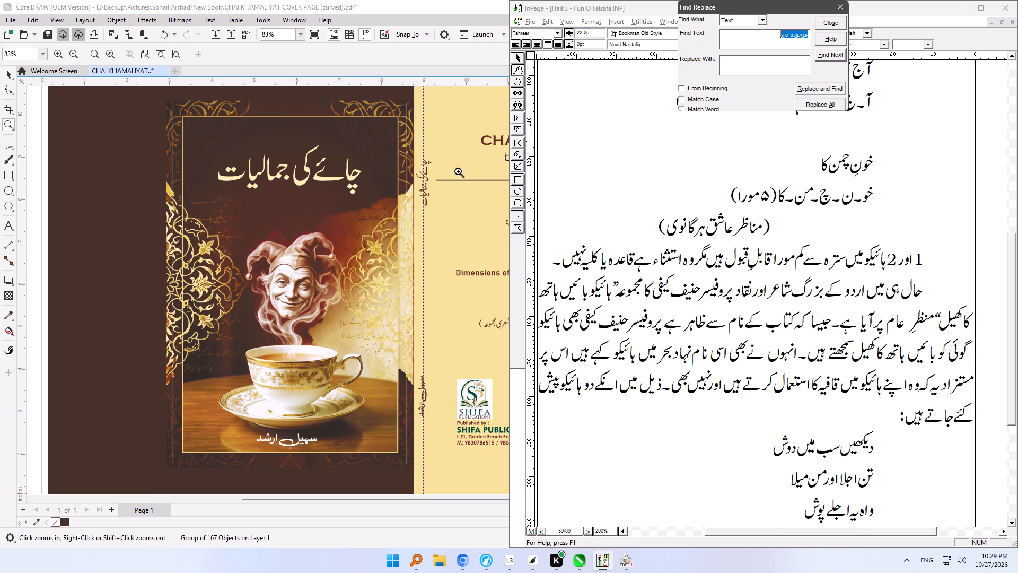
left_click(427, 5)
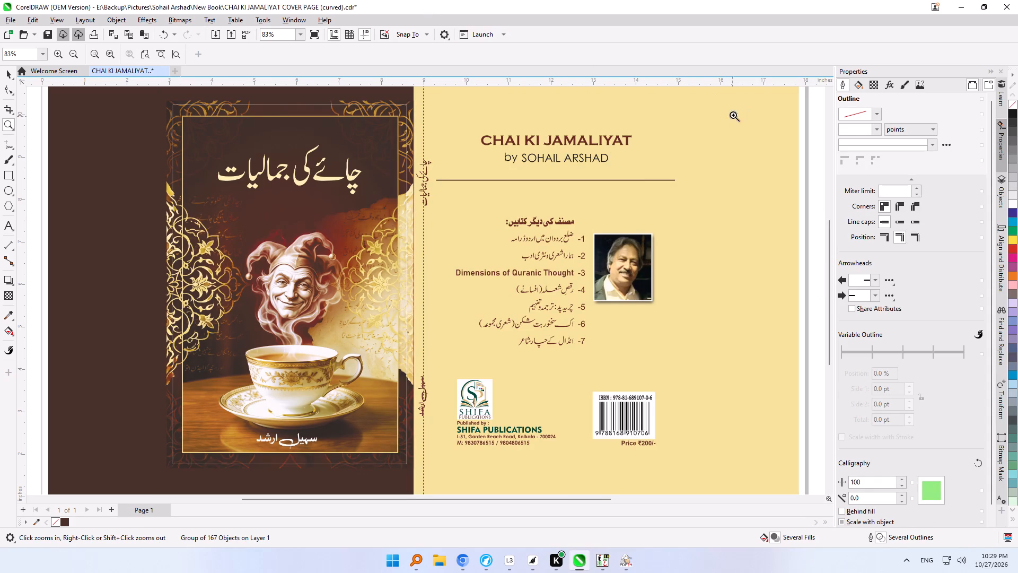
left_click(966, 8)
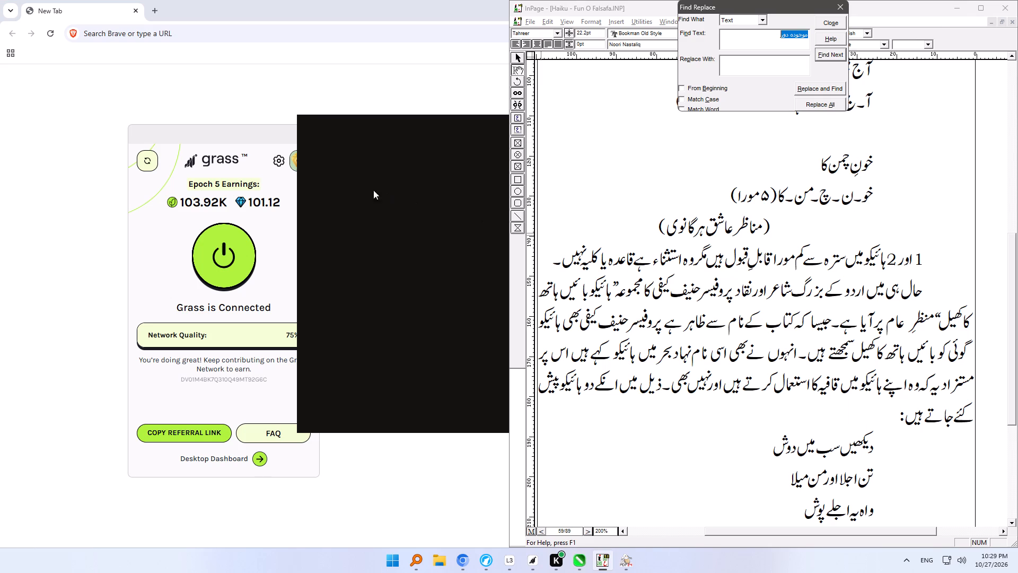
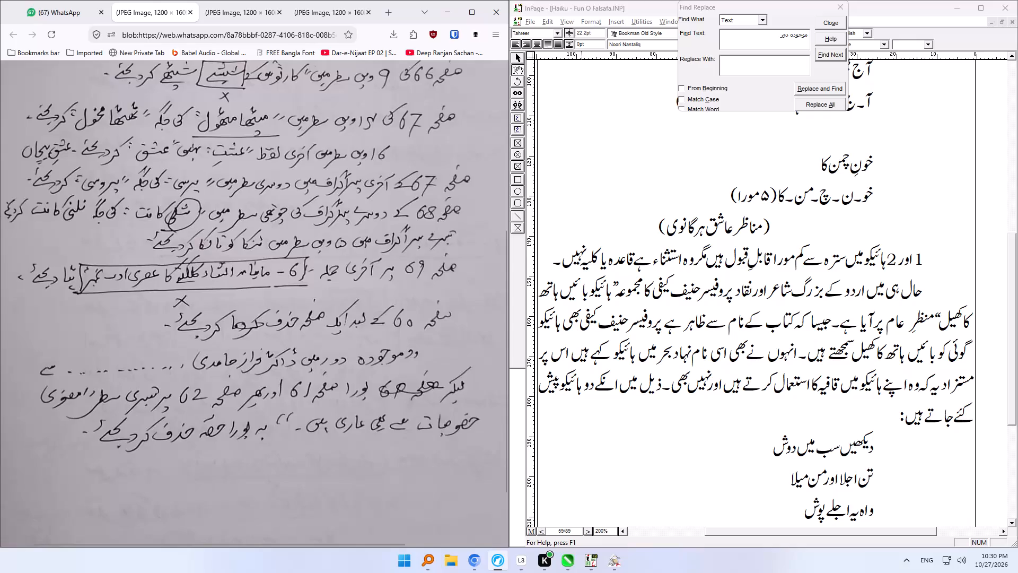
Close the finished correction sheet that ends with the page 60–62 deletion note.
left_click(187, 17)
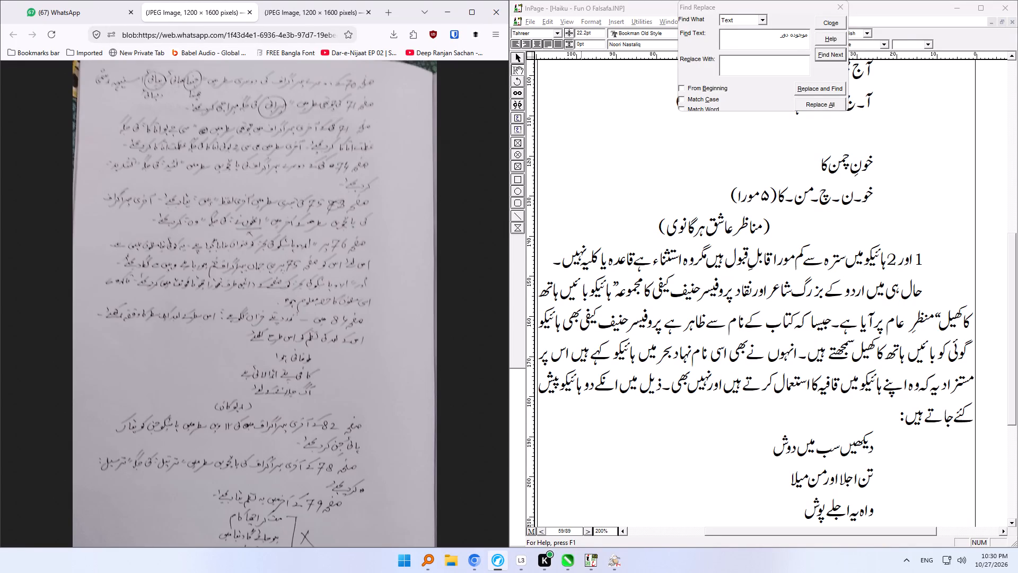
Examine the next handwritten correction sheet, reading its entries from page 70 through page 76.
left_click(300, 162)
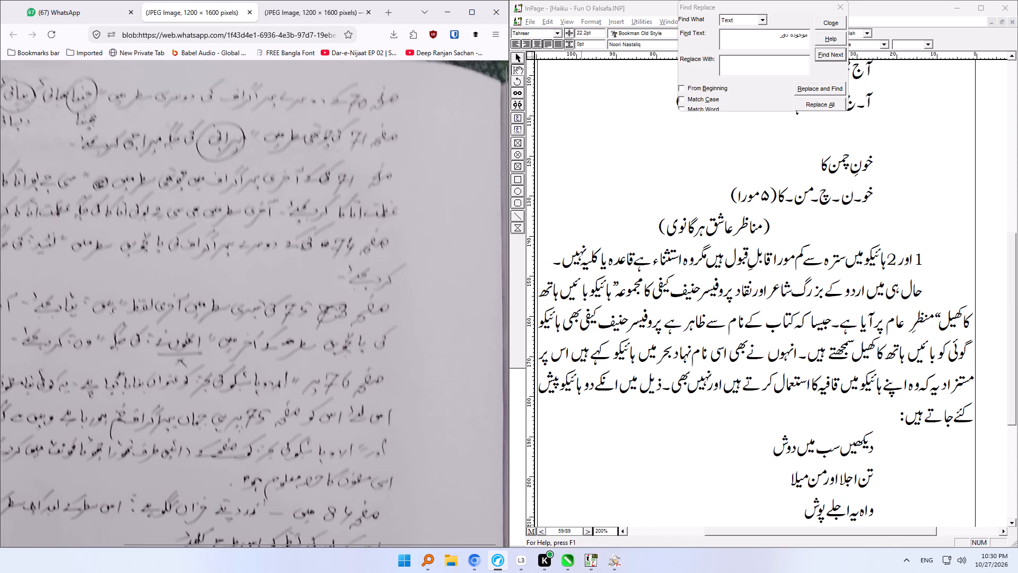
left_click_drag(320, 541, 282, 542)
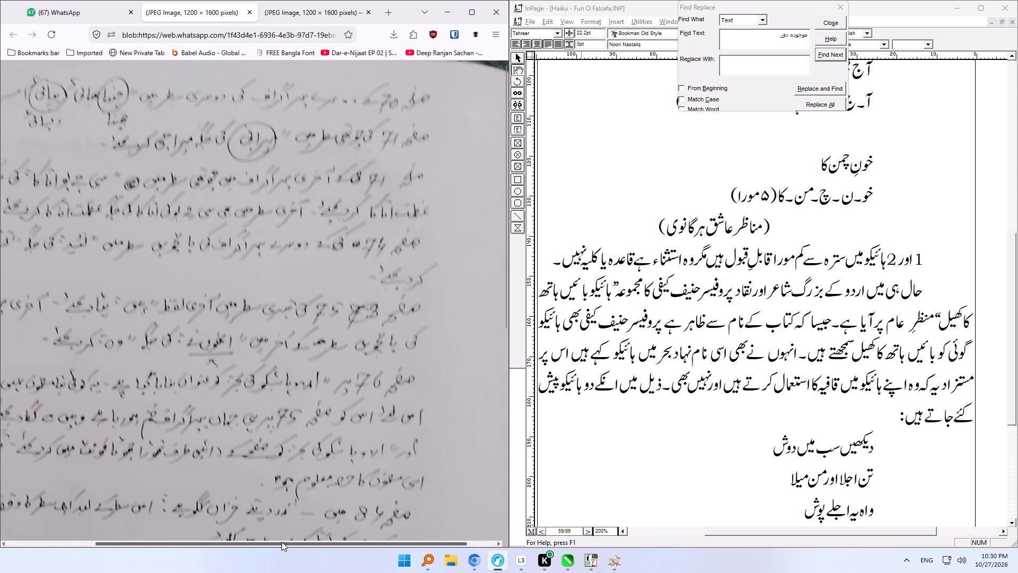
left_click_drag(282, 542, 207, 542)
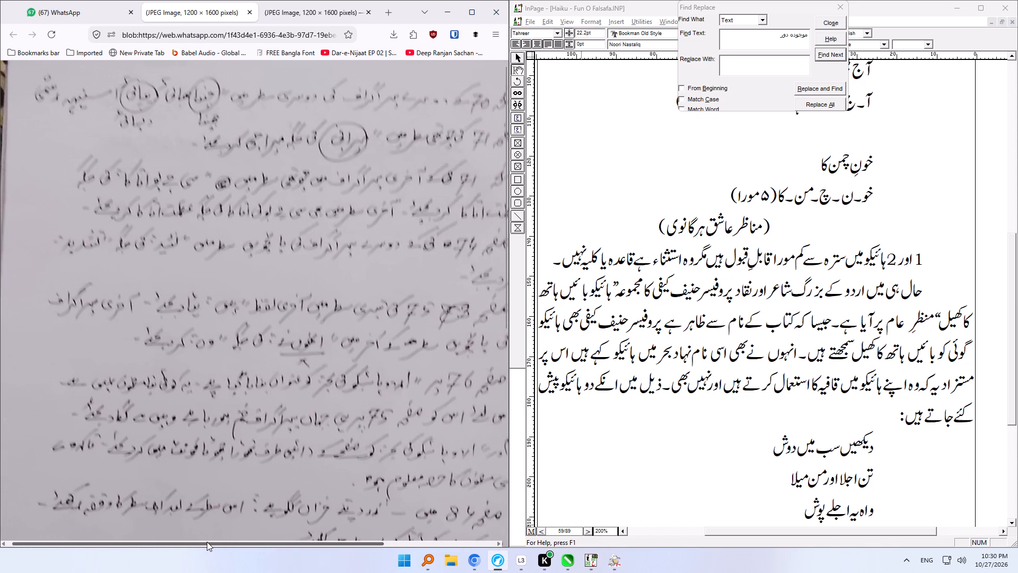
left_click_drag(207, 542, 257, 541)
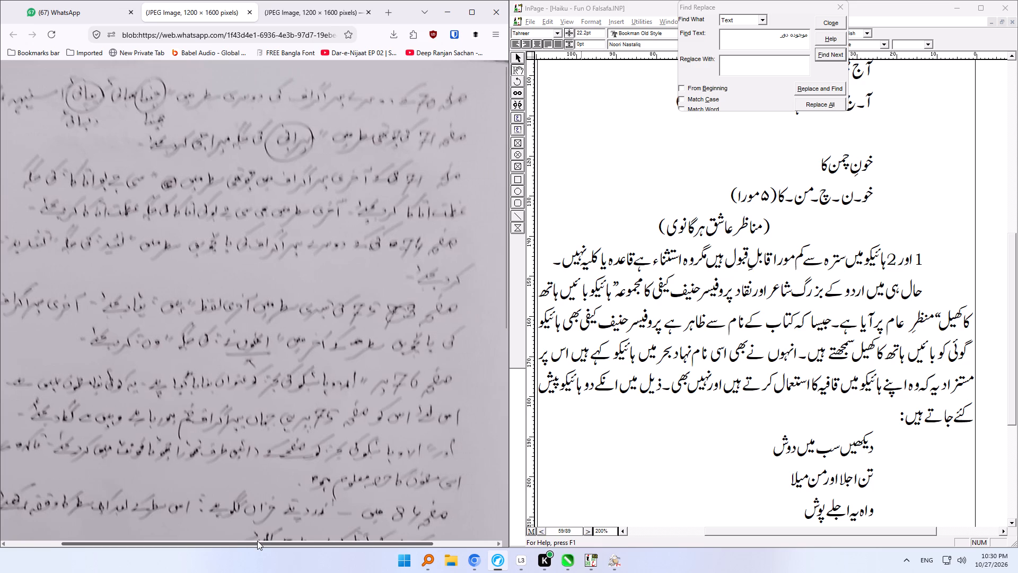
left_click_drag(257, 541, 251, 541)
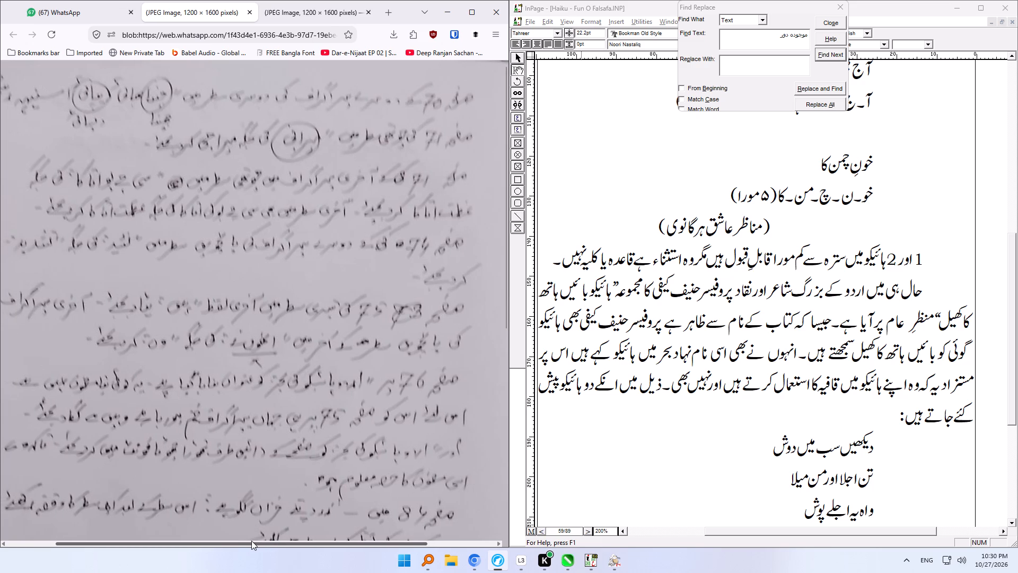
left_click_drag(251, 541, 248, 540)
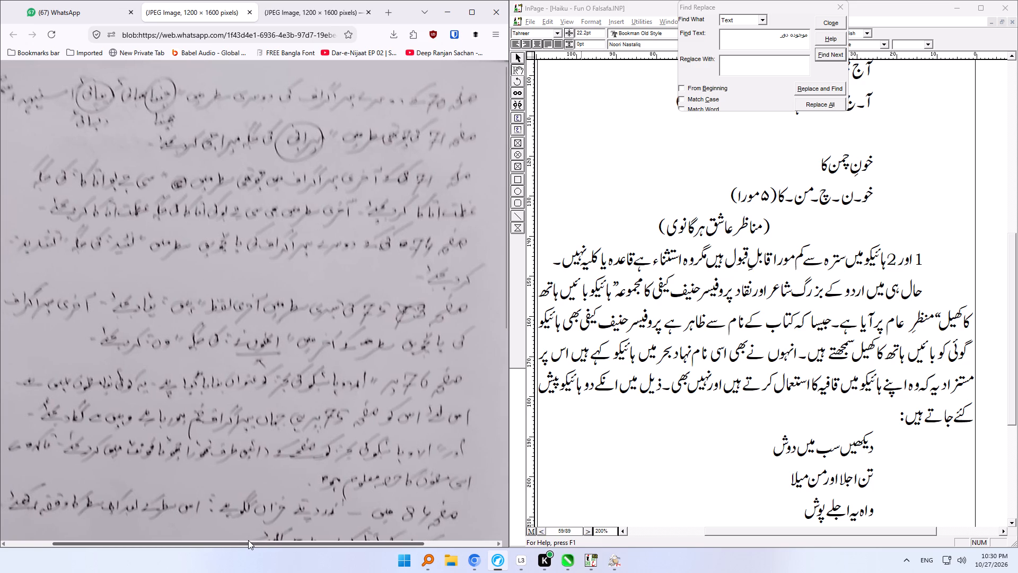
left_click_drag(248, 540, 251, 540)
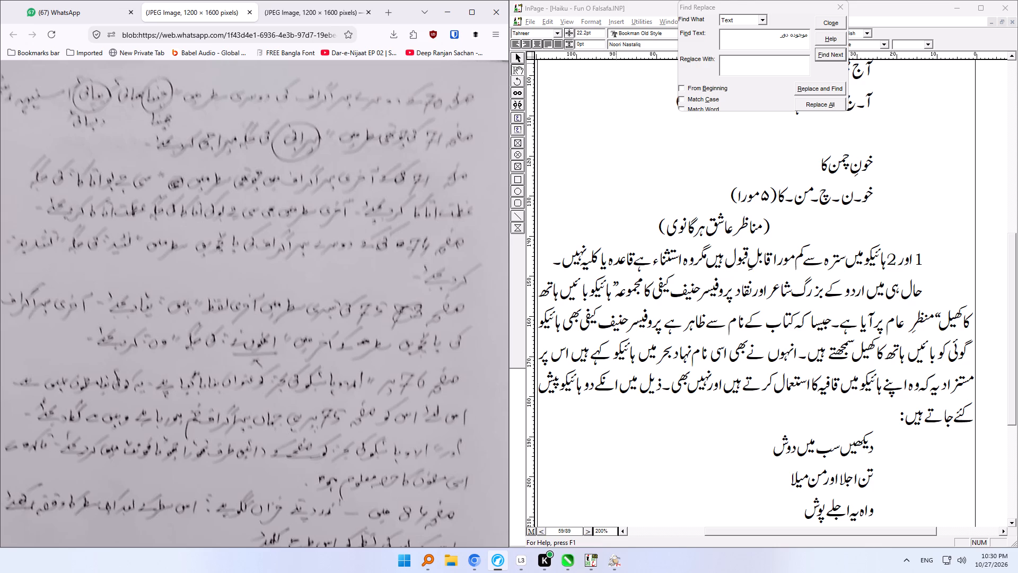
Search the InPage document for the text "پراجی".
left_click_drag(773, 39, 831, 39)
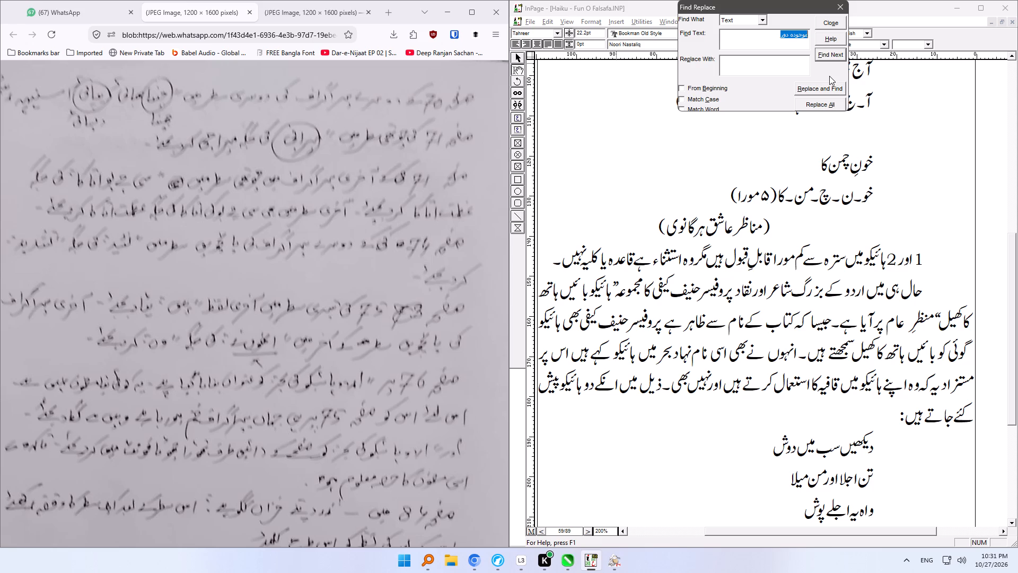
type("pra")
key("BackSpace")
key("BackSpace")
key("BackSpace")
key("BackSpace")
key("BackSpace")
key("BackSpace")
key("BackSpace")
key("BackSpace")
key("BackSpace")
key("BackSpace")
key("BackSpace")
key("BackSpace")
key("BackSpace")
key("BackSpace")
key("BackSpace")
key("BackSpace")
key("BackSpace")
key("BackSpace")
key("BackSpace")
type("پراجی")
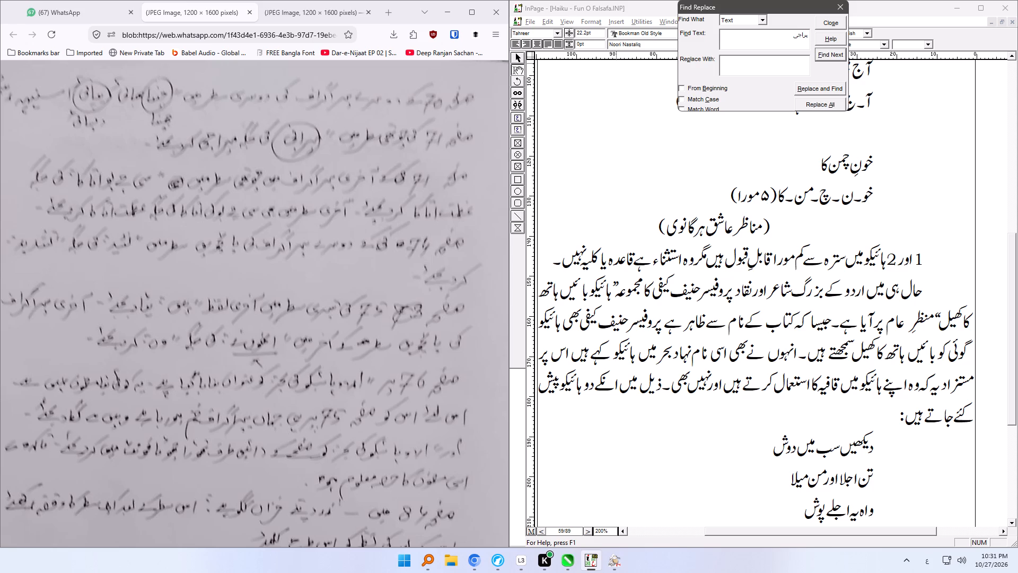
left_click(818, 55)
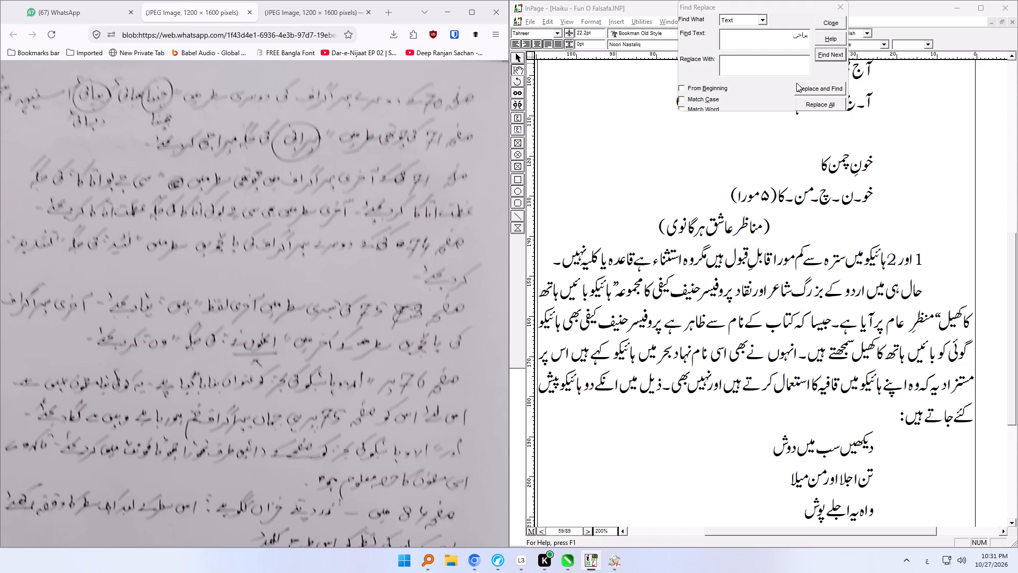
left_click(796, 83)
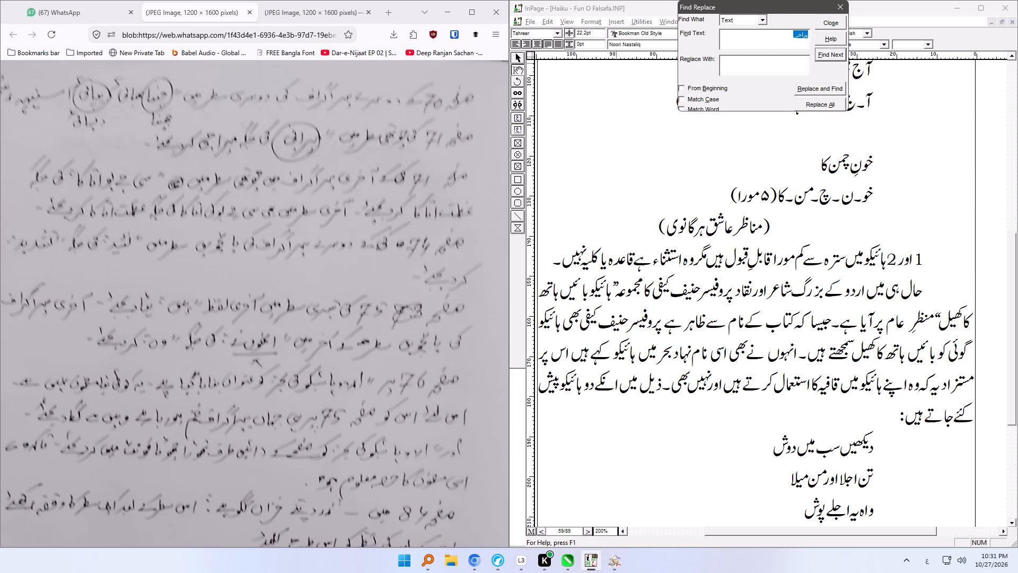
Search the InPage document for the text "یراجی".
left_click(787, 40)
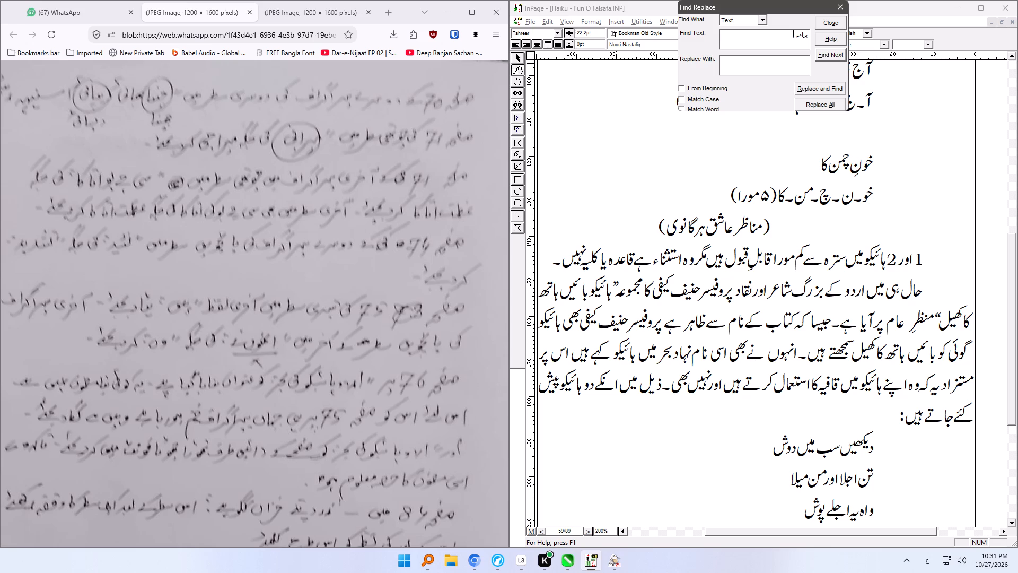
triple_click(787, 40)
left_click(787, 40)
type("یراجی")
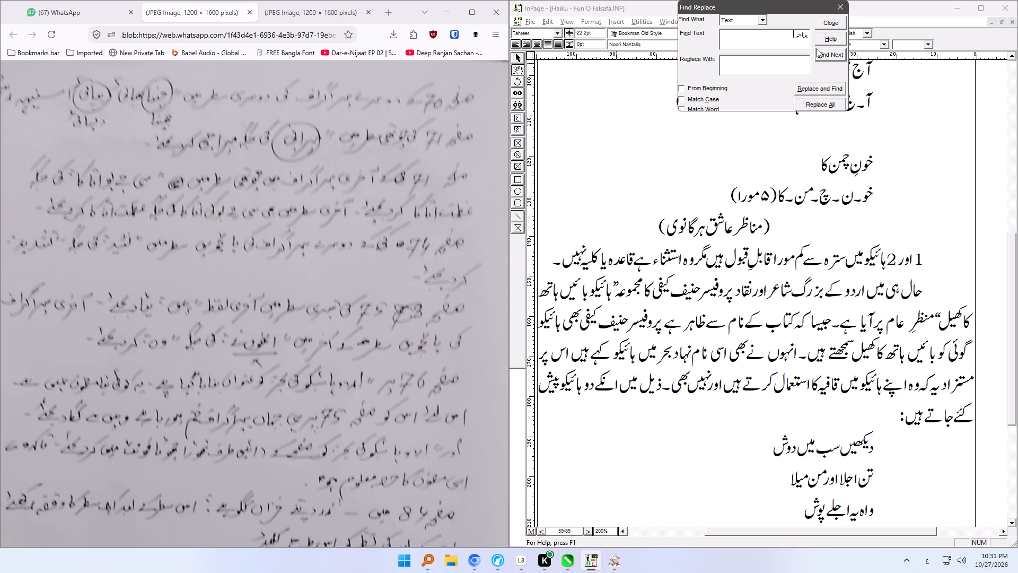
left_click(828, 55)
left_click(803, 76)
left_click(803, 84)
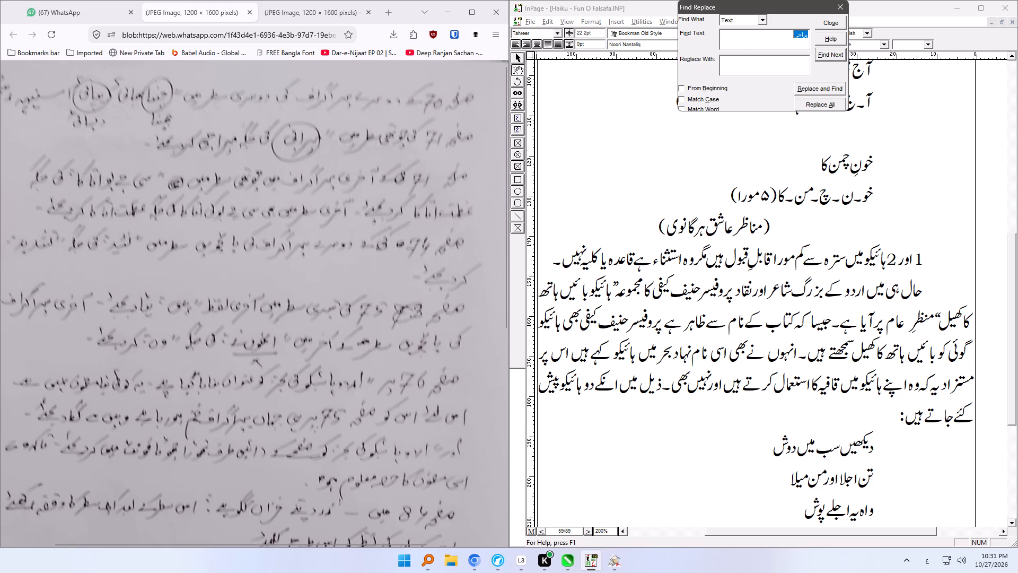
left_click_drag(365, 544, 350, 543)
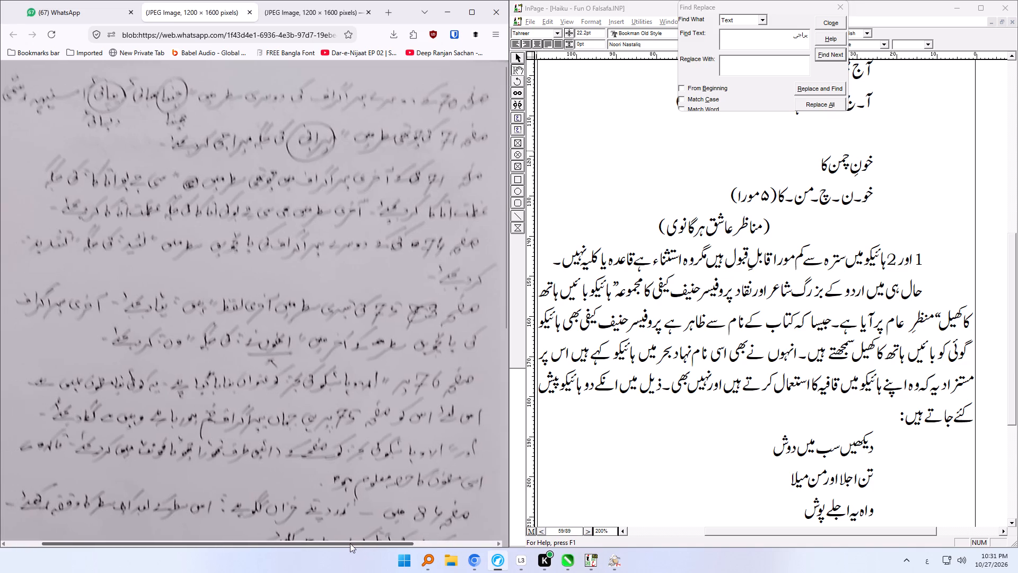
left_click_drag(350, 543, 335, 542)
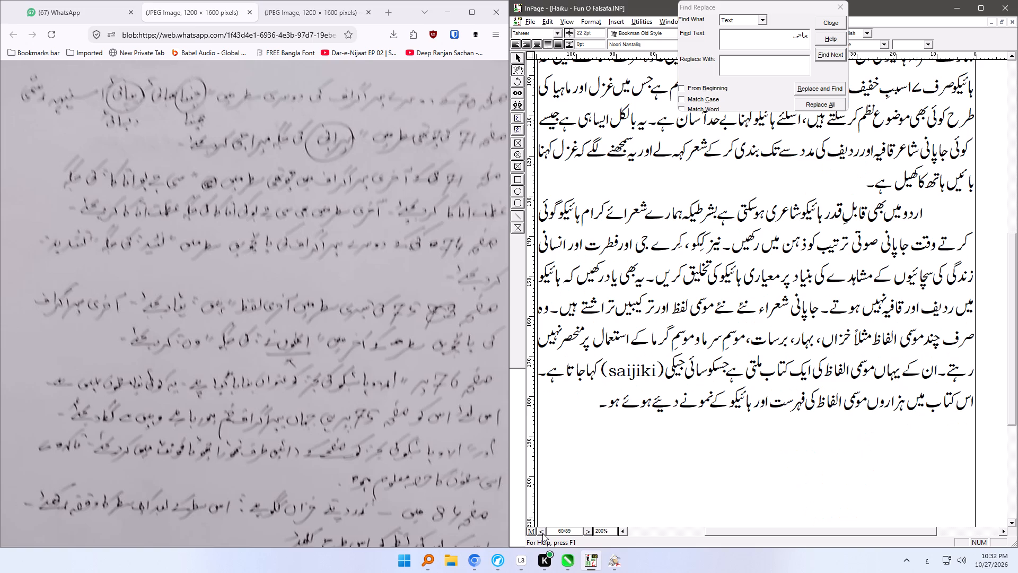
Switch to the PDF24 Reader and find page 70 of the book, where the chapter "اردو ہائیکو: فن و تکنیک" begins.
left_click(617, 568)
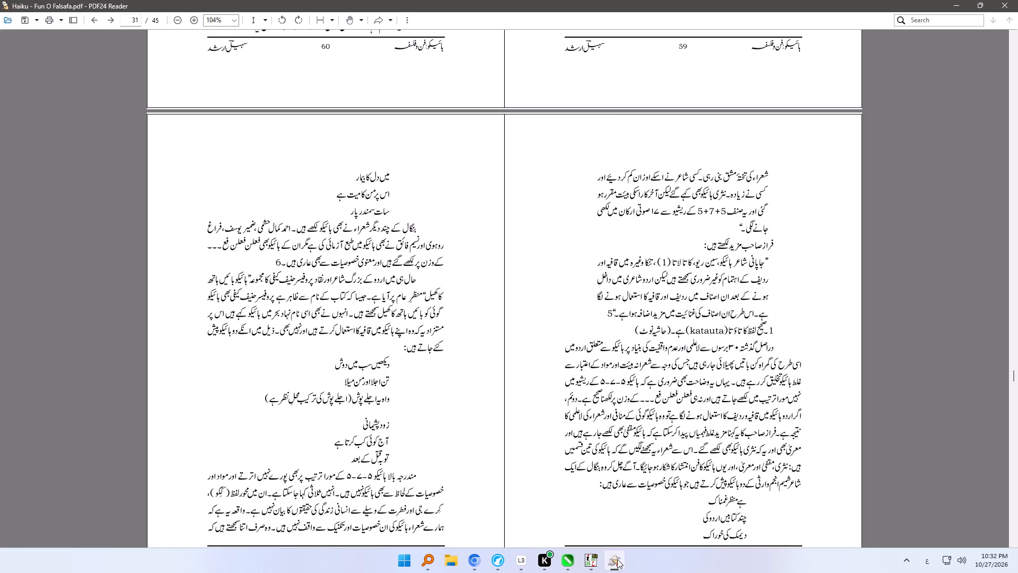
left_click_drag(666, 433, 651, 213)
left_click_drag(644, 386, 625, 143)
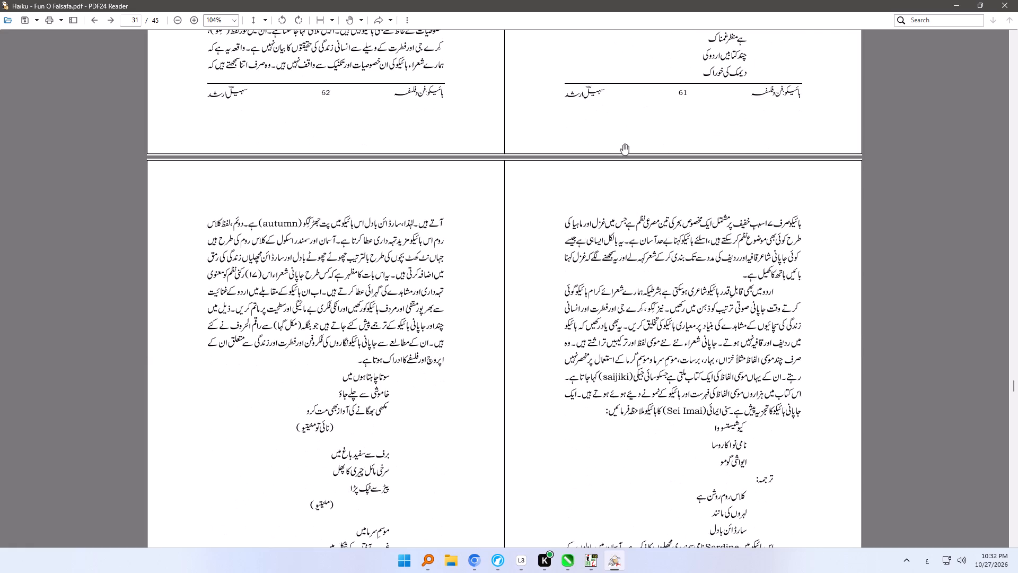
left_click_drag(643, 354, 630, 190)
left_click_drag(629, 382, 630, 183)
left_click_drag(656, 345, 652, 230)
left_click_drag(645, 405, 628, 154)
left_click_drag(644, 349, 640, 152)
left_click_drag(643, 421, 637, 241)
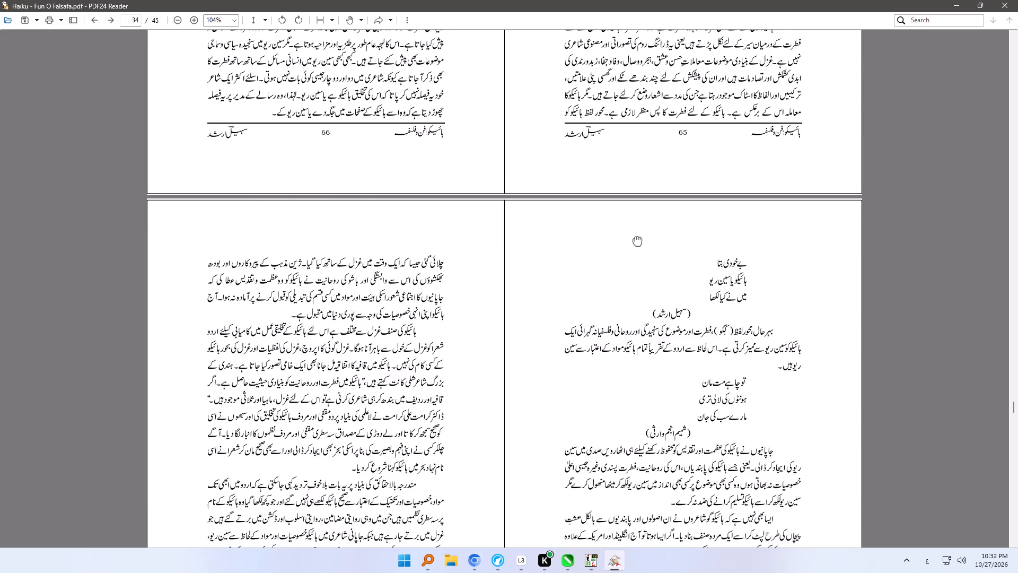
left_click_drag(637, 241, 638, 171)
left_click_drag(645, 392, 638, 147)
left_click_drag(644, 406, 640, 314)
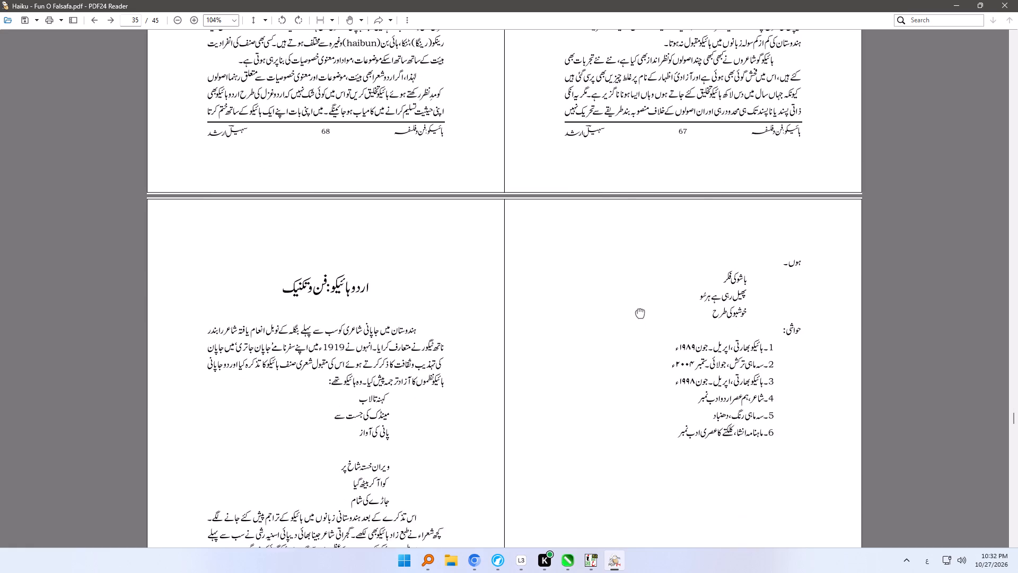
left_click_drag(640, 314, 639, 238)
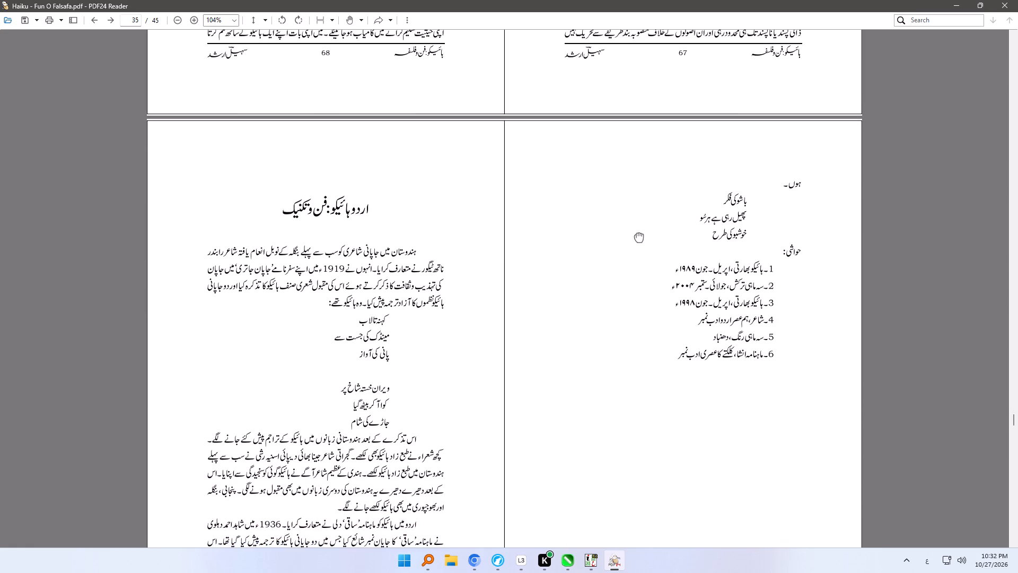
left_click_drag(639, 238, 643, 168)
left_click_drag(594, 341, 593, 333)
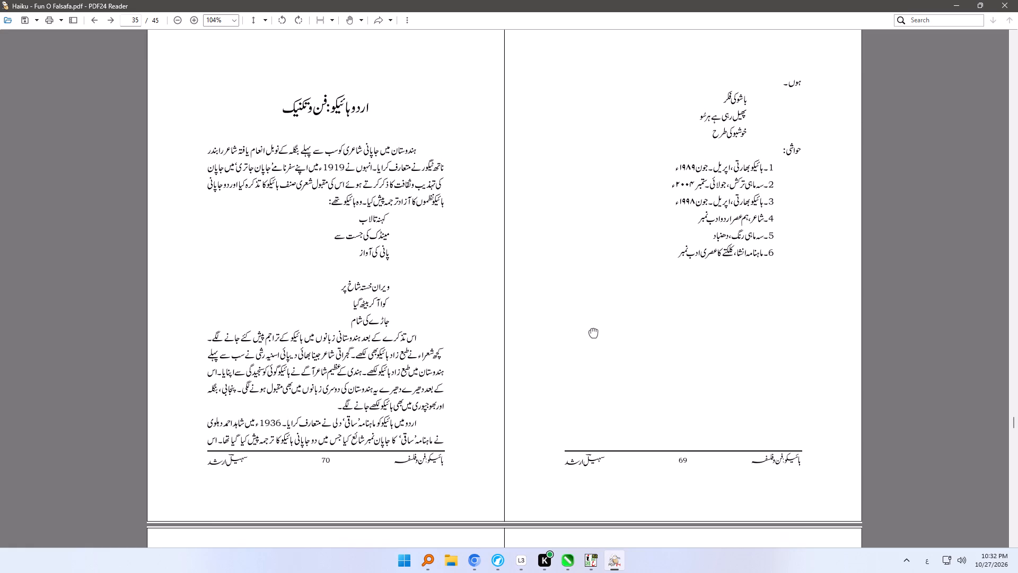
left_click_drag(593, 333, 594, 334)
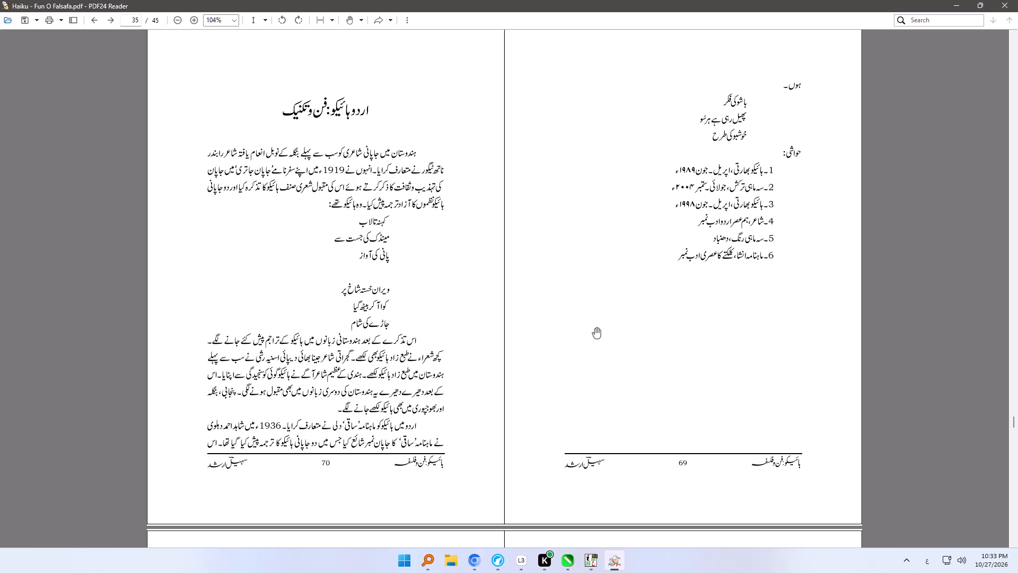
Return to the InPage document and examine the haikus and their spacing on pages 61 and 62.
key("alt+Tab")
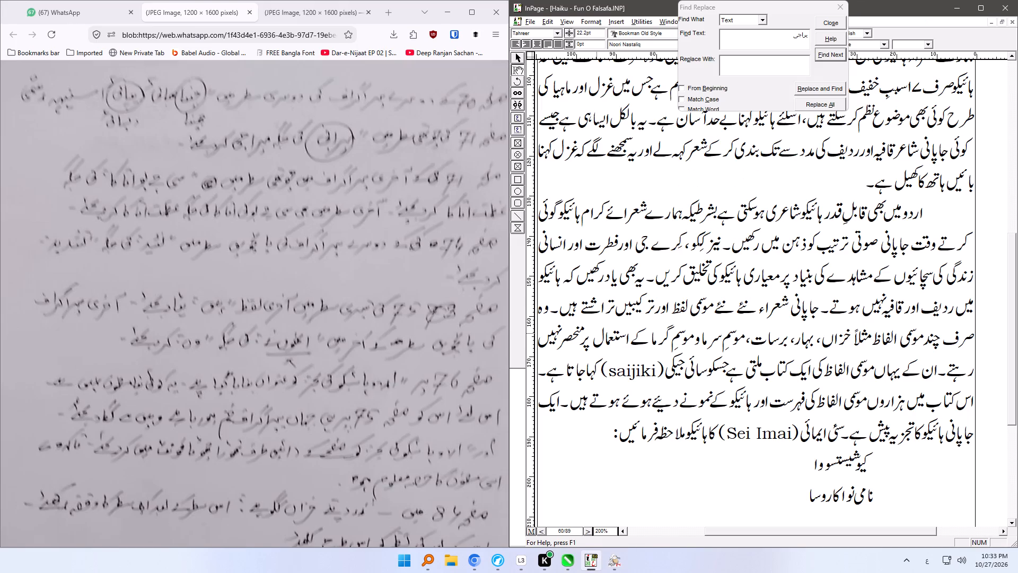
key("alt+Tab")
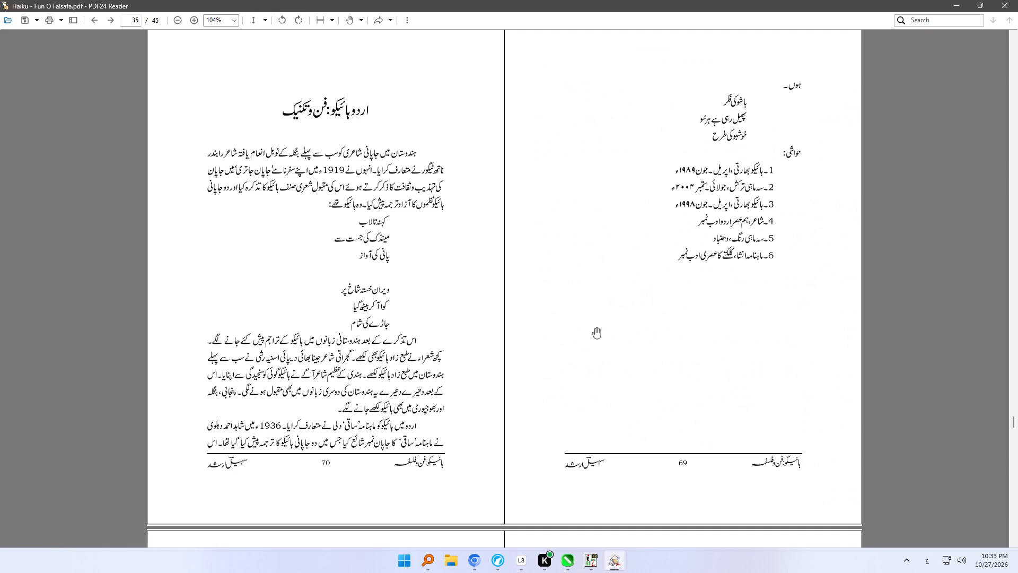
left_click(591, 557)
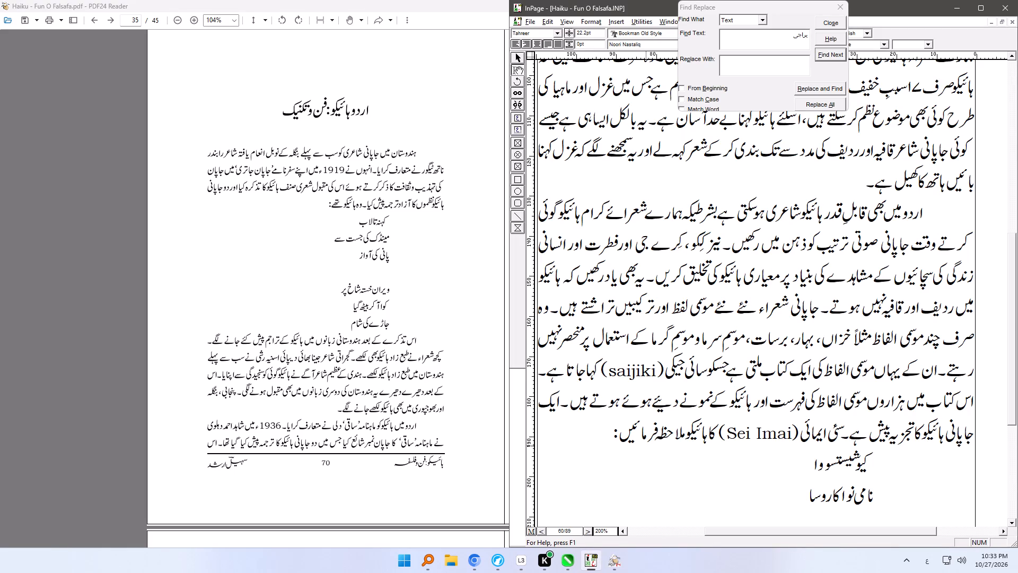
left_click(542, 532)
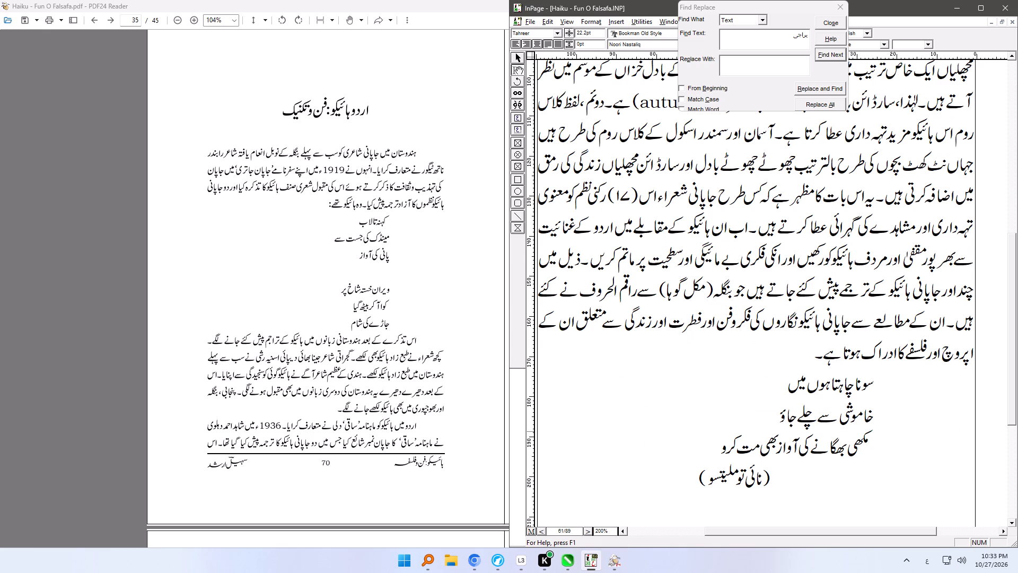
right_click_drag(766, 351, 773, 233, "ctrl")
left_click(793, 399)
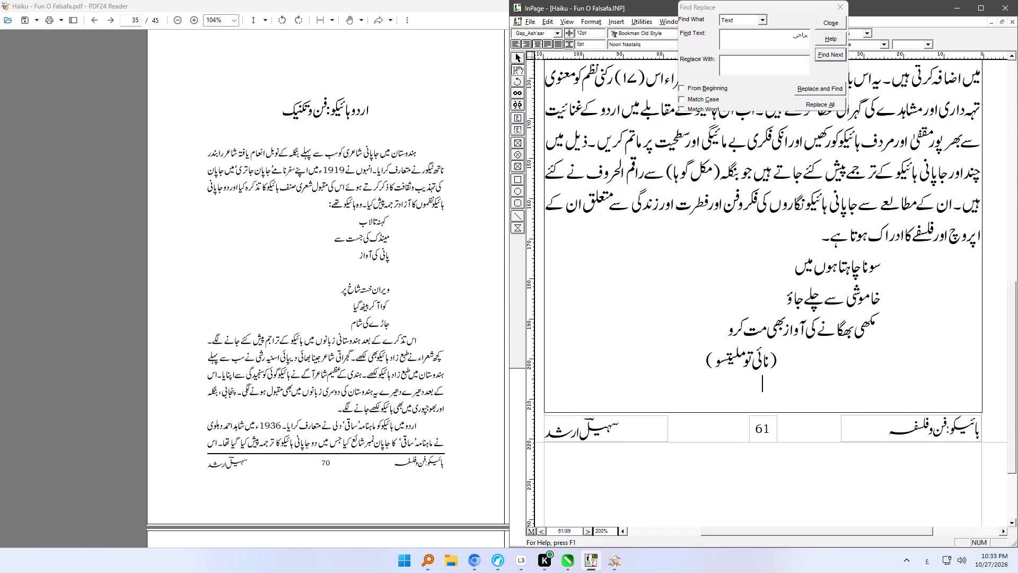
key("Down")
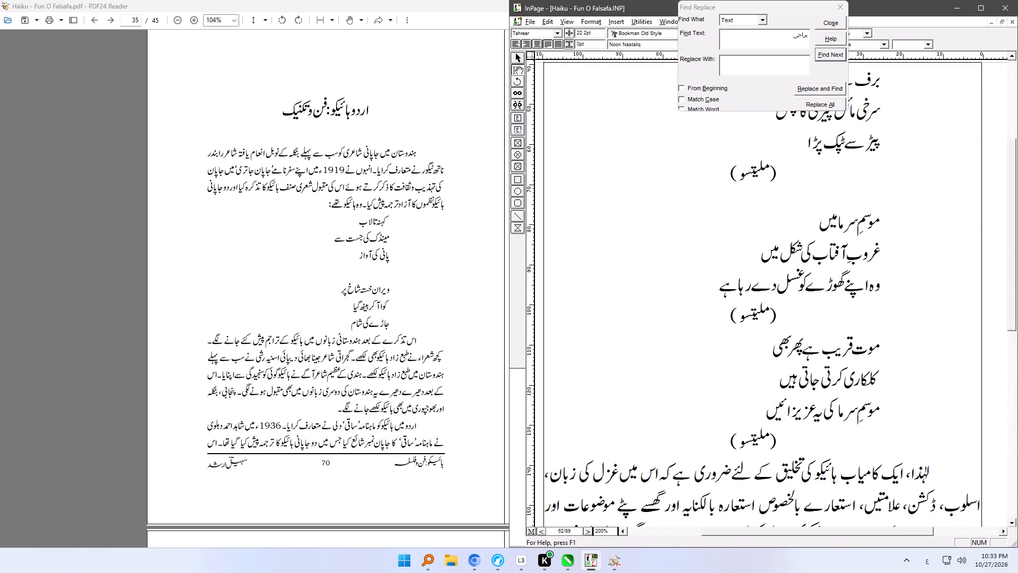
key("Down")
key("Down")
key("Down")
key("Down")
key("Down")
key("Down")
key("Down")
key("Down")
key("Down")
key("Down")
key("Down")
key("Down")
key("Down")
key("Down")
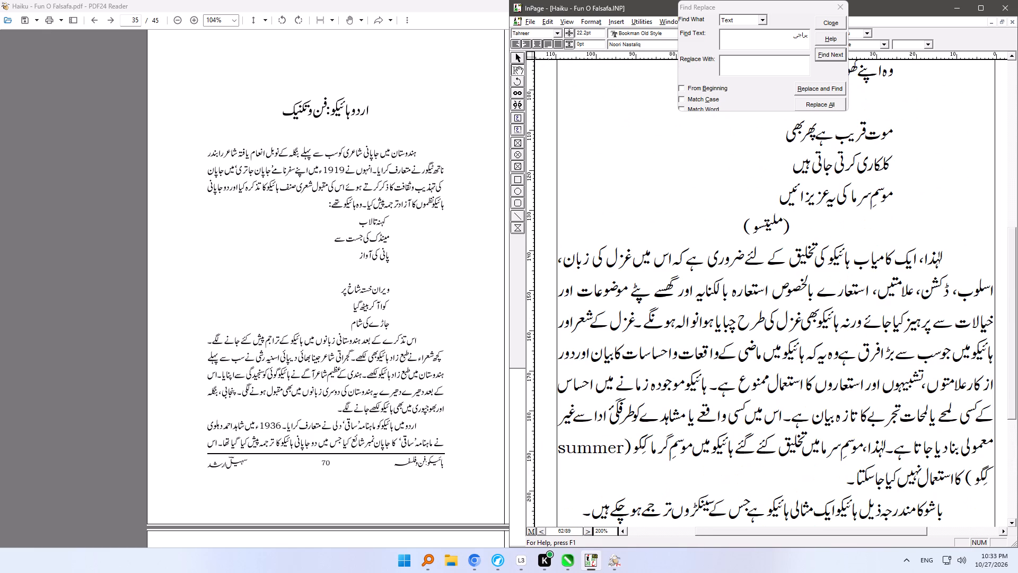
key("Up")
key("Up")
key("Up")
key("Up")
key("Up")
key("Up")
key("Up")
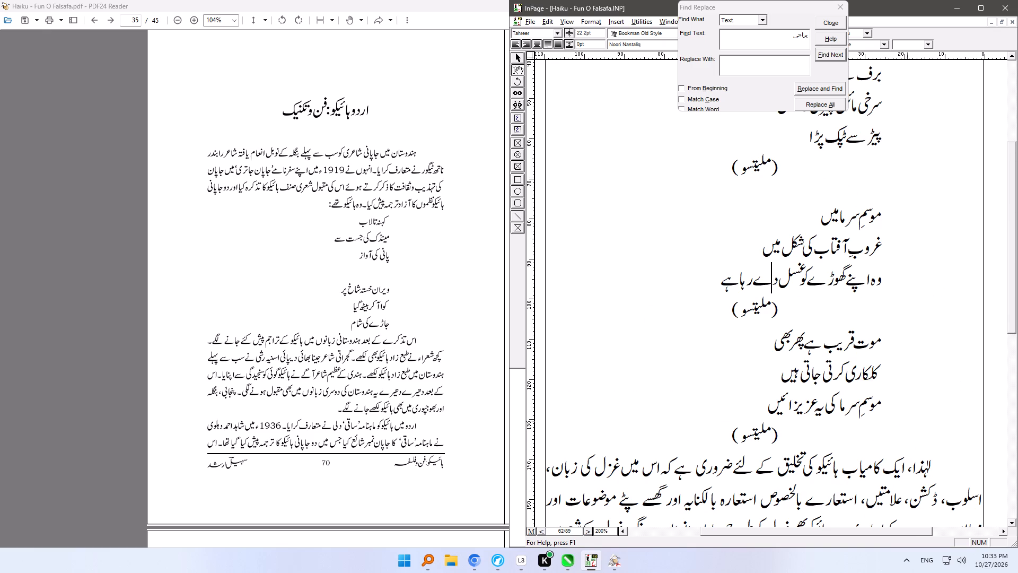
Insert an empty line in the Gap_Ash'aar style above the haiku beginning "موت قریب ہے پھر بھی" on page 62.
right_click_drag(901, 441, 890, 244, "ctrl")
scroll(901, 441, "up", 1, "ctrl")
scroll(875, 320, "up", 1, "ctrl")
right_click_drag(854, 410, 850, 241, "ctrl")
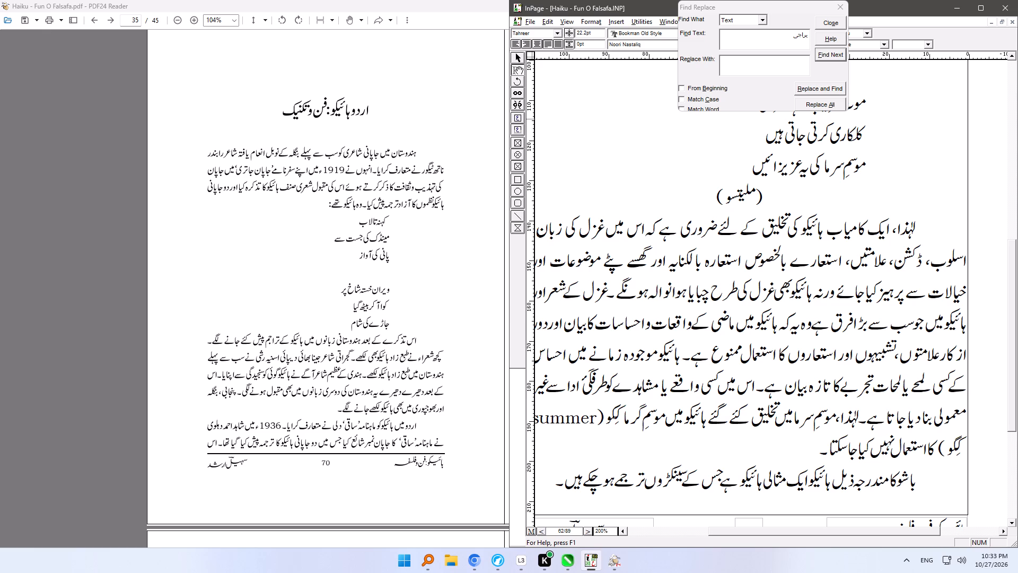
left_click(886, 101)
key("Return")
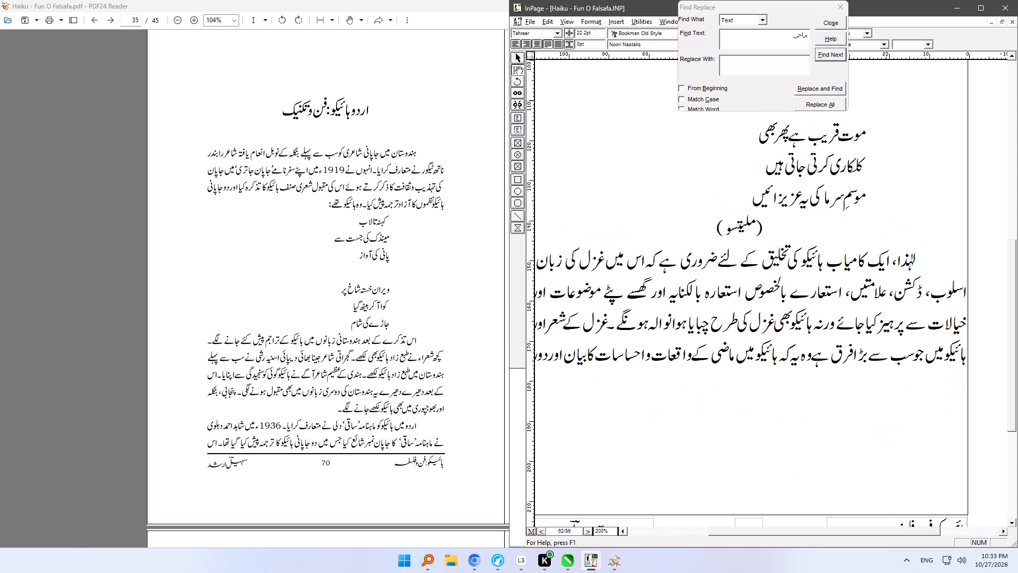
key("Up")
key("ctrl+shift+g")
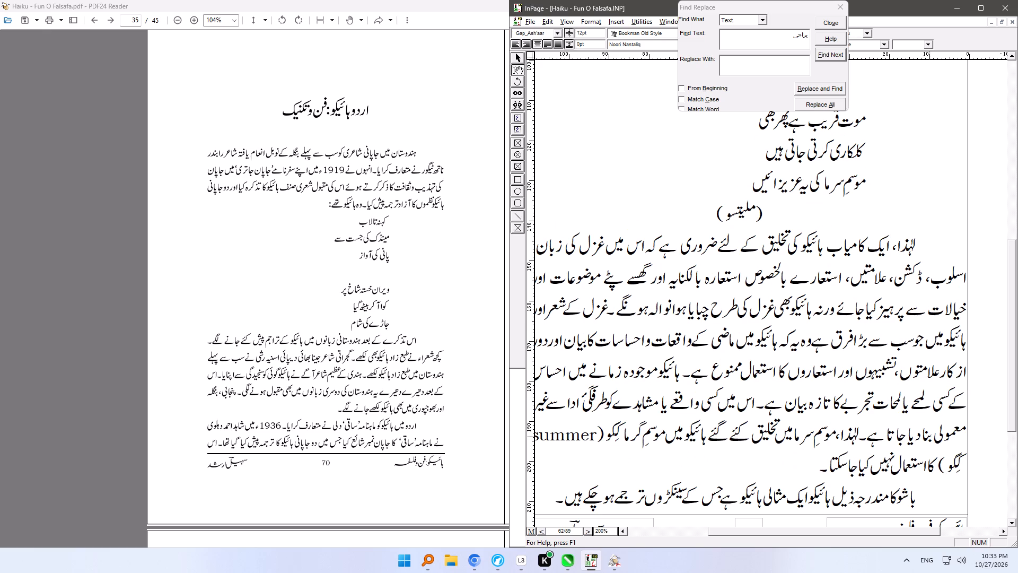
Examine the text layout from the end of page 62 through page 63 to page 64.
left_click(856, 481)
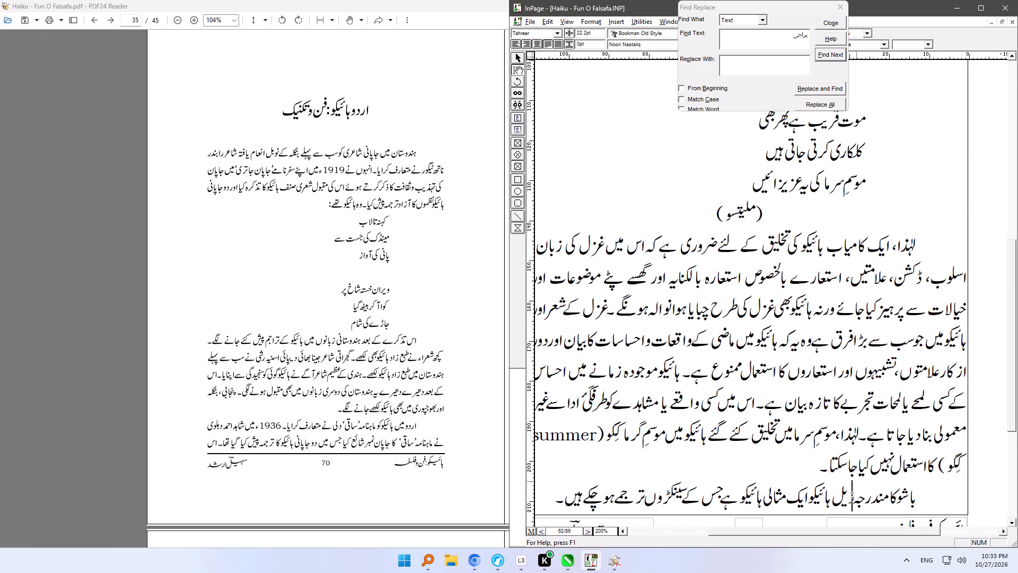
key("Down")
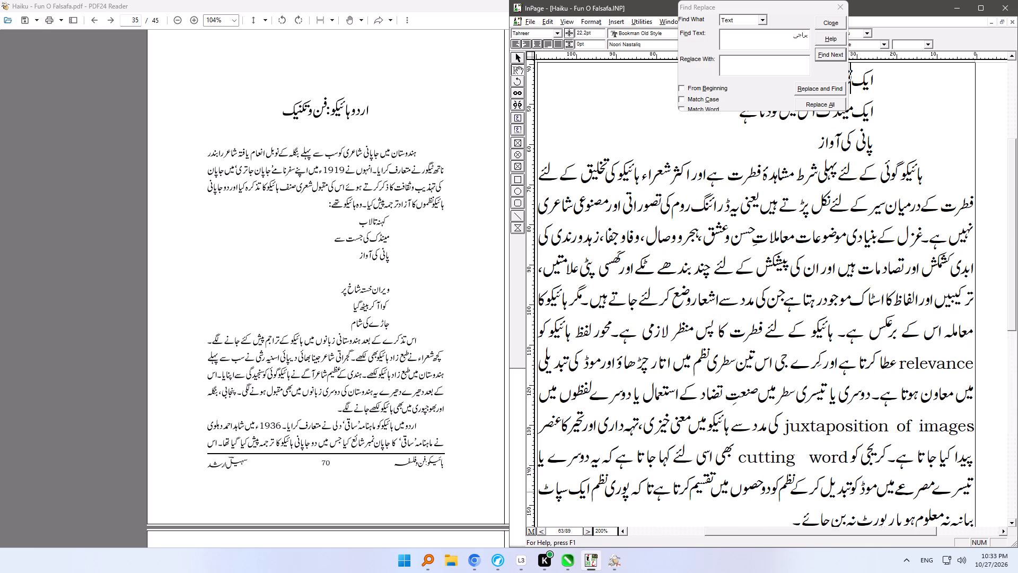
left_click(719, 518)
right_click_drag(738, 522, 743, 214, "ctrl")
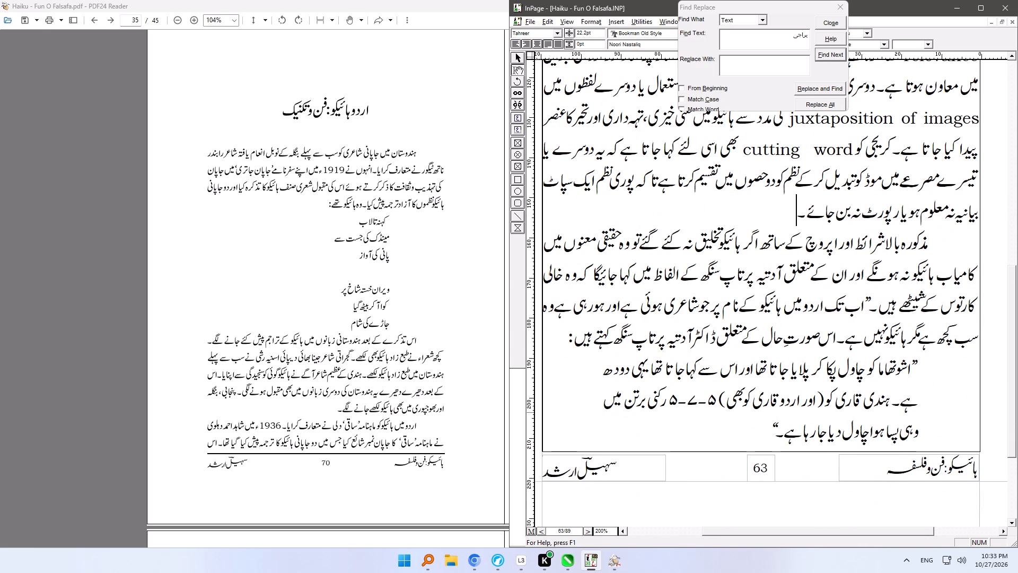
left_click(862, 433)
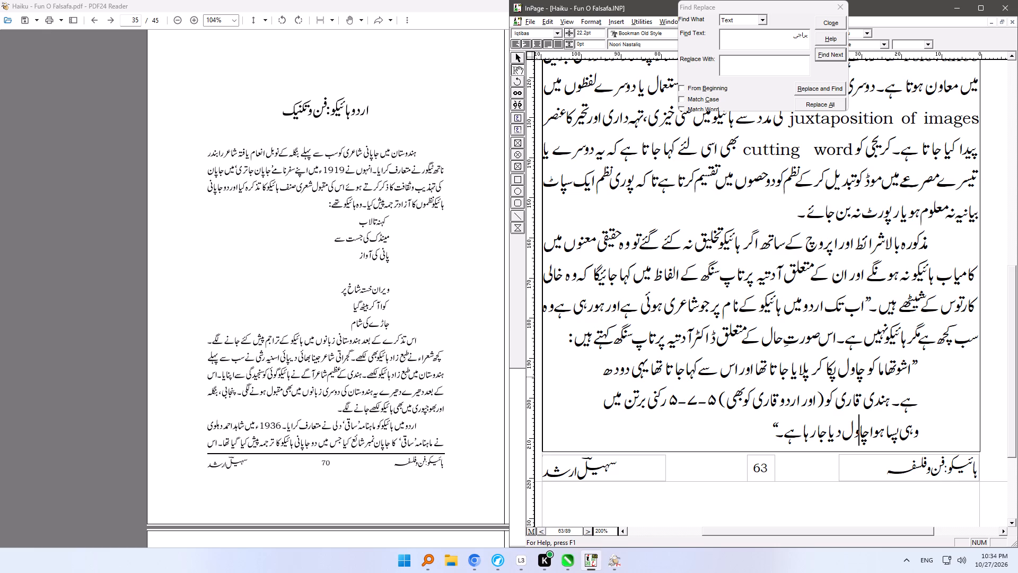
left_click(854, 440)
key("Down")
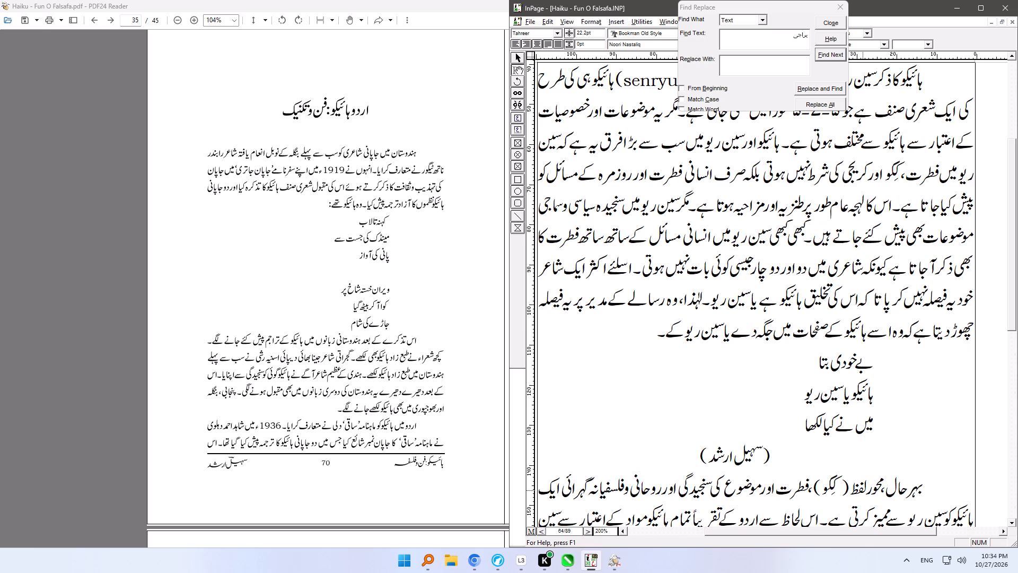
Examine the text layout and haiku spacing from the lower part of page 64 through page 65 to page 66.
left_click(882, 490)
right_click_drag(750, 499, 729, 273, "ctrl")
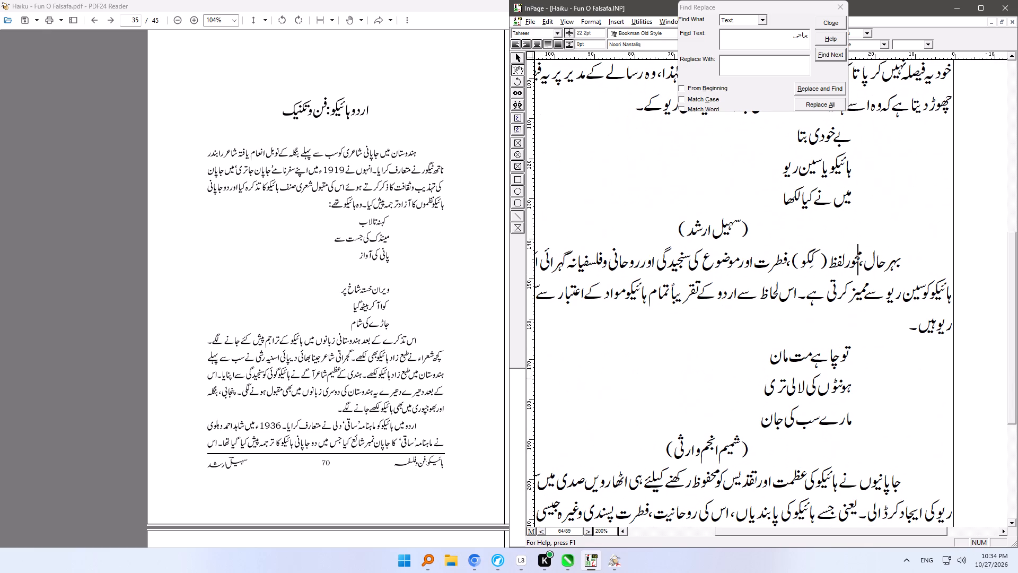
left_click(822, 475)
scroll(786, 481, "up", 1, "ctrl")
right_click_drag(786, 481, 786, 304, "ctrl")
scroll(786, 304, "down", 1, "ctrl")
left_click(794, 334)
scroll(794, 334, "up", 1)
left_click(783, 374)
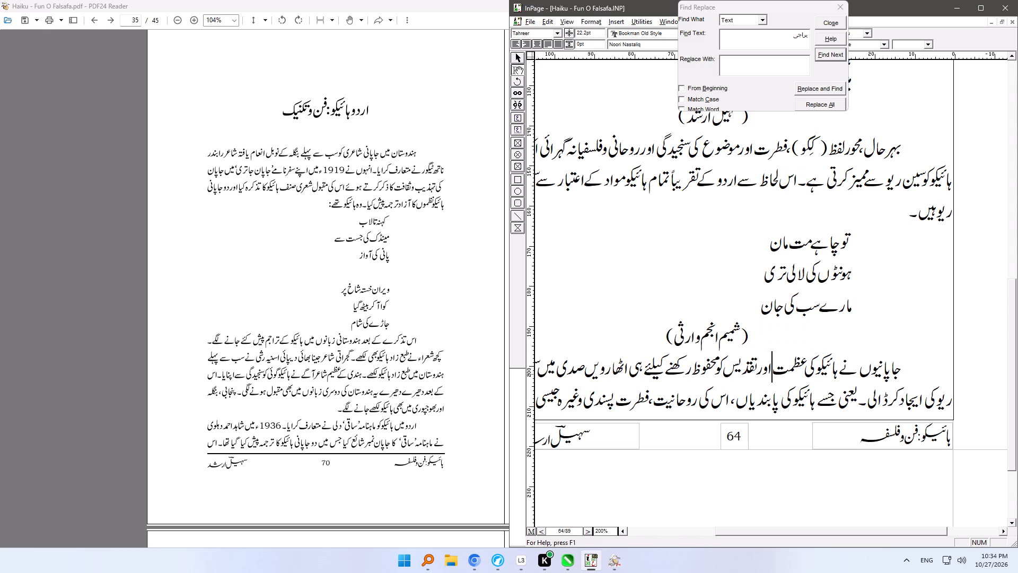
key("Down")
key("Down")
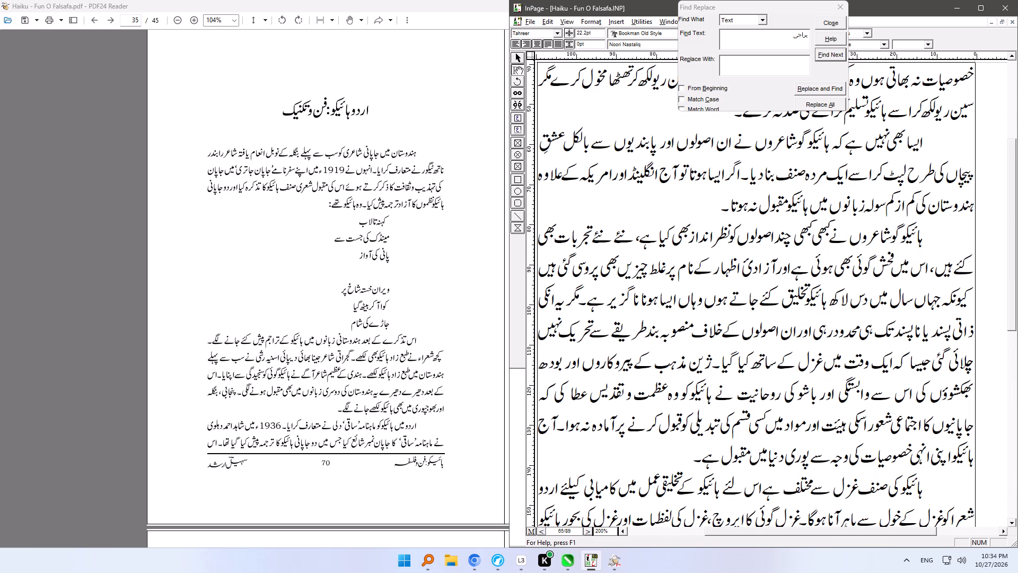
left_click(759, 415)
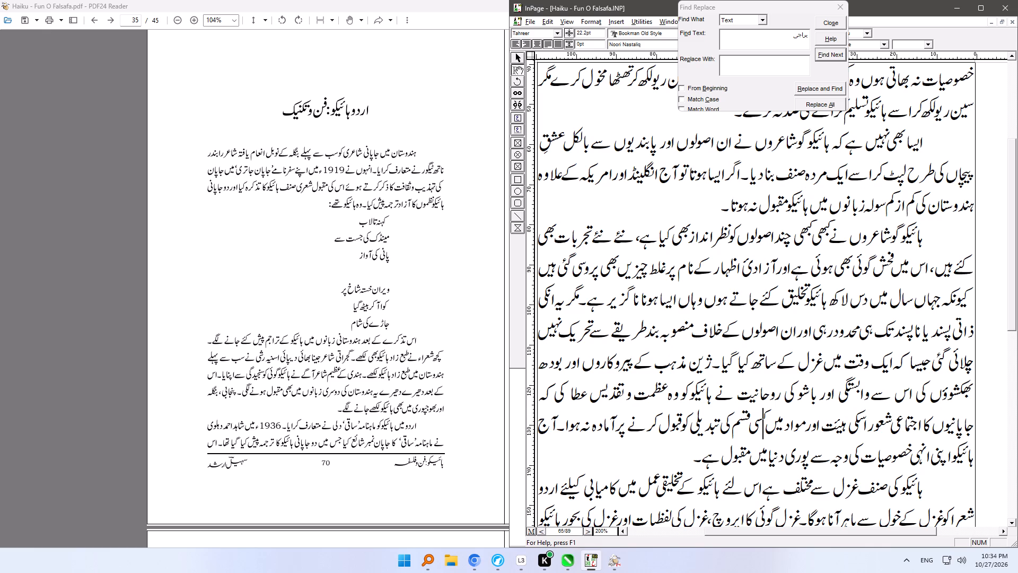
right_click_drag(757, 422, 758, 165, "ctrl")
scroll(775, 309, "up", 1, "ctrl")
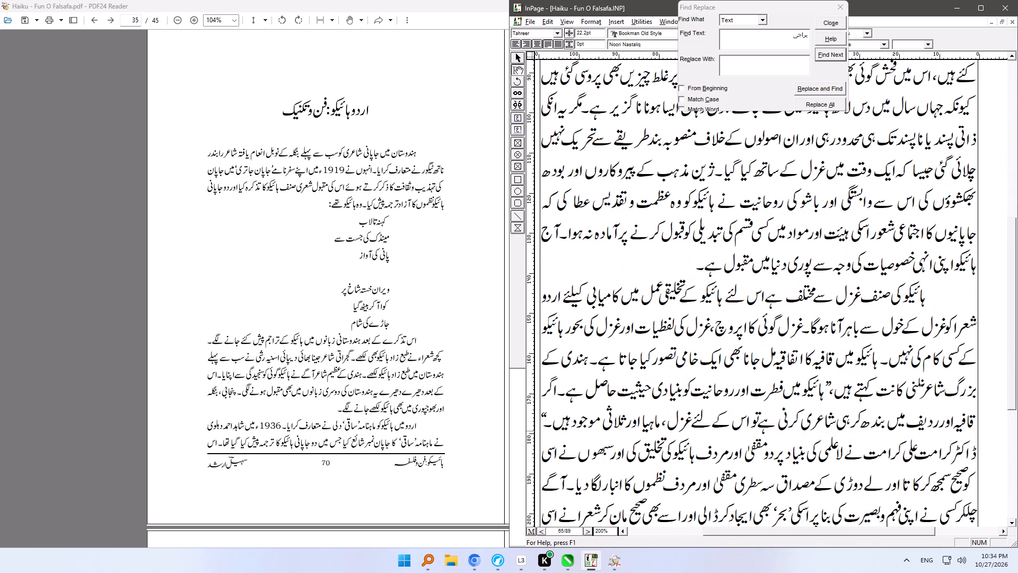
left_click(789, 413)
right_click_drag(739, 443, 740, 433, "ctrl")
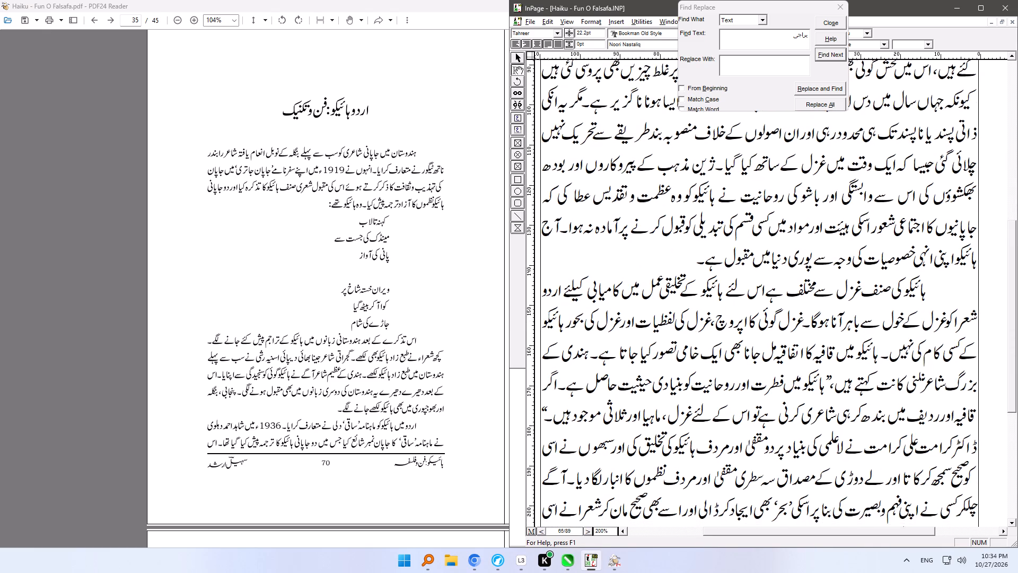
right_click_drag(740, 433, 742, 270, "ctrl")
left_click(806, 374)
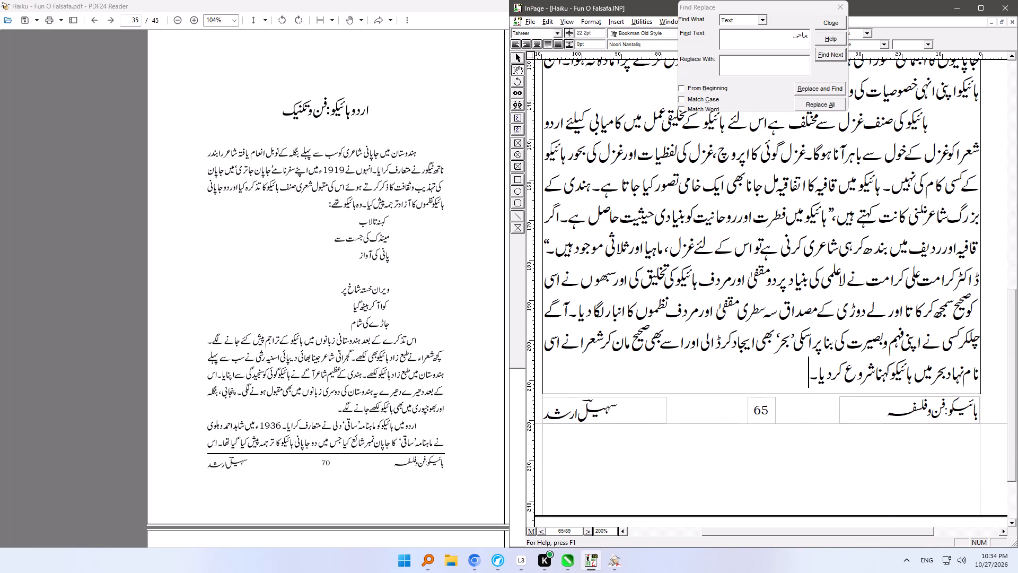
key("Down")
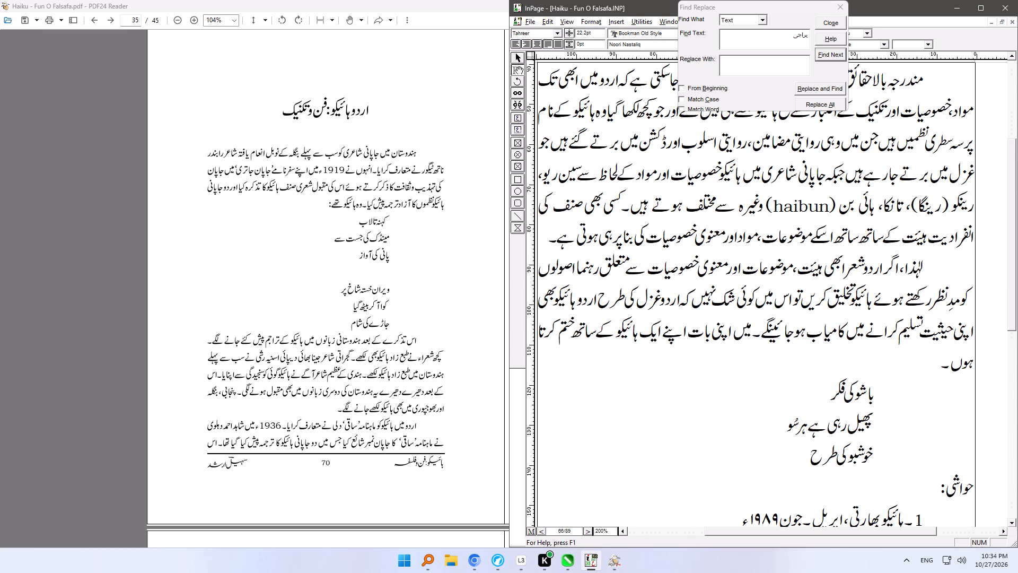
Indent the notes heading "حواشی:" on page 66 with a tab so it lines up with the list.
left_click(973, 491)
key("Tab")
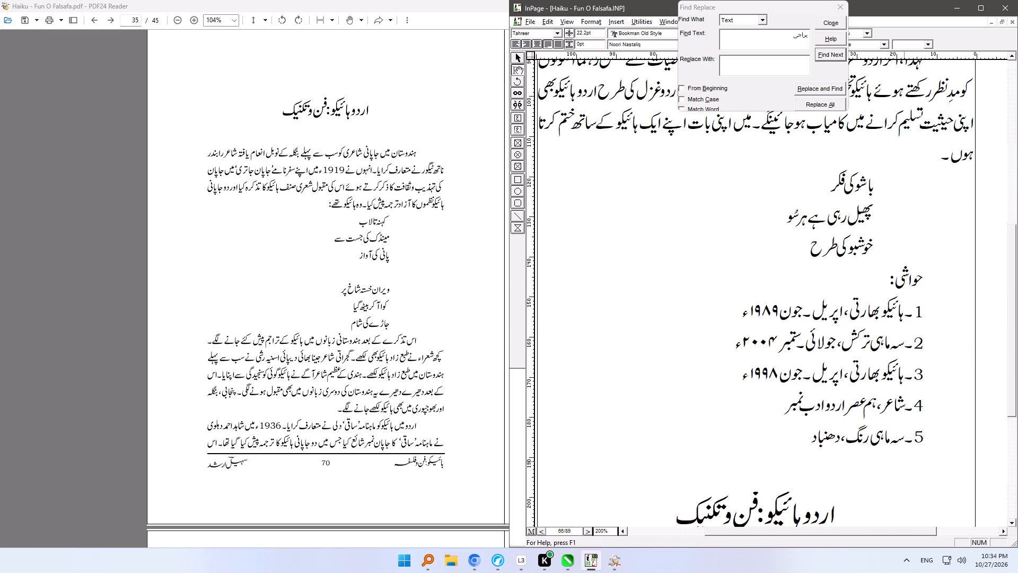
Insert two empty lines above the chapter heading "اردو ہائیکو: فن و تکنیک" at the end of page 66, moving it to page 67.
left_click(843, 458)
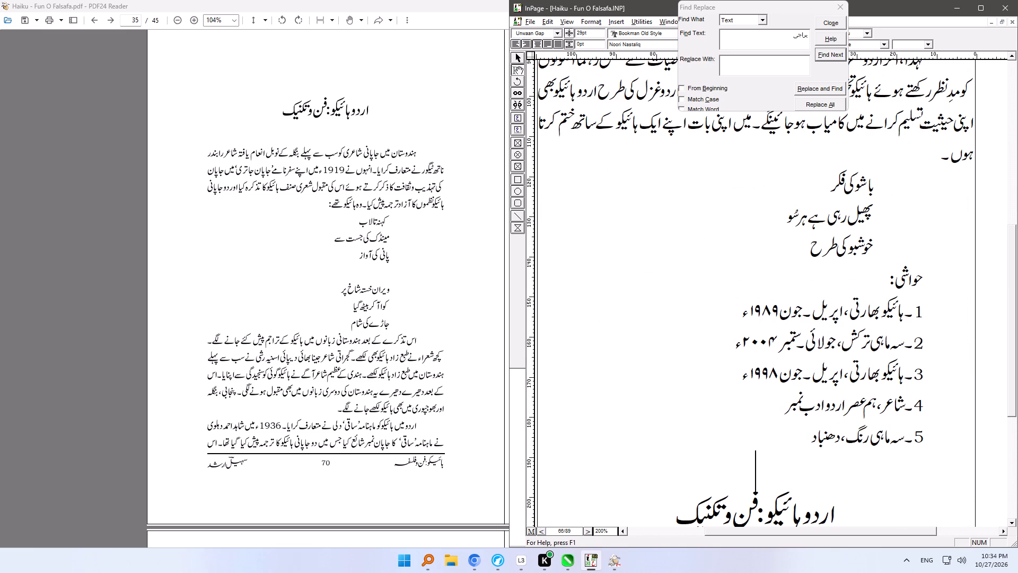
right_click_drag(788, 440, 779, 224, "ctrl")
scroll(779, 224, "up", 1, "ctrl")
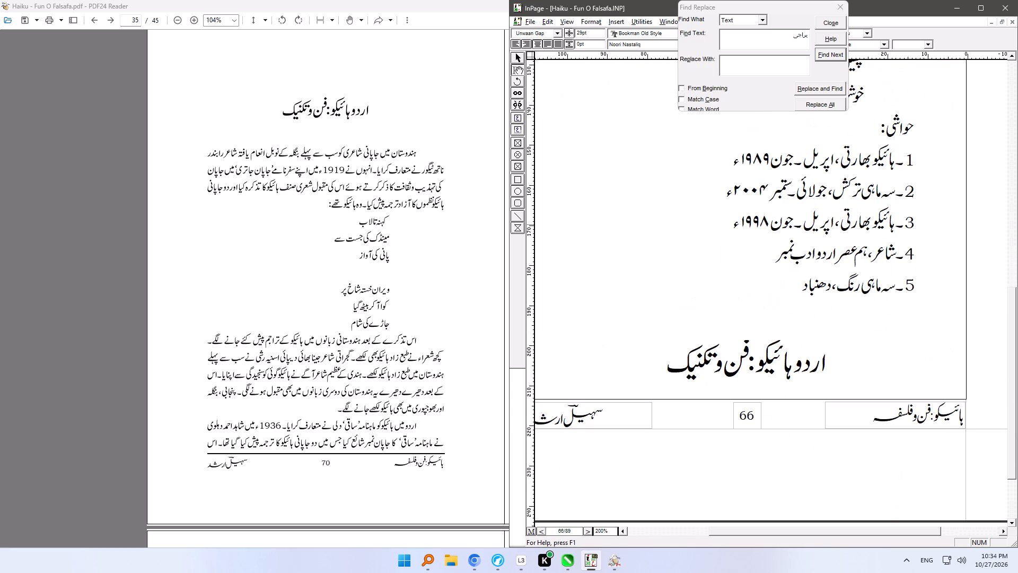
key("Return")
key("Return")
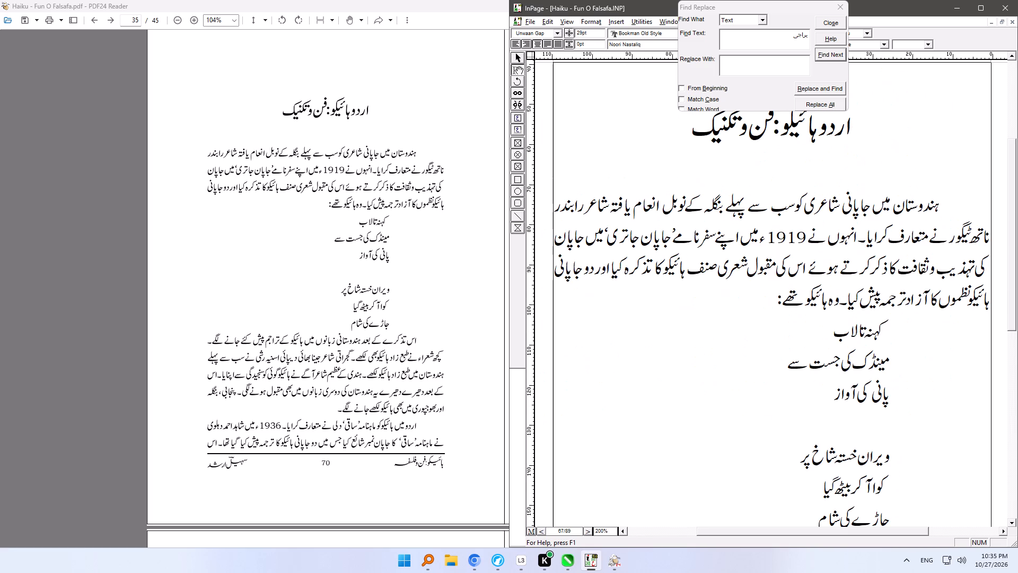
Examine the layout of page 67, from the chapter heading "اردو ہائیکو: فن و تکنیک" down to the page footer.
left_click(836, 224)
right_click_drag(788, 191, 780, 312, "ctrl")
left_click(773, 209)
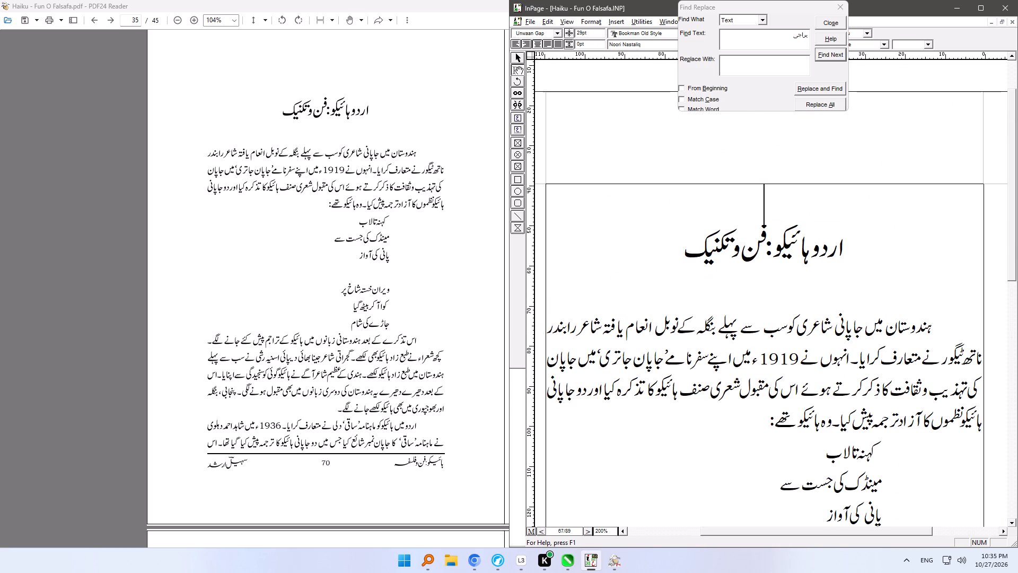
key("ctrl+shift+u")
left_click(790, 329)
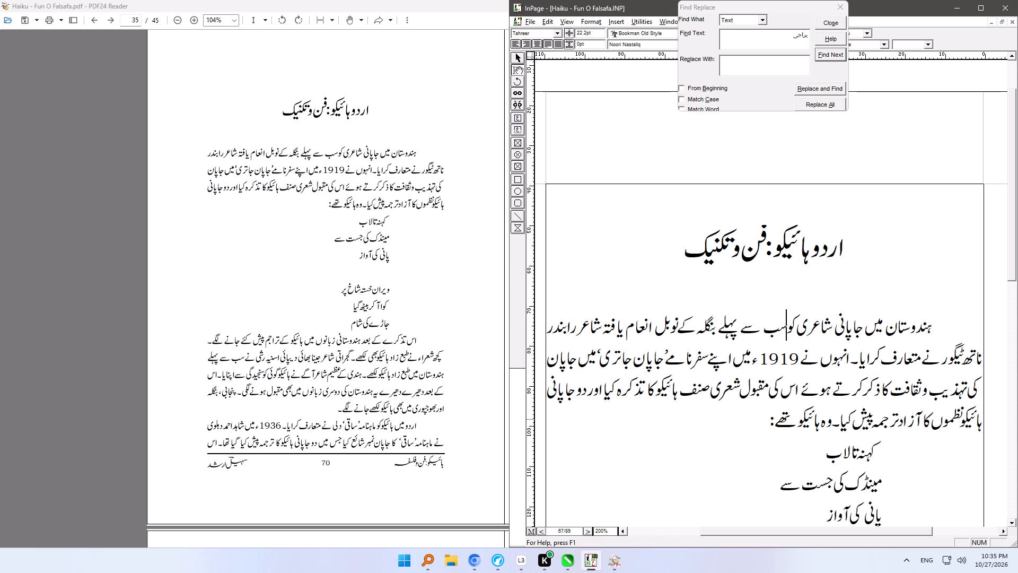
right_click_drag(824, 423, 822, 197, "ctrl")
right_click_drag(790, 440, 787, 366, "ctrl")
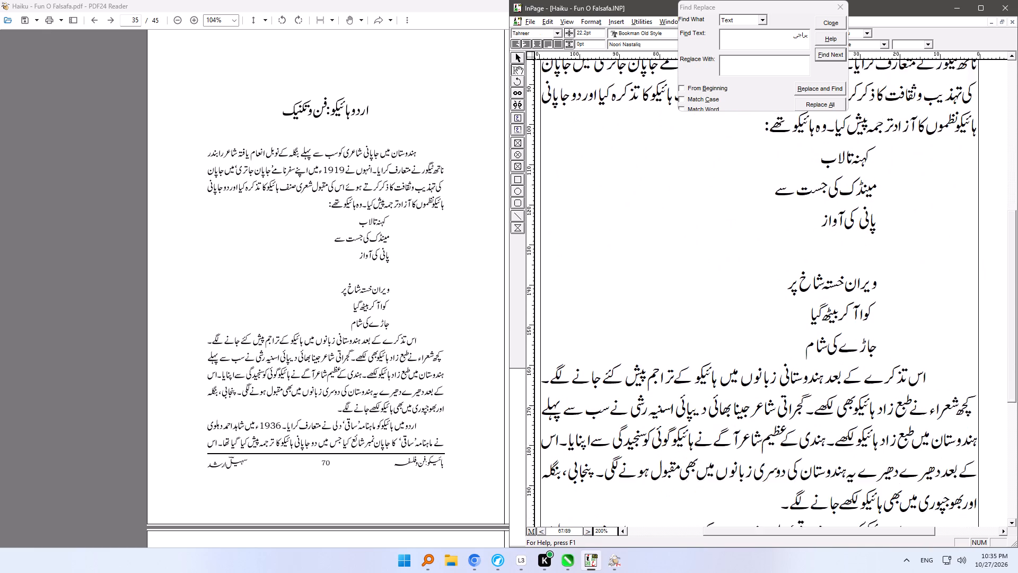
right_click_drag(787, 366, 786, 219, "ctrl")
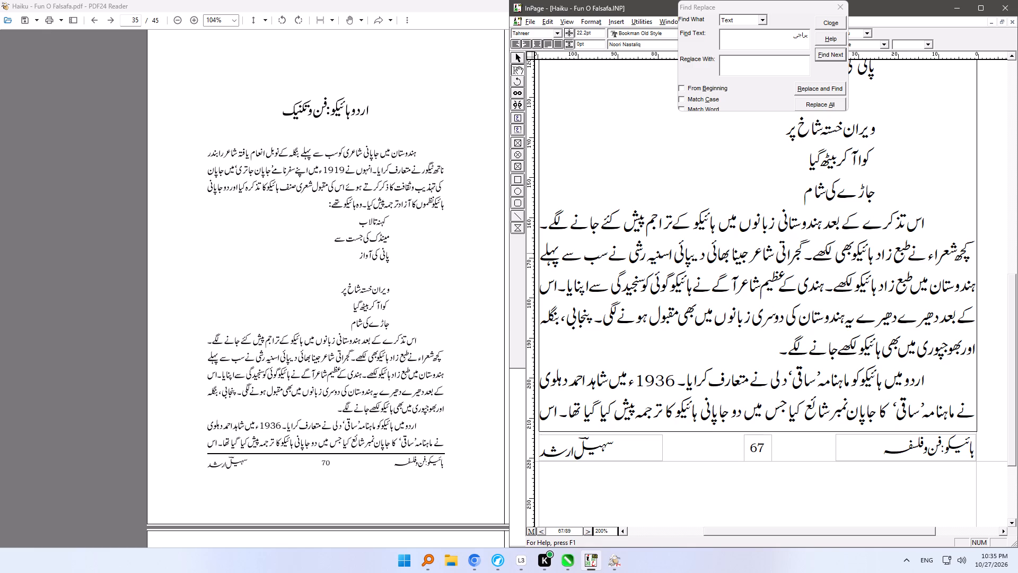
left_click(748, 253)
scroll(743, 335, "up", 1)
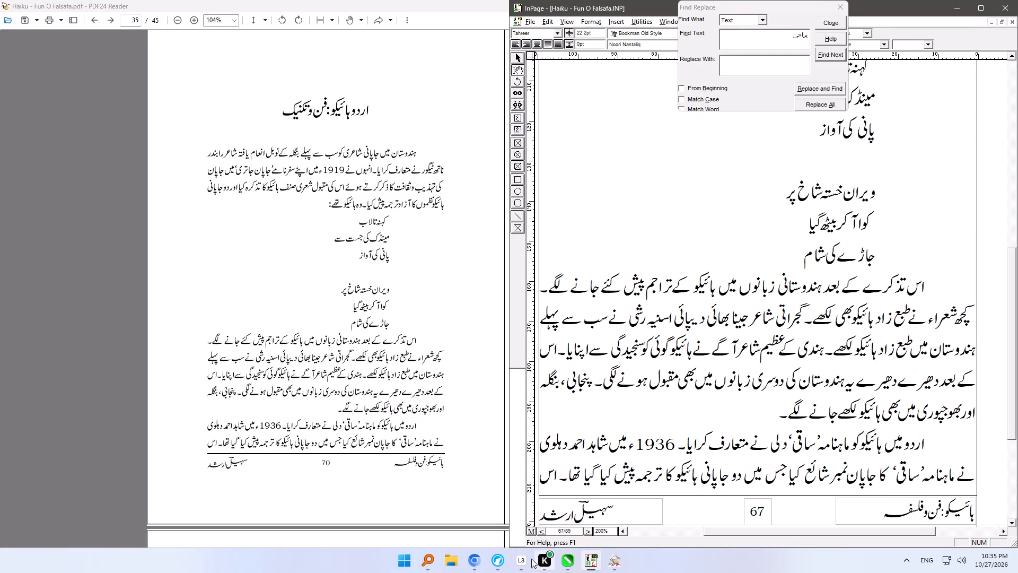
scroll(509, 559, "up", 1)
Bring up the handwritten correction sheet in the browser and correct the Gujarati poet's surname on page 67 to "دیسائی".
left_click(504, 559)
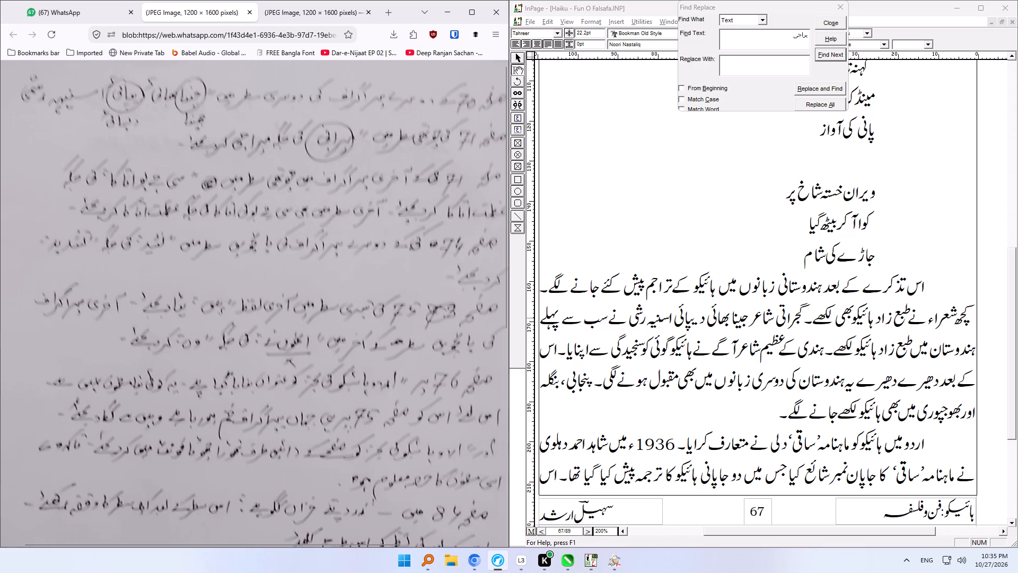
left_click(686, 318)
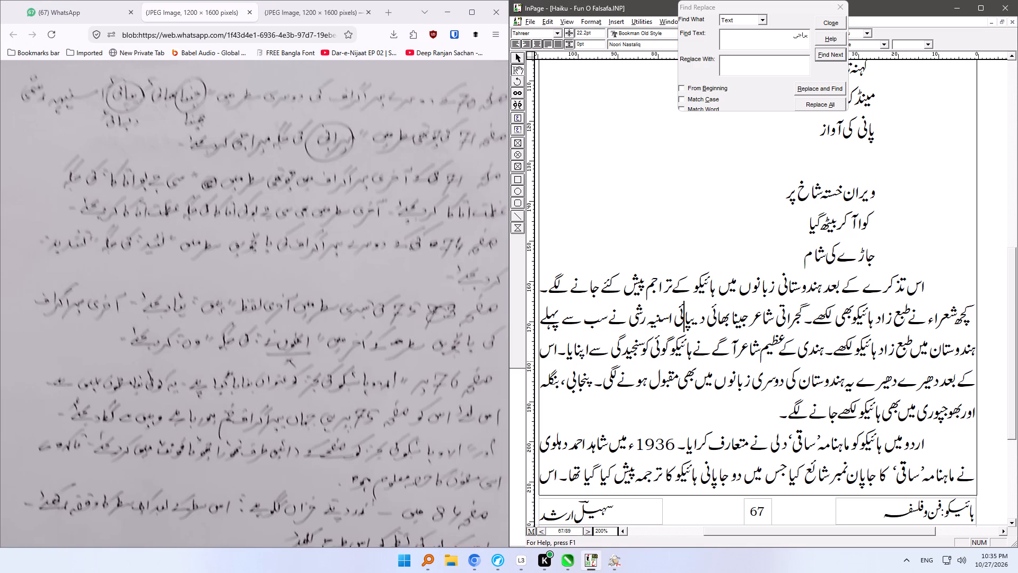
key("BackSpace")
key("BackSpace")
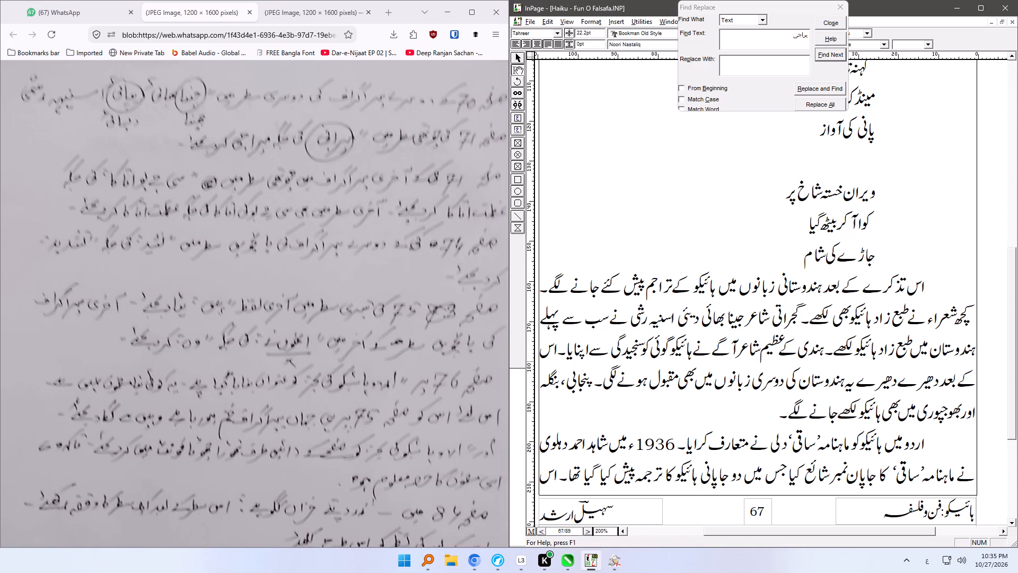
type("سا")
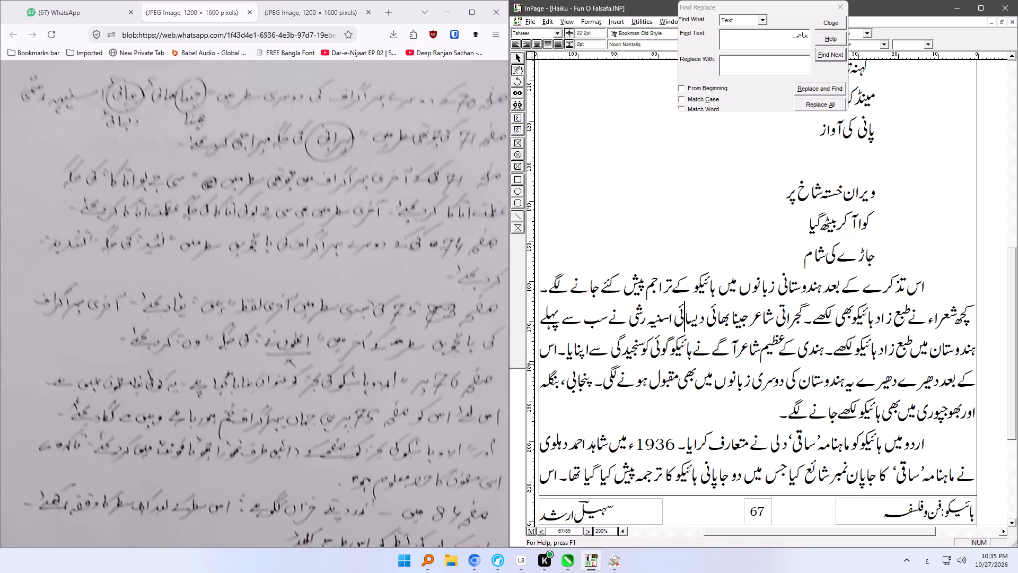
Correct the Gujarati poet's pen name after "دیسائی" on page 67 to "اسنیہہ رشمی", keeping a space before "نے".
left_click(647, 319)
left_click(656, 321)
key("Left")
key("BackSpace")
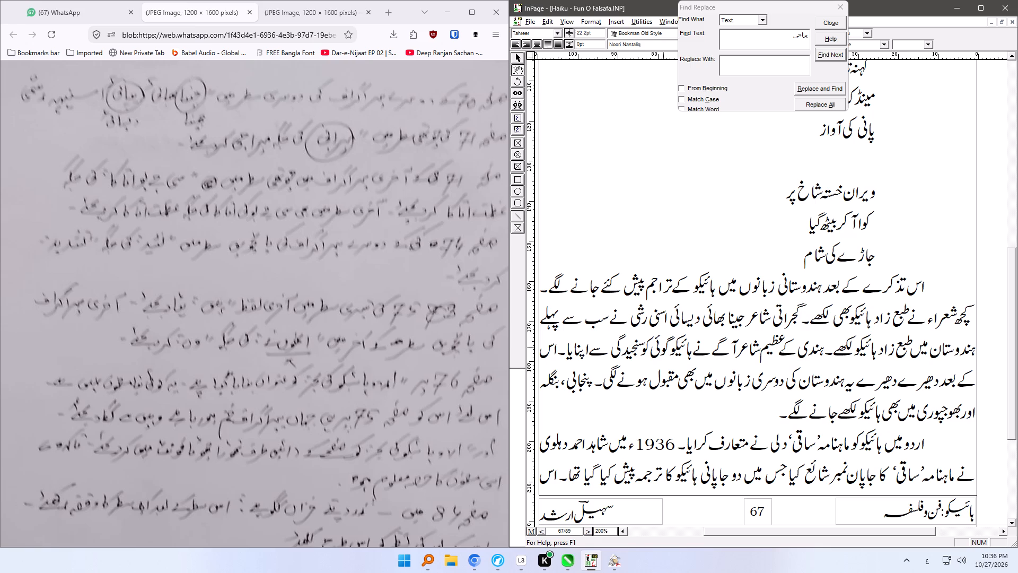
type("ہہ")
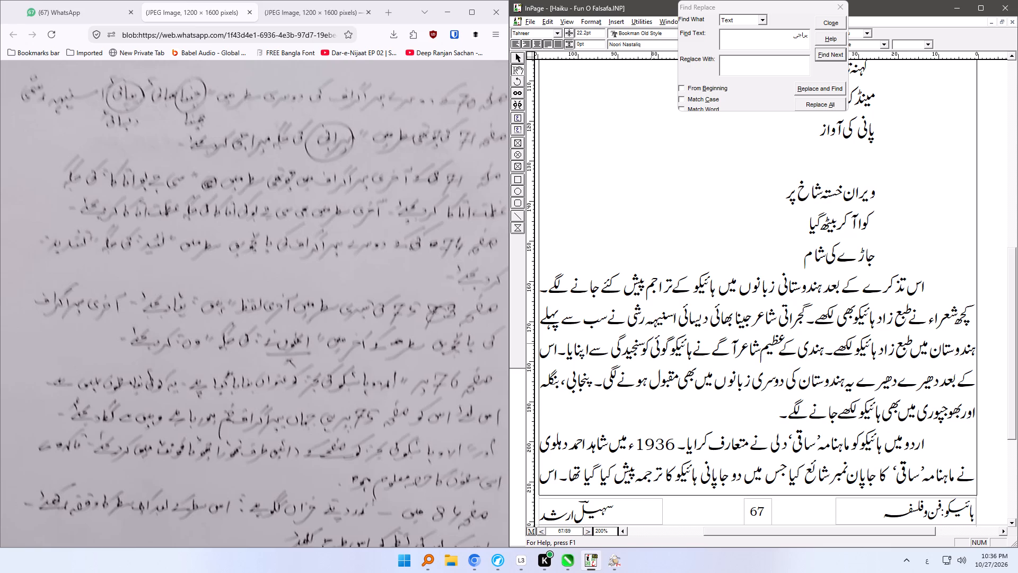
left_click(627, 323)
key("BackSpace")
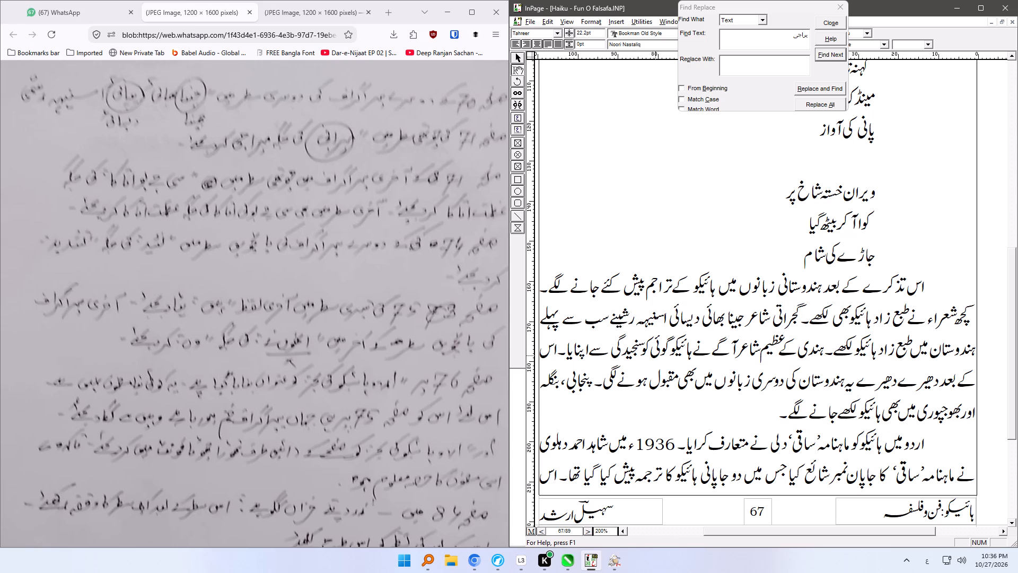
key("BackSpace")
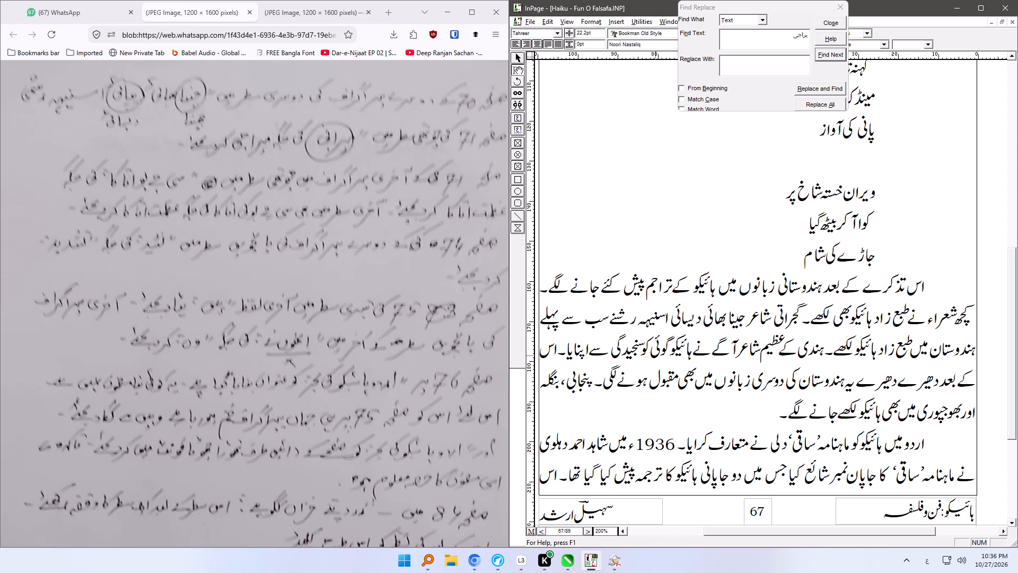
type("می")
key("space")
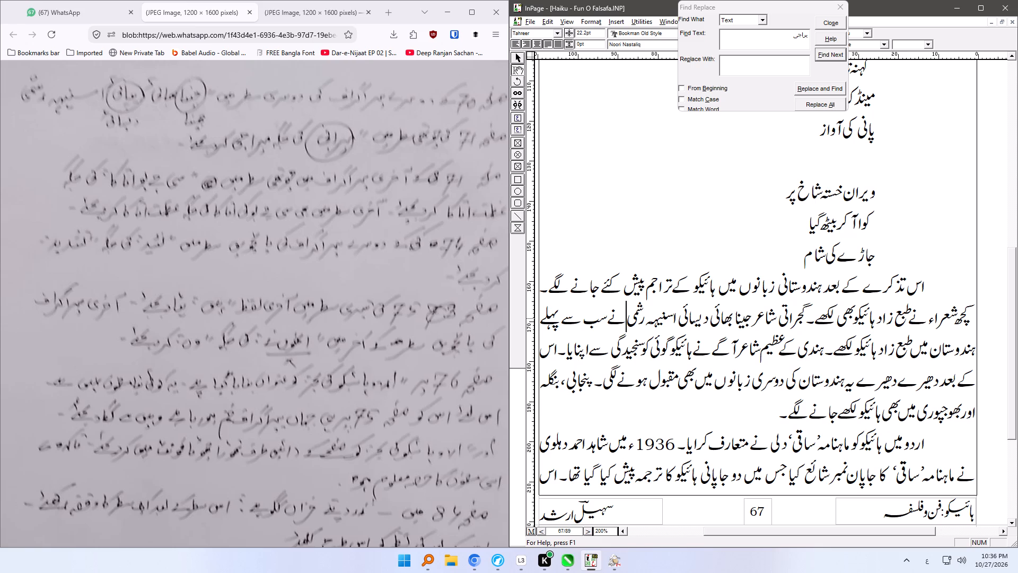
Correct the Gujarati poet's first name before "بھائی" on page 67 to "جھینا".
left_click(745, 317)
key("BackSpace")
key("BackSpace")
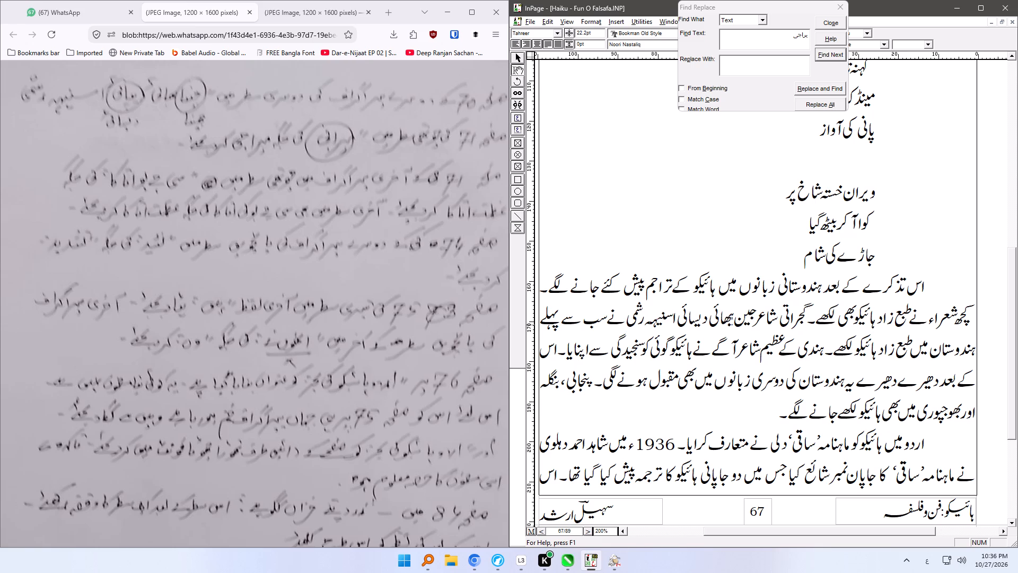
key("BackSpace")
type("ھینا")
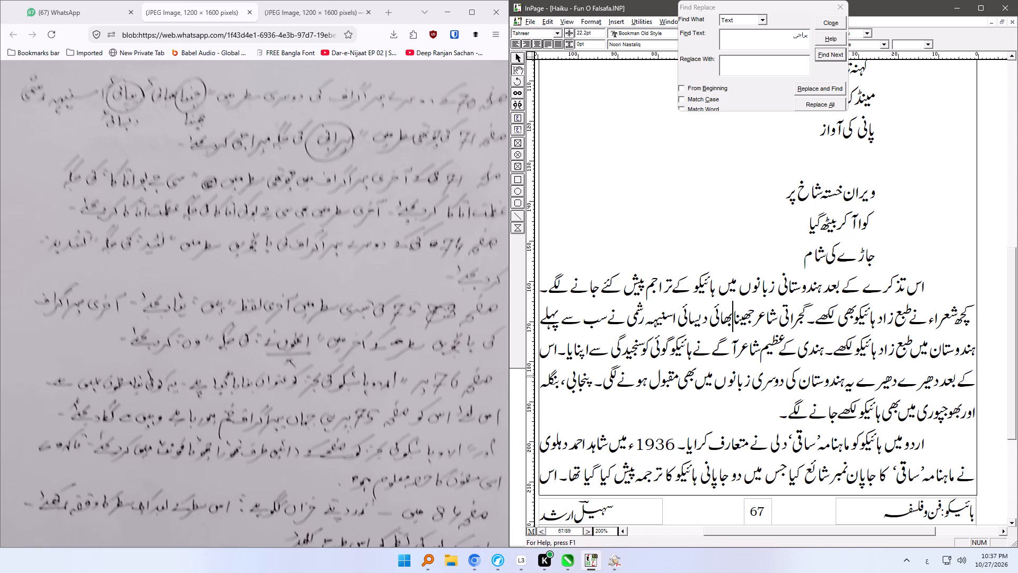
Correct the translator's name before the haiku "ہرکارہ سیاں لایا" on page 68 to "میراجی".
left_click(796, 460)
key("Down")
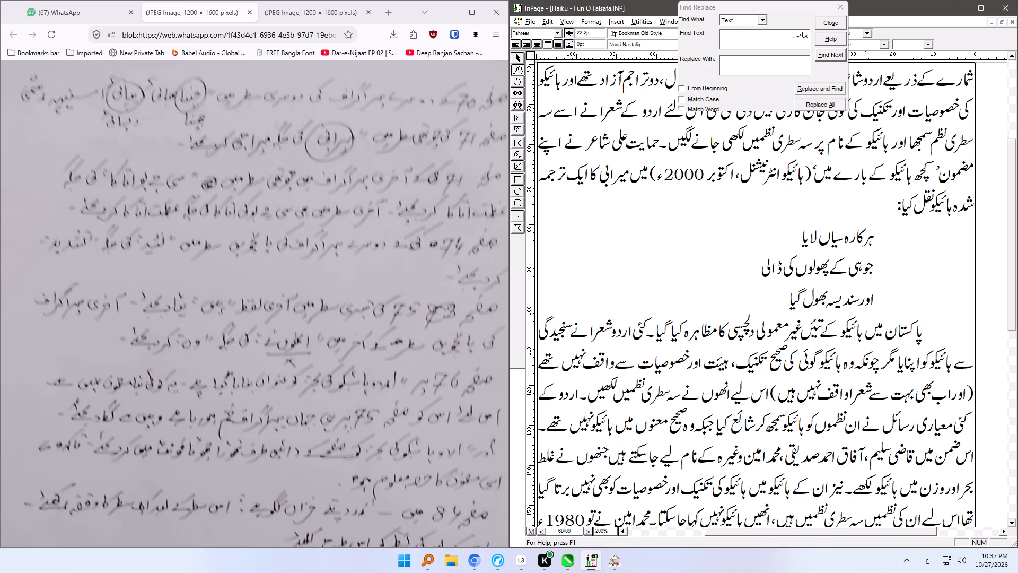
right_click_drag(865, 189, 879, 267, "ctrl")
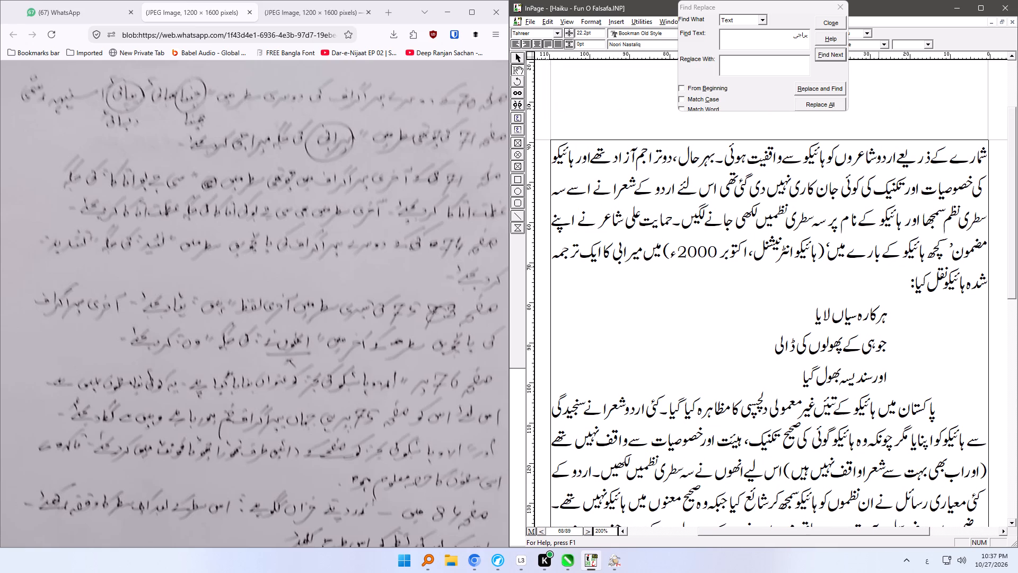
right_click_drag(879, 267, 877, 265, "ctrl")
scroll(877, 265, "down", 1, "ctrl")
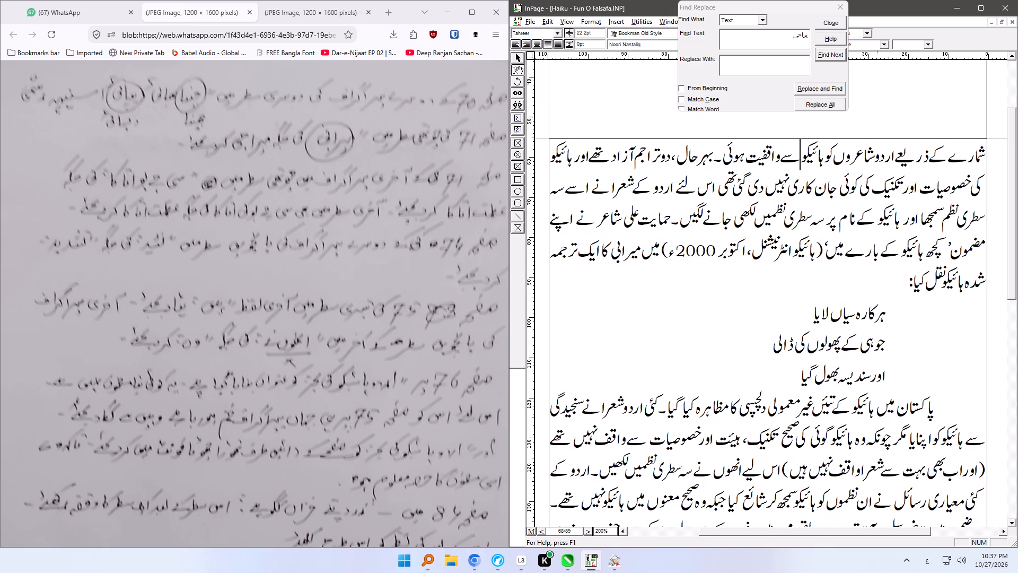
right_click_drag(873, 222, 882, 293, "ctrl")
scroll(873, 231, "up", 1, "ctrl")
scroll(882, 293, "down", 1, "ctrl")
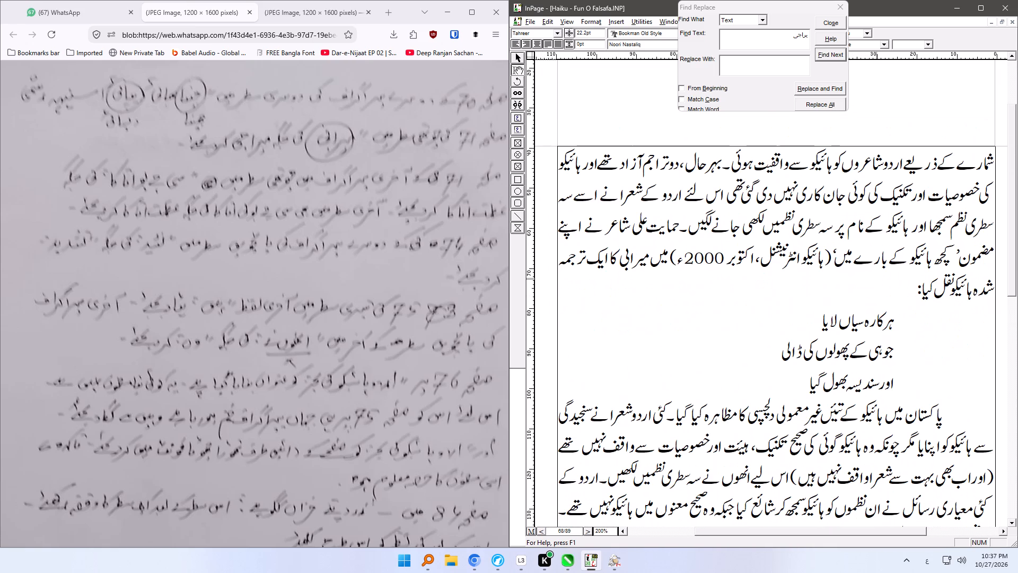
scroll(871, 250, "up", 1)
left_click(874, 270)
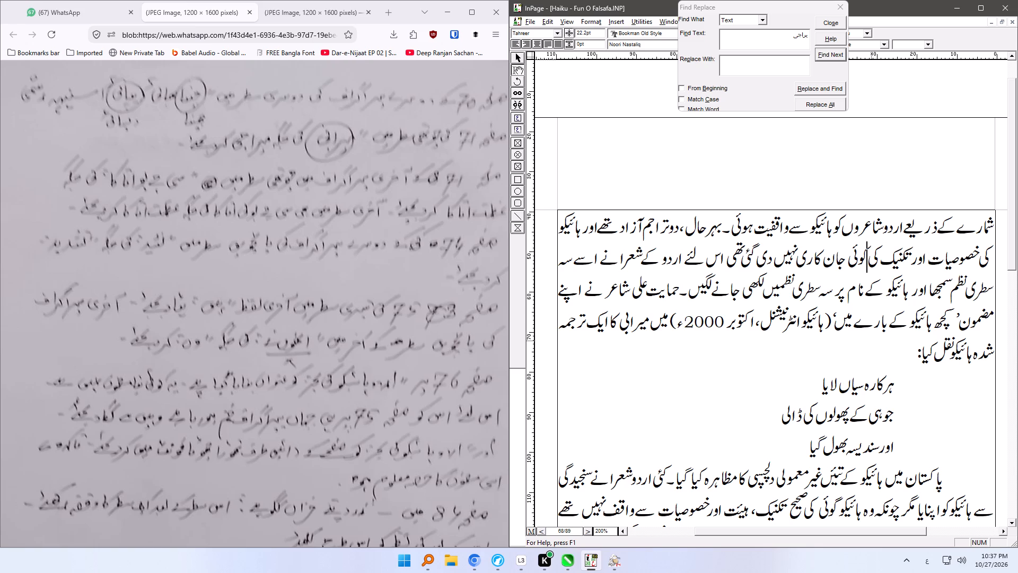
left_click_drag(626, 325, 630, 325)
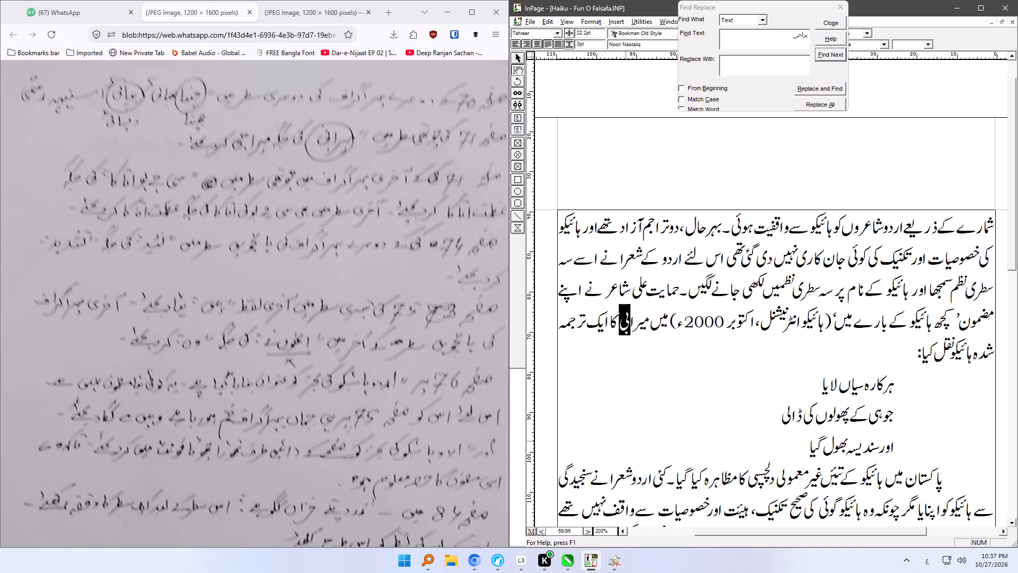
type("جی")
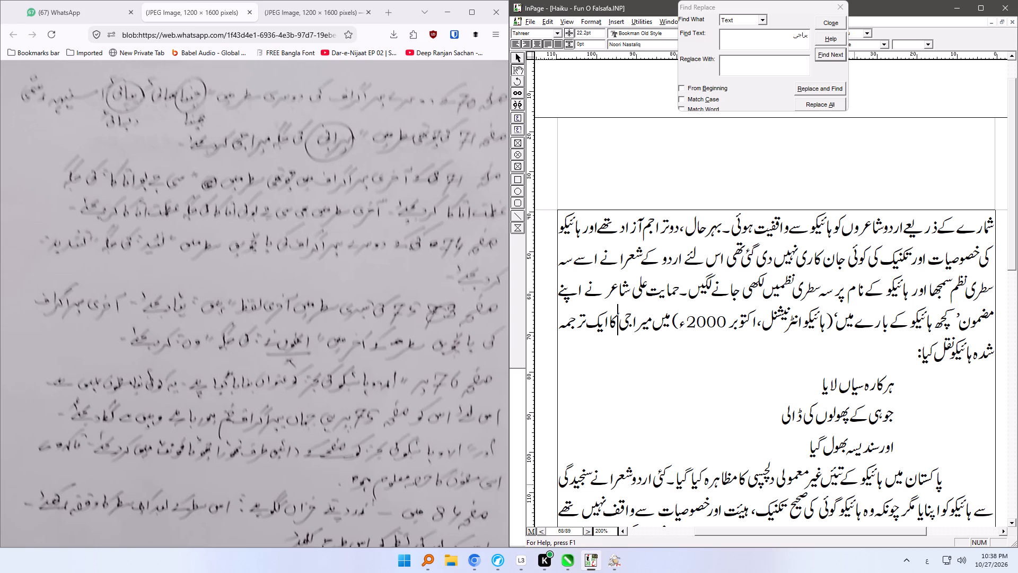
Replace the Japanese official's name "سی جے یواتا کا" in the second-last line of page 68 with "عظمت اتاکا", following the handwritten notes.
left_click(814, 413)
right_click_drag(820, 467, 798, 213, "ctrl")
right_click_drag(801, 381, 802, 211, "ctrl")
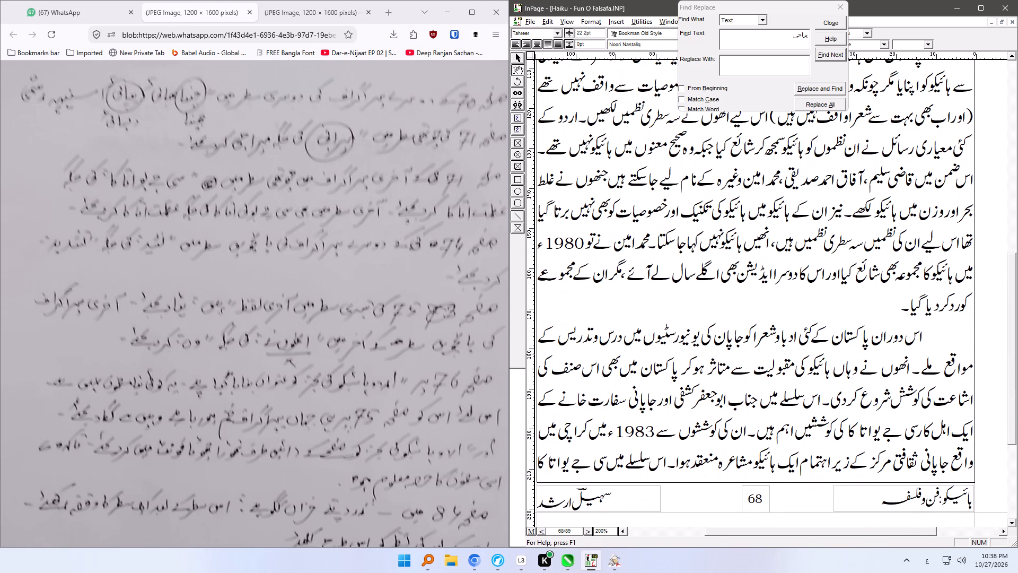
right_click_drag(803, 369, 813, 354, "ctrl")
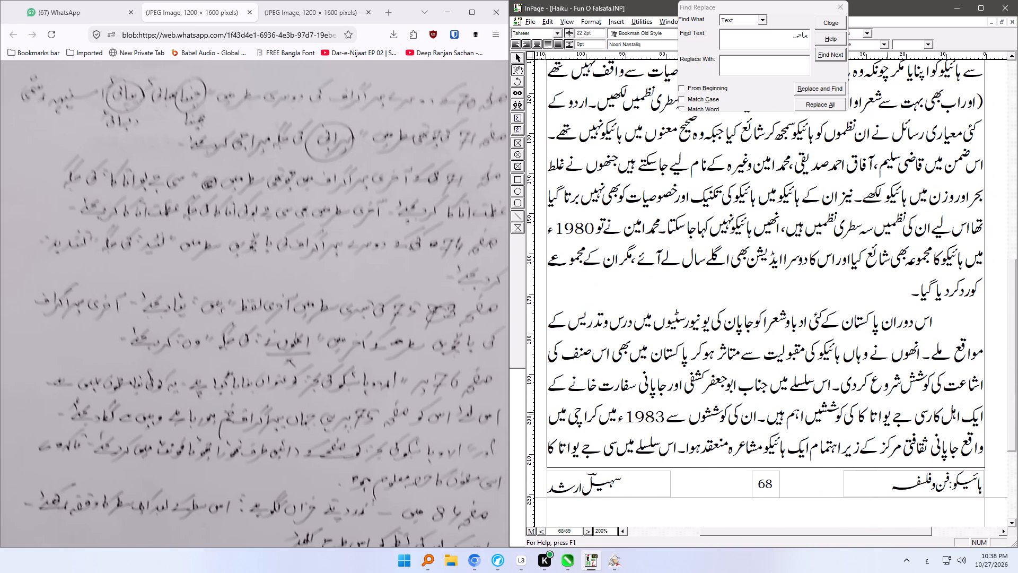
left_click(870, 418)
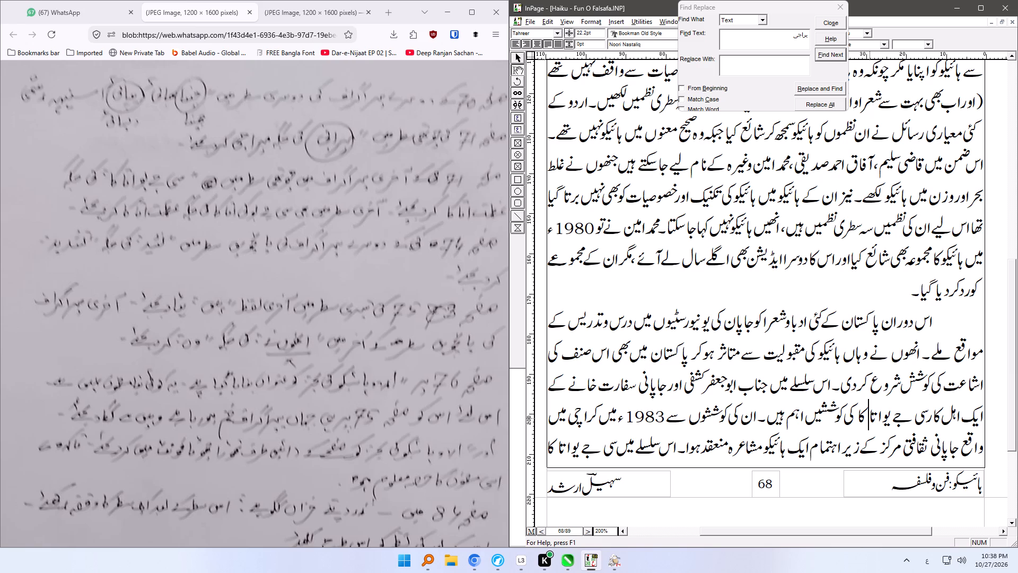
left_click_drag(870, 418, 924, 418)
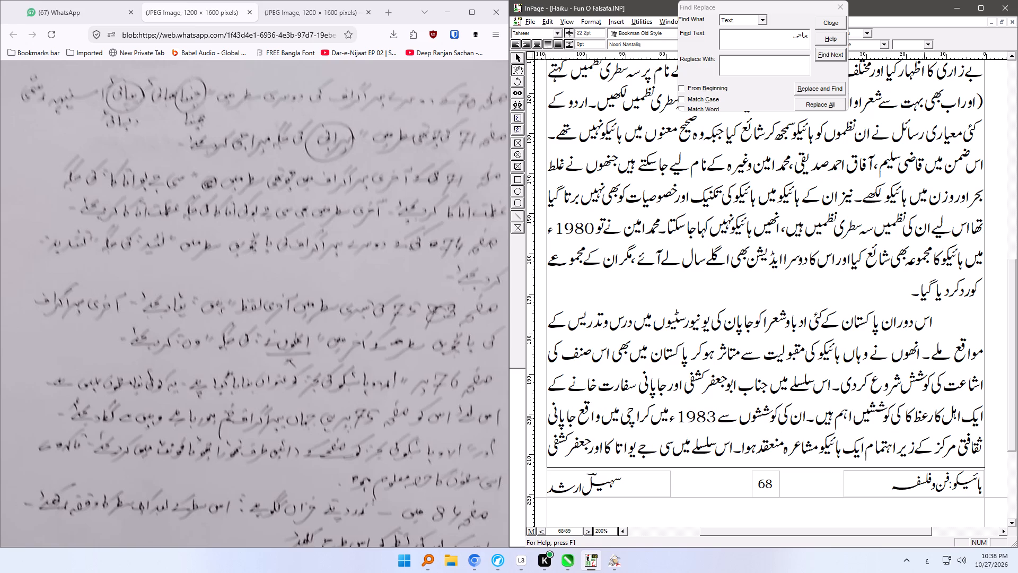
type("مت")
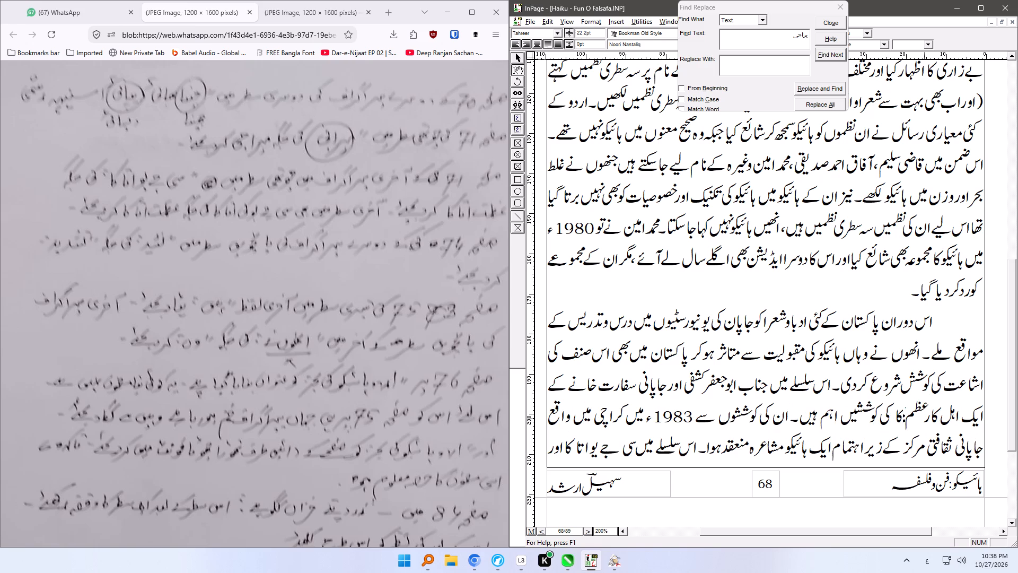
key("space")
type("ا")
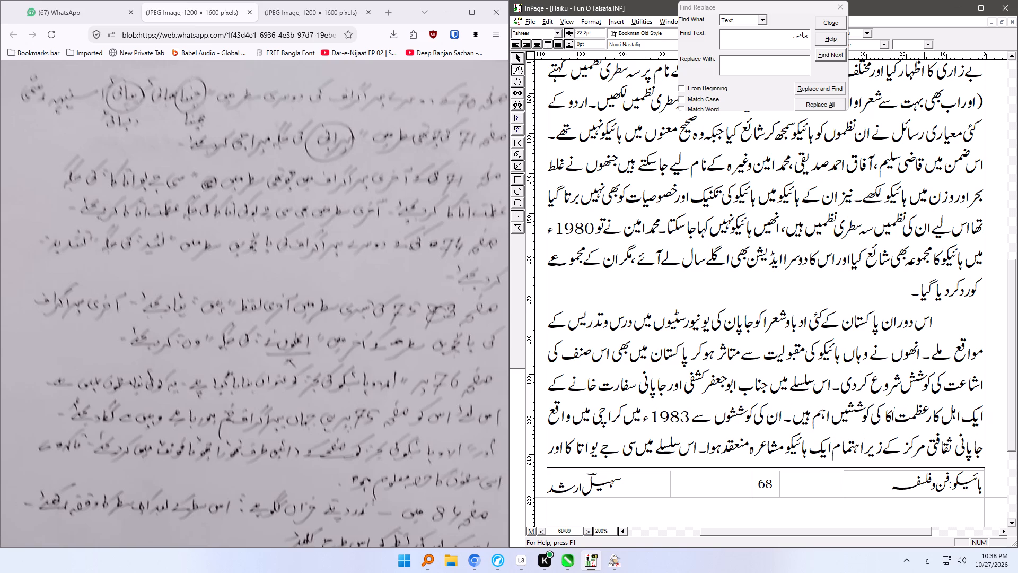
type("تاکا")
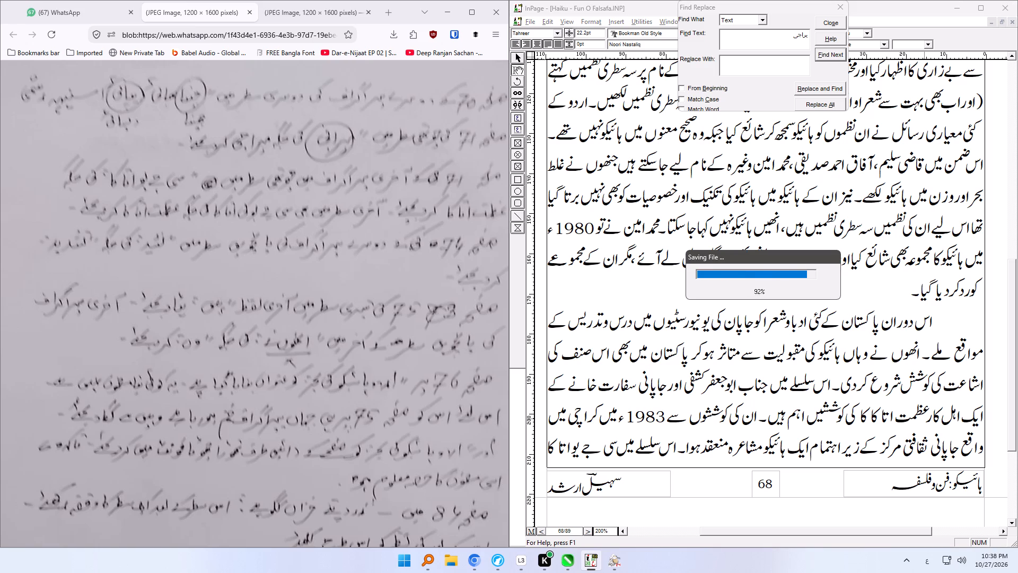
Correct the second mention of "سی جے یواتا کا", in the last line of page 68, following the handwritten notes.
left_click(617, 450)
left_click_drag(617, 450, 611, 449)
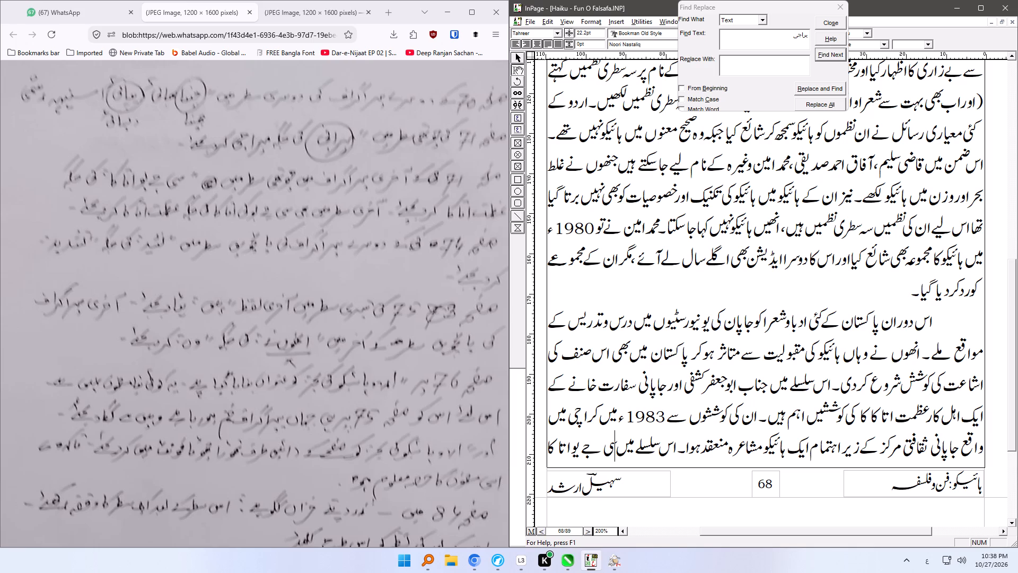
left_click_drag(611, 449, 552, 443)
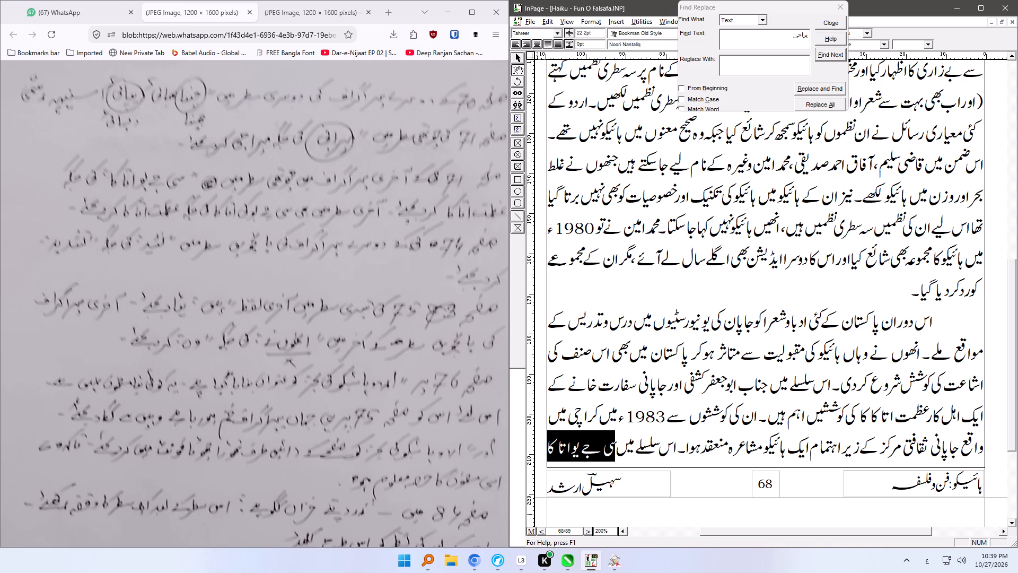
Replace the selected name "سی جے یواتا کا" in the last line of page 68 with "عظمت اتاکا".
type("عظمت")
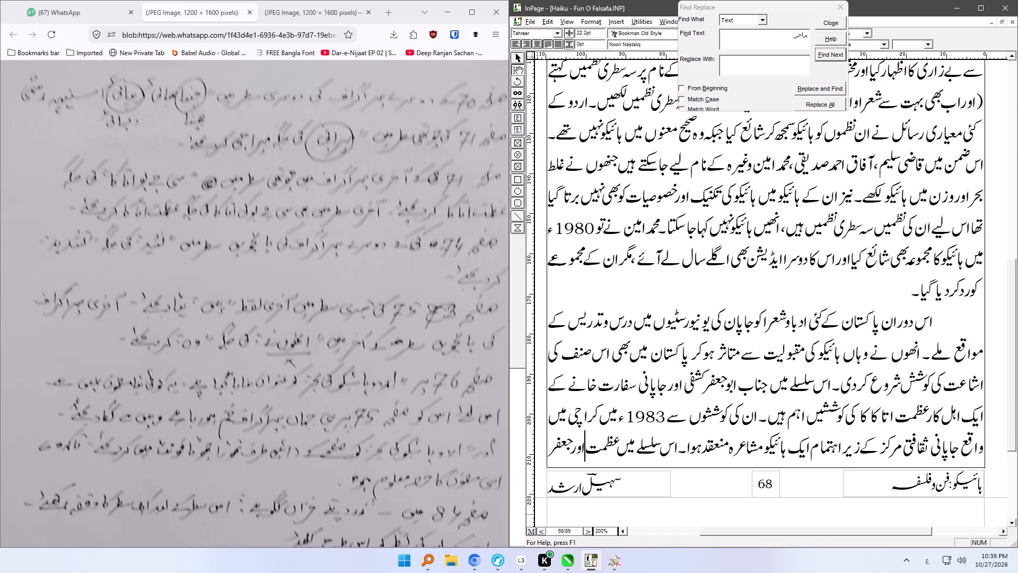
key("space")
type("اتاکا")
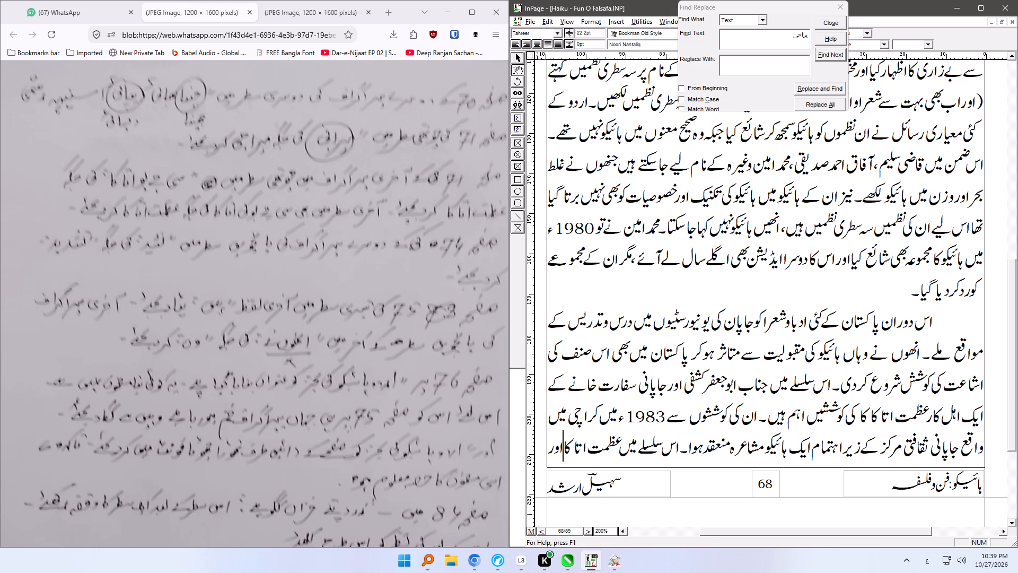
Go to page 71 and place the text cursor in the second paragraph, about haiku poets in India, for the sheet's next correction.
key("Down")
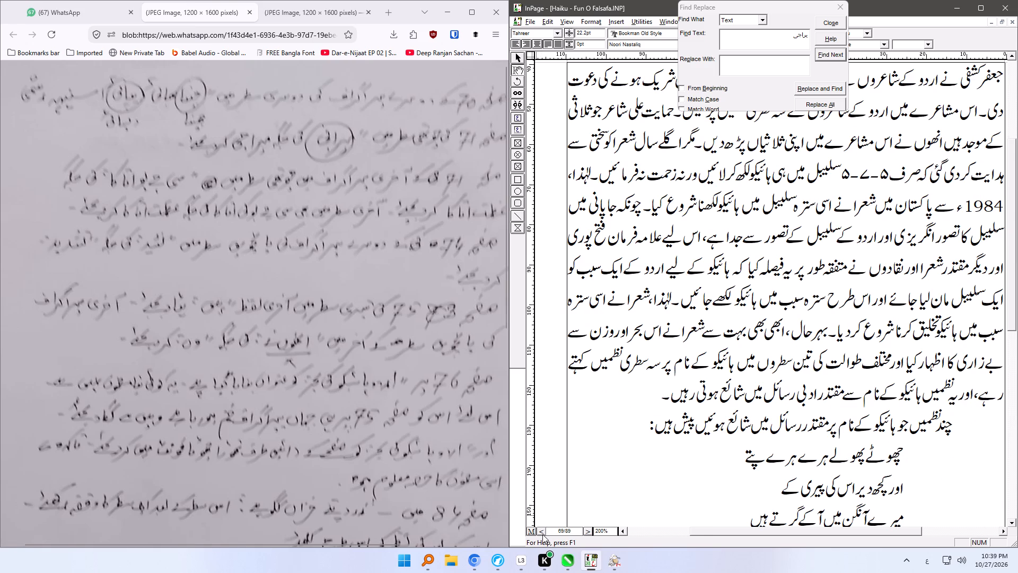
left_click(541, 533)
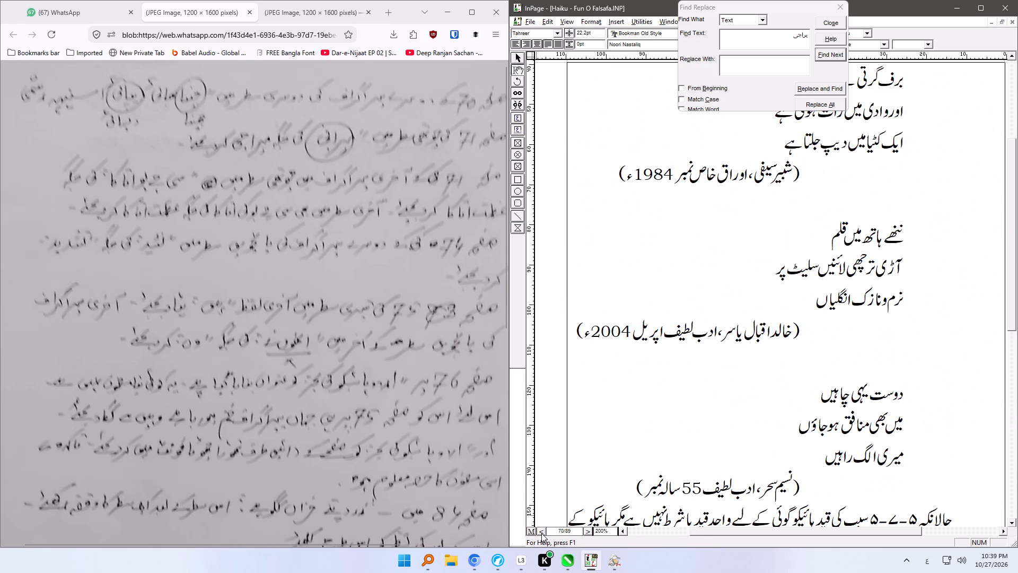
left_click(541, 533)
left_click(792, 384)
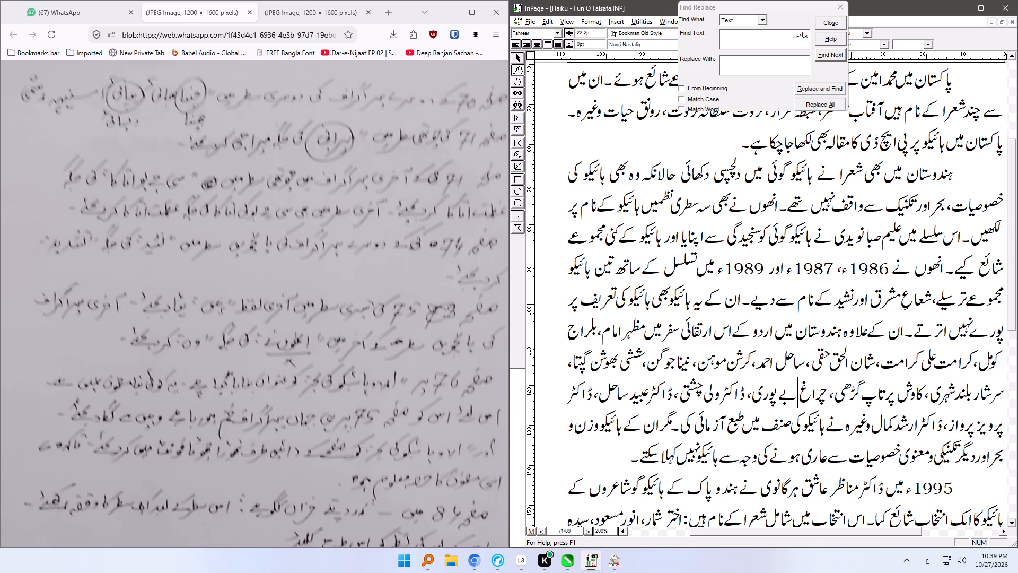
Replace the collection title after "شعاعِ مشرق اور" on page 71 with "تشدید".
left_click_drag(836, 302, 856, 305)
type("شدید")
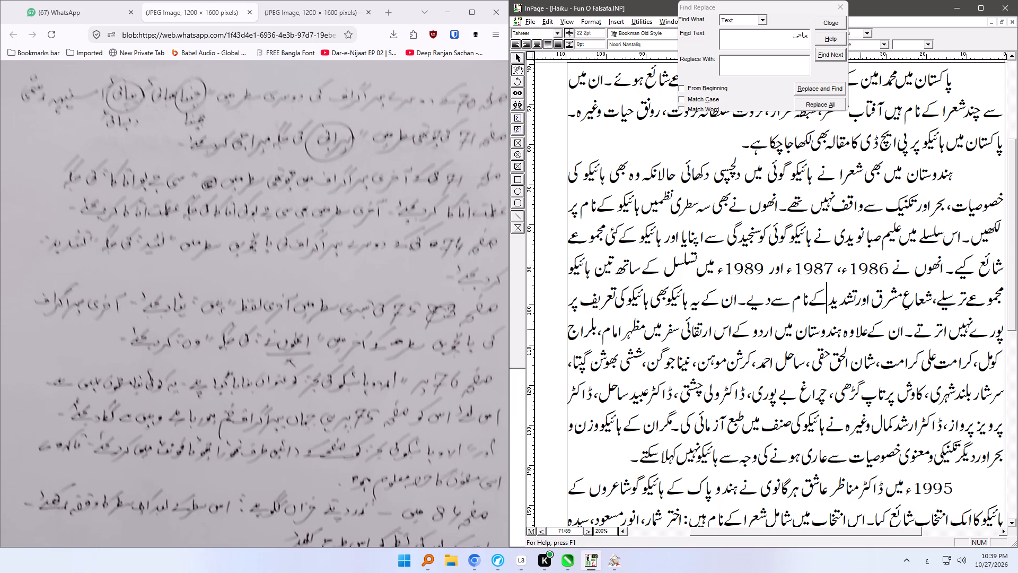
Delete the word "ہیں" after "حنیف کیفی" on page 72.
left_click(542, 532)
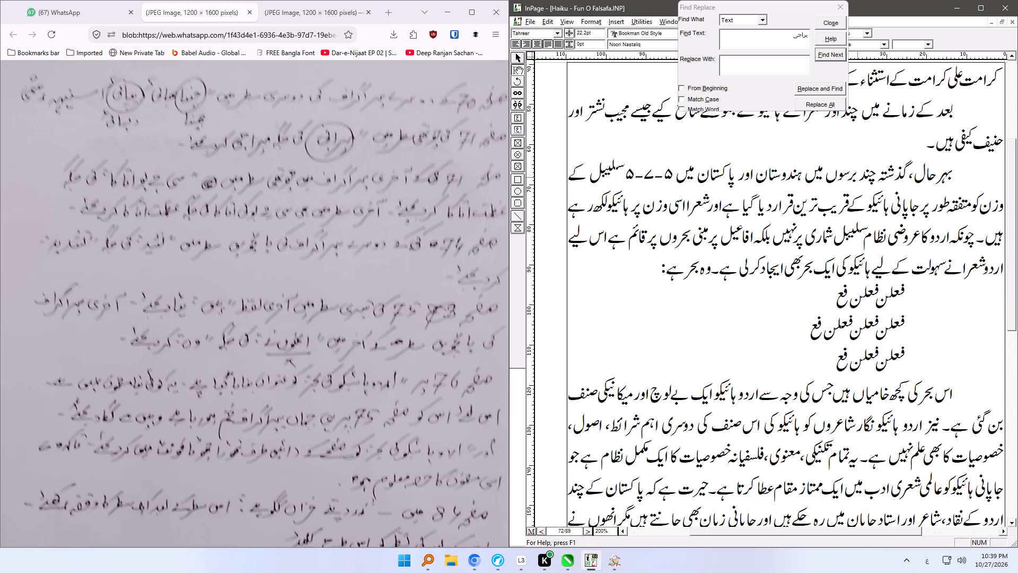
left_click(924, 150)
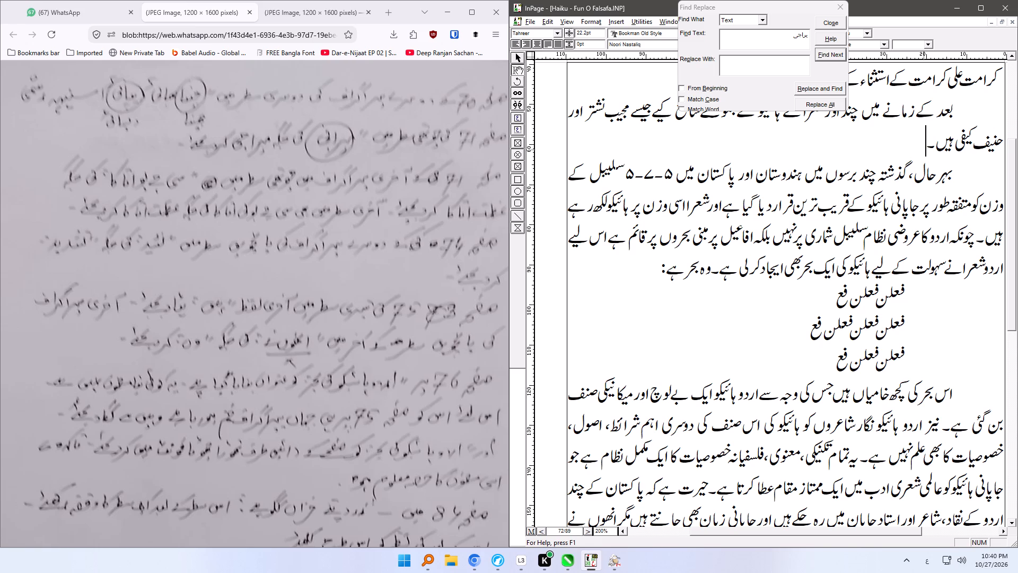
left_click(954, 143)
key("Delete")
key("Delete")
key("Delete")
key("Delete")
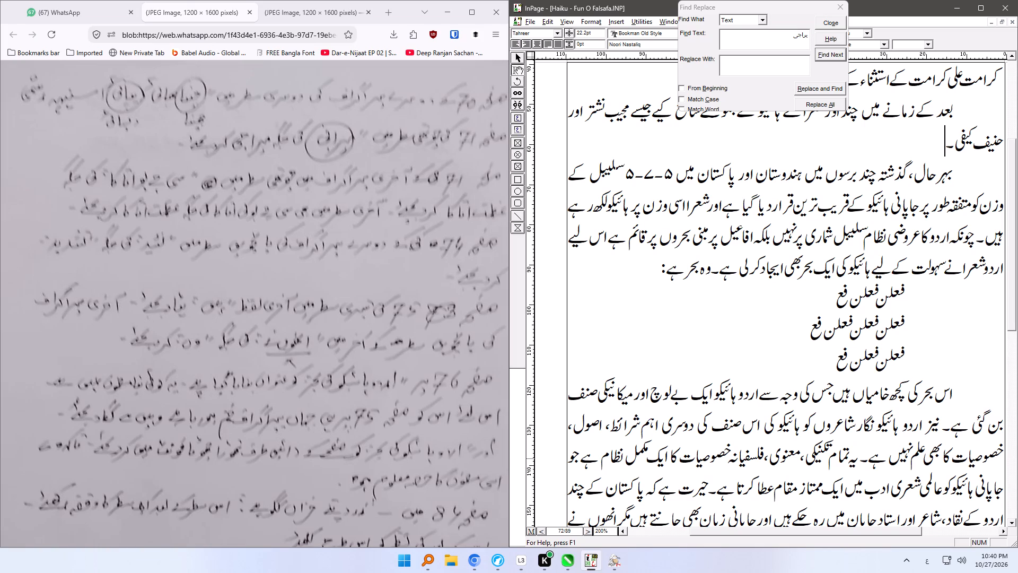
Replace "انھوں نے" after "مگر" in the last paragraph of page 72 with "وہ".
right_click_drag(804, 466, 783, 203, "ctrl")
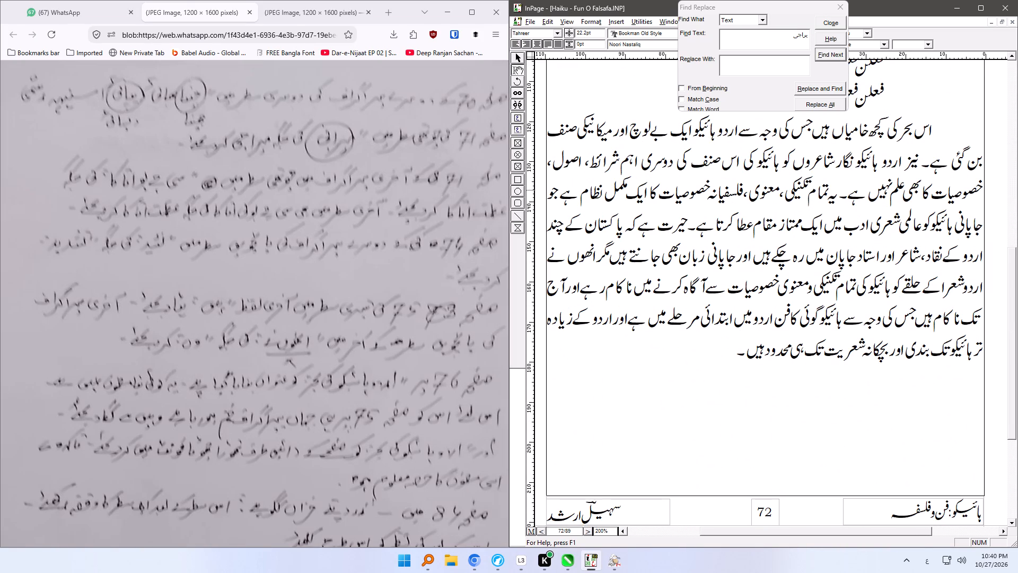
left_click(847, 254)
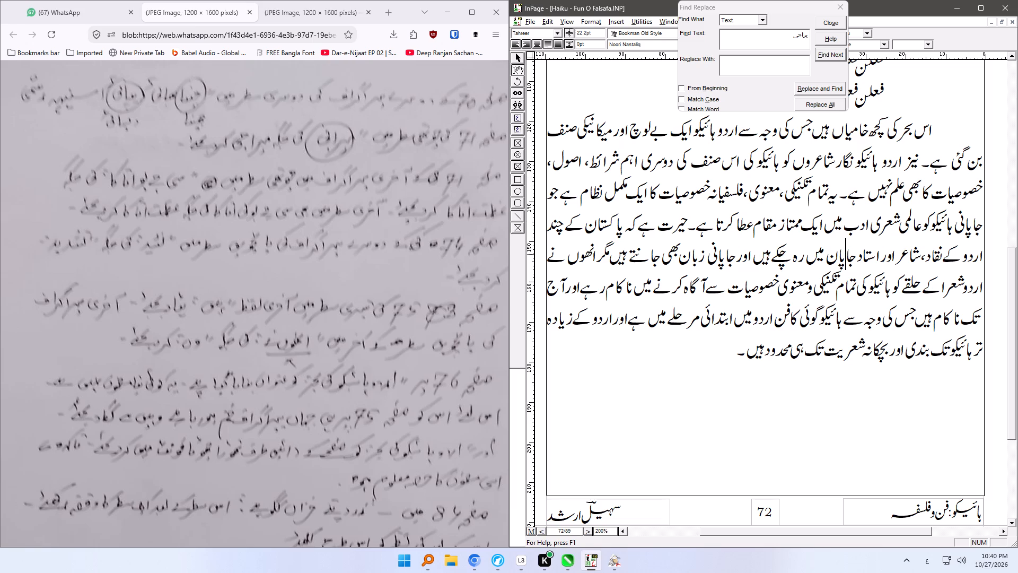
left_click_drag(602, 251, 554, 252)
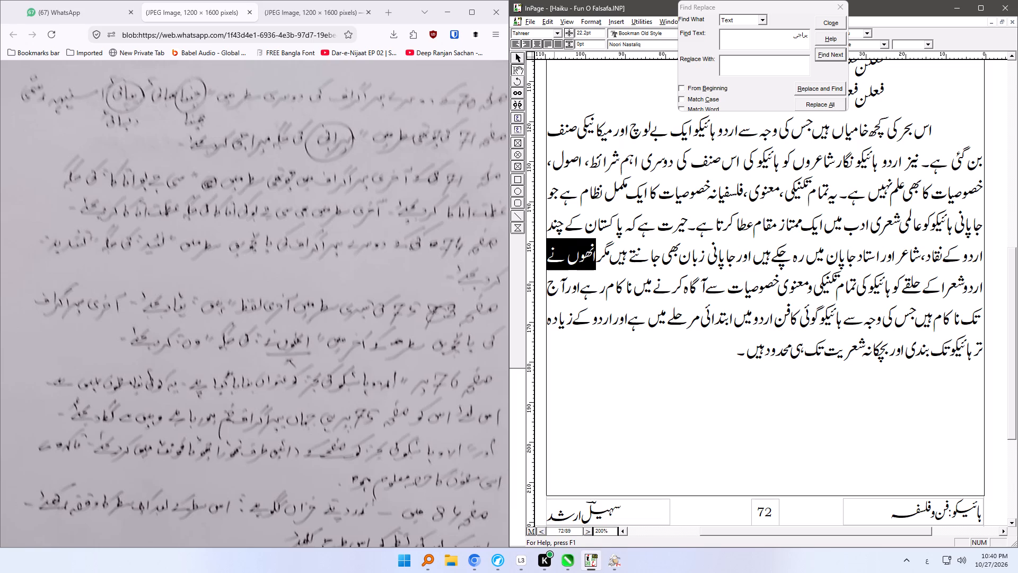
type("وہ")
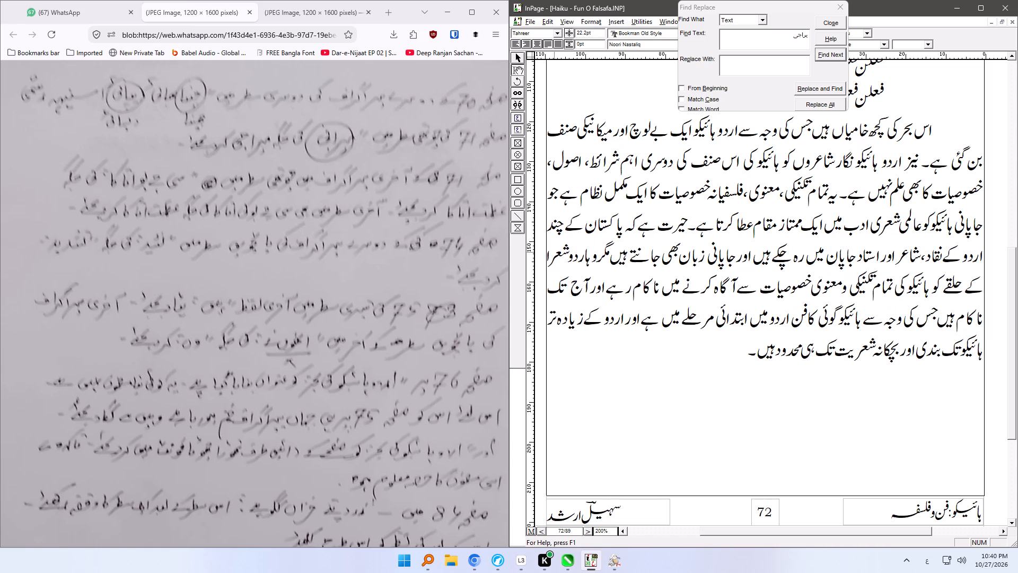
key("space")
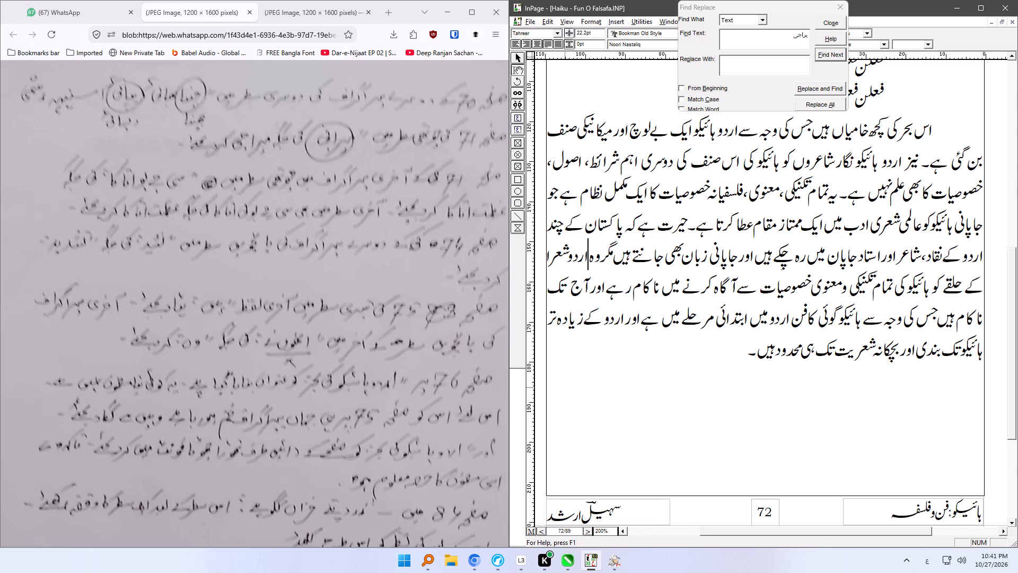
Change the heading "اردو ہائیکو کی بحر" on page 73 to the Sub Heading style.
left_click(543, 532)
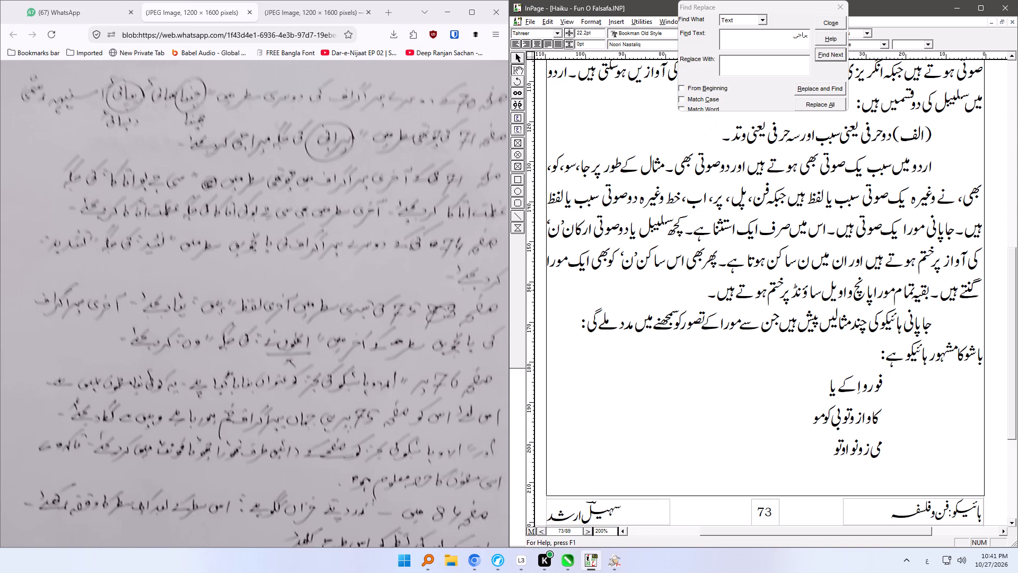
right_click_drag(853, 228, 862, 494, "ctrl")
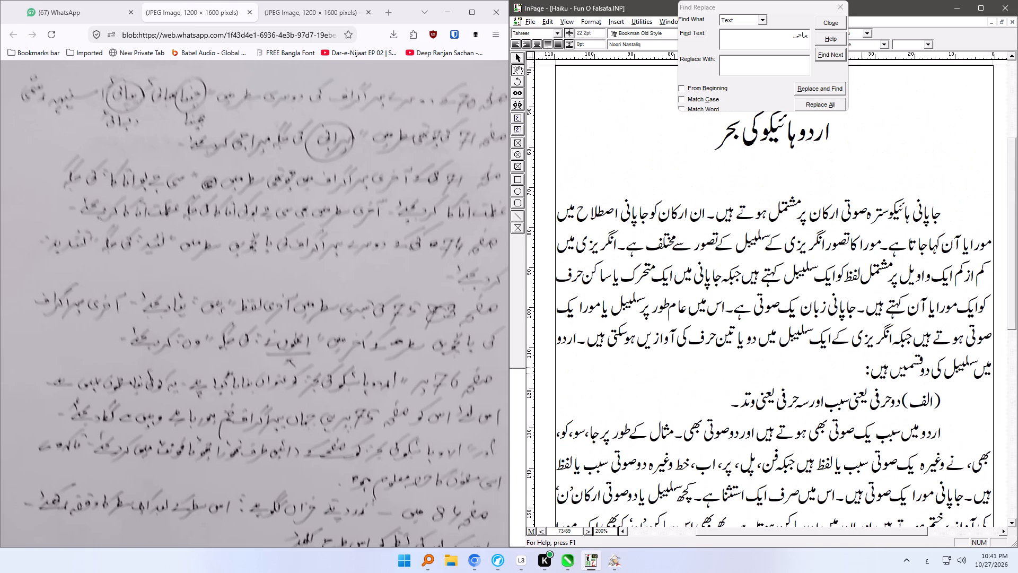
right_click_drag(863, 297, 864, 380, "ctrl")
left_click(855, 220)
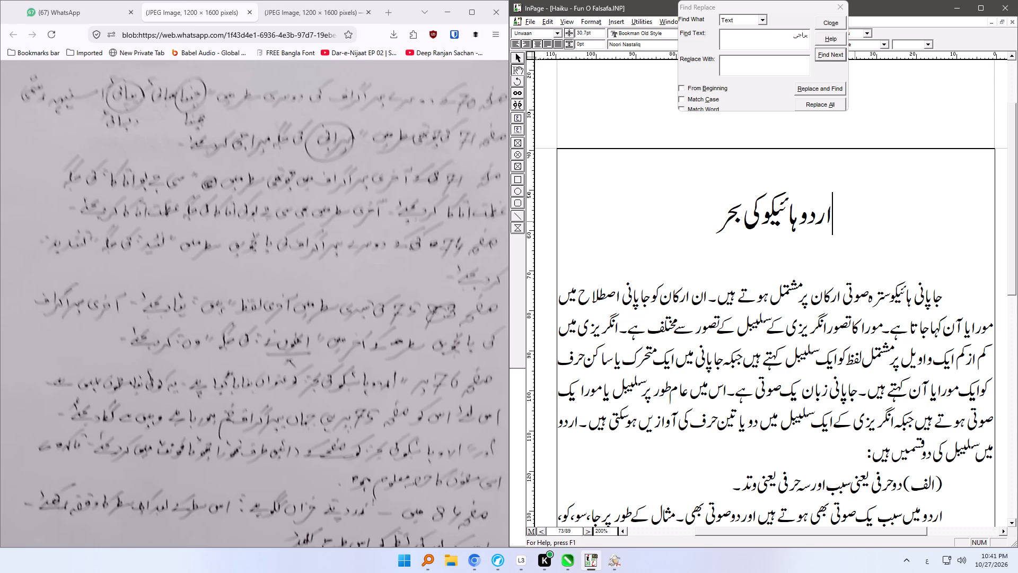
key("ctrl+shift+t")
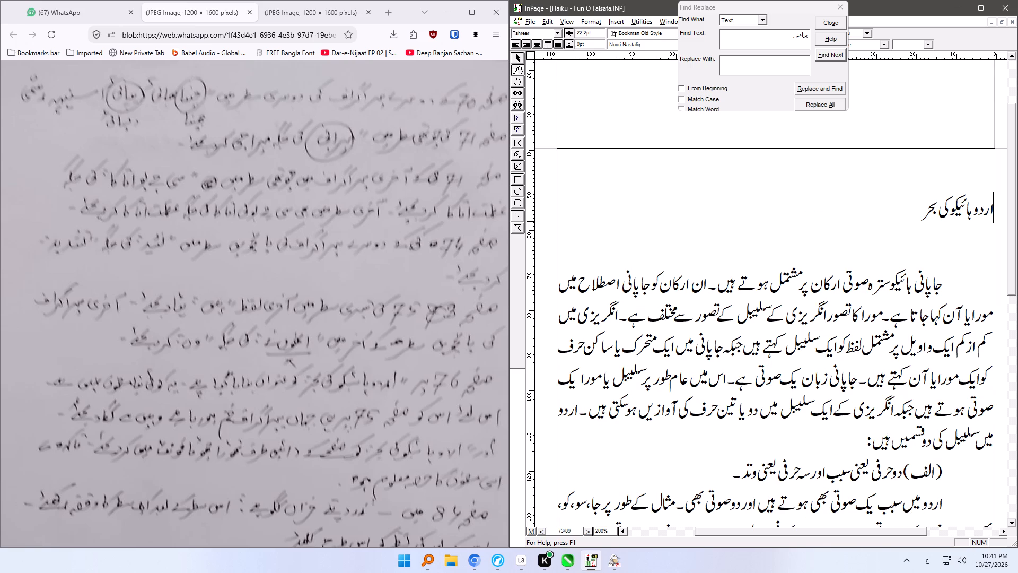
key("ctrl+shift+z")
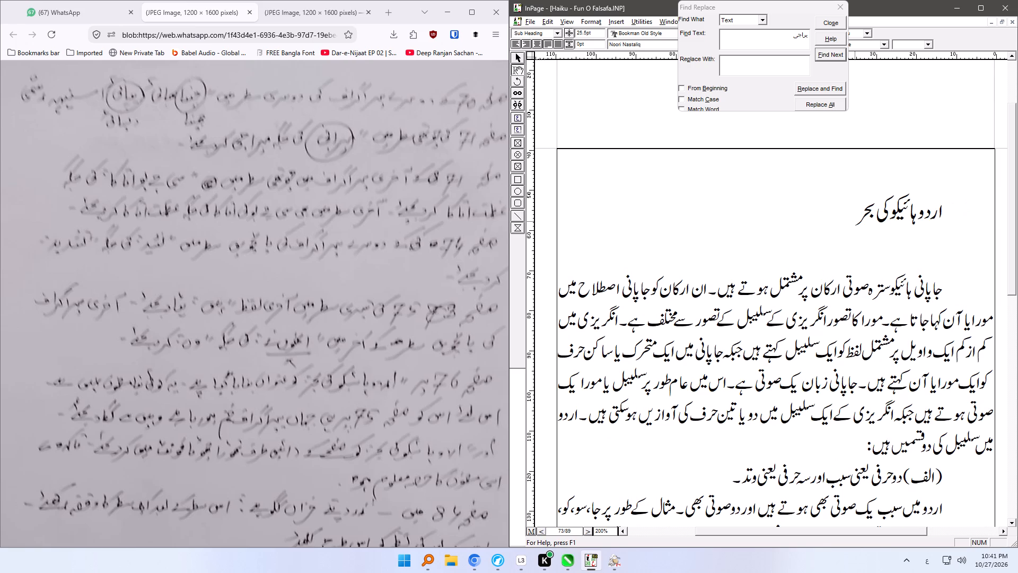
Delete the empty lines above and below the heading "اردو ہائیکو کی بحر", bringing it directly under the last paragraph of page 72.
key("Up")
key("Up")
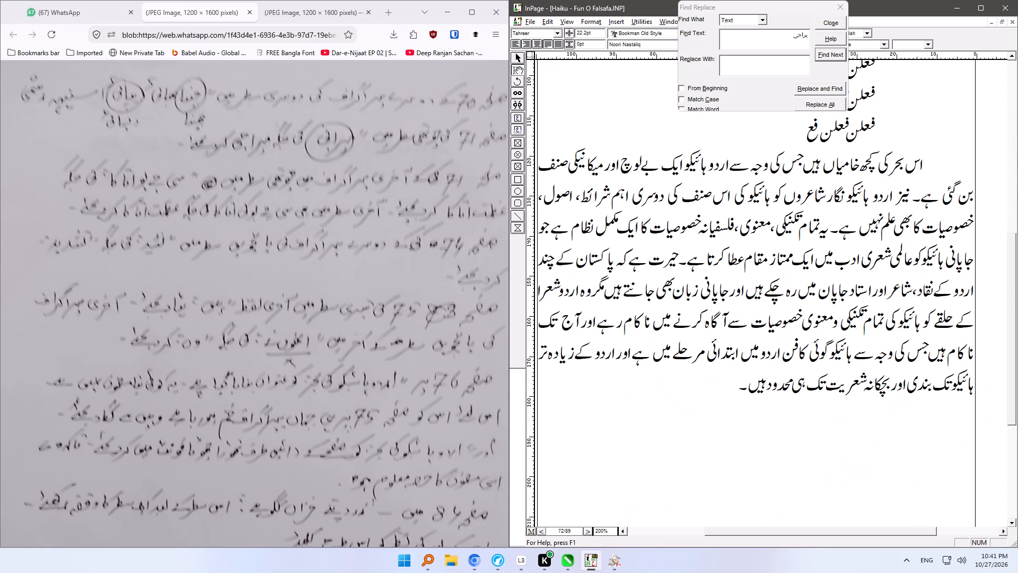
key("Up")
key("Up")
key("Up")
key("Delete")
key("Delete")
key("Delete")
key("Delete")
key("Delete")
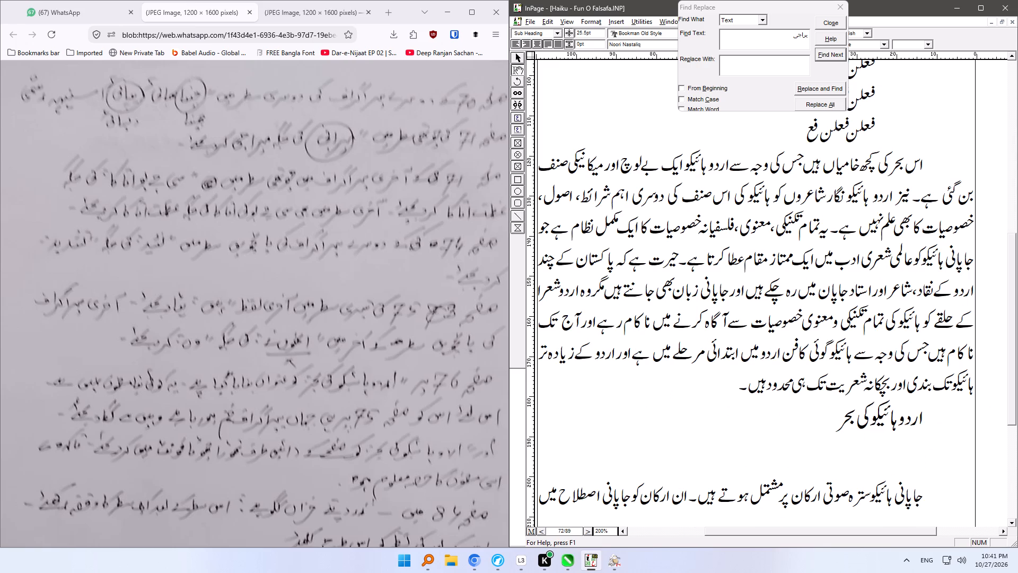
key("Down")
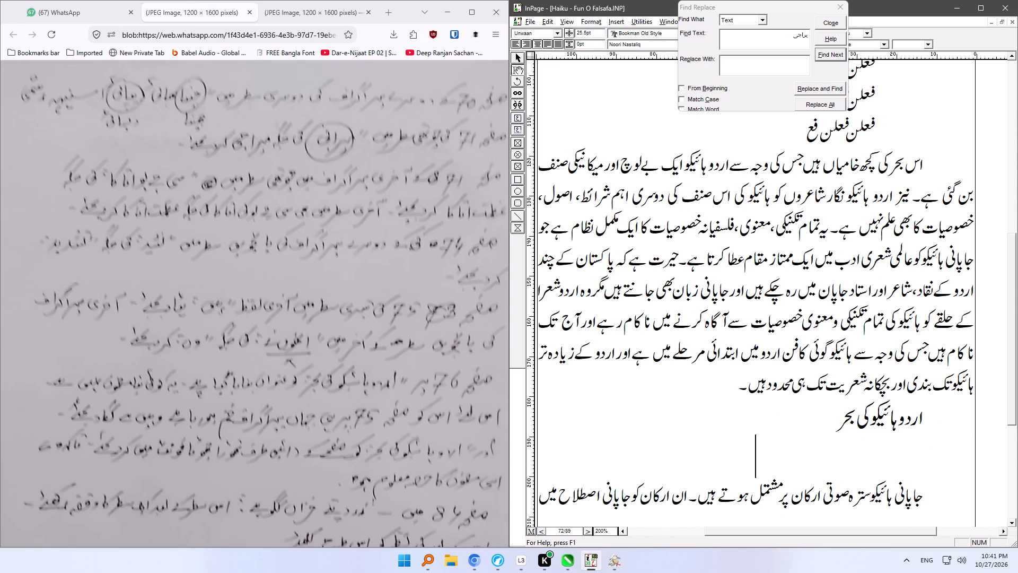
key("Delete")
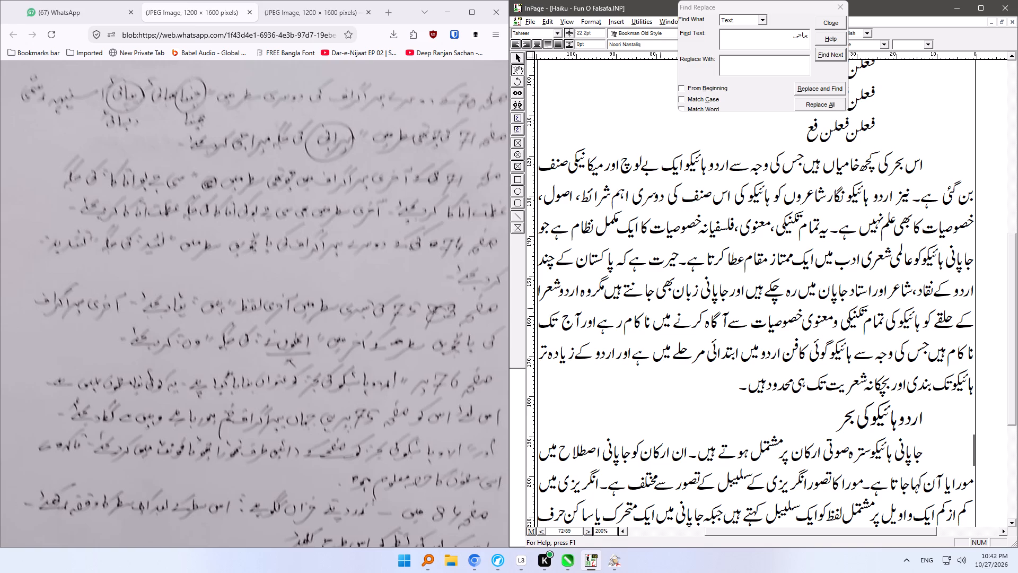
right_click(781, 467)
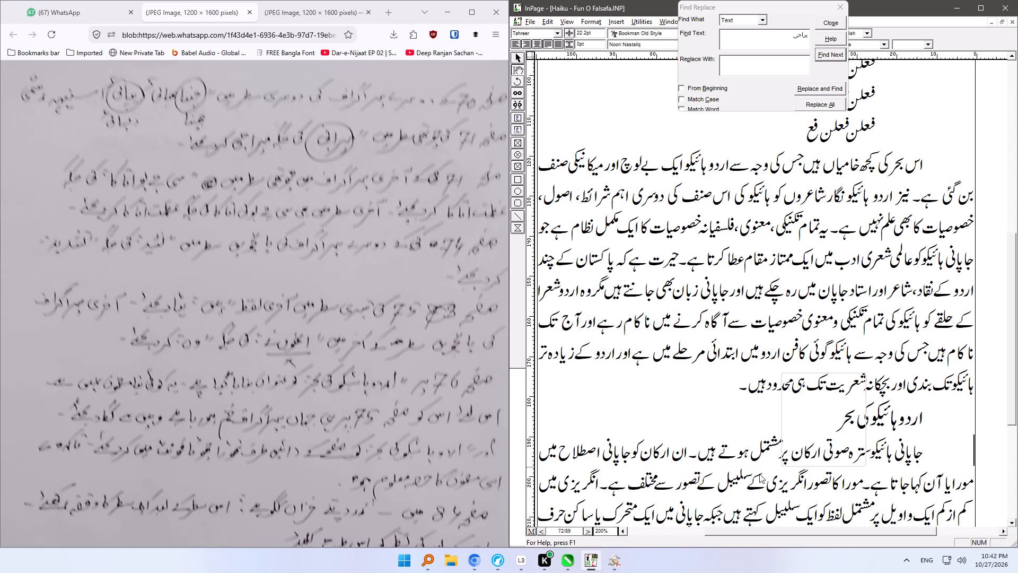
left_click(735, 474)
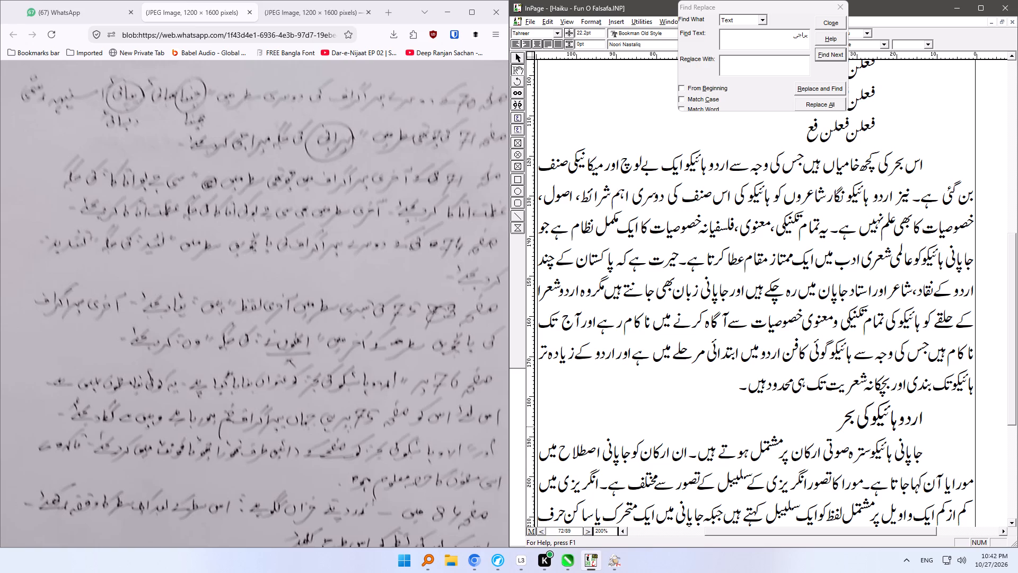
Add a colon at the end of the subheading "اردو ہائیکو کی بحر".
left_click(805, 425)
key("shift+colon")
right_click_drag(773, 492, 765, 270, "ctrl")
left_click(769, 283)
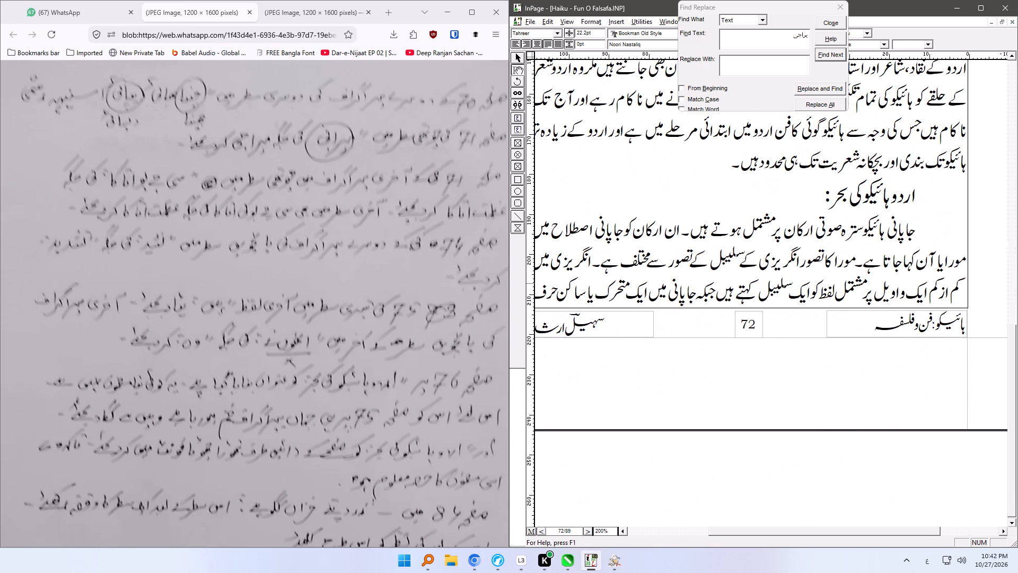
Delete the empty line above "اب اس کی تقطیع پیش ہے:" on page 73, bringing it directly under the haiku.
key("Down")
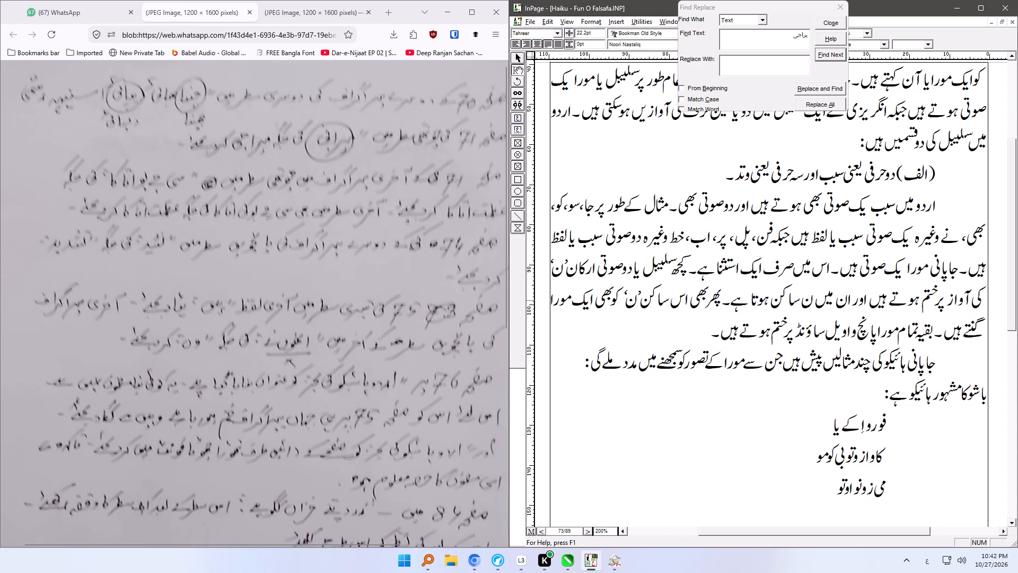
left_click_drag(505, 326, 508, 344)
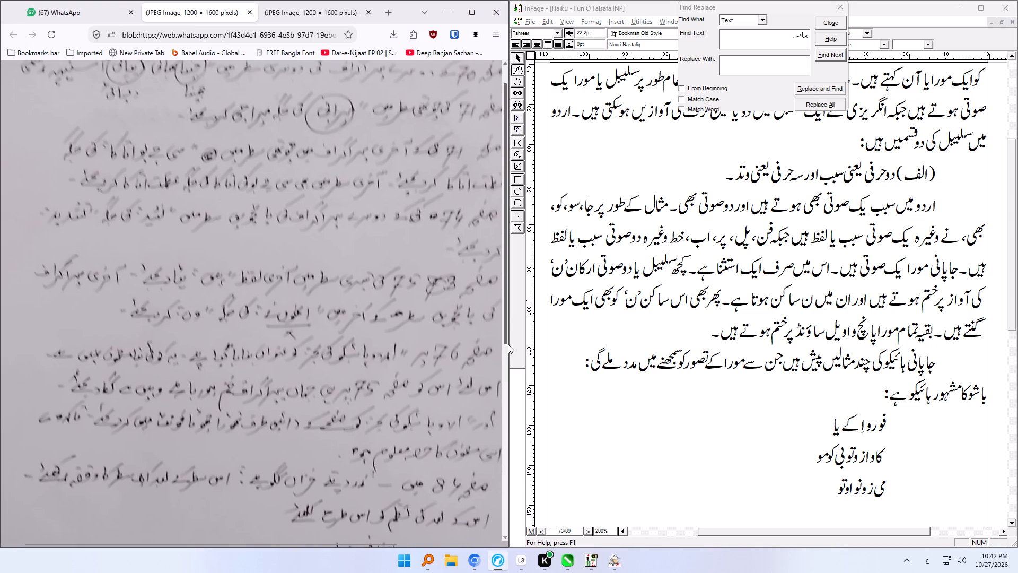
left_click_drag(508, 344, 505, 496)
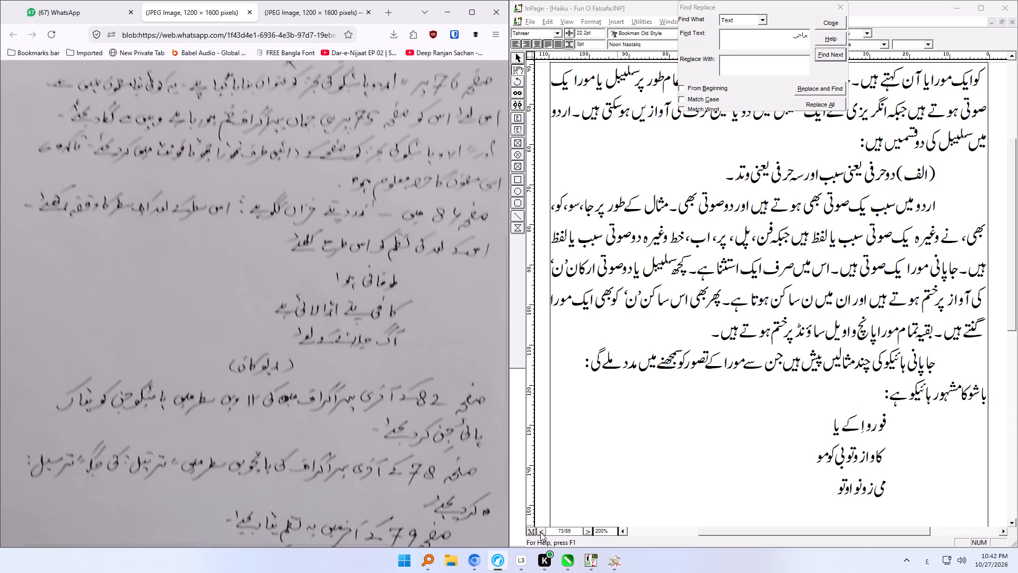
left_click(752, 388)
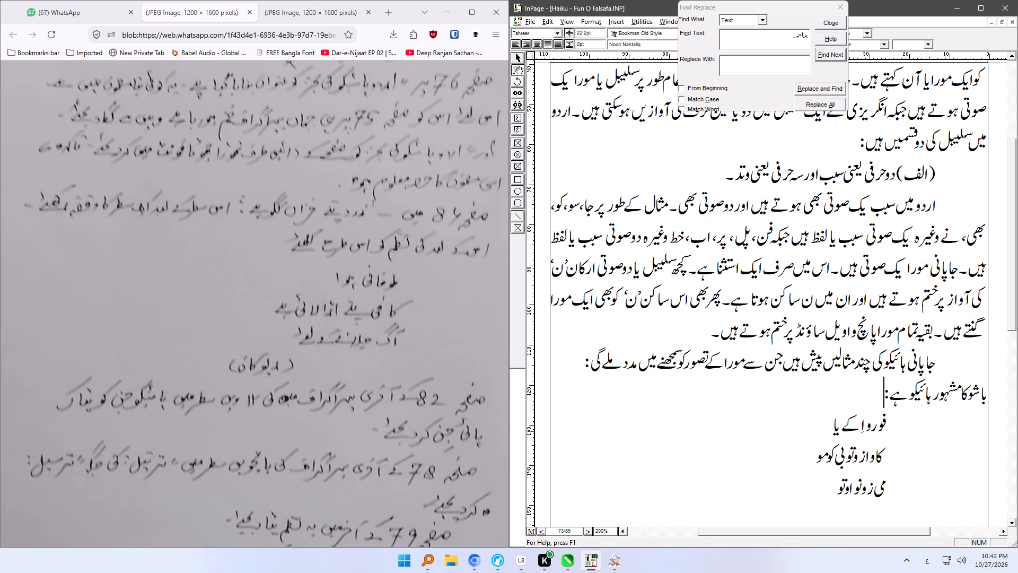
right_click_drag(748, 445, 753, 248, "ctrl")
right_click_drag(782, 399, 775, 318, "ctrl")
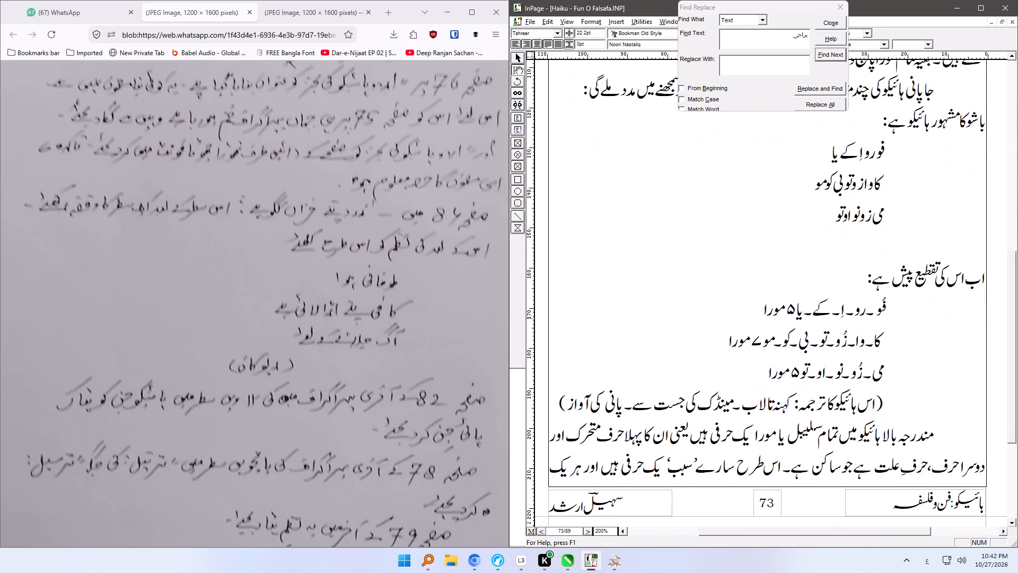
right_click_drag(775, 318, 775, 317, "ctrl")
left_click(907, 240)
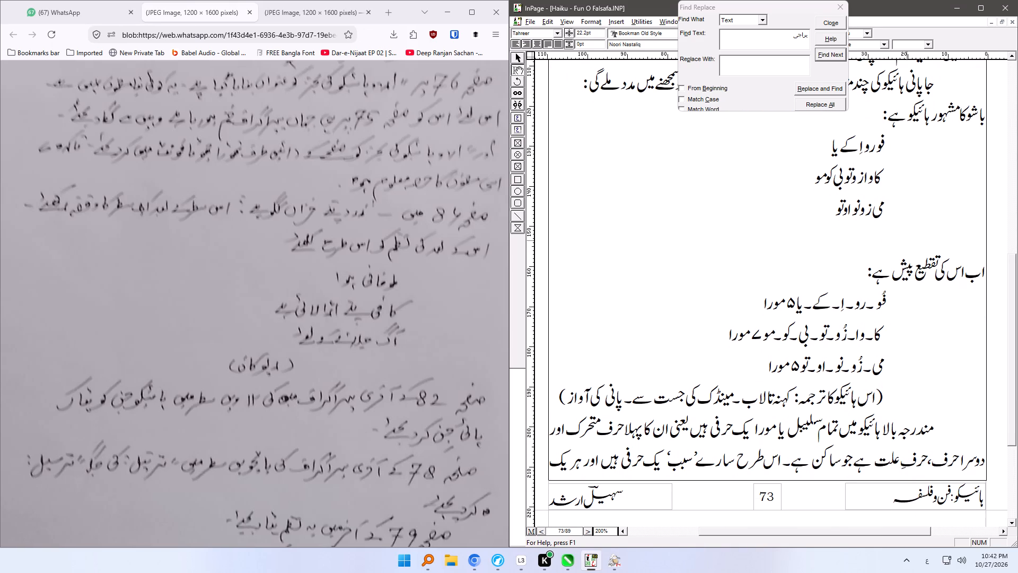
key("Delete")
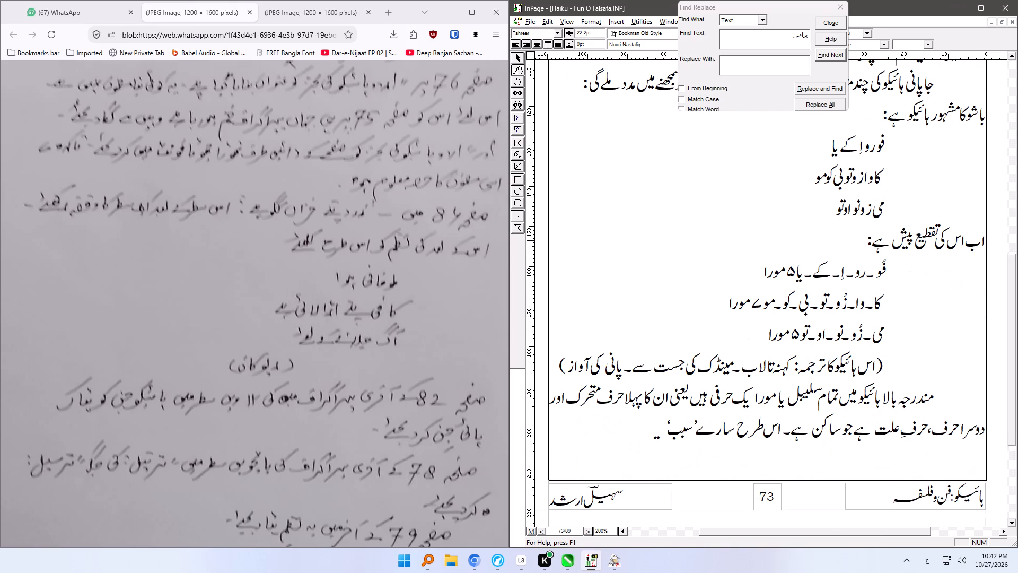
Indent the line "اب اس کی تقطیع پیش ہے:" on page 73 by one tab.
key("Tab")
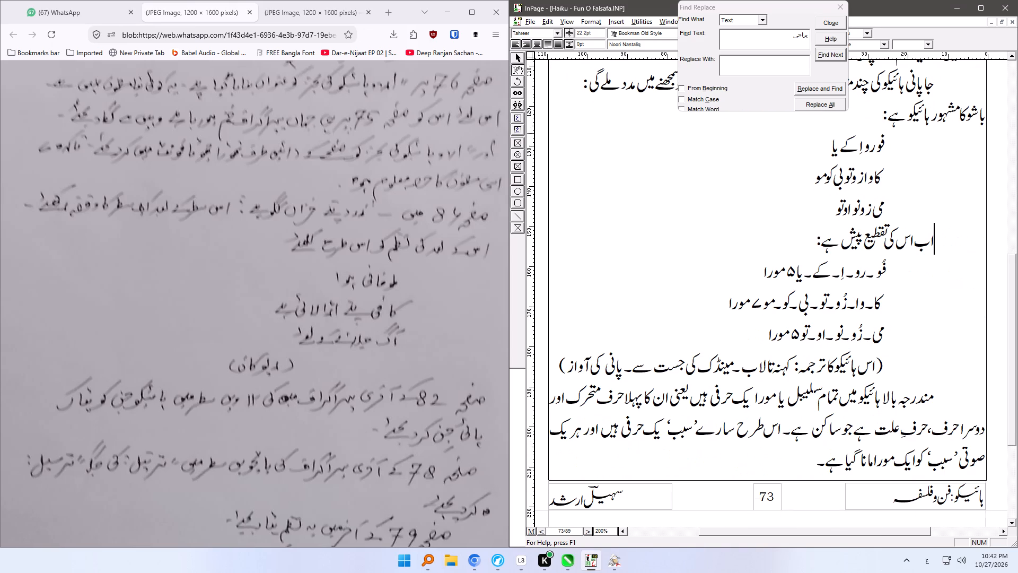
Indent the line "باشو کا مشہور ہائیکو ہے:" above the haiku on page 73.
left_click(987, 118)
left_click(986, 118)
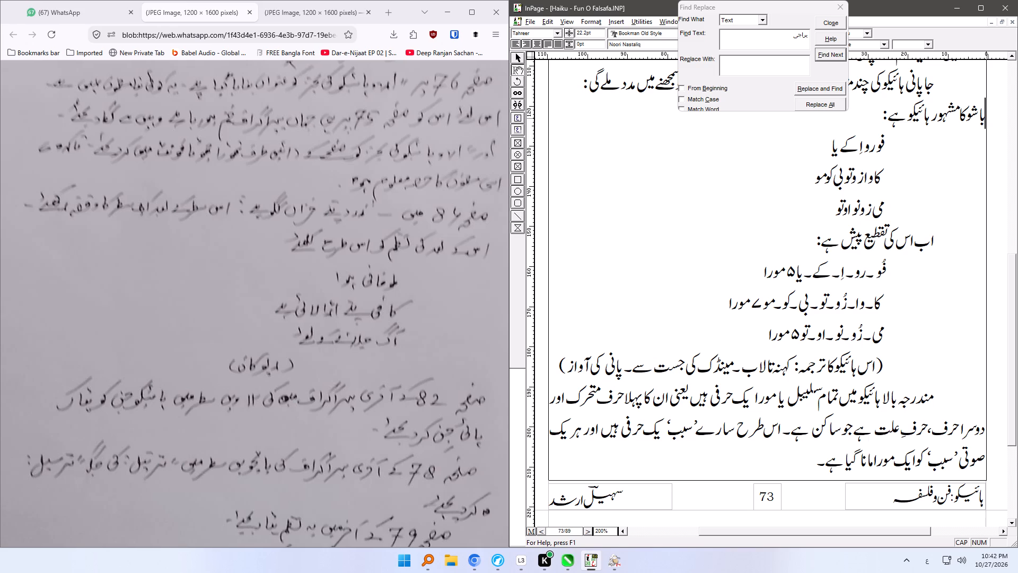
Indent the line "باشو کا مشہور ہائیکو ہے:" on page 73 like a paragraph opening.
key("Tab")
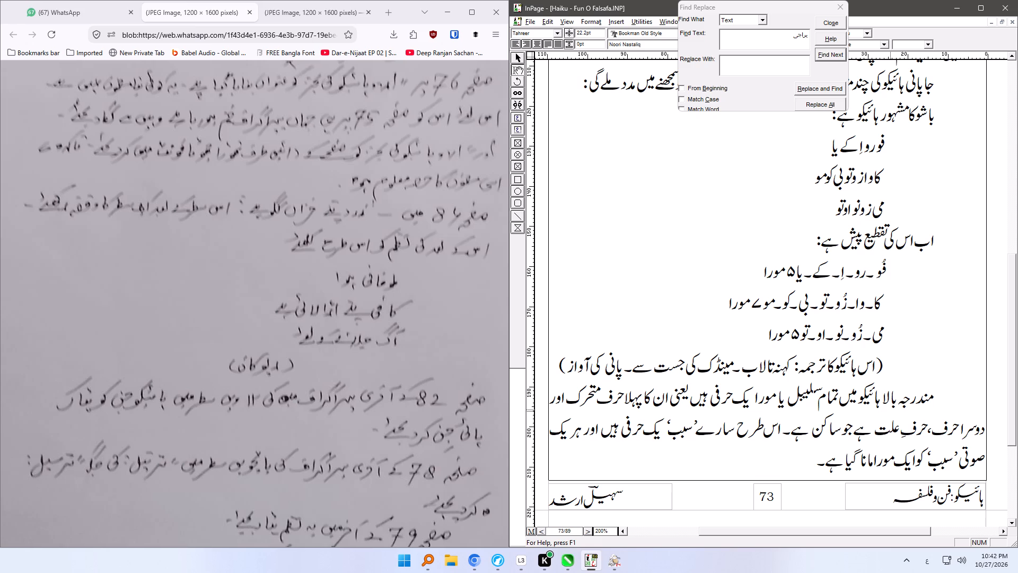
Search the document for "زرد پتے" to reach the passage on page 81 named in the correction sheet.
left_click(893, 459)
key("Down")
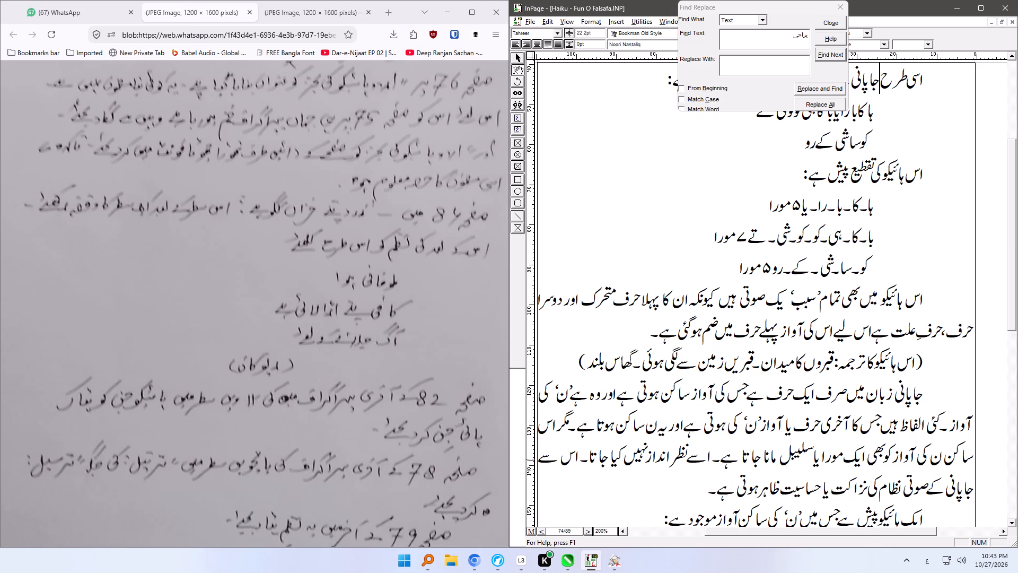
left_click(542, 532)
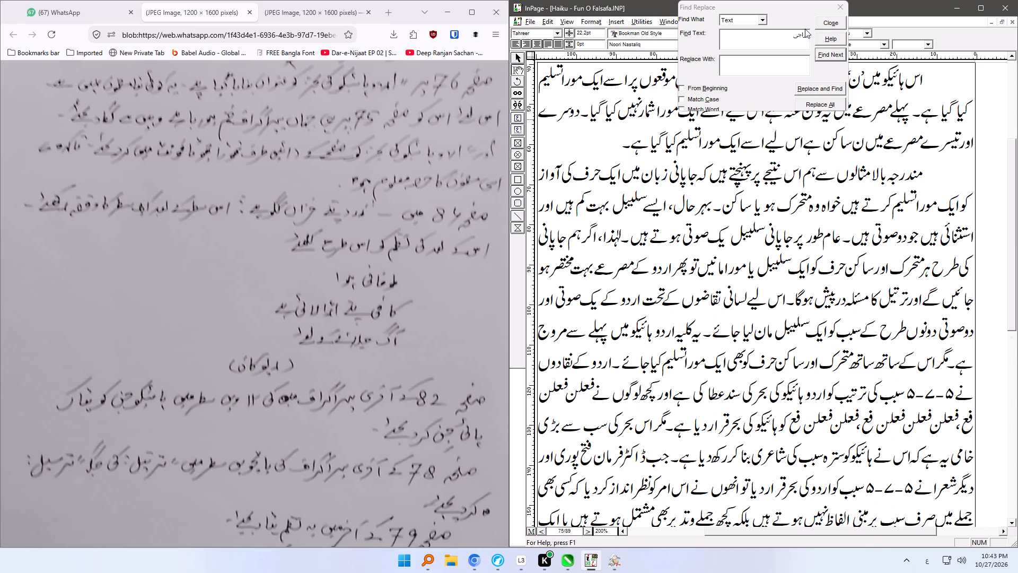
left_click_drag(788, 39, 812, 41)
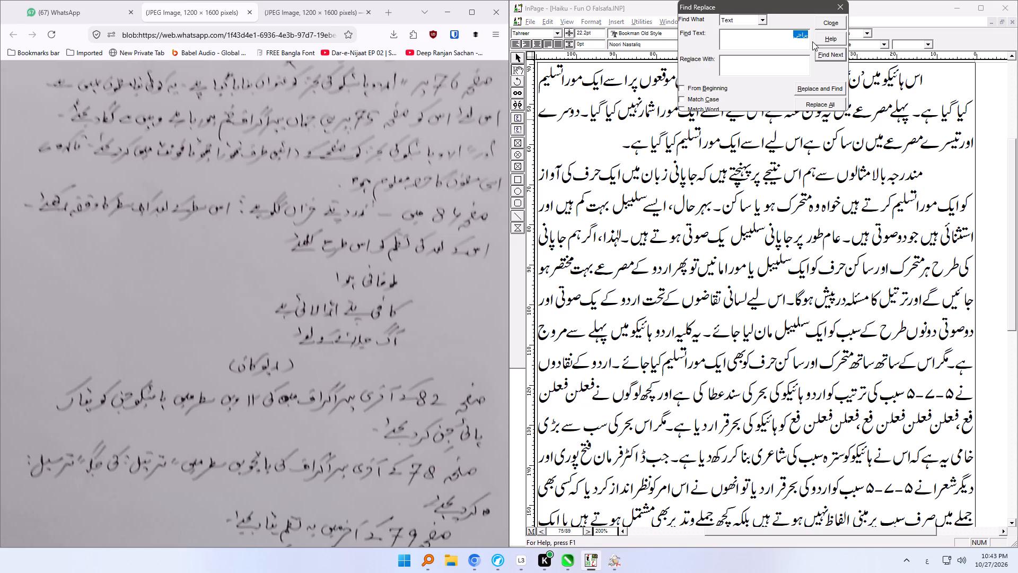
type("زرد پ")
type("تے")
left_click(836, 56)
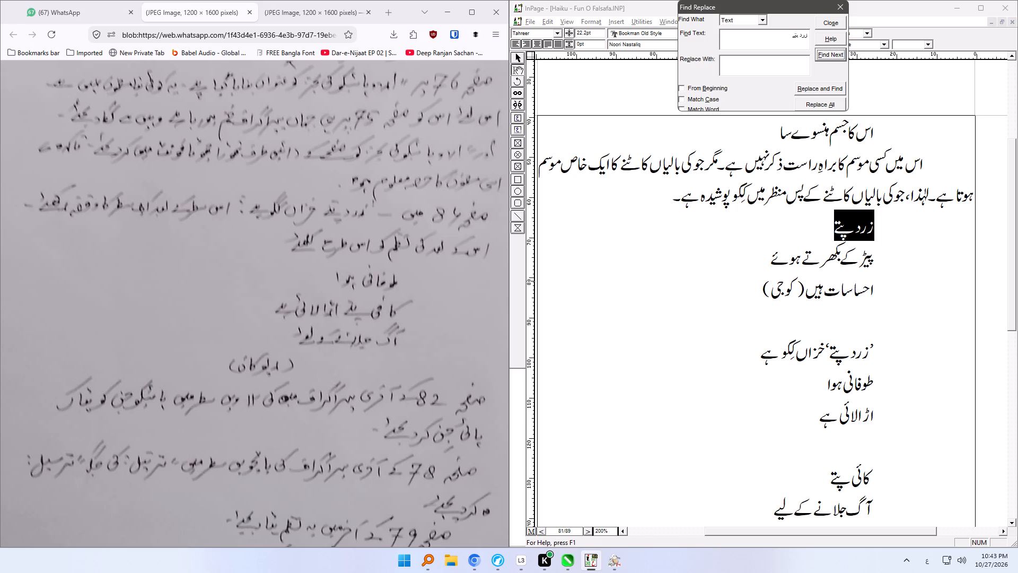
Insert a spacer line in the Gap_Ashaar style below the line "’زرد پتے‘ خزاں کِگو ہے" on page 81.
left_click(740, 352)
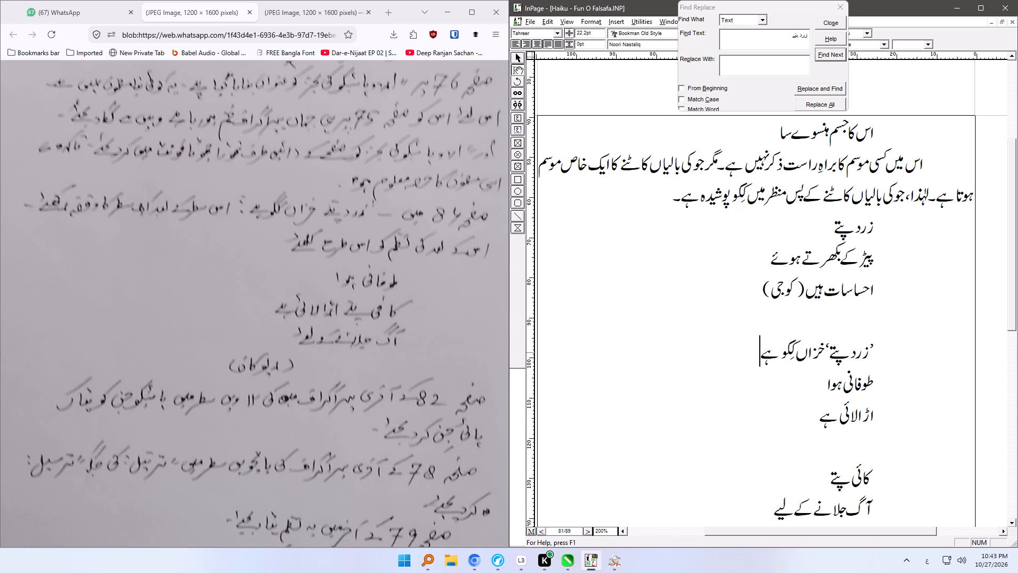
key("Return")
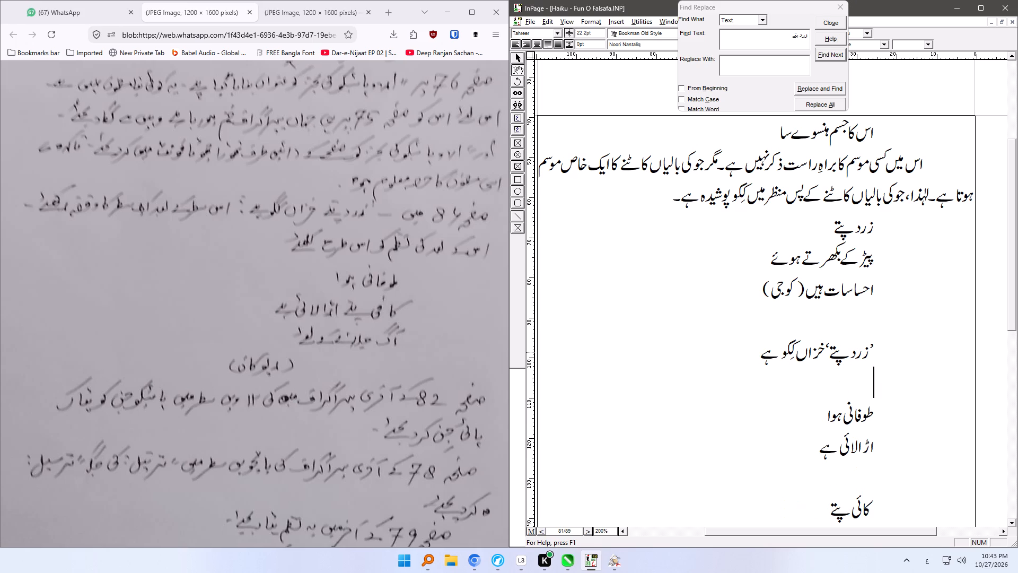
key("ctrl+shift+g")
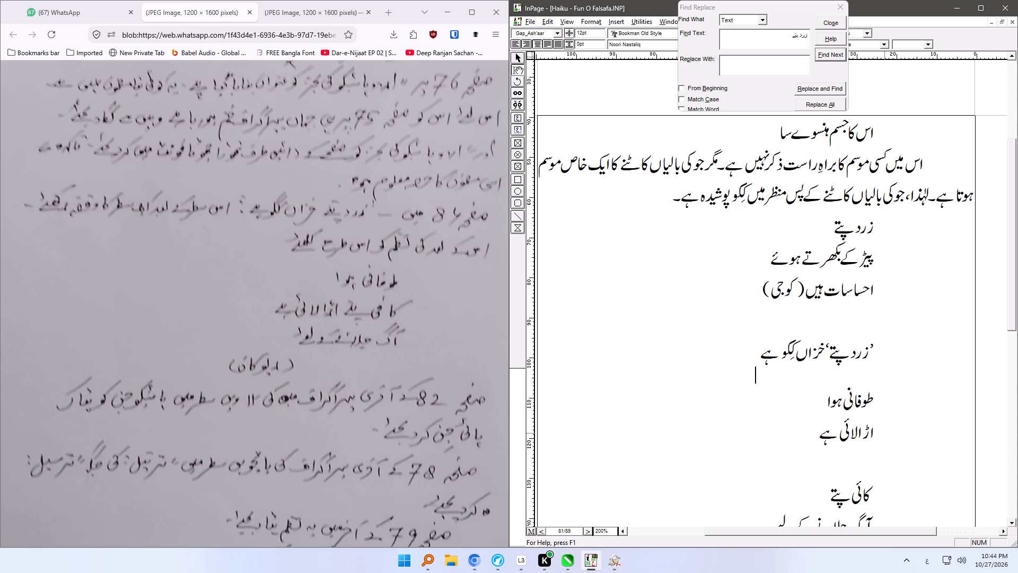
Add "کافی پتے" before "اڑا لائی ہے" in the haiku beginning "طوفانی ہوا", spelling پتے without the tashdid mark.
left_click_drag(884, 433, 836, 432)
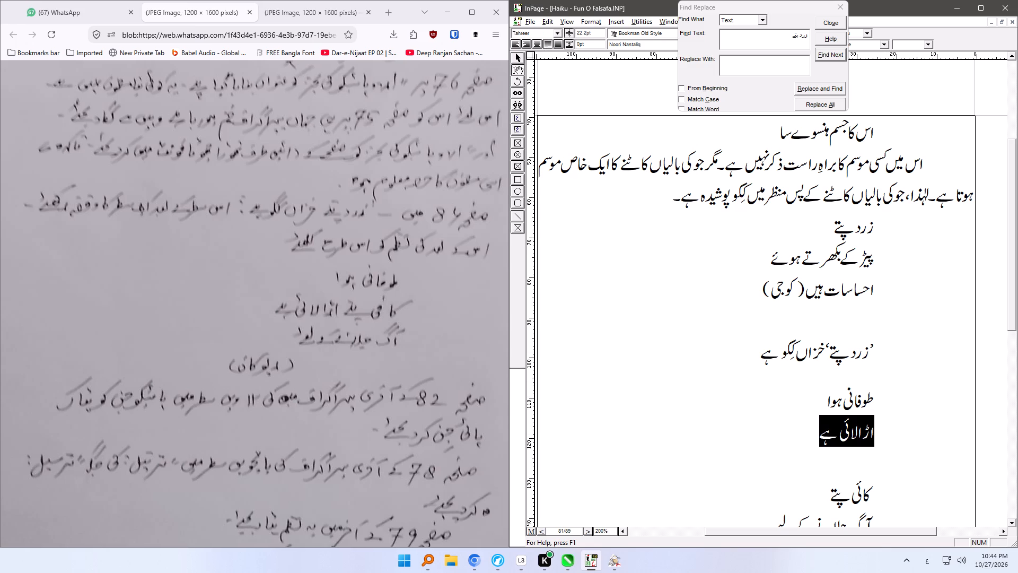
left_click(899, 446)
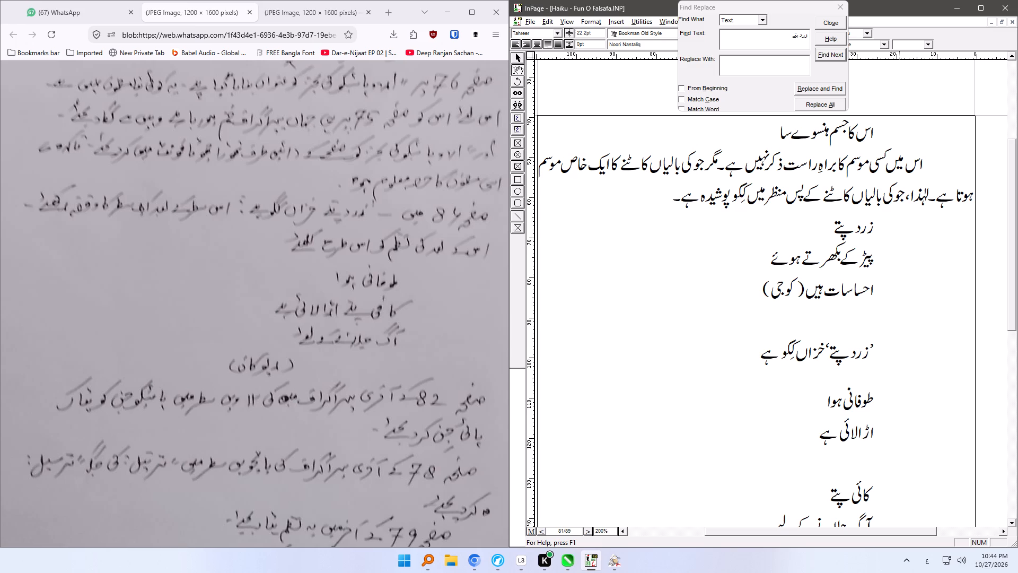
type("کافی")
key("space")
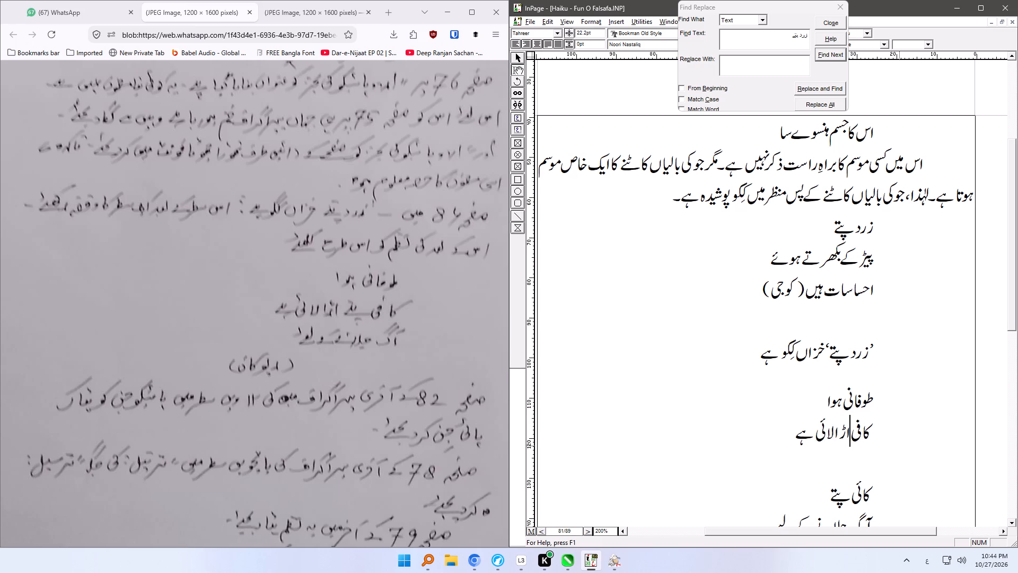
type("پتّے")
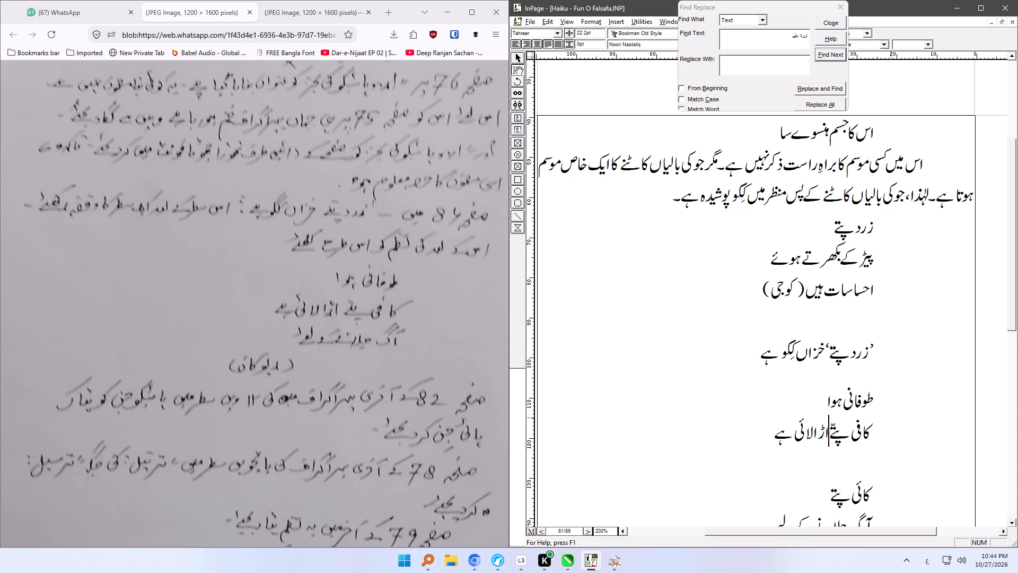
left_click(833, 227)
left_click(832, 441)
key("BackSpace")
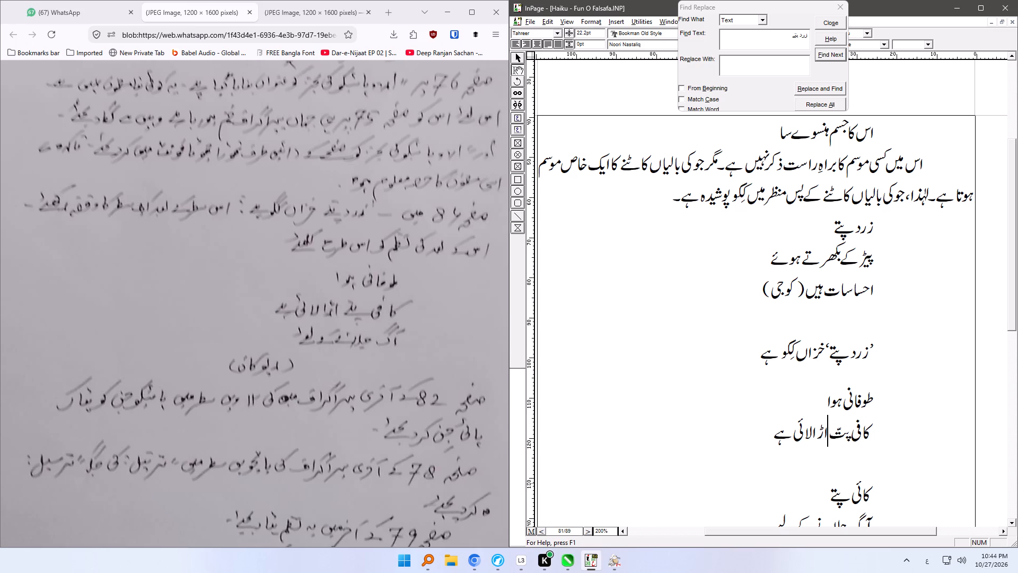
key("BackSpace")
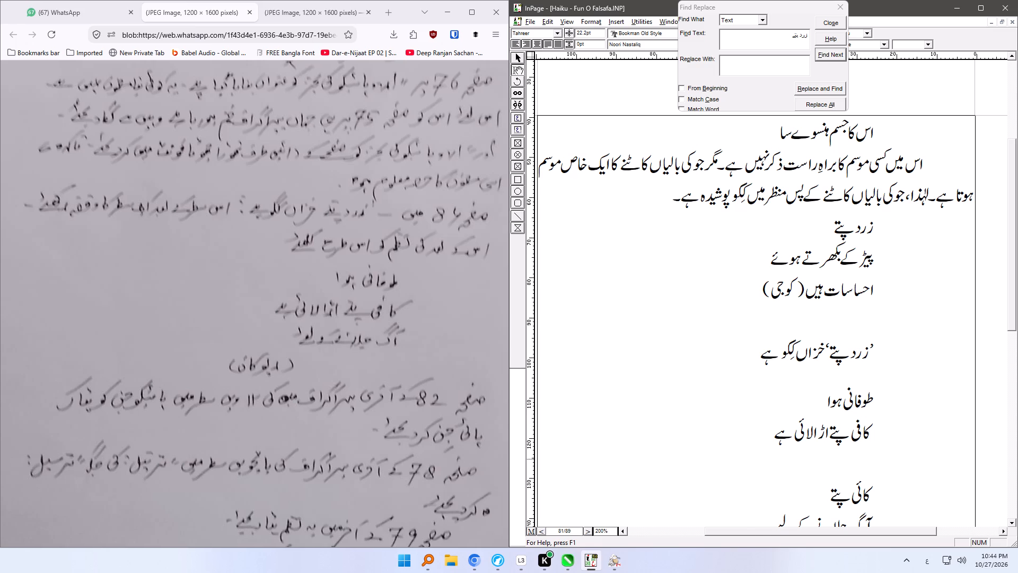
Place the text cursor at the end of the haiku line "کافی پتے اڑا لائی ہے", ahead of the blank line.
left_click(765, 421)
Delete the line "کائی پتے" and the empty line above it from the "طوفانی ہوا" poem.
right_click_drag(872, 474, 874, 356, "ctrl")
left_click(882, 371)
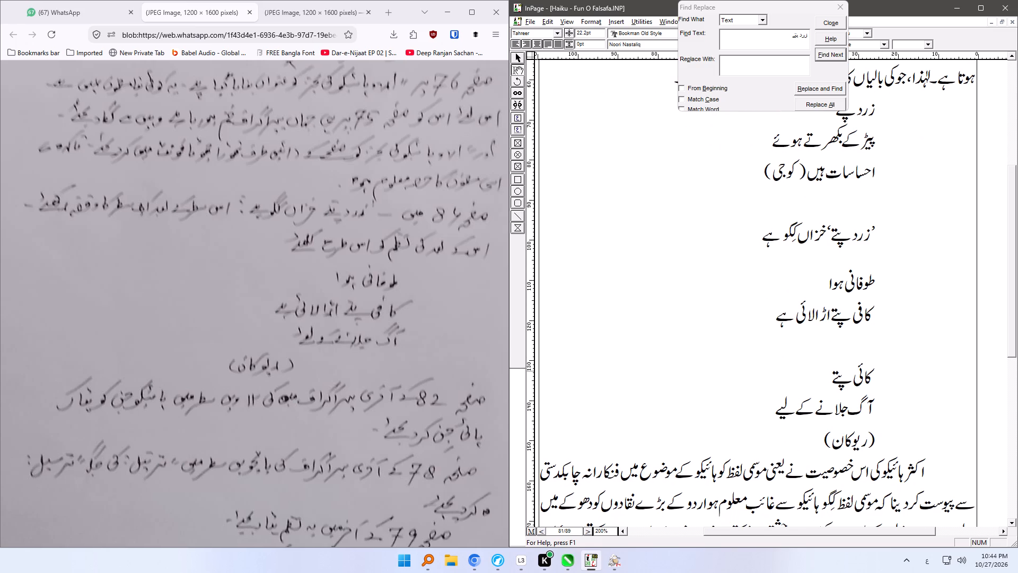
left_click_drag(879, 348, 821, 363)
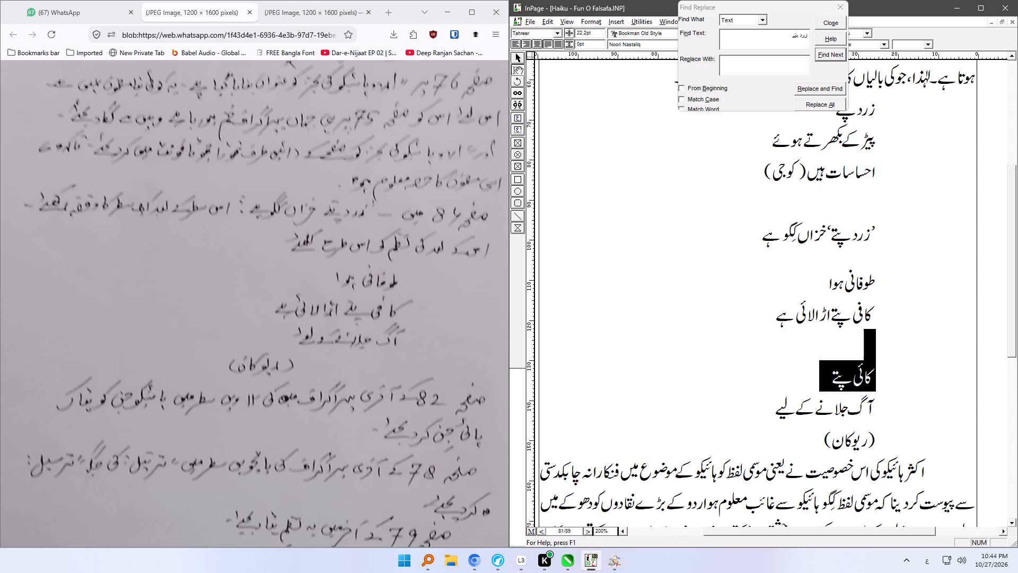
key("Delete")
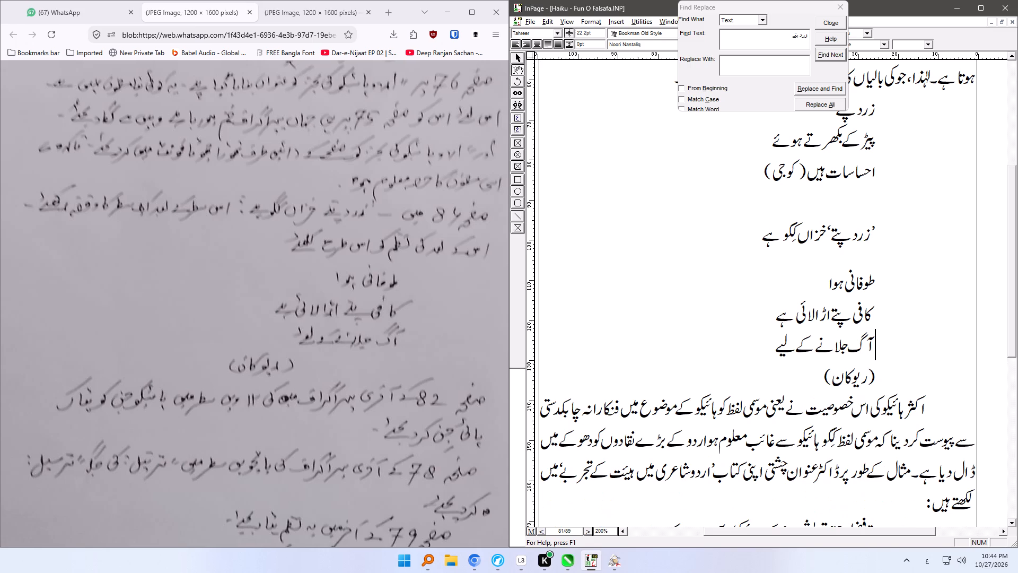
Indent the poet's name "(ریوکان)" further in than the poem's lines, and save the document.
left_click(887, 379)
key("Tab")
key("Tab")
key("Tab")
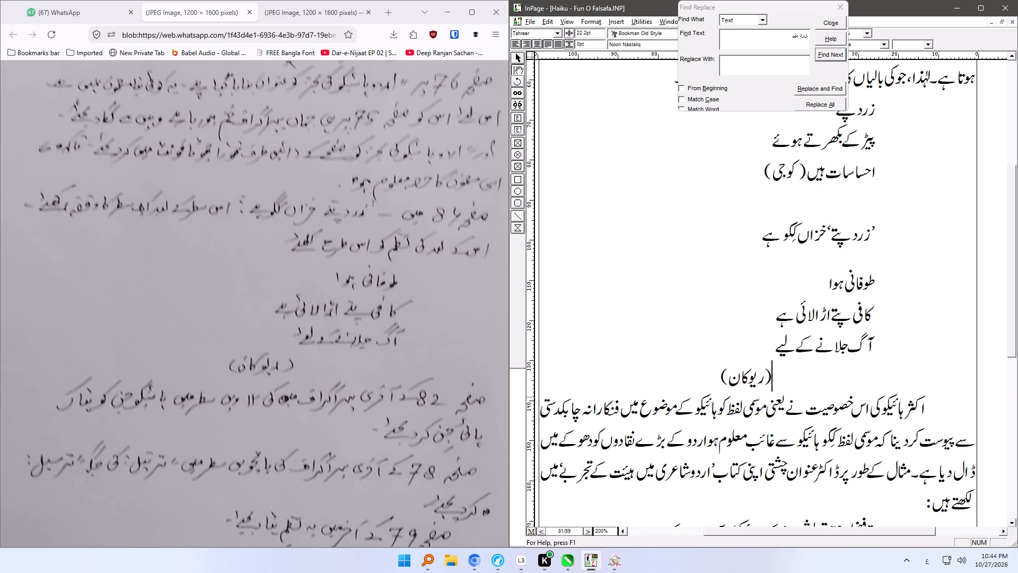
key("ctrl+s")
Switch to the book's PDF in PDF24 Reader and examine pages 81 and 82 for the passage named in the correction notes.
left_click(733, 445)
right_click_drag(741, 463, 761, 294, "ctrl")
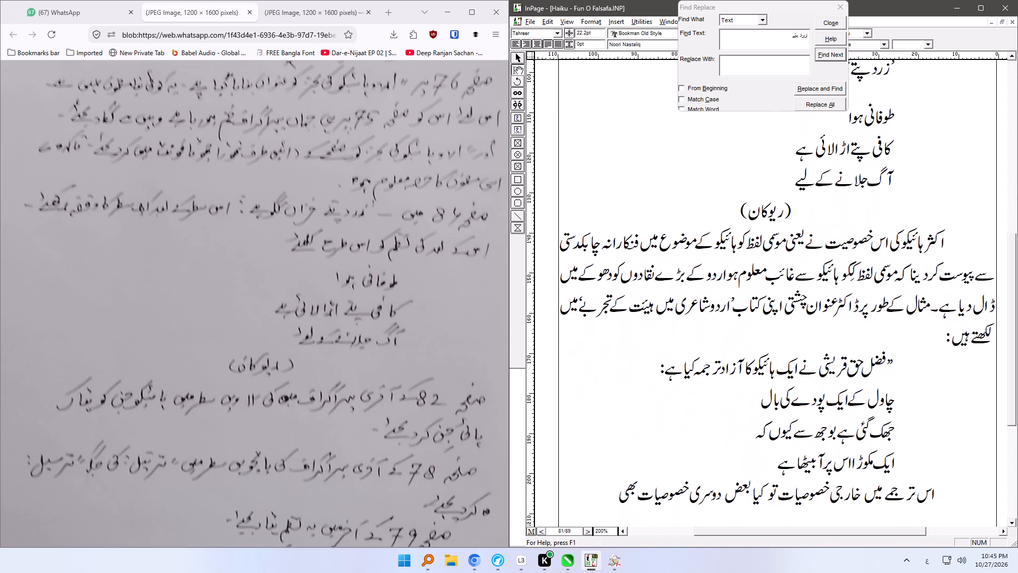
right_click_drag(761, 294, 761, 268, "ctrl")
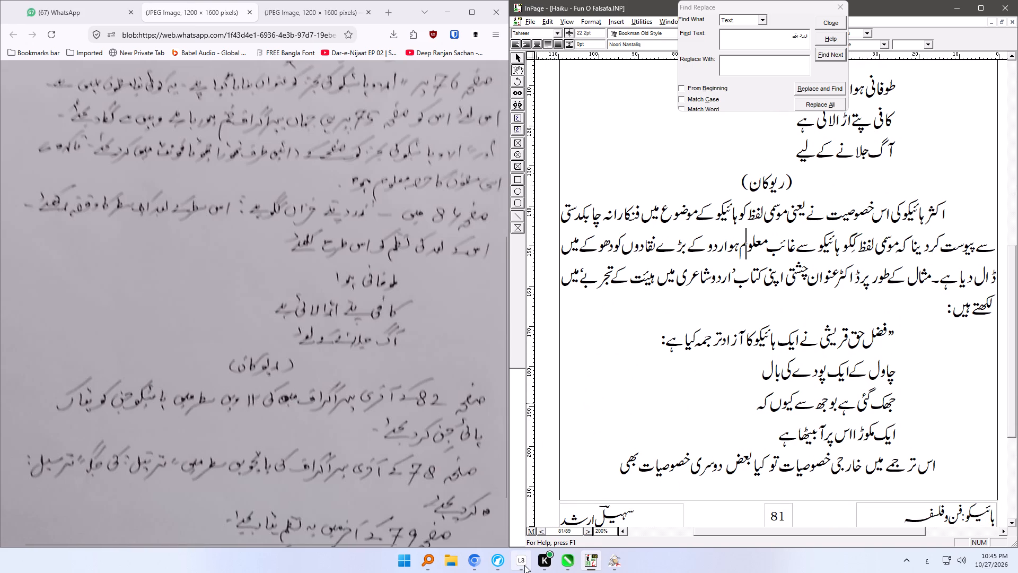
left_click(609, 558)
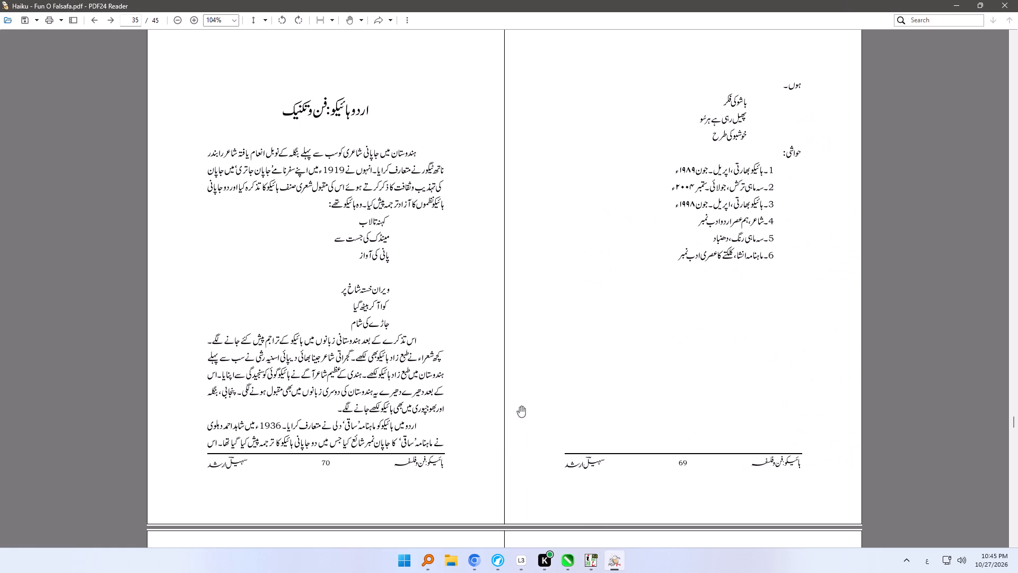
left_click_drag(485, 459, 487, 196)
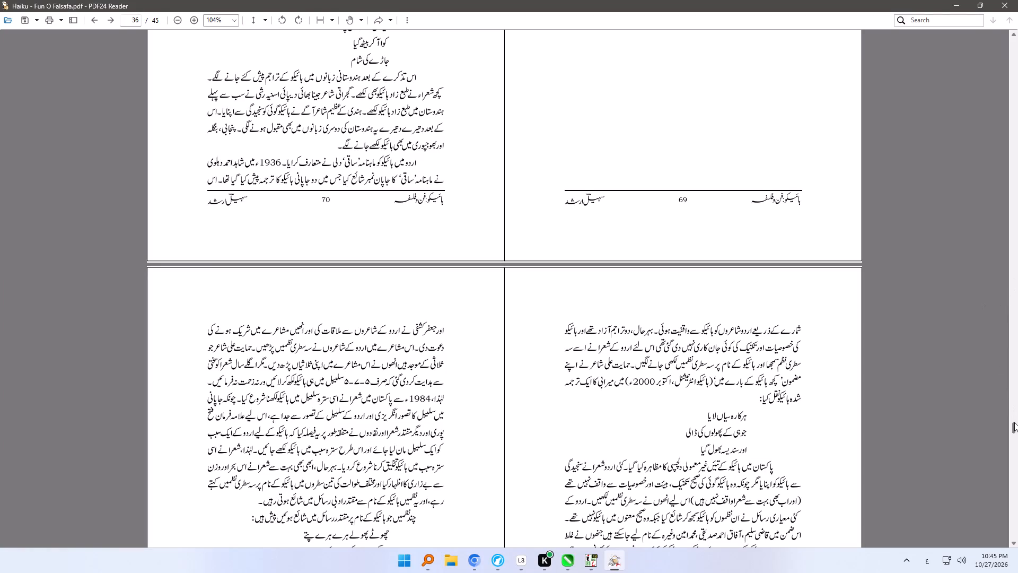
left_click_drag(1015, 426, 1017, 455)
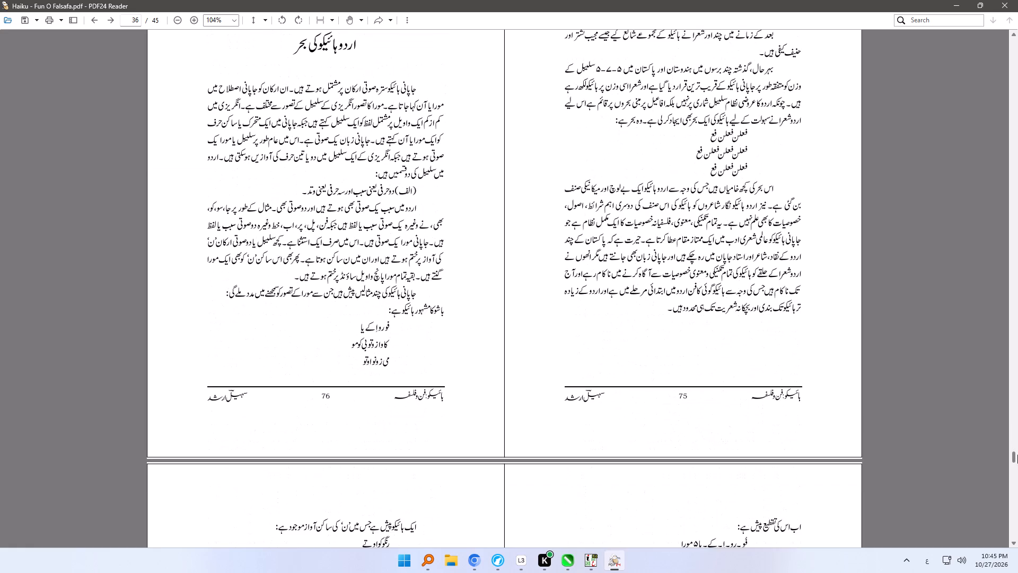
left_click_drag(1017, 455, 1017, 476)
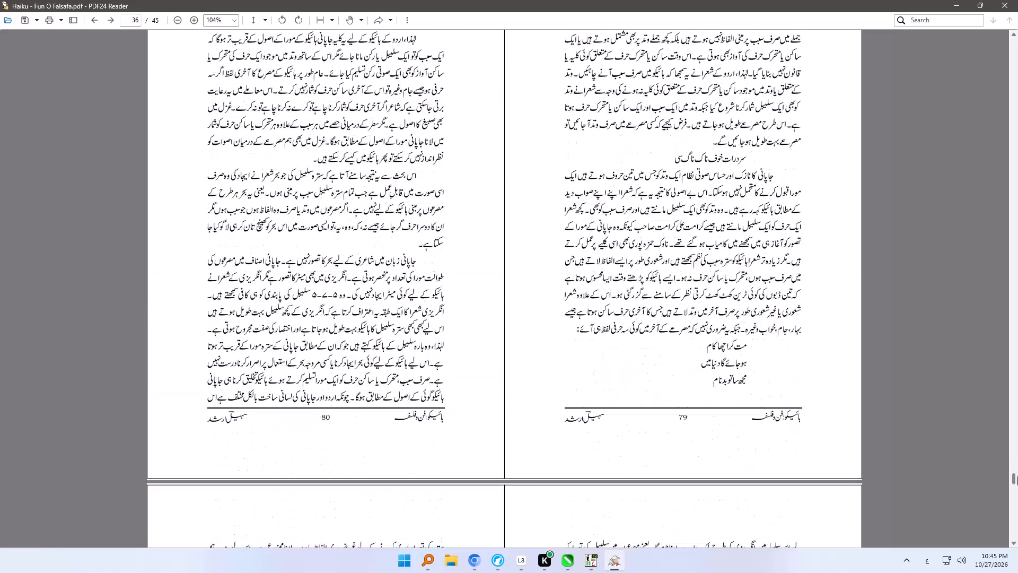
left_click_drag(1017, 476, 1017, 488)
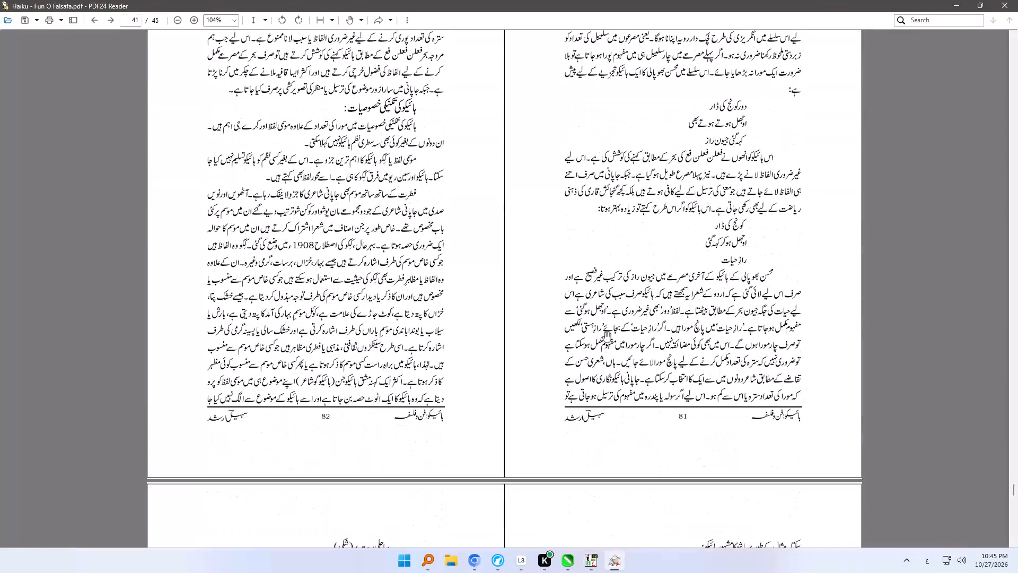
left_click_drag(459, 235, 469, 315)
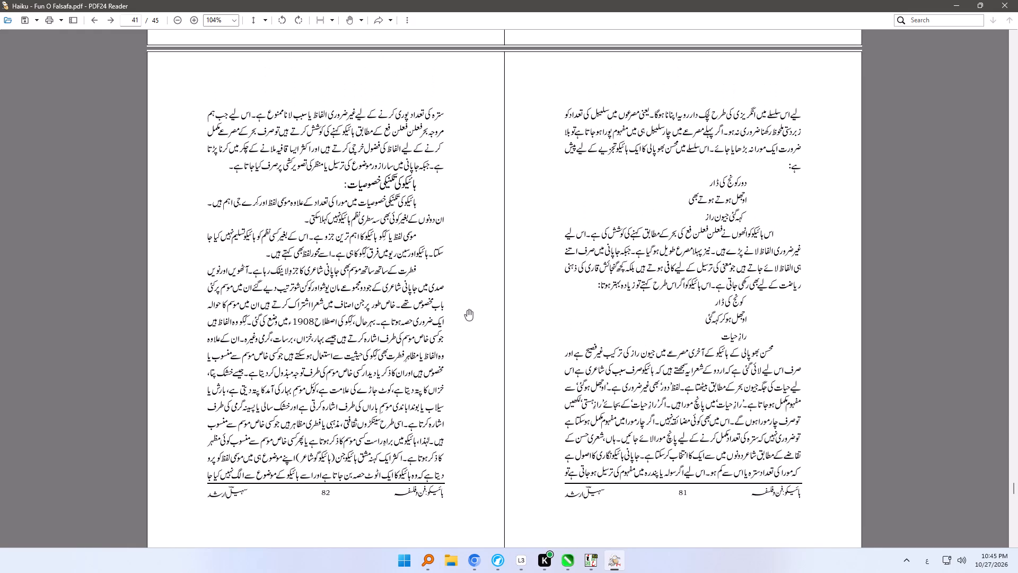
key("alt+Tab")
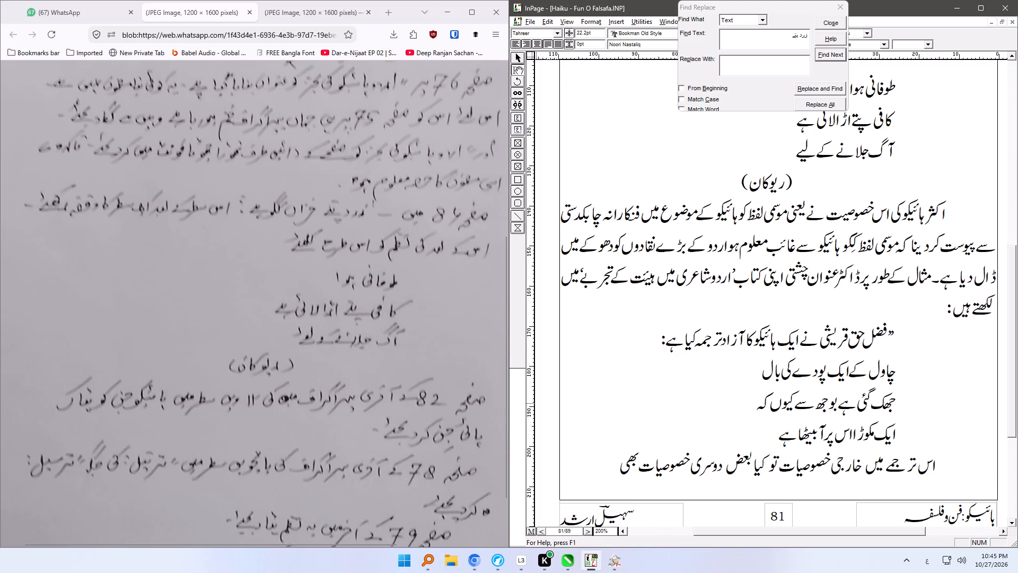
key("alt+Tab")
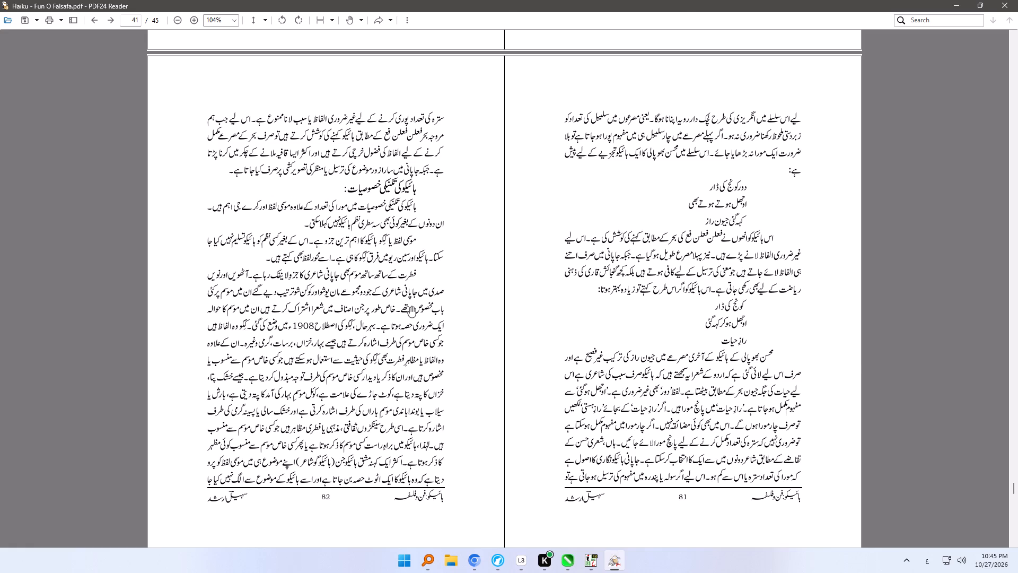
key("alt+Tab")
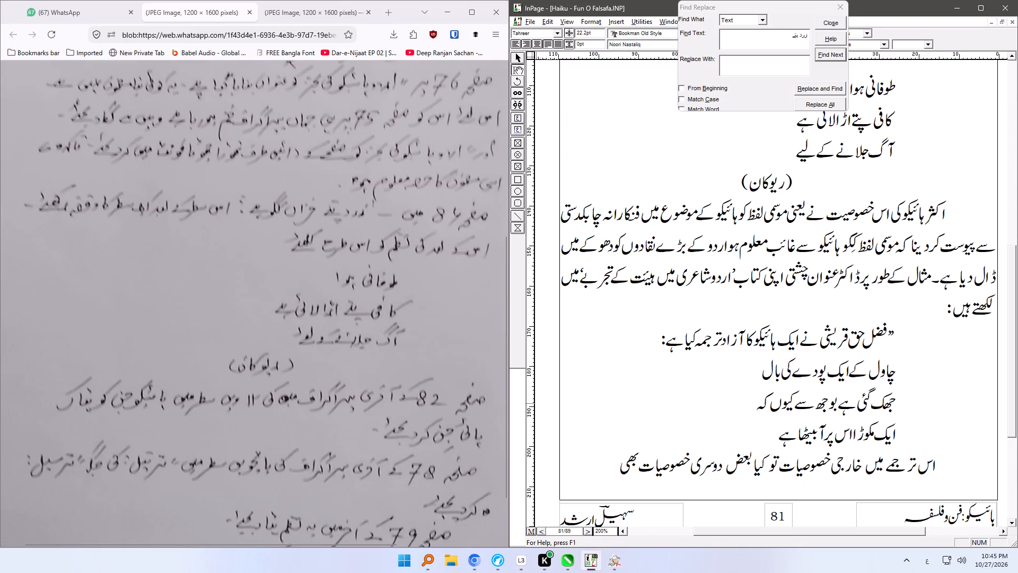
Compare the handwritten page 82 correction note with the last paragraph of page 82 in the book's PDF in PDF24 Reader.
key("alt+Tab")
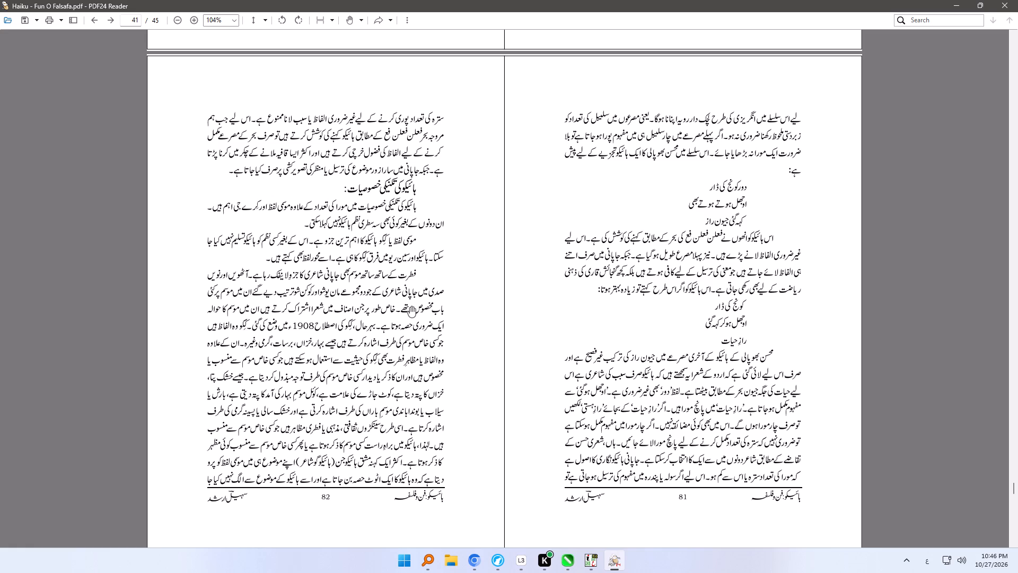
key("alt+Tab")
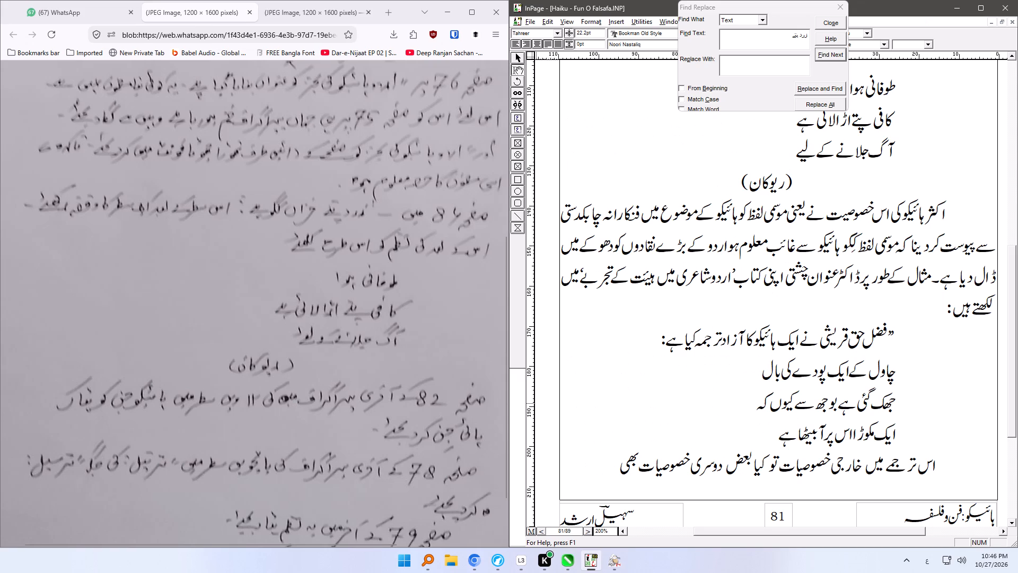
key("alt+Tab")
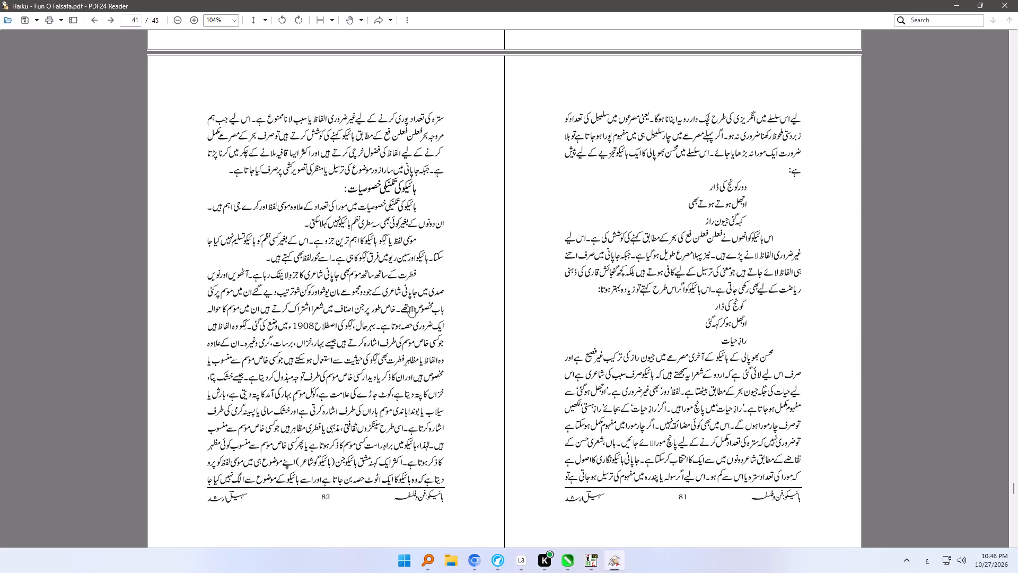
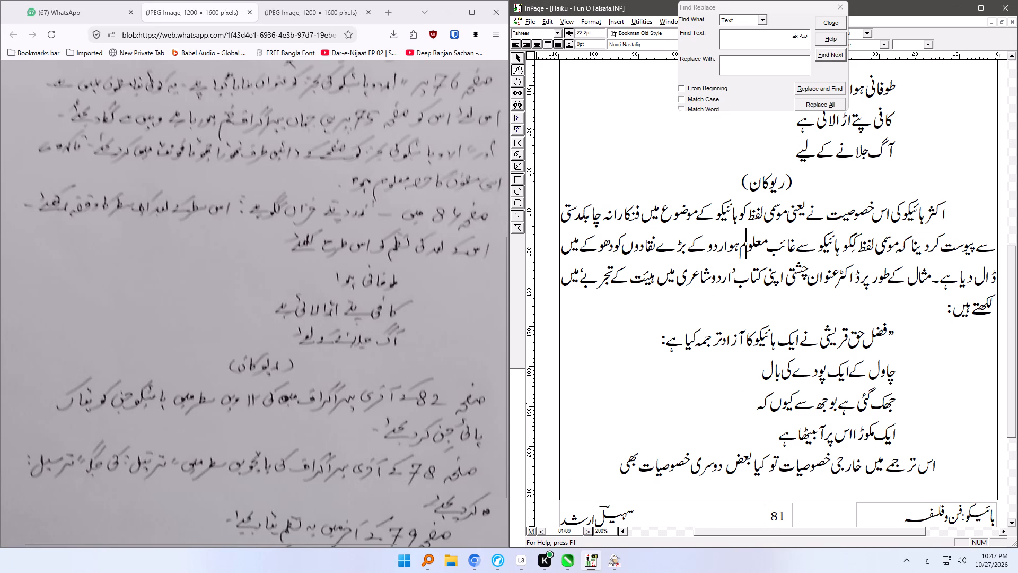
Return from the PDF to the InPage document and search it for "ہائیکو جن".
key("alt+Tab")
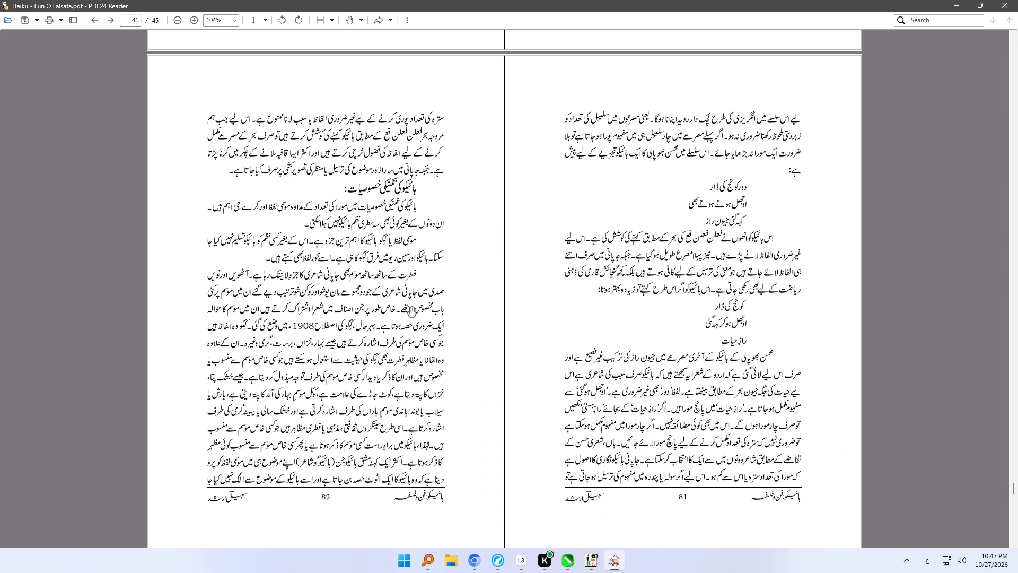
key("alt+Tab")
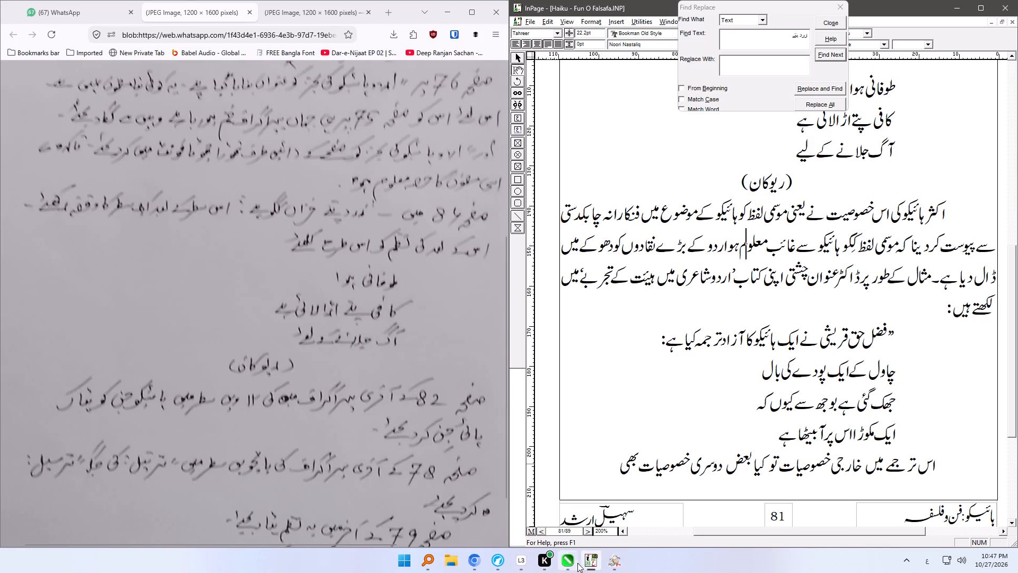
left_click(596, 567)
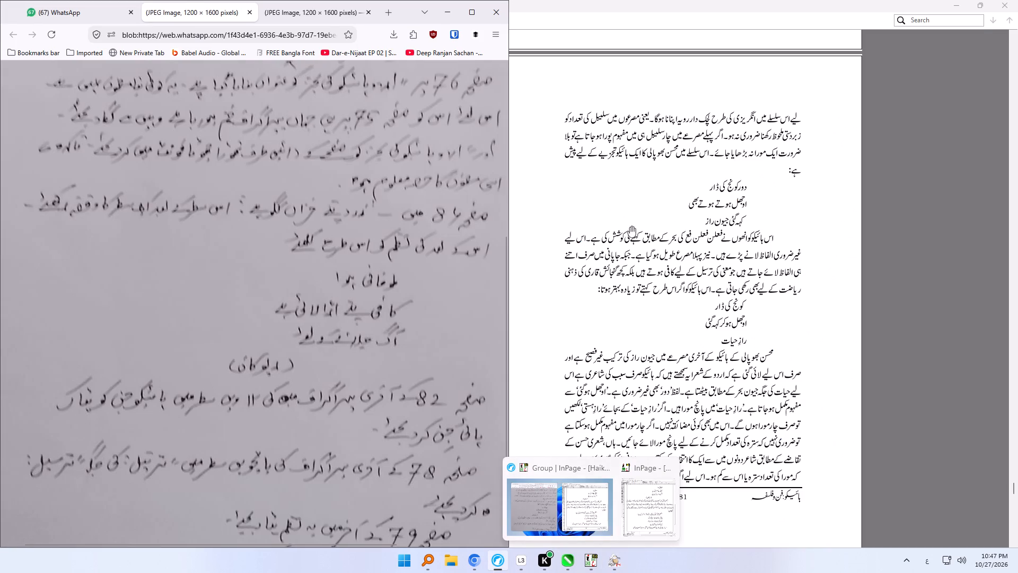
left_click(592, 564)
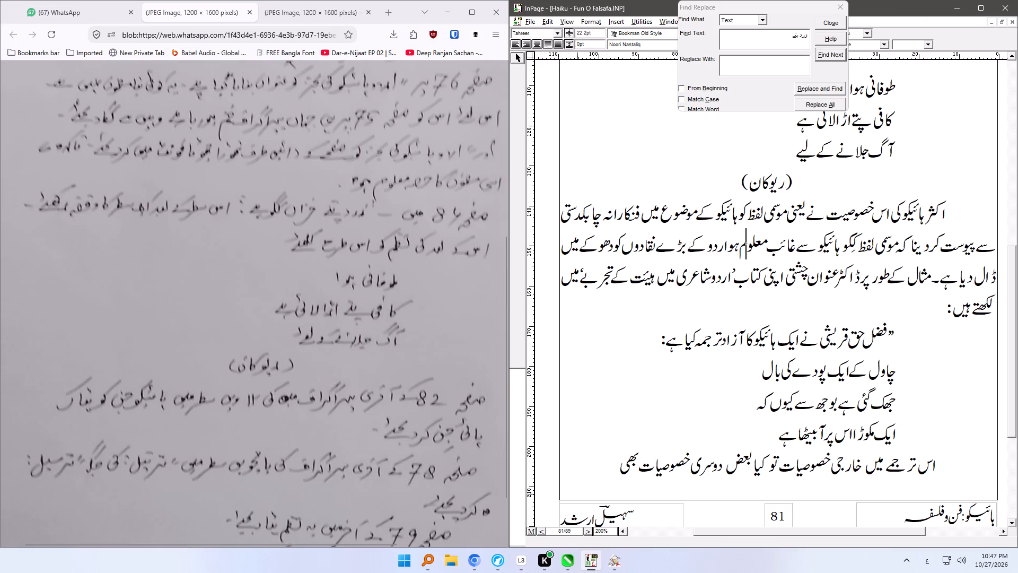
left_click_drag(779, 37, 783, 37)
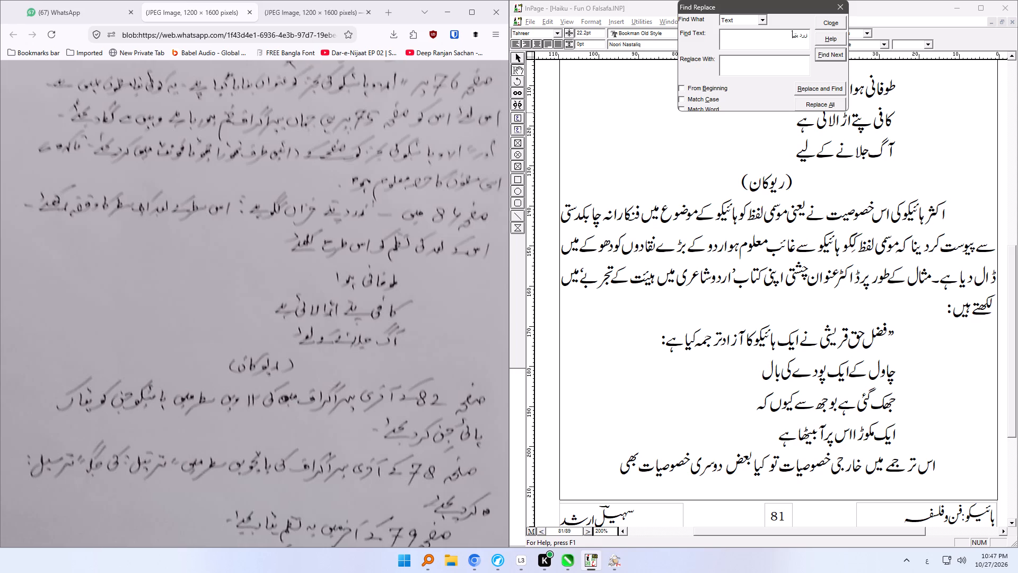
left_click_drag(783, 37, 826, 37)
type("ہا")
type("ئیکو")
key("space")
type("جن")
left_click(833, 56)
left_click(809, 83)
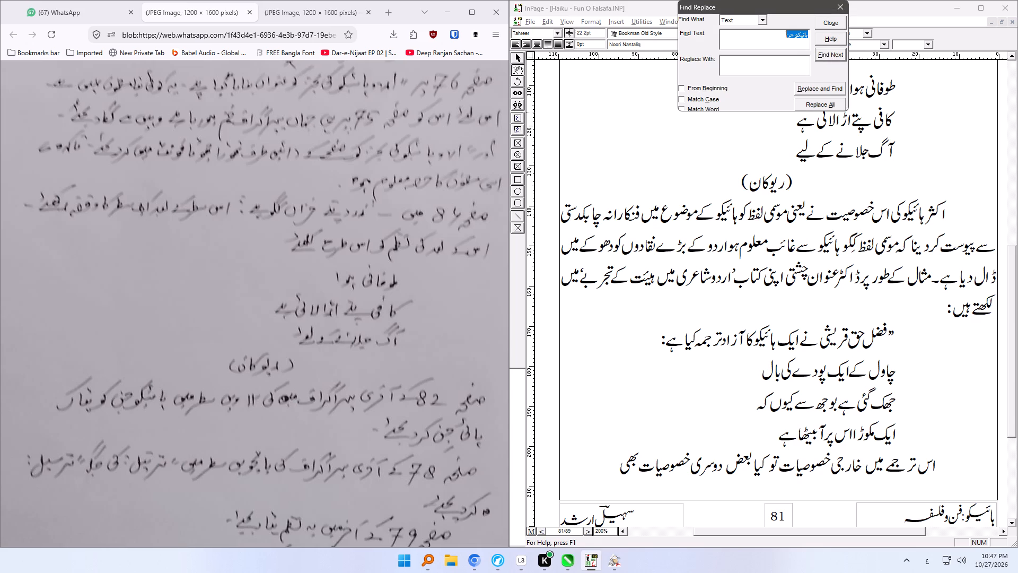
Search for "ہائیکو" alone and examine its successive occurrences from page 81 onward for the phrase named in the page 82 note.
left_click(778, 34)
key("BackSpace")
key("BackSpace")
key("BackSpace")
left_click(826, 54)
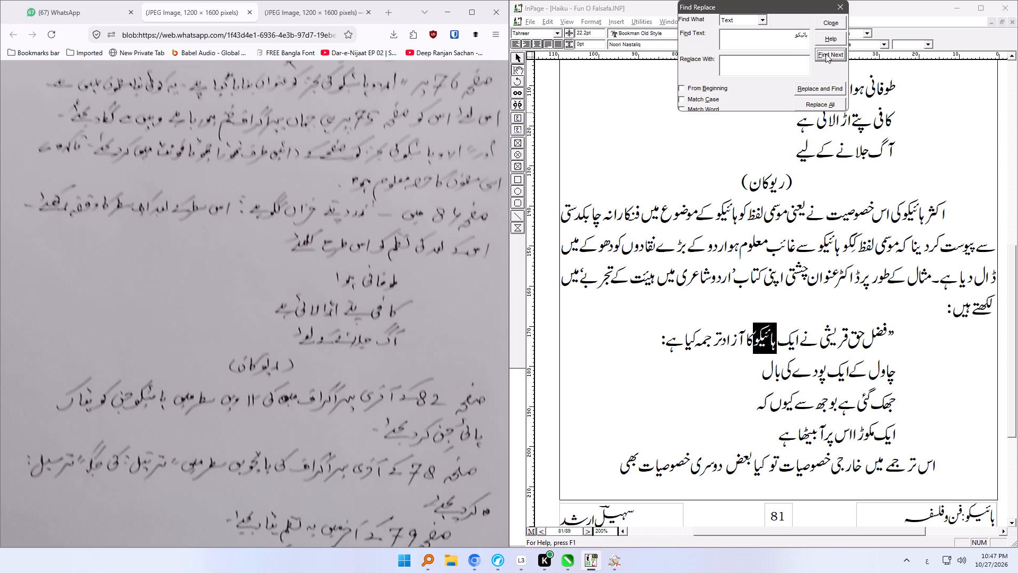
left_click(826, 54)
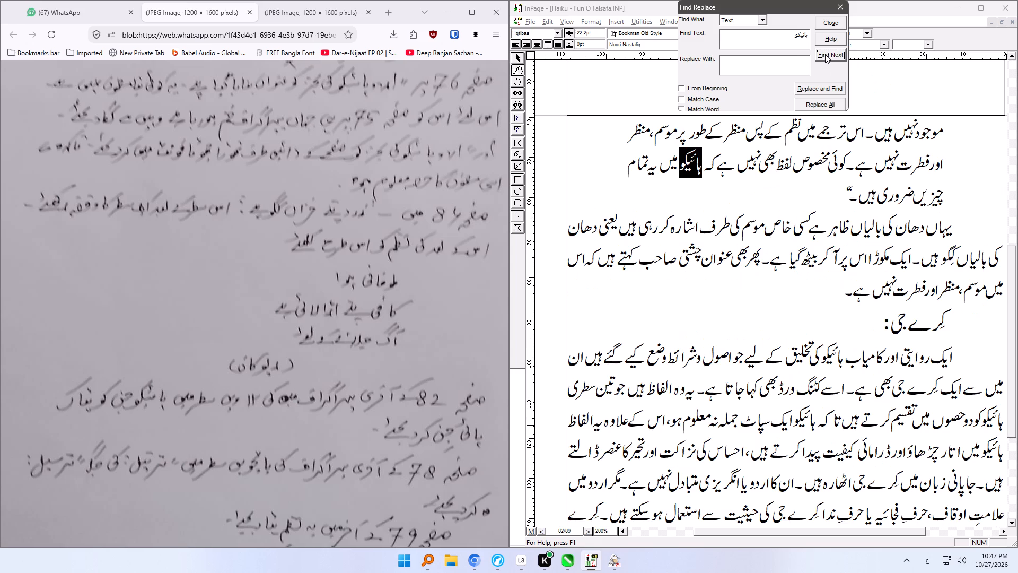
left_click(825, 54)
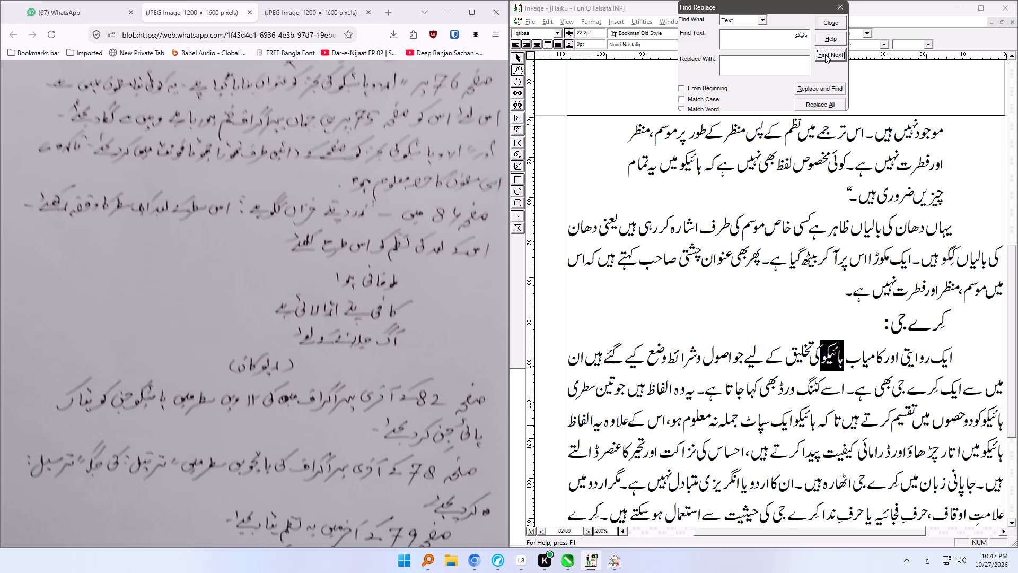
left_click(825, 54)
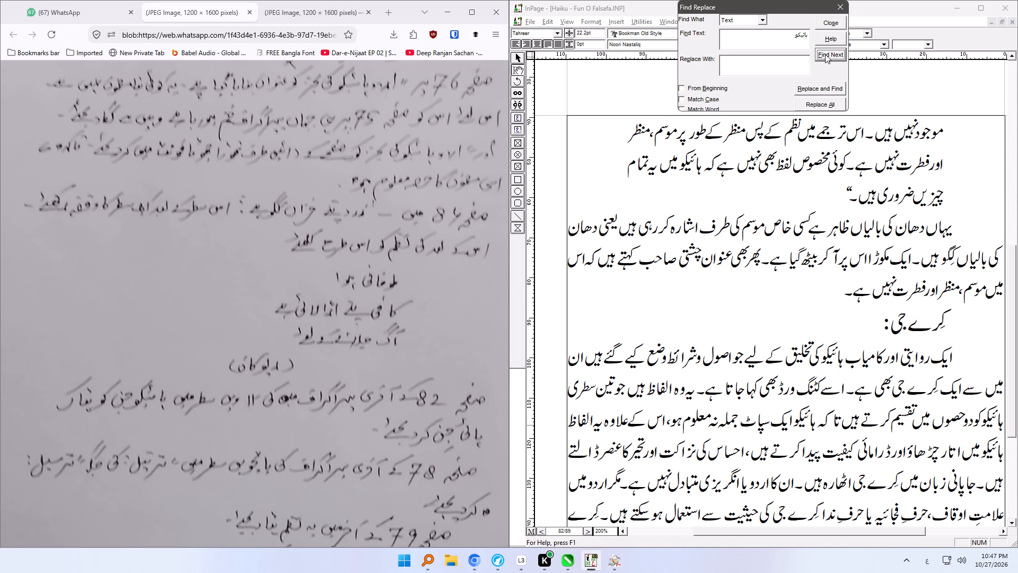
left_click(825, 54)
left_click(825, 54)
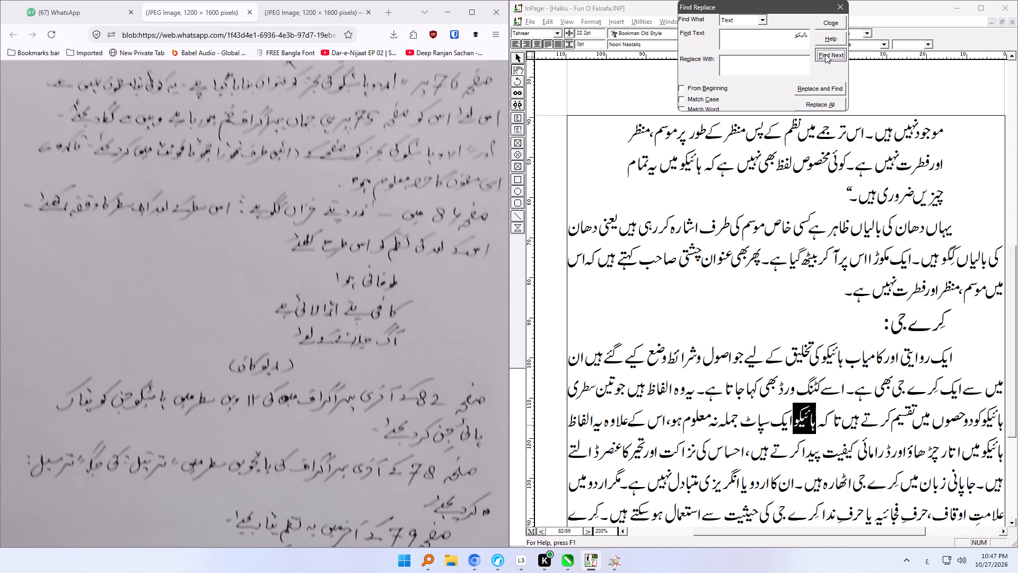
left_click(825, 54)
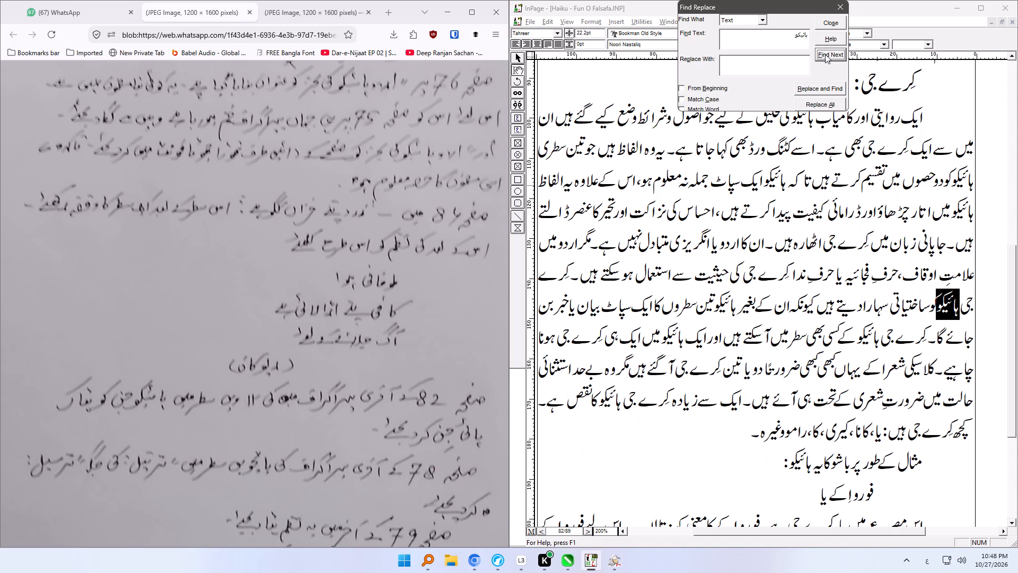
left_click(825, 54)
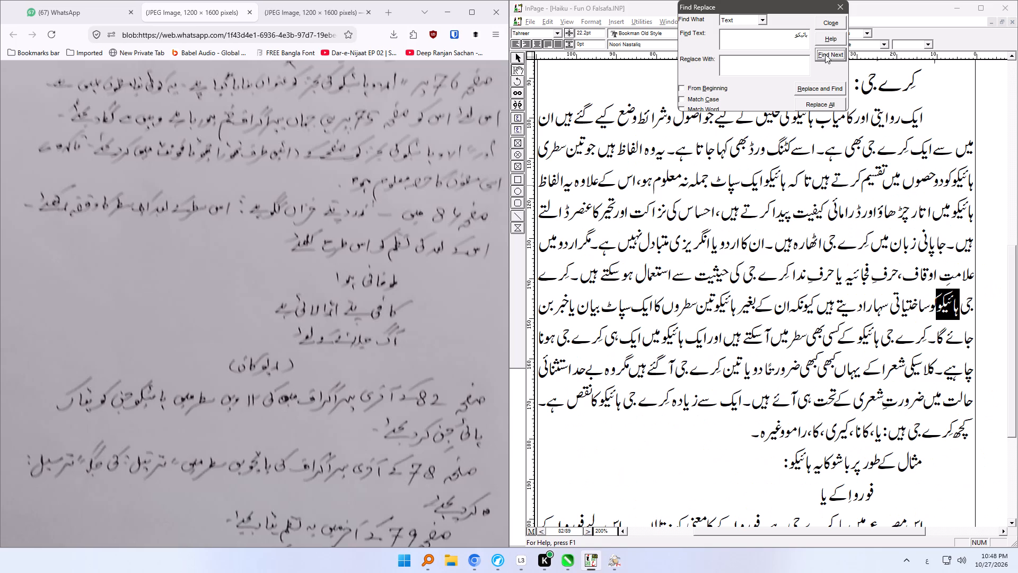
left_click(825, 54)
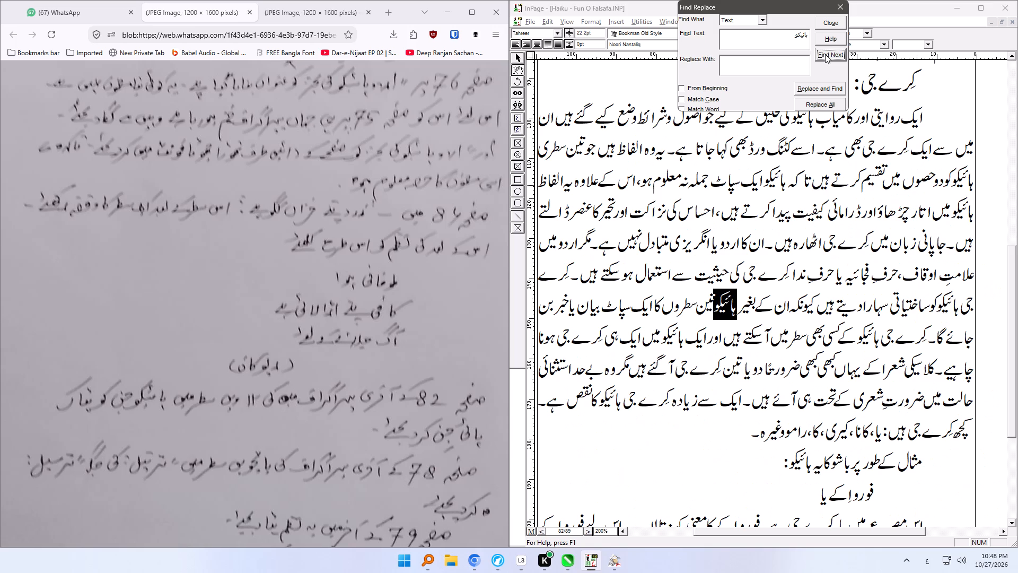
left_click(825, 54)
left_click(825, 54)
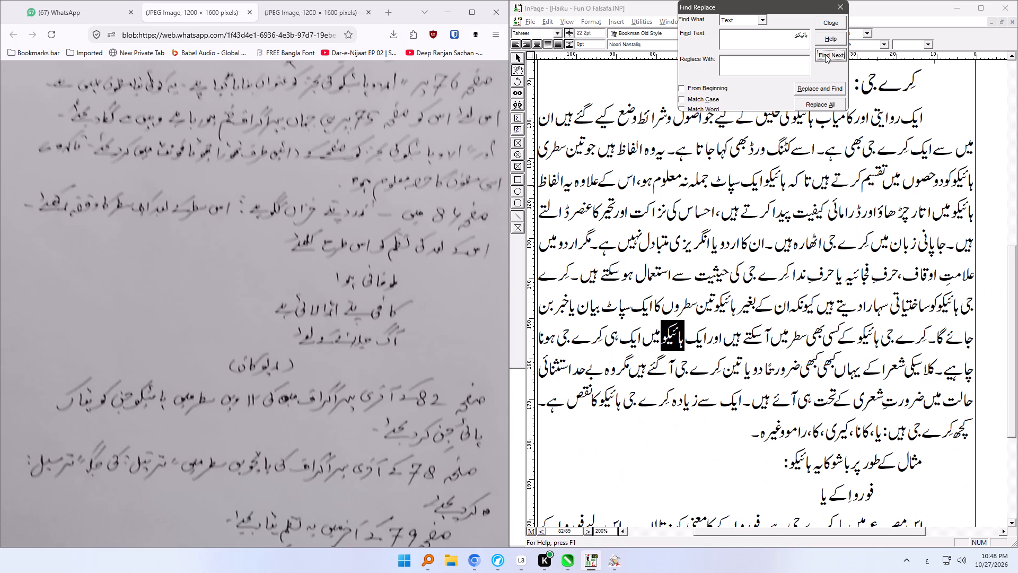
left_click(825, 54)
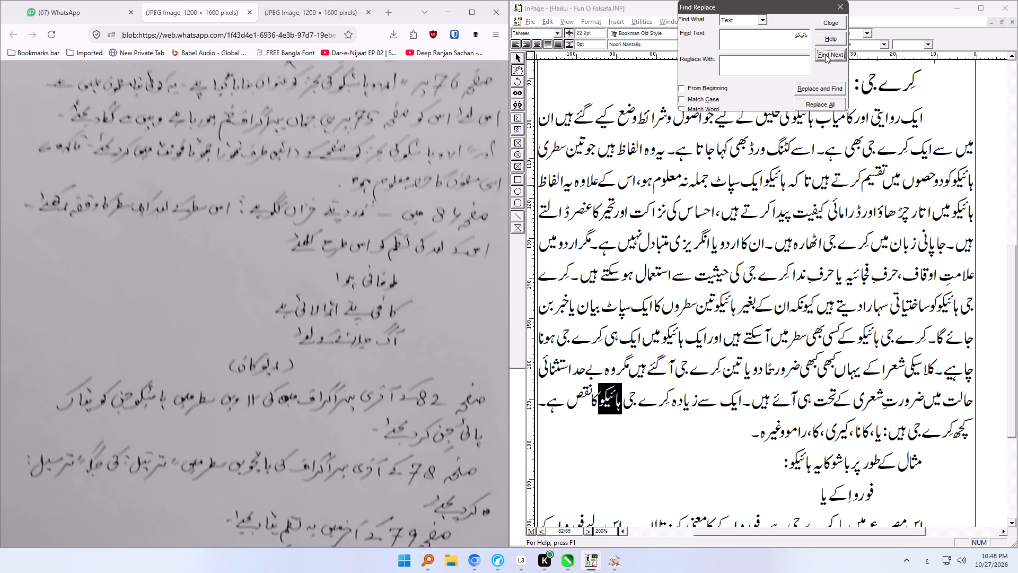
left_click(825, 54)
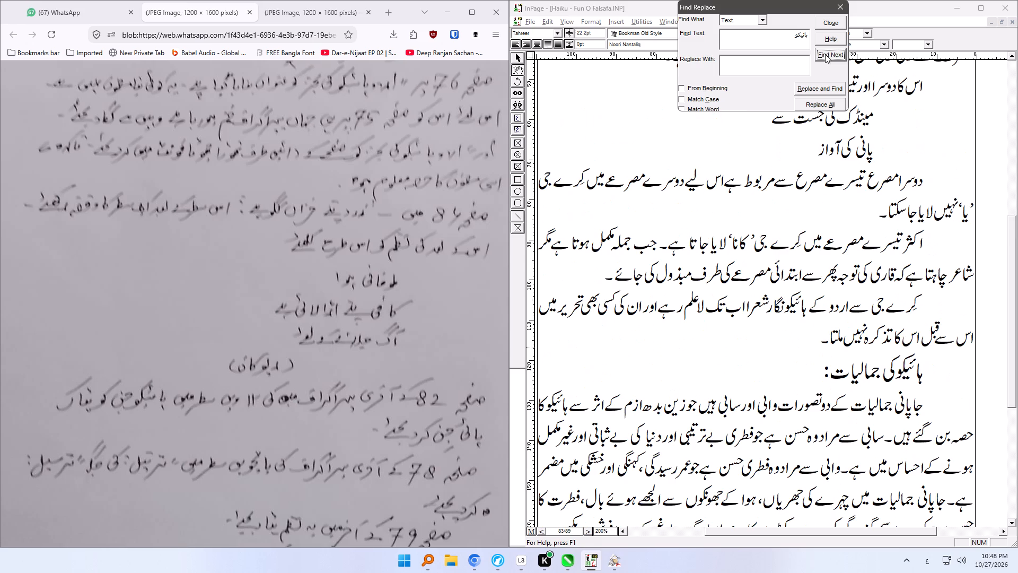
left_click(825, 54)
left_click(825, 54)
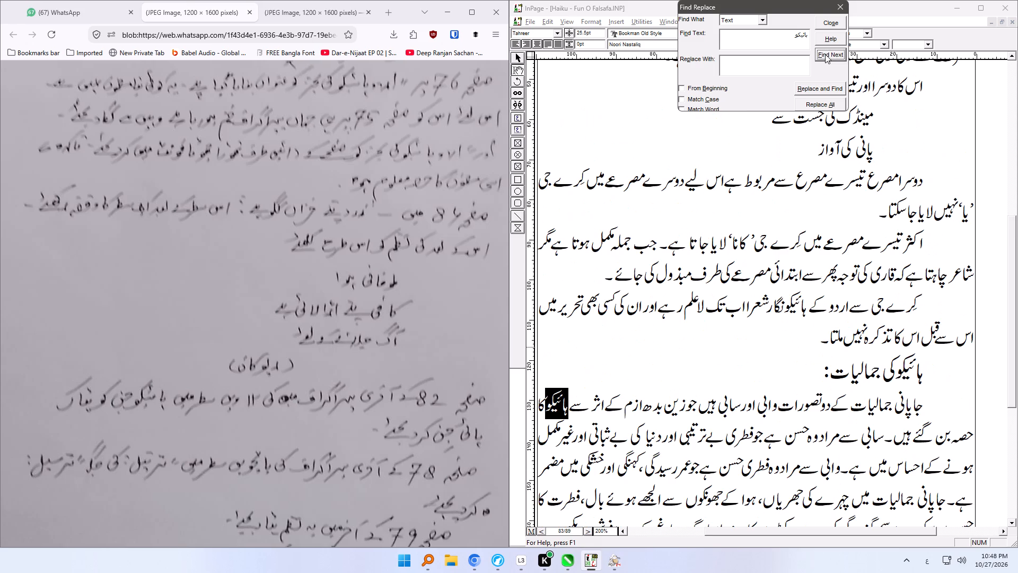
left_click(825, 54)
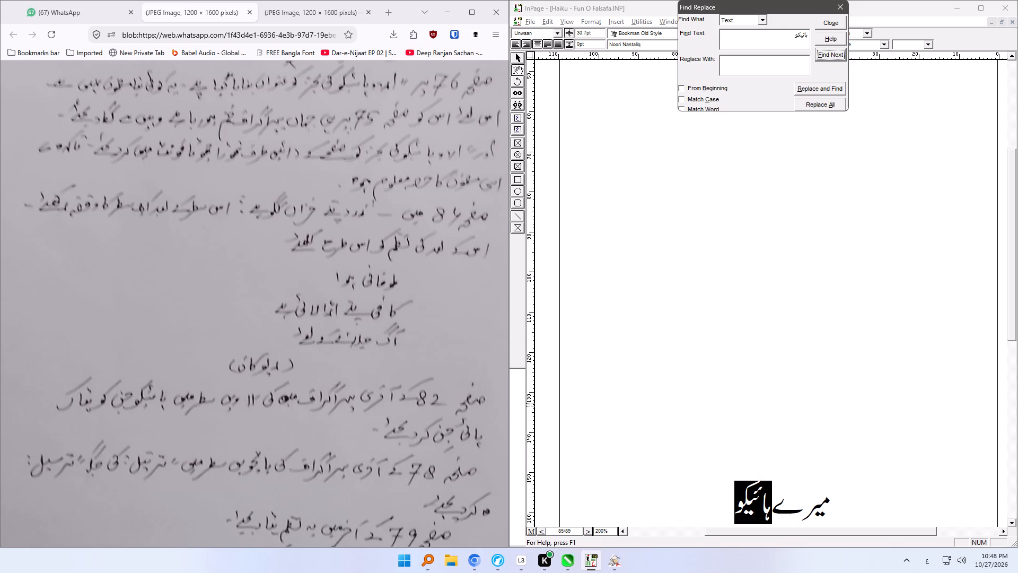
left_click(585, 532)
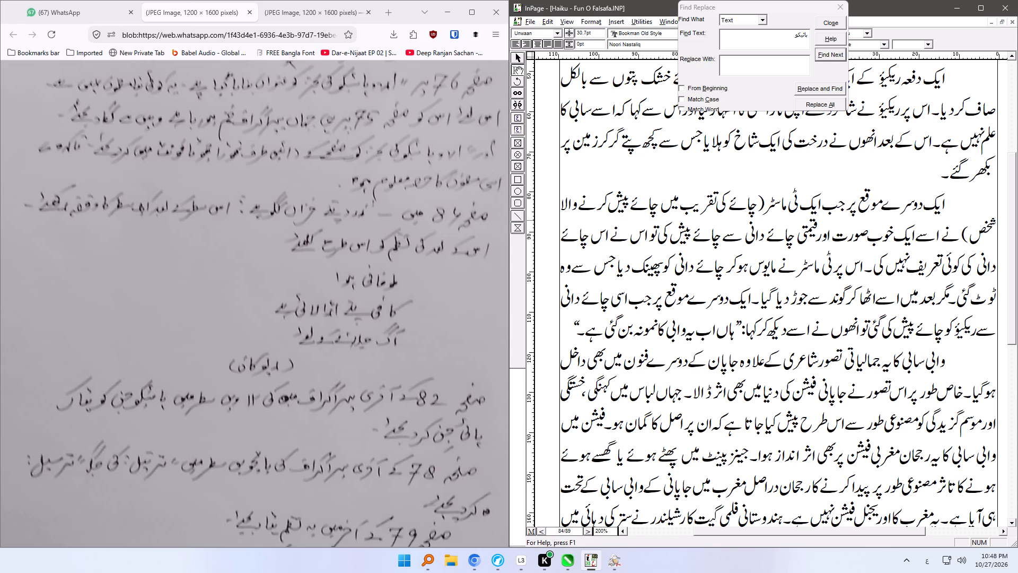
Find "ترتیل" from the document's beginning and correct it to "ترسیل" before "کا مسئلہ درپیش ہوگا".
left_click(724, 93)
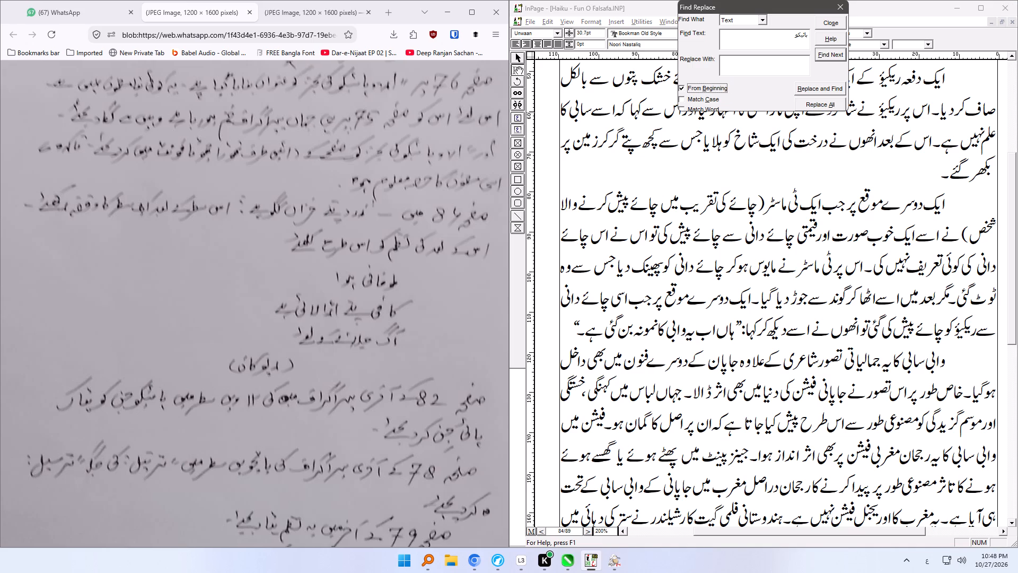
left_click_drag(785, 36, 826, 36)
type("ترتیل")
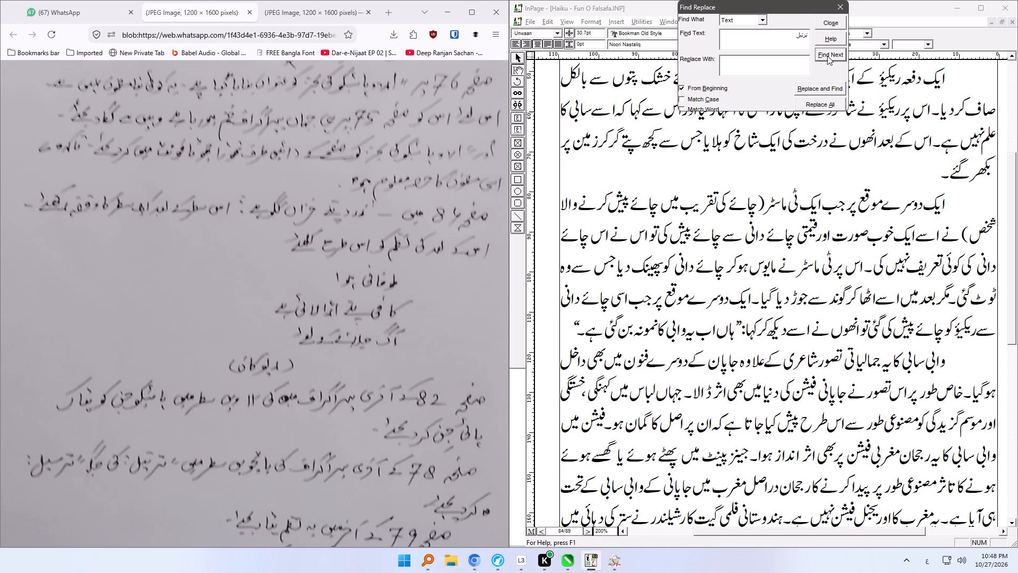
left_click(827, 56)
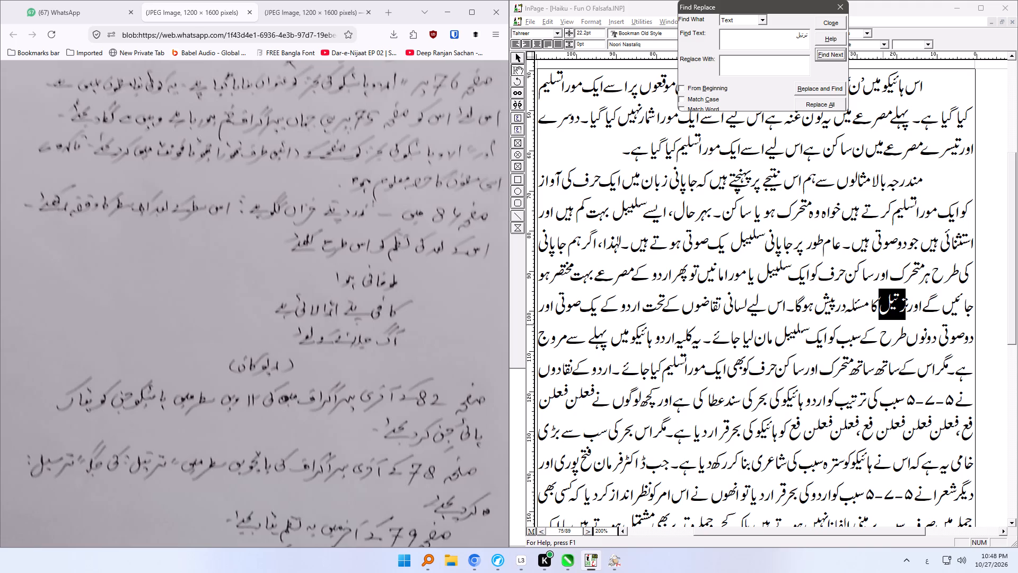
left_click(880, 300)
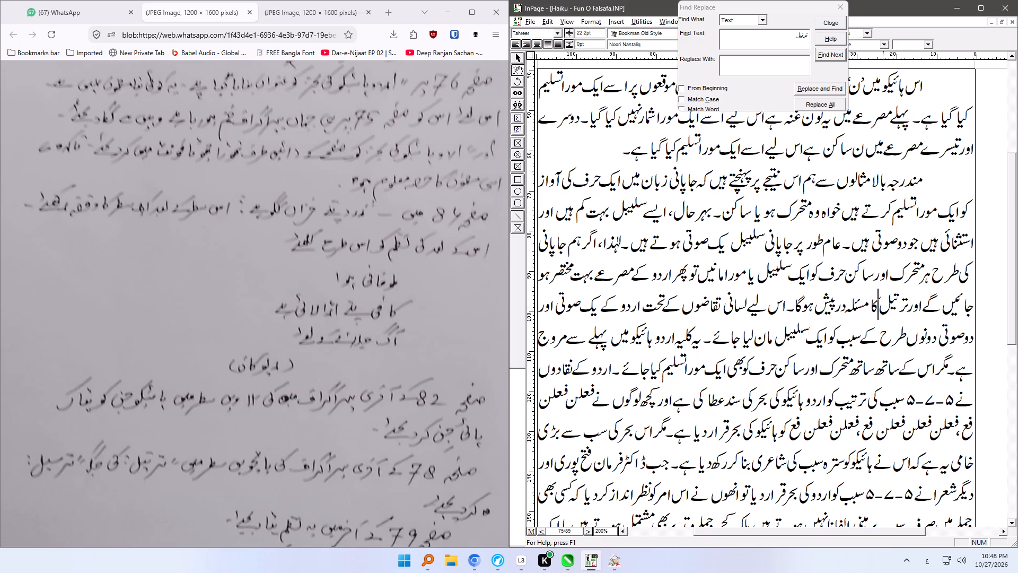
left_click(899, 299)
key("Delete")
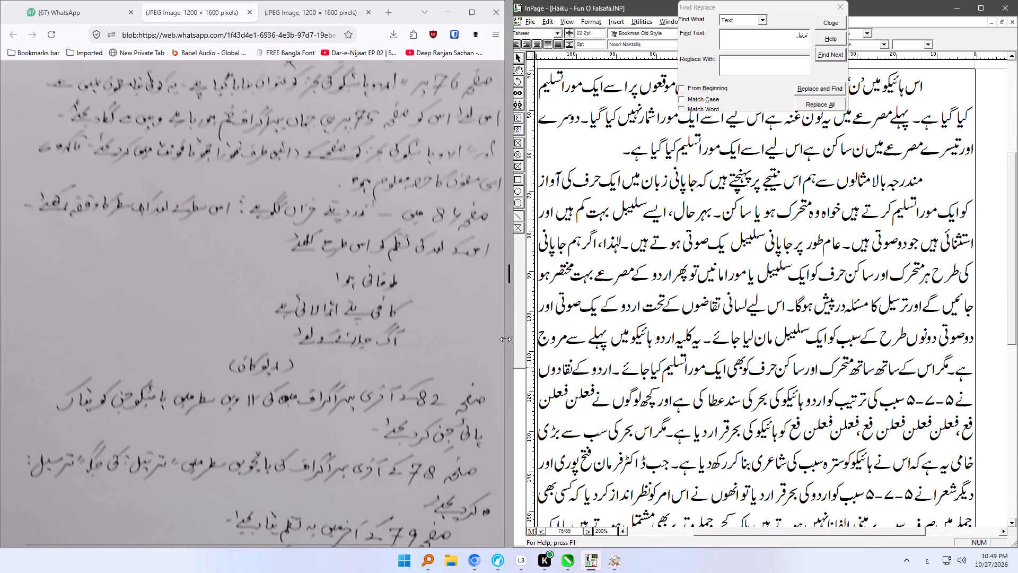
Find "مت کر اچھا کام" from the document's beginning and delete the three-line poem, including the blank line below it, per the page 79 note.
left_click_drag(504, 340, 513, 383)
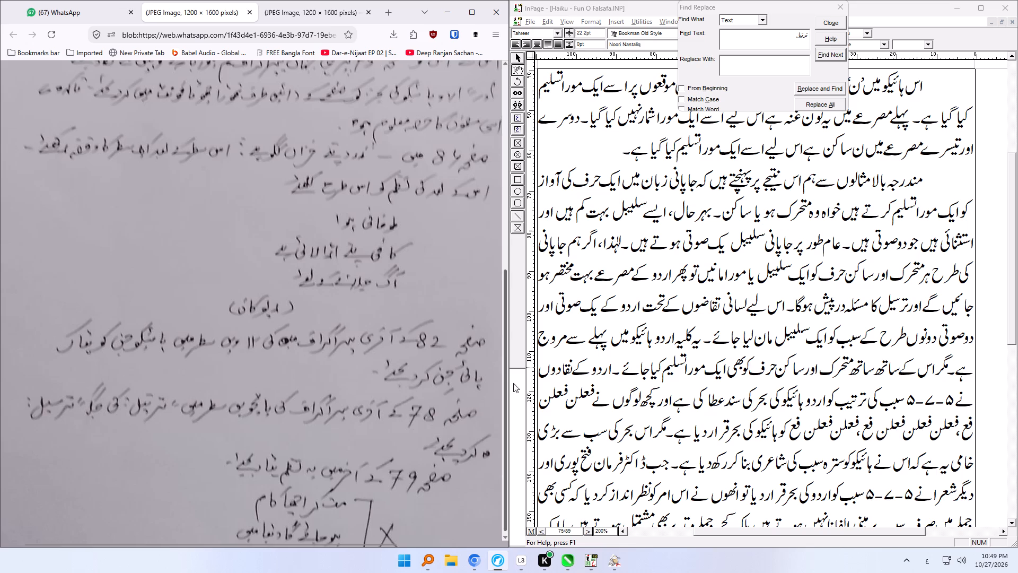
left_click_drag(513, 383, 518, 413)
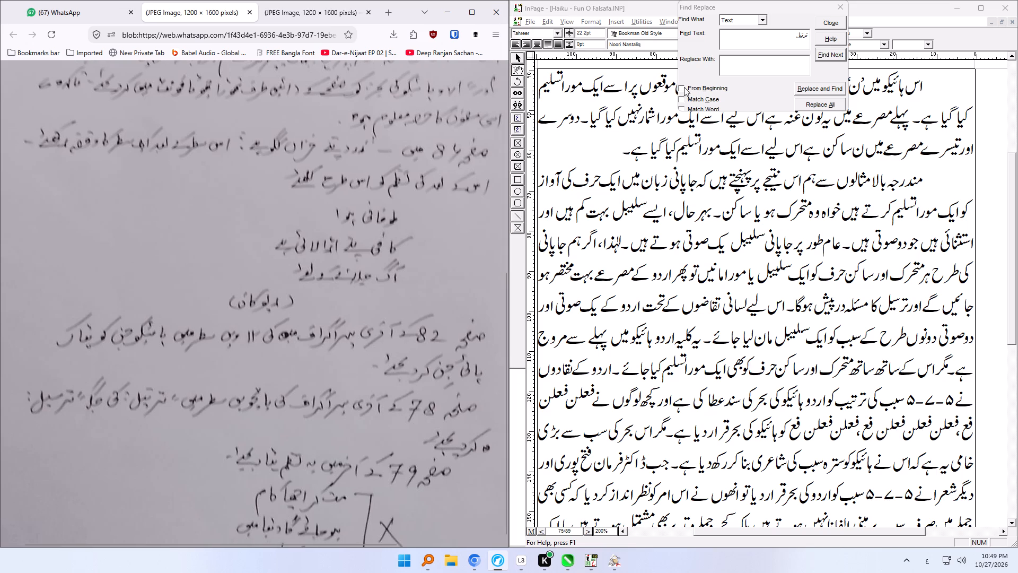
left_click(718, 88)
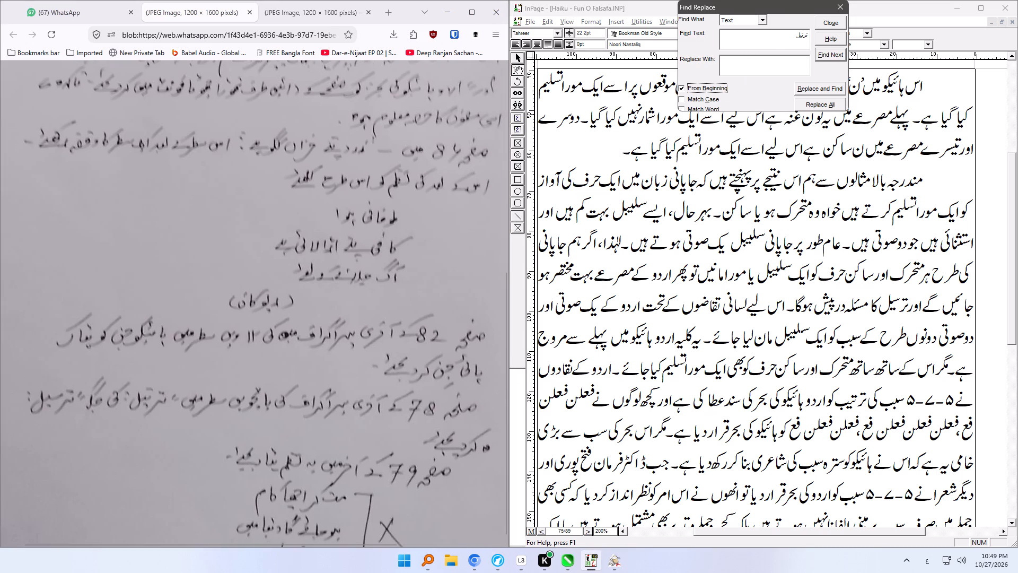
left_click_drag(789, 35, 830, 45)
type("مت کر اچھا کام")
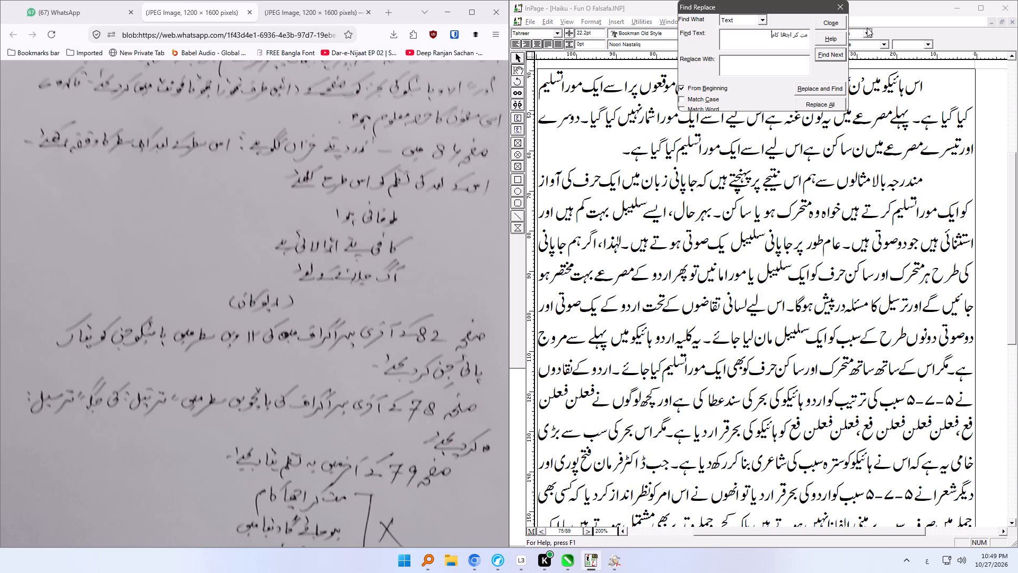
left_click(825, 53)
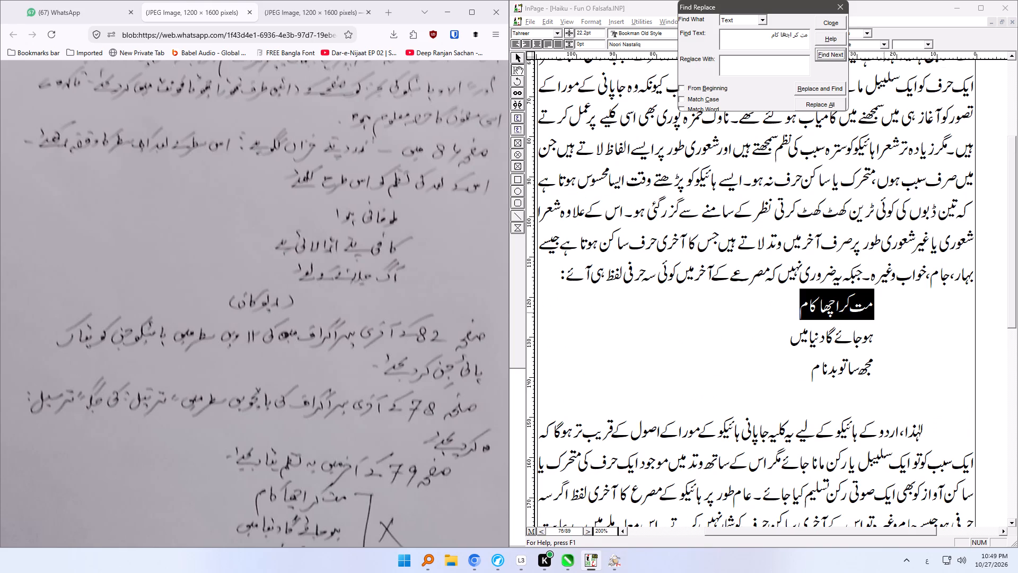
left_click(884, 312)
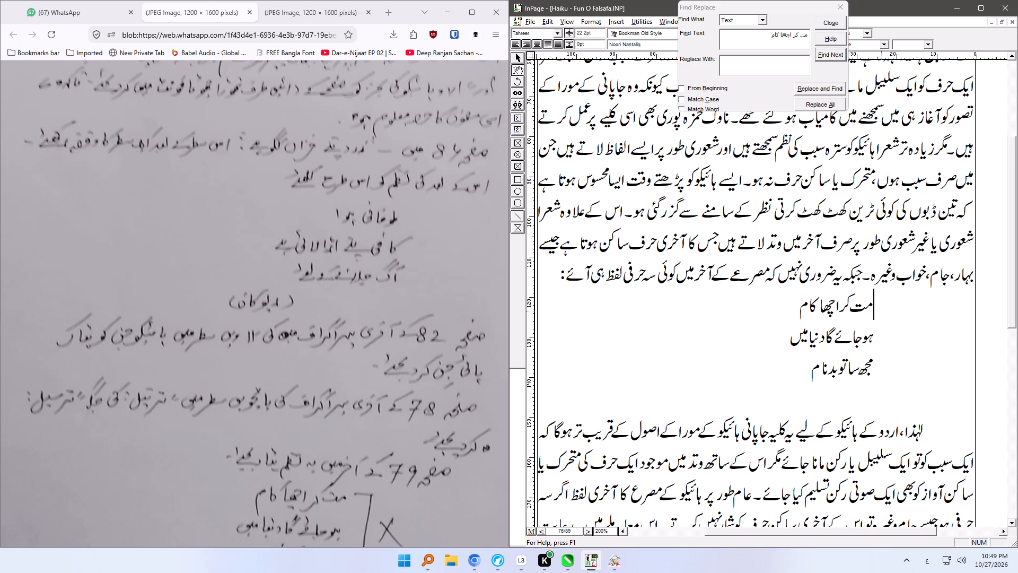
left_click_drag(881, 311, 830, 368)
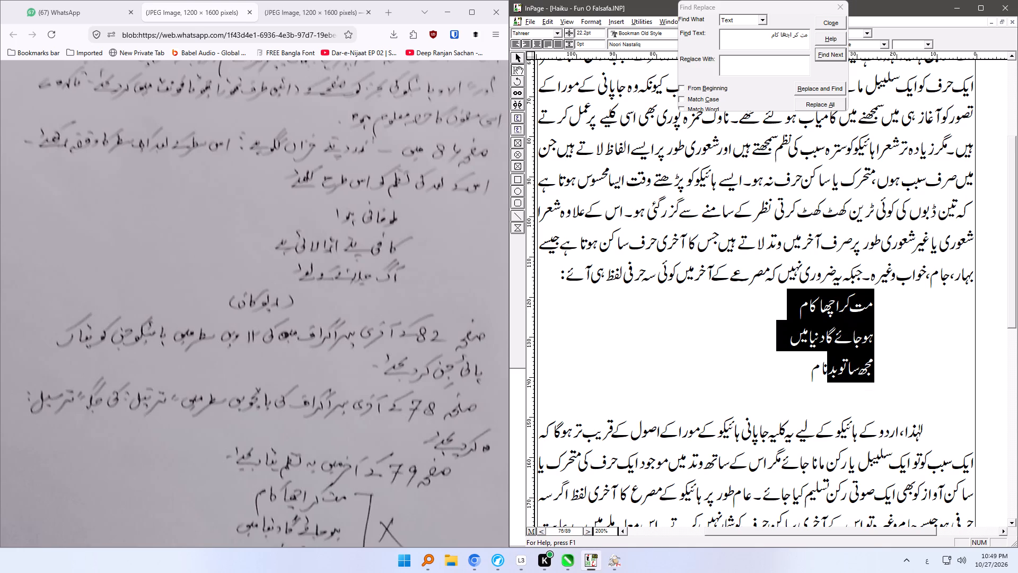
left_click_drag(830, 368, 821, 391)
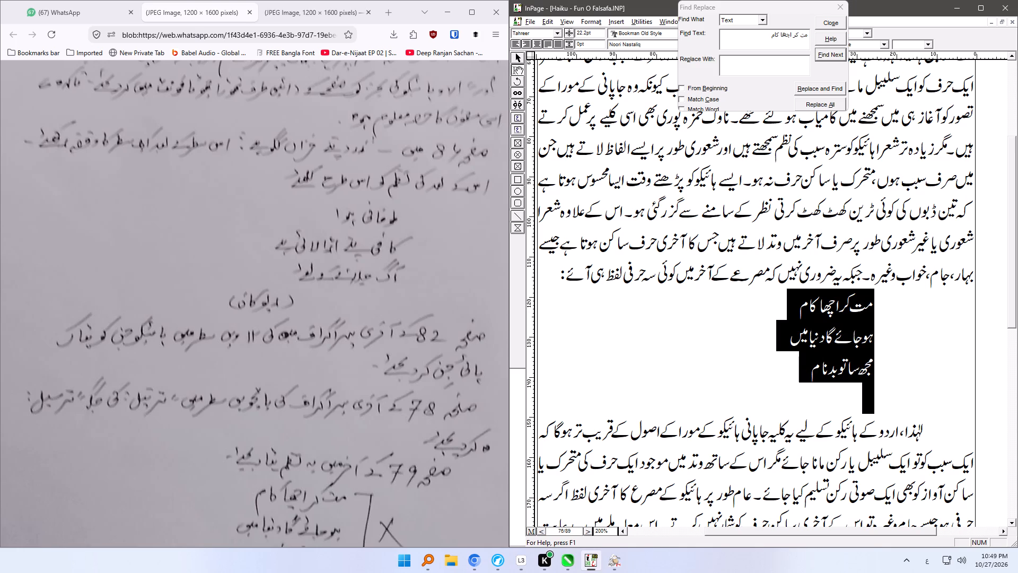
key("Delete")
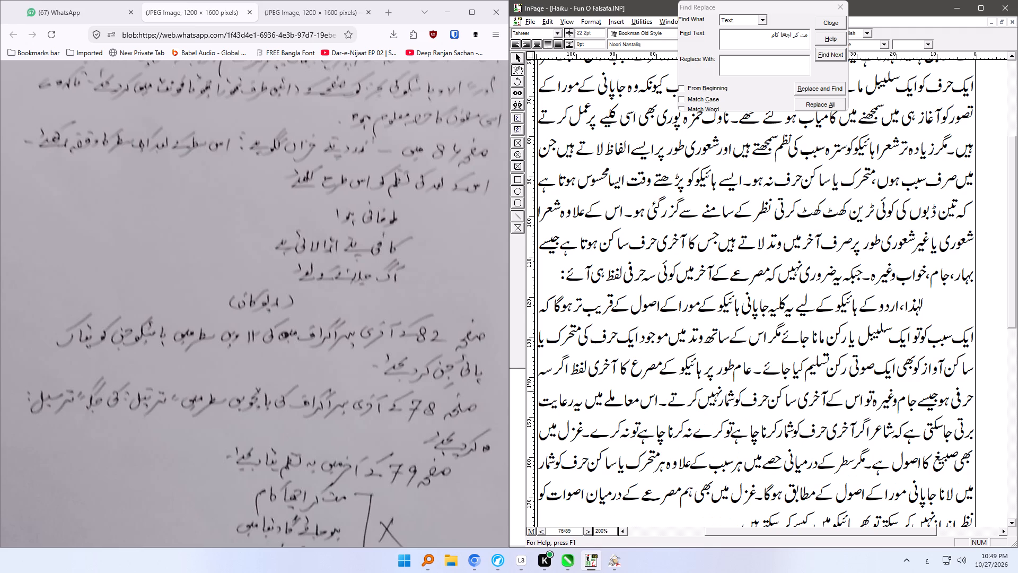
Replace the colon after "کوئی سہ حرفی لفظ ہی آئے" with the Urdu full stop "۔".
left_click(550, 276)
key("BackSpace")
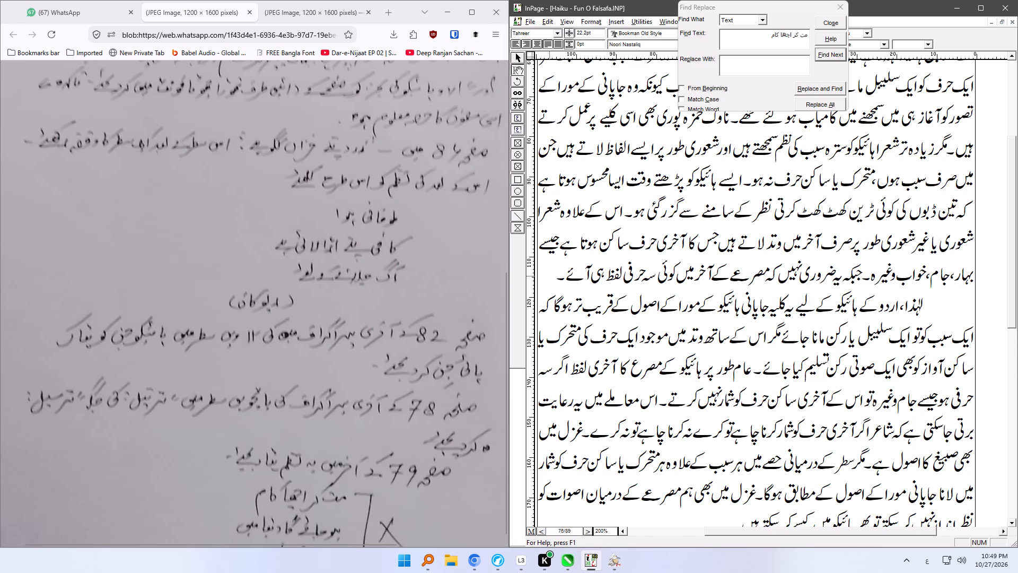
Capture a screenshot of the handwritten page 82 correction note and copy it to the clipboard.
key("shift+super+s")
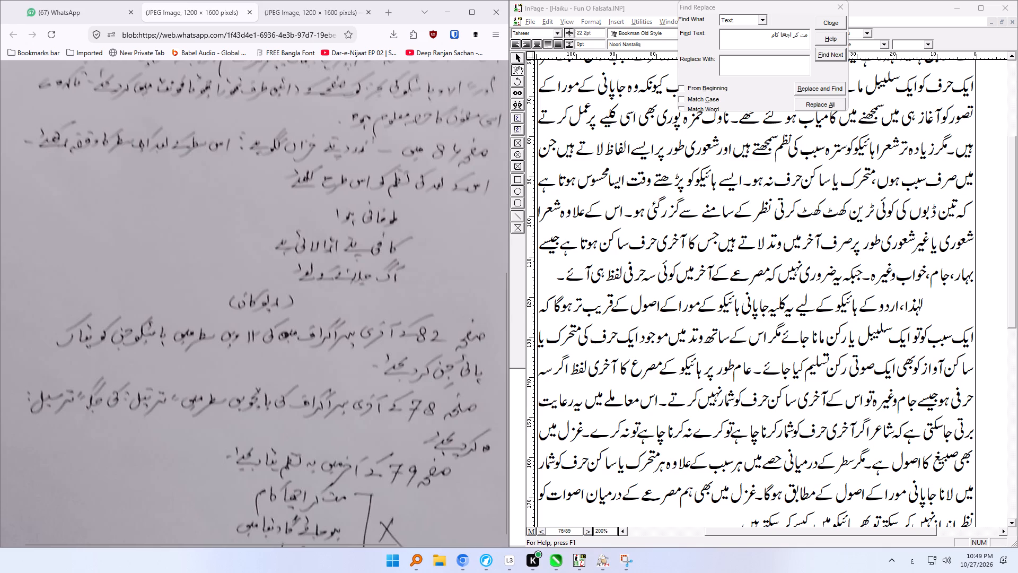
left_click_drag(495, 301, 32, 383)
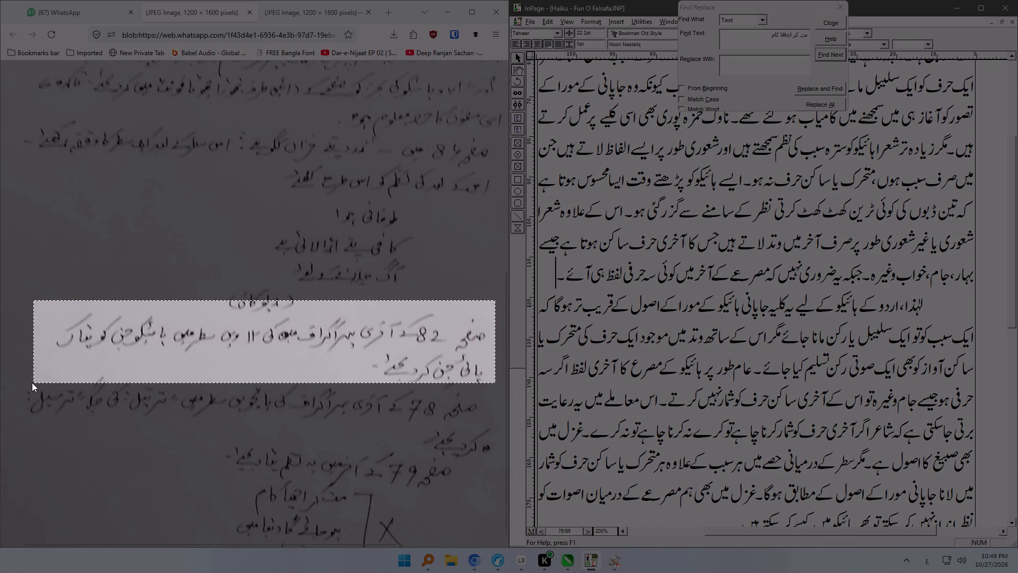
left_click_drag(32, 383, 34, 394)
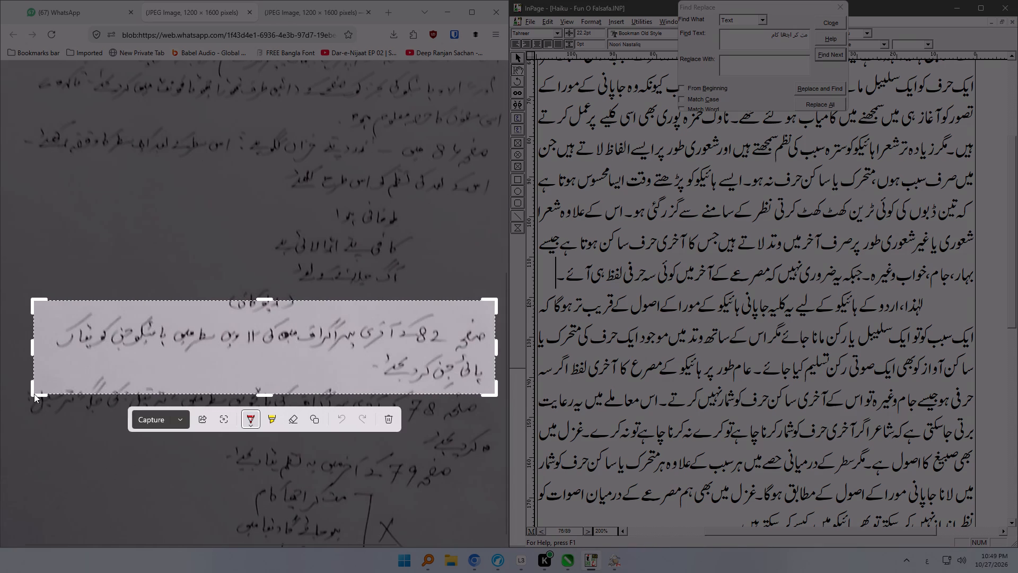
key("ctrl+c")
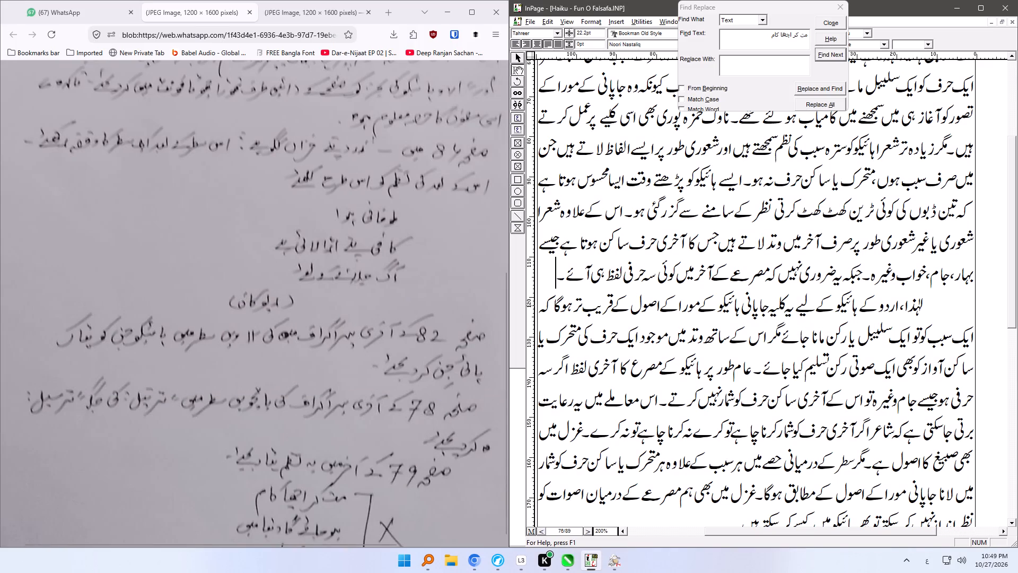
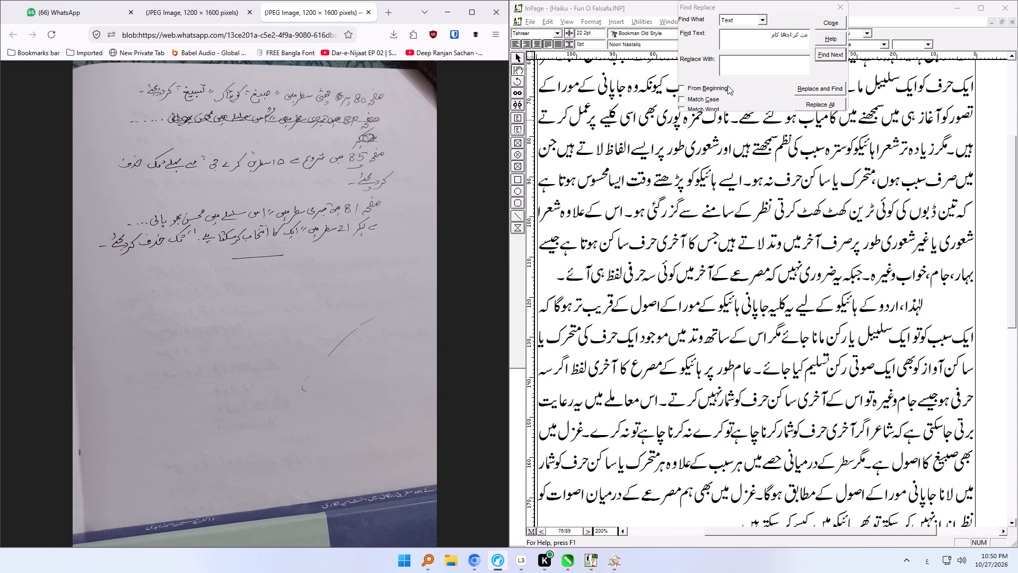
Find "صبیغ" and correct it to "تسبیغ" before "کا اصول ہے", per the page 80 note.
left_click_drag(761, 40, 822, 40)
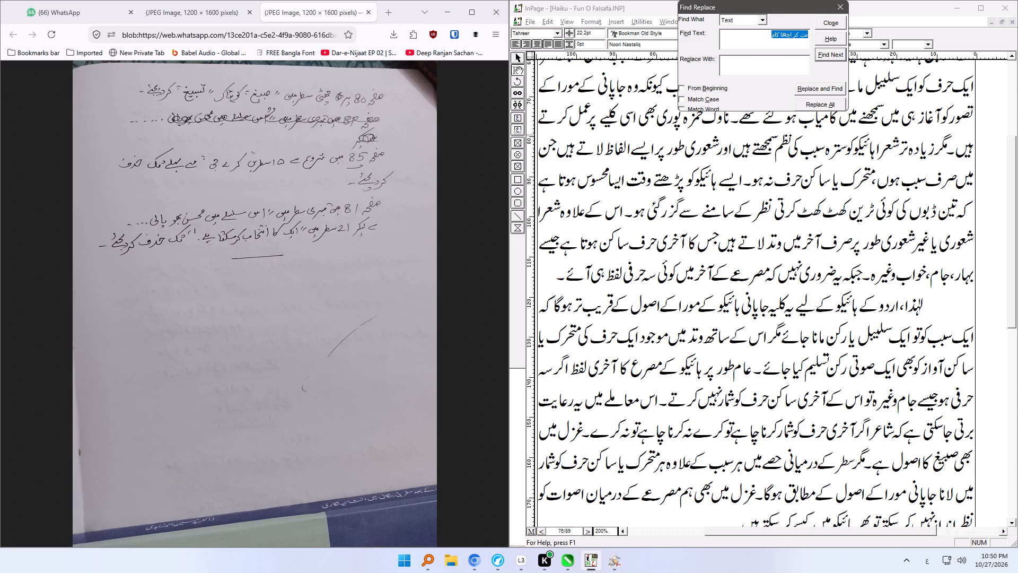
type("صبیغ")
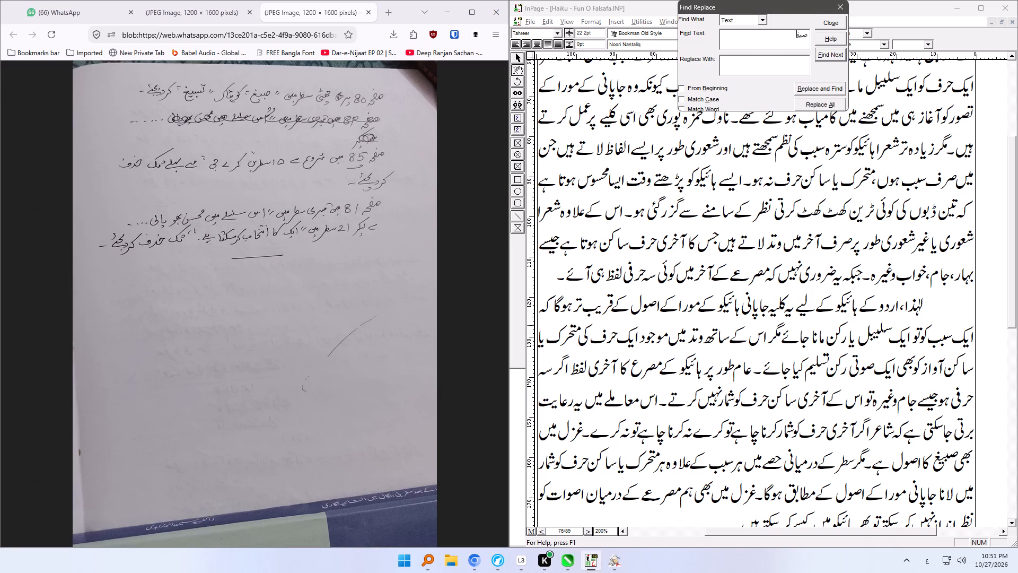
left_click(824, 56)
left_click(934, 463)
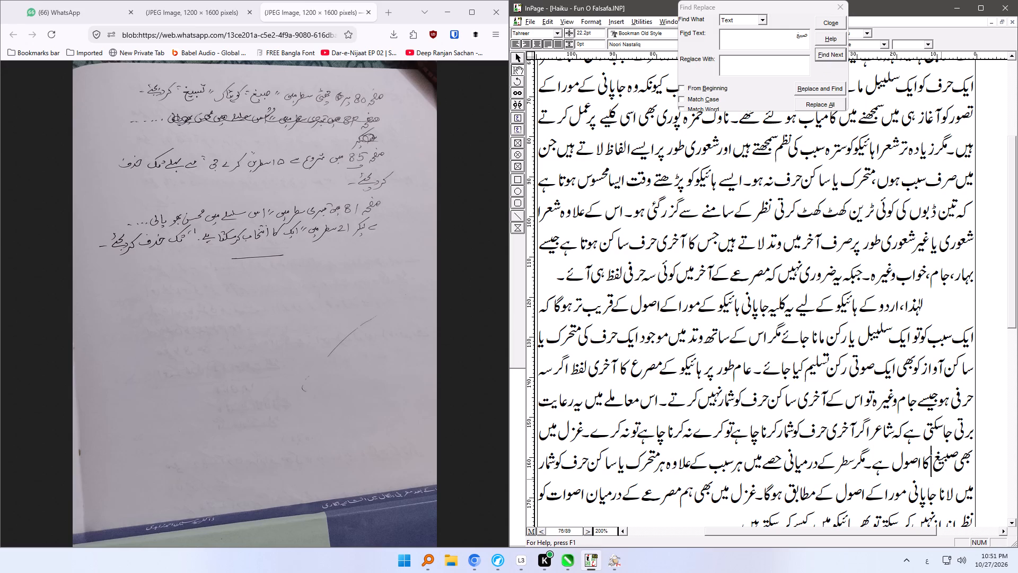
key("BackSpace")
key("BackSpace")
key("BackSpace")
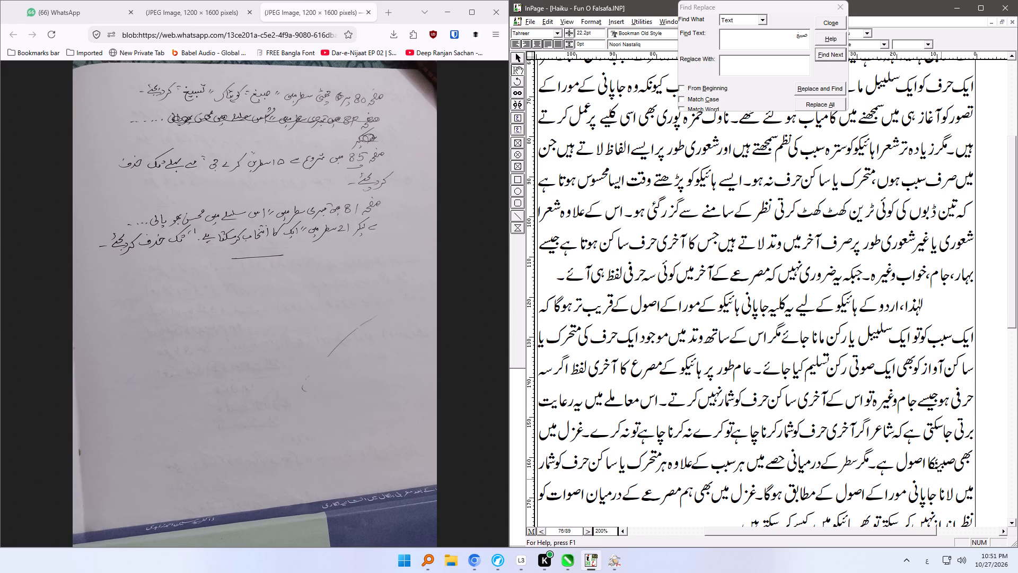
key("BackSpace")
key("BackSpace")
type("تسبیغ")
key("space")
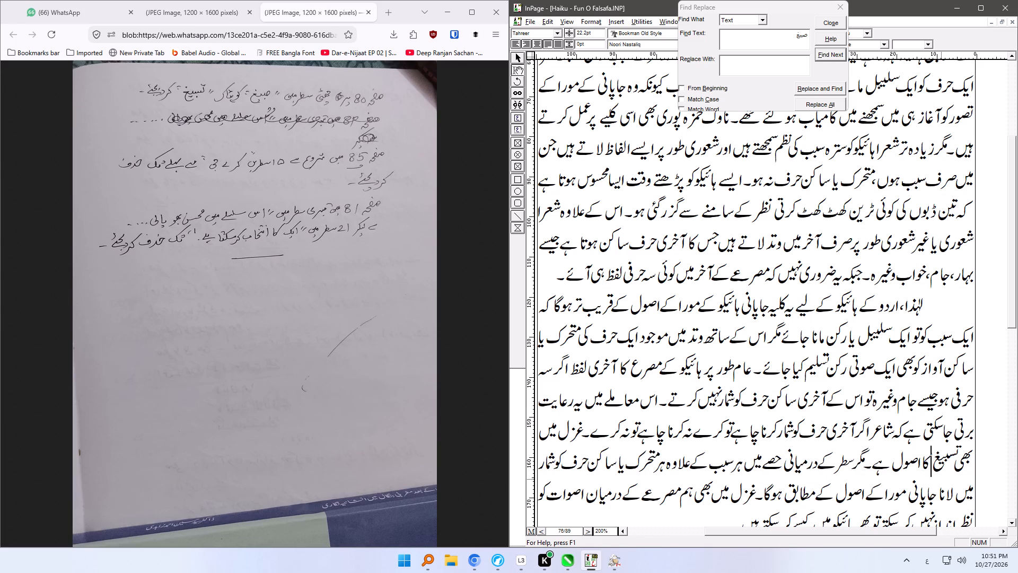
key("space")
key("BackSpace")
left_click(805, 299)
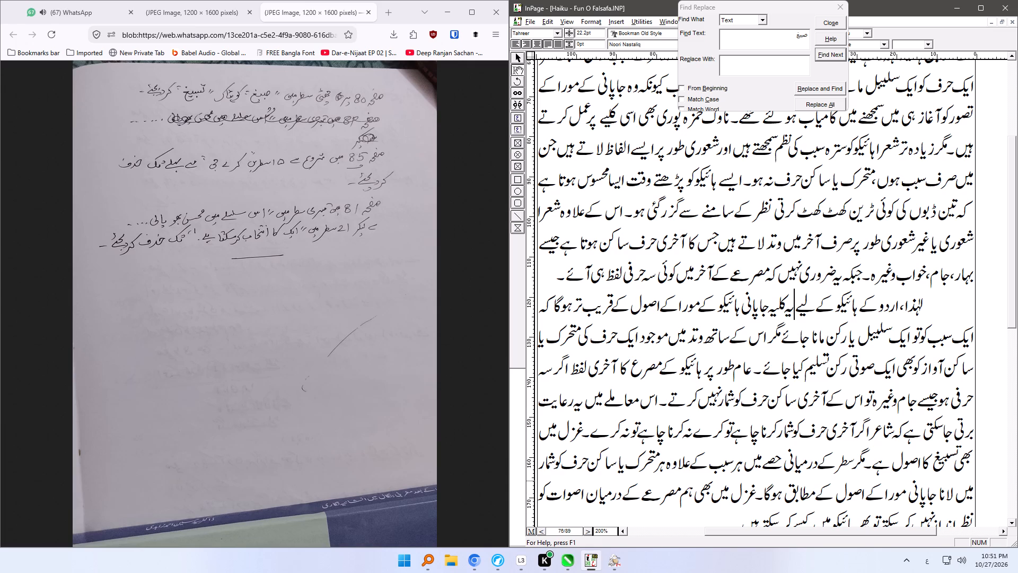
Delete the blank gap lines above the heading "میرے ہائیکو" so that it starts at the top of page 85.
key("ctrl+1")
key("ctrl+End")
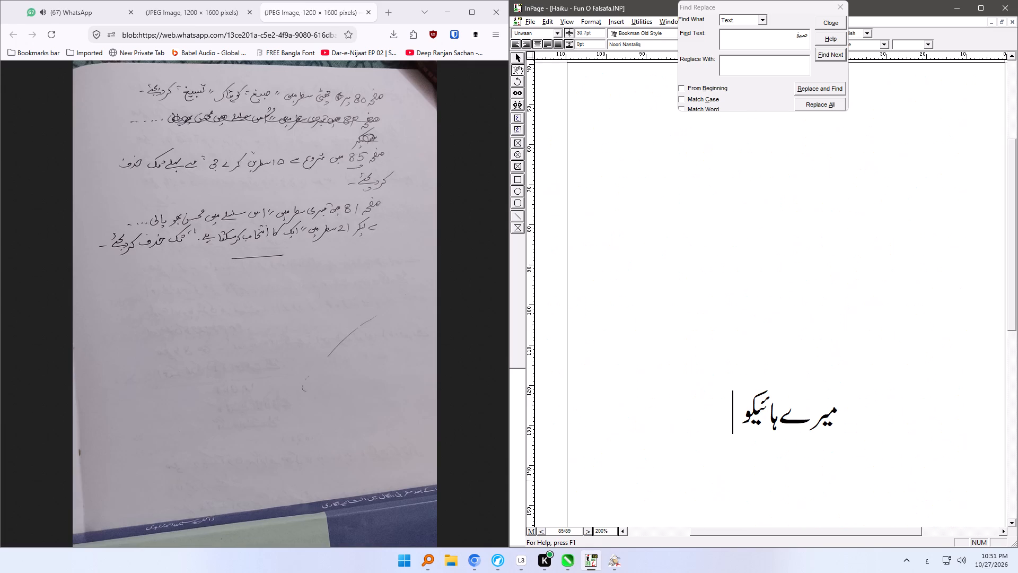
left_click(589, 532)
right_click_drag(700, 459, 692, 207, "ctrl")
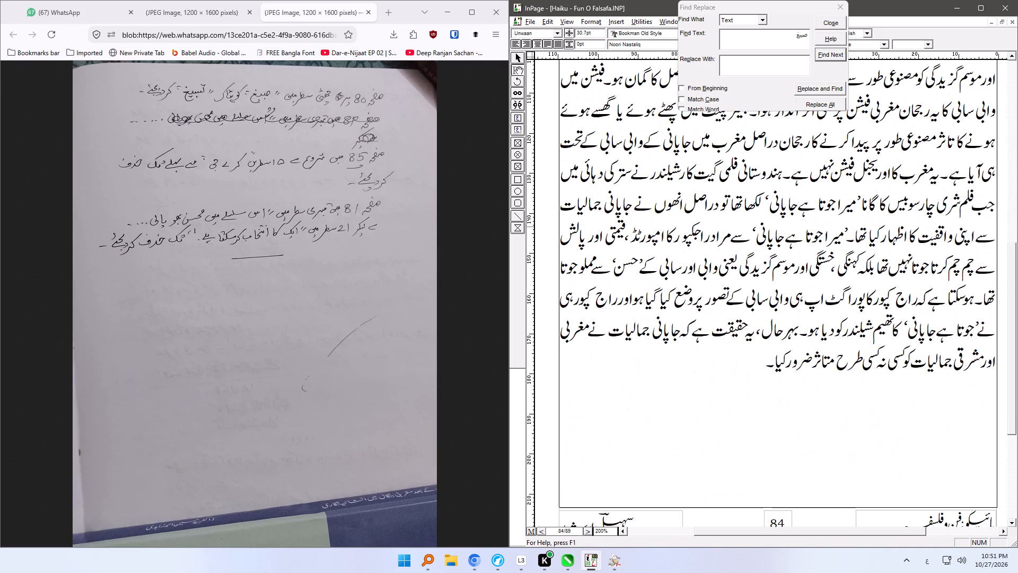
left_click(802, 464)
key("Down")
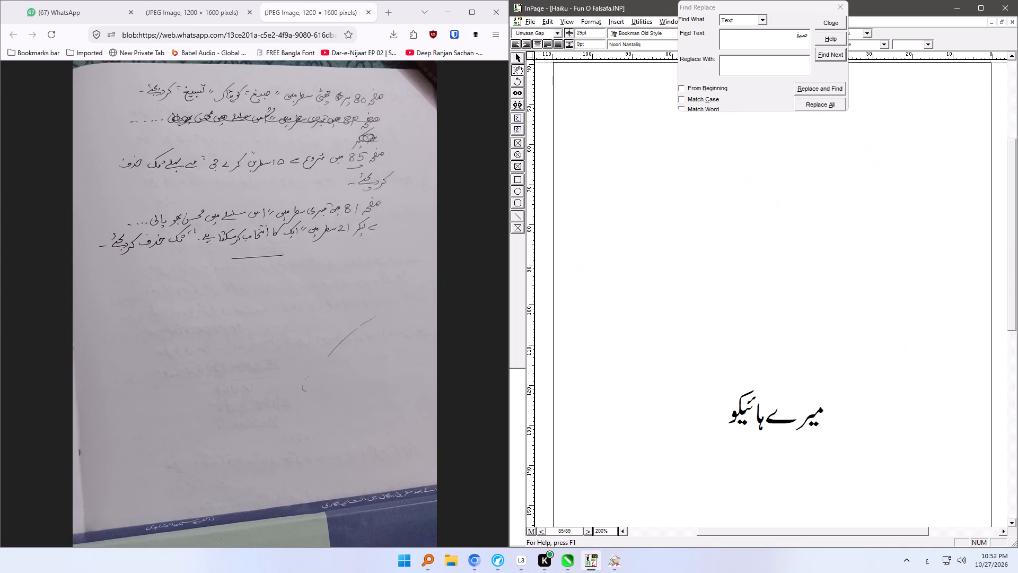
left_click(976, 82)
left_click(1015, 106)
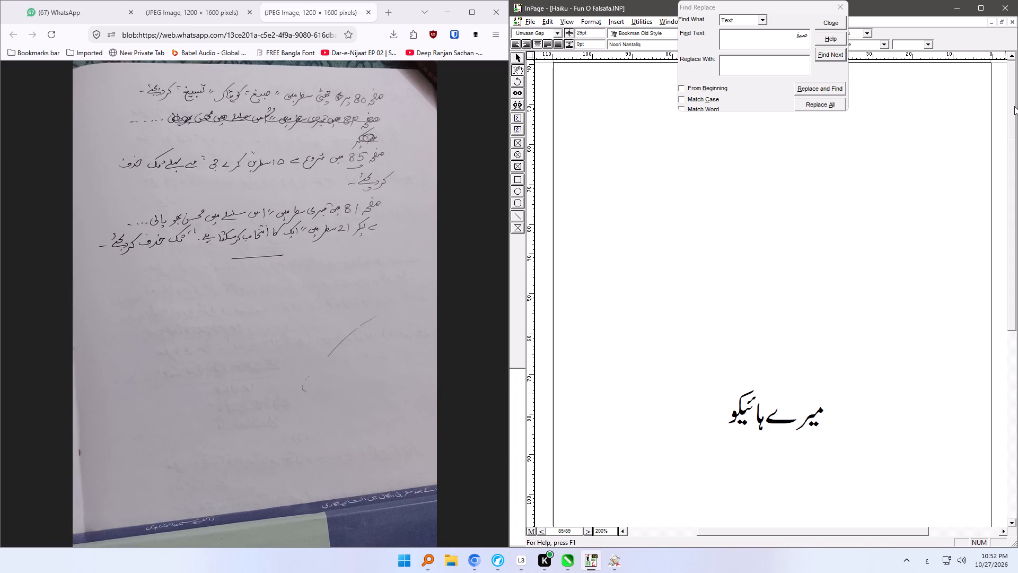
key("Delete")
key("Delete")
key("Delete")
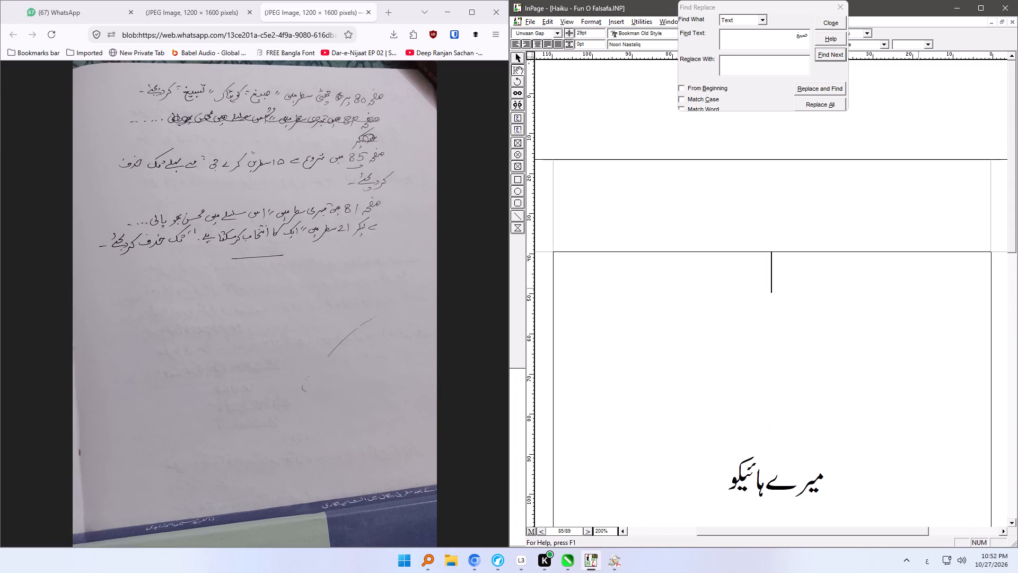
key("Delete")
key("Delete")
key("Delete")
key("Delete")
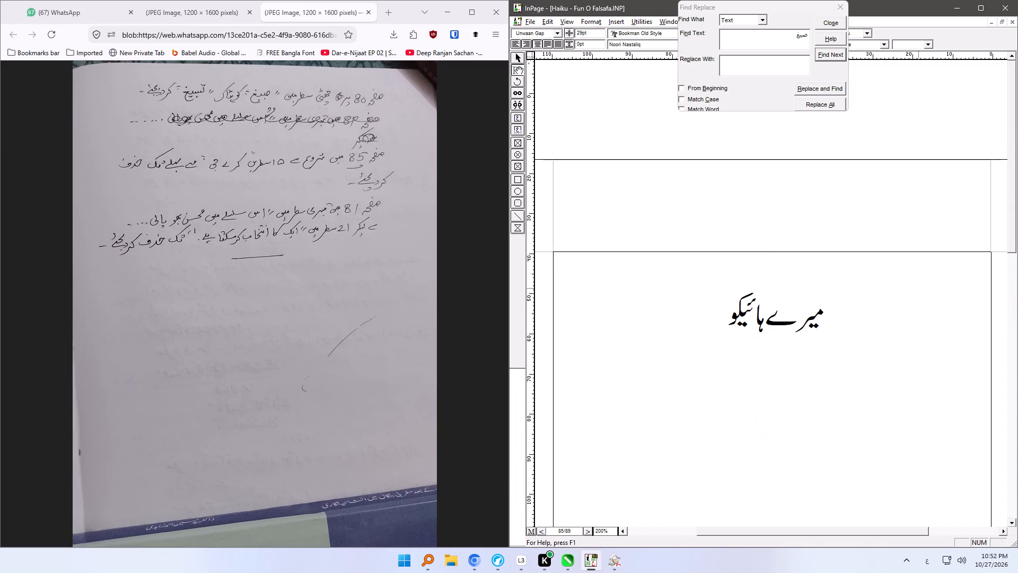
key("ctrl+shift+u")
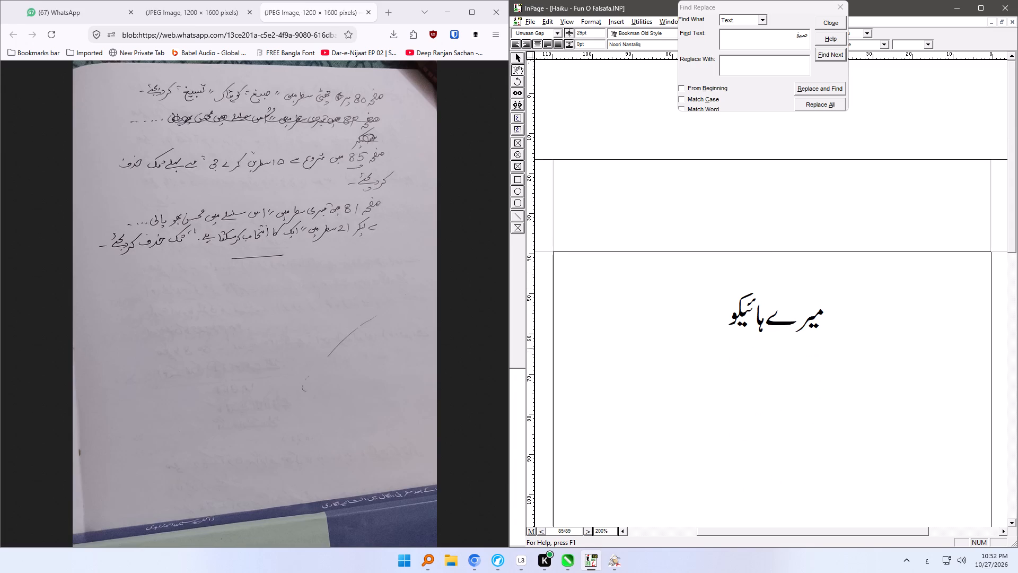
left_click(770, 349)
left_click(797, 370)
left_click(836, 375)
Move the three-column haiku text box from page 89 to page 85, beneath the heading "میرے ہائیکو".
left_click(542, 531)
left_click(542, 531)
left_click(542, 531)
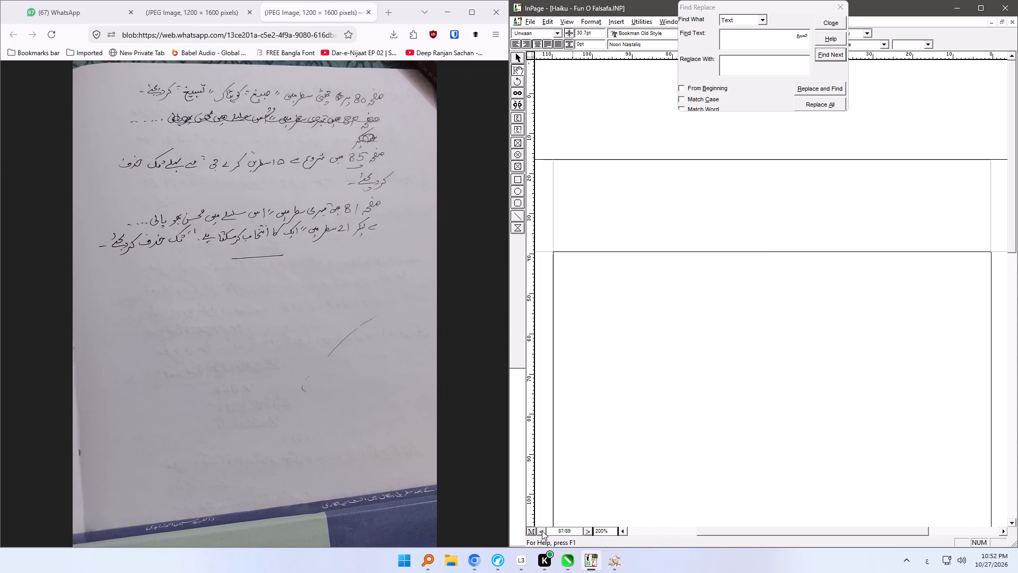
left_click(542, 531)
left_click(542, 531)
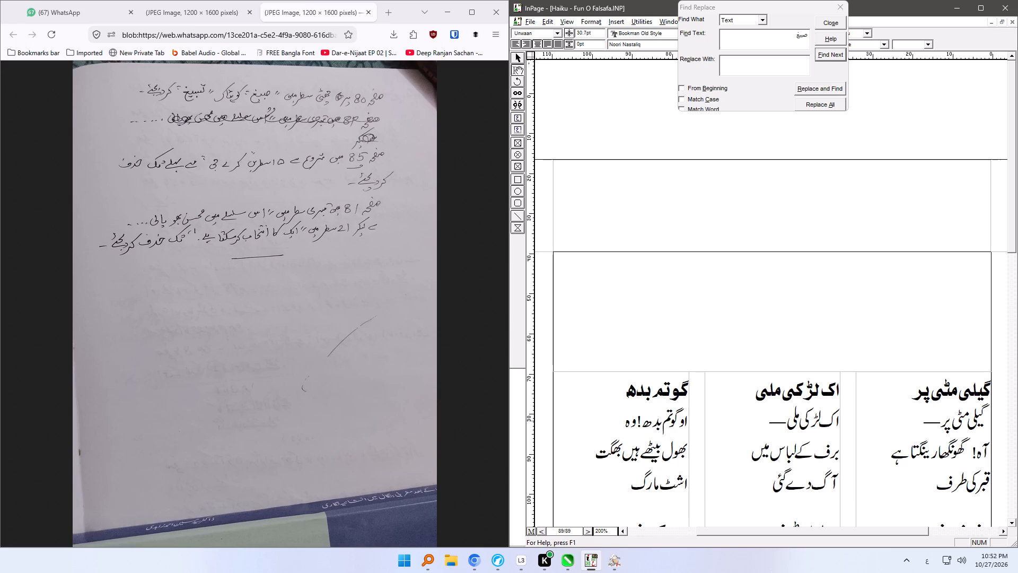
left_click(517, 59)
left_click(736, 463)
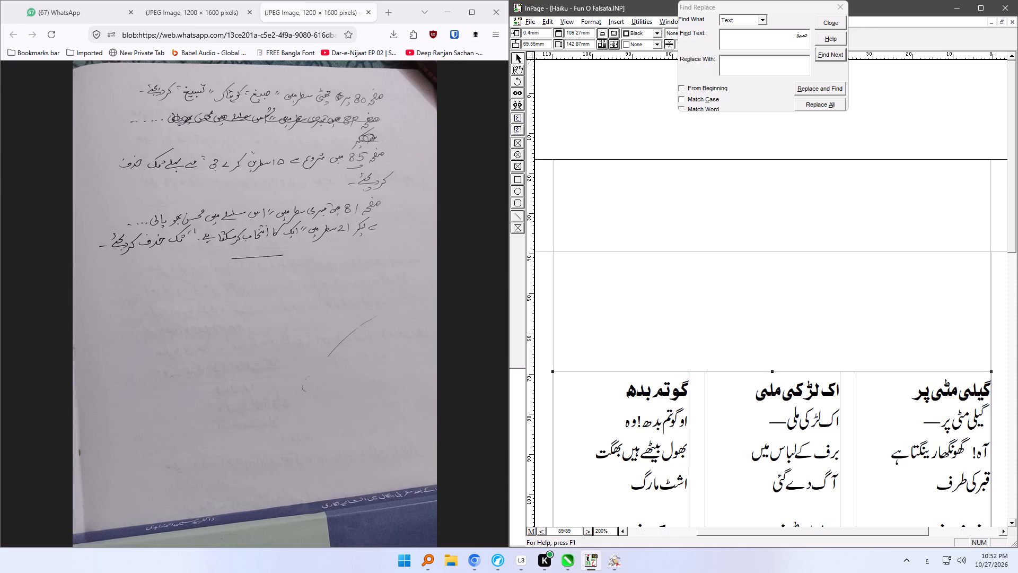
key("ctrl+x")
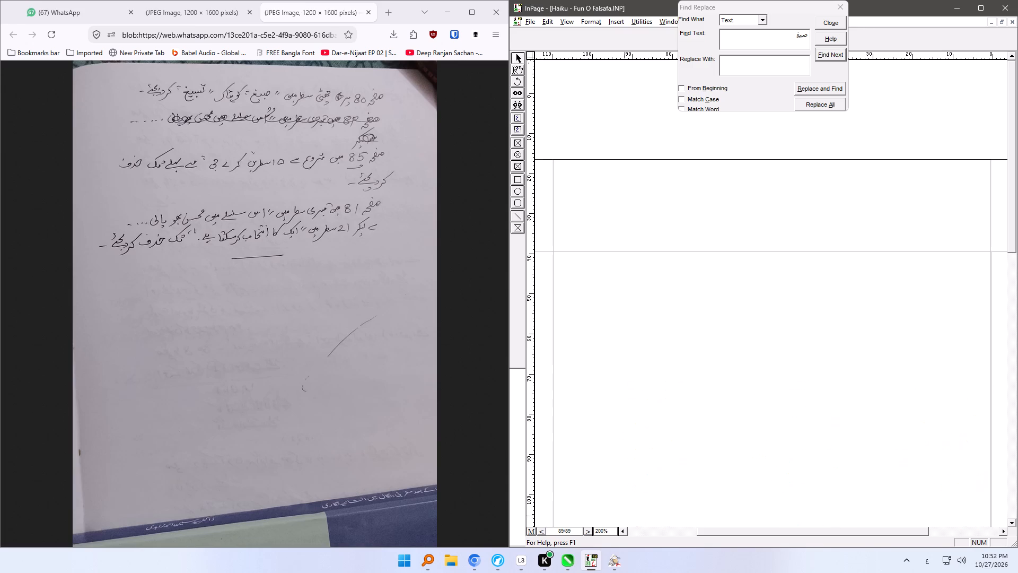
left_click(590, 533)
left_click(590, 533)
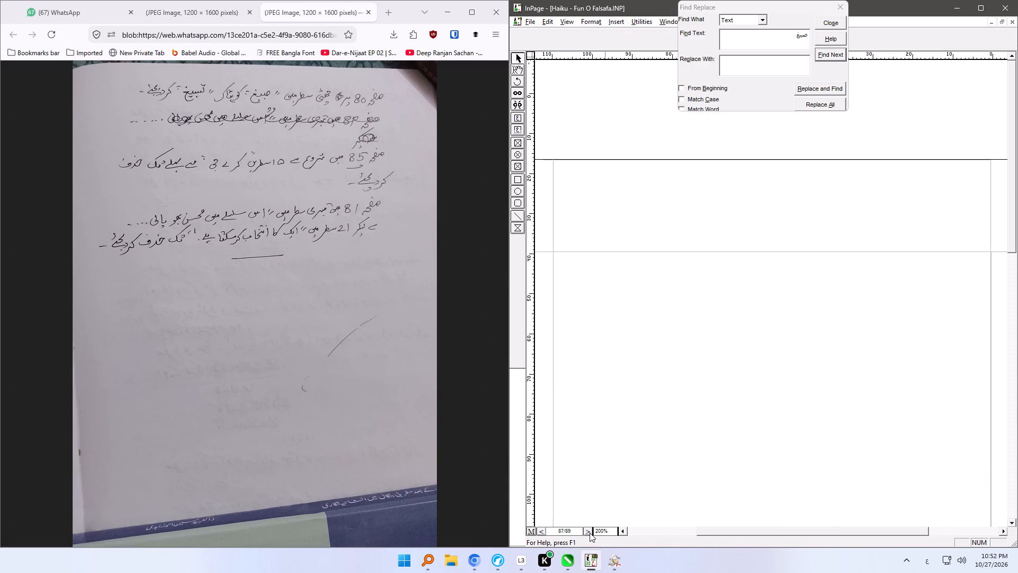
double_click(590, 533)
left_click(589, 533)
left_click(589, 533)
key("ctrl+v")
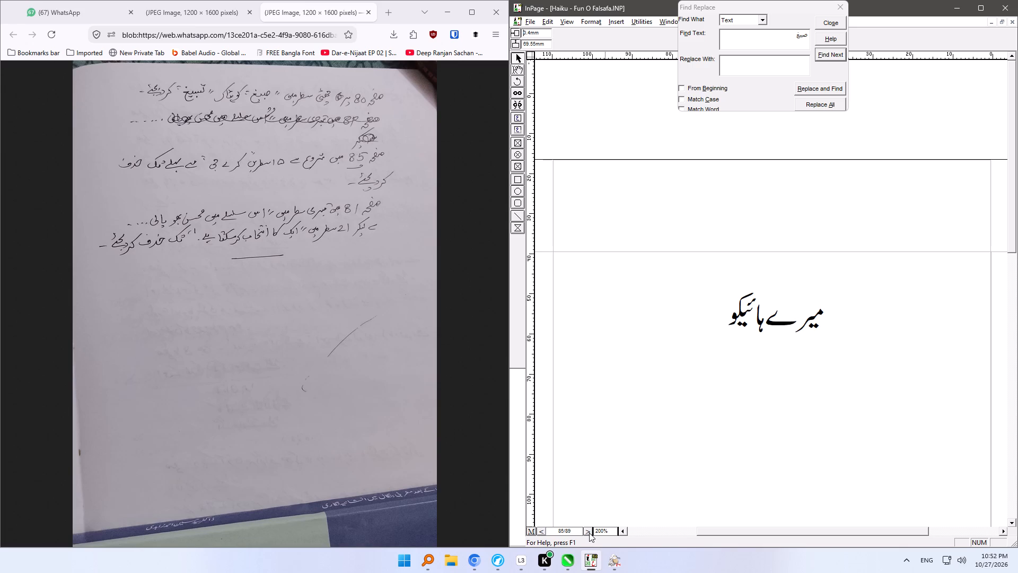
key("Return")
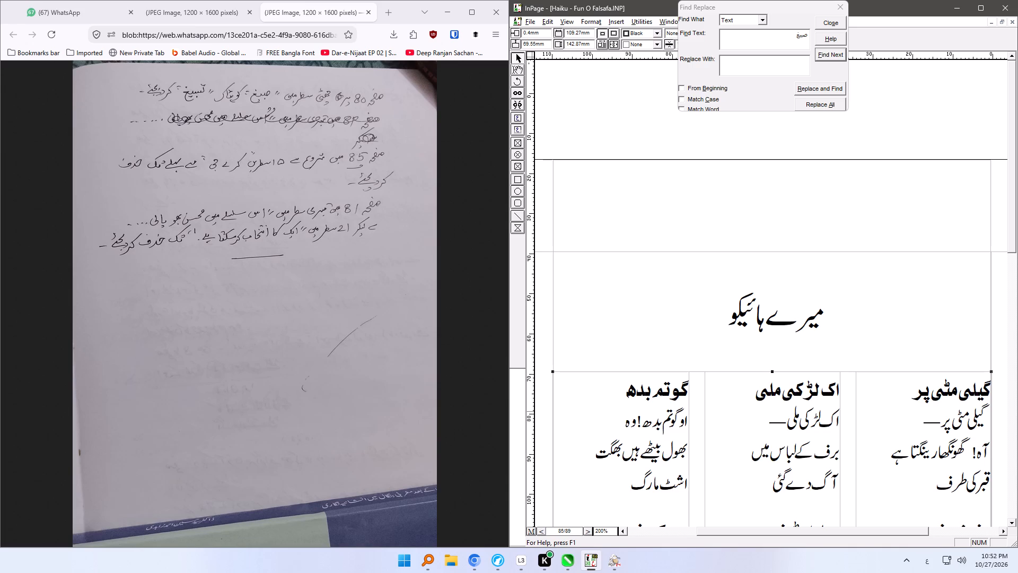
Check the adjoining page 84 and examine the lower haiku columns on page 85 down to the footer.
left_click(586, 531)
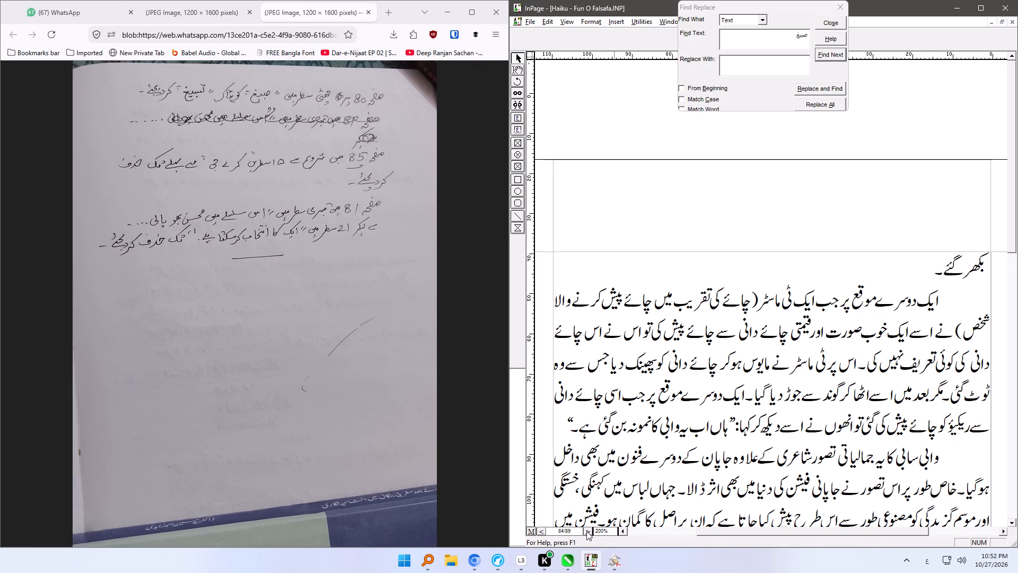
left_click(543, 532)
right_click_drag(738, 448, 775, 146, "ctrl")
right_click_drag(770, 367, 631, 215, "ctrl")
right_click_drag(675, 365, 729, 338, "ctrl")
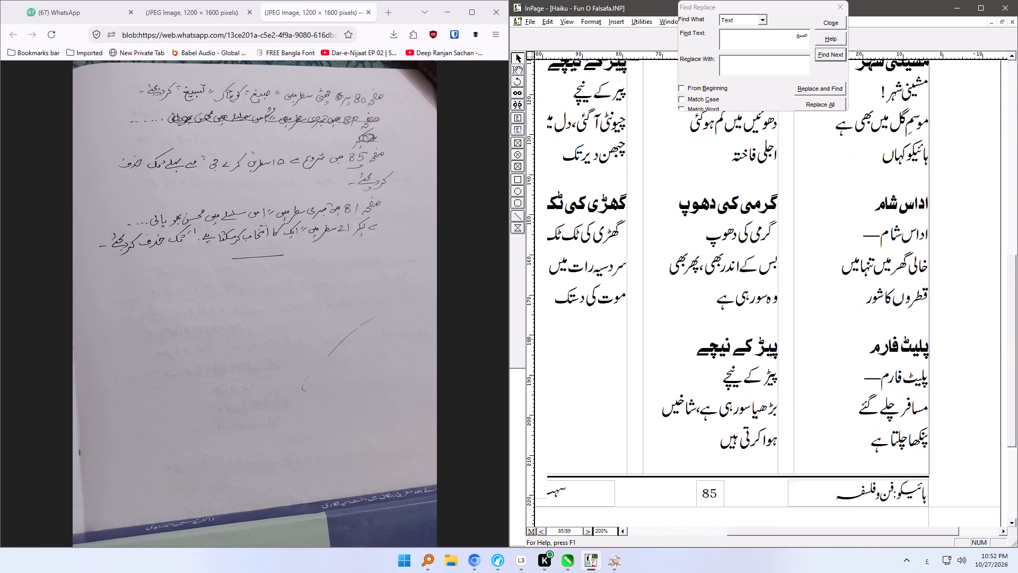
right_click_drag(729, 338, 740, 330, "ctrl")
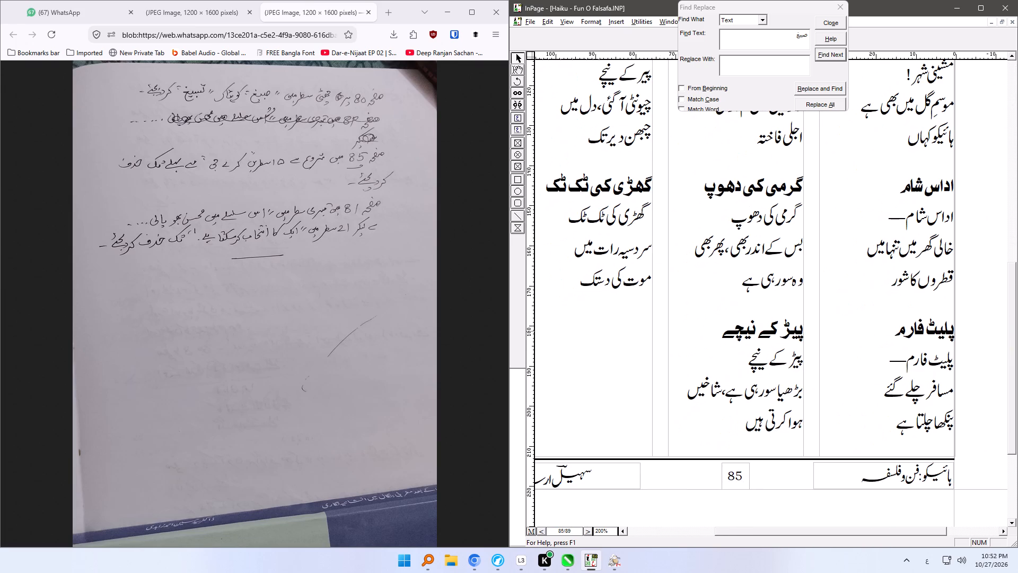
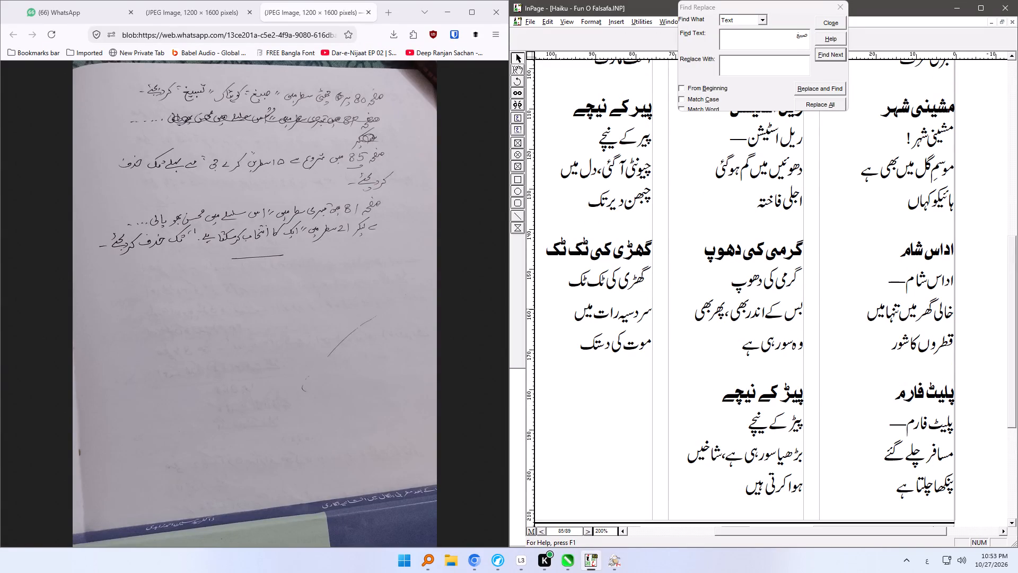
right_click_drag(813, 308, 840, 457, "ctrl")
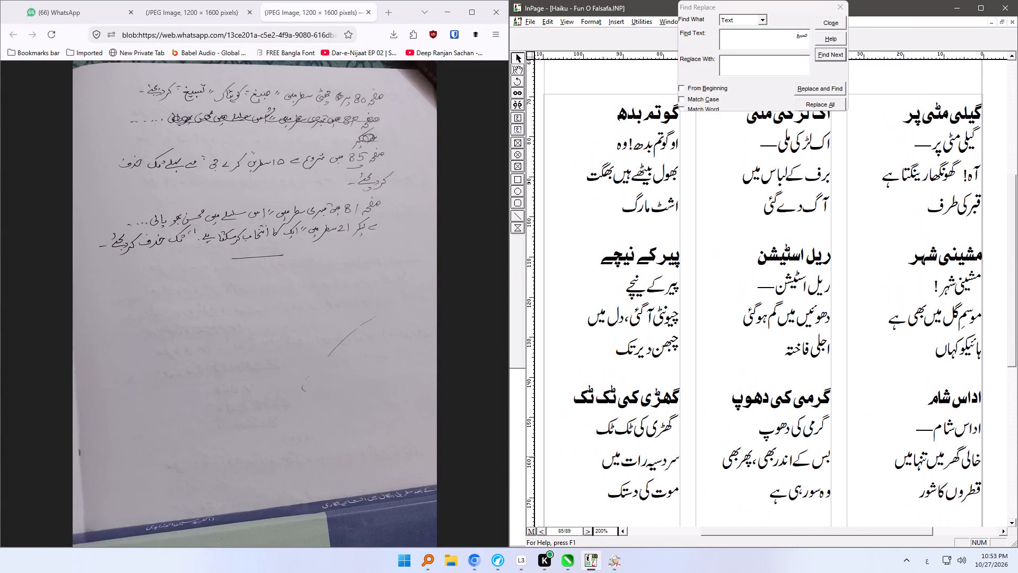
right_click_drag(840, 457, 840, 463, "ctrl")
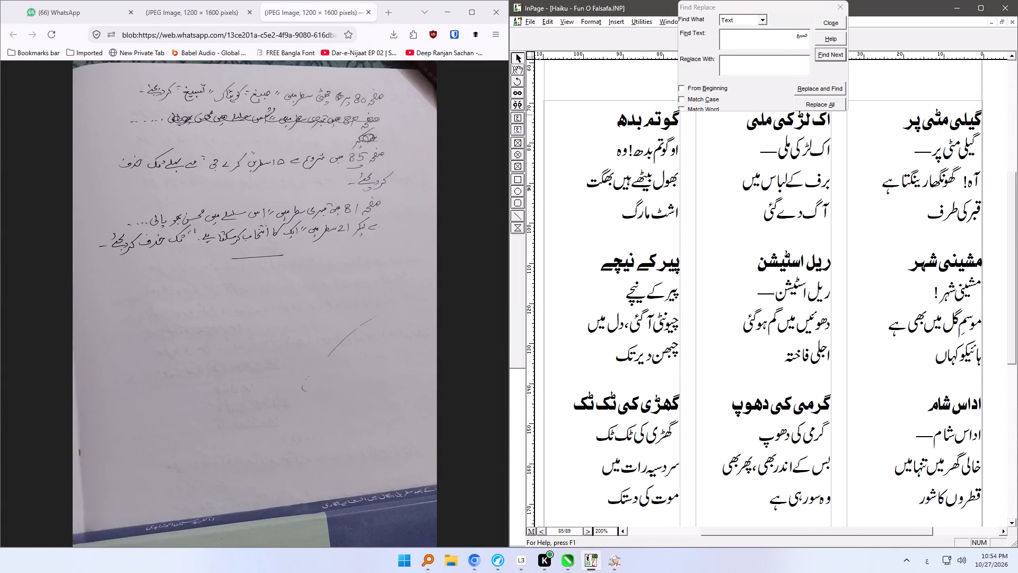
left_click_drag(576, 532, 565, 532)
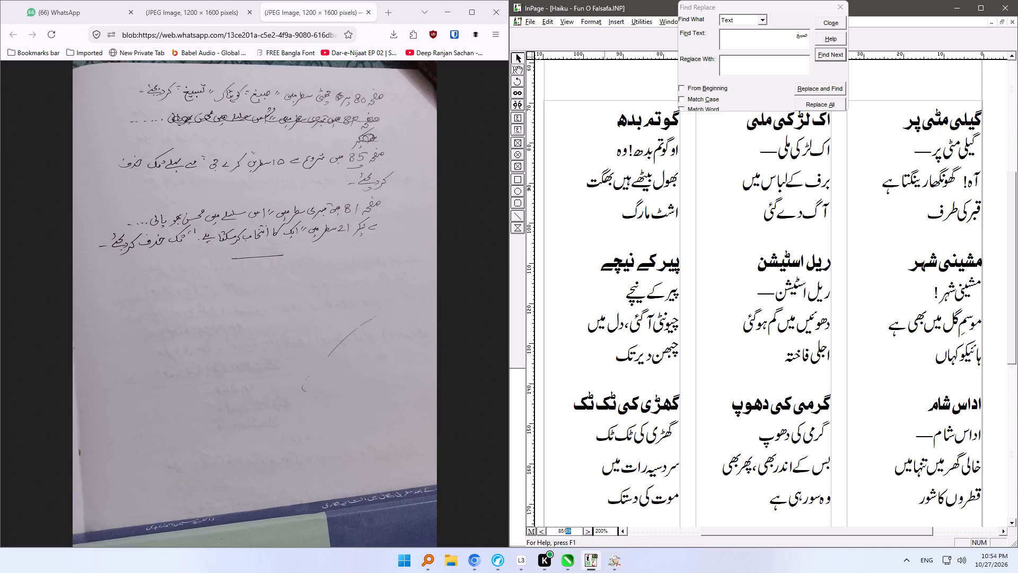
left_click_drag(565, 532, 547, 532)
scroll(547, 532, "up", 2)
Search the book from the beginning for the phrase "ہائیکو جِن".
left_click(706, 90)
double_click(779, 38)
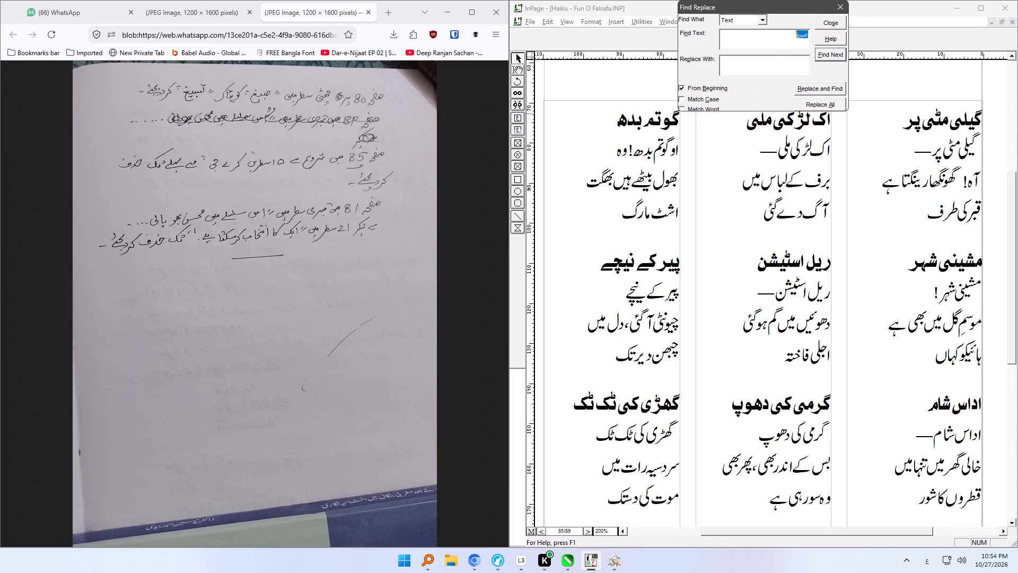
type("ہائیکو")
key("space")
type("جن")
left_click(832, 56)
left_click(801, 83)
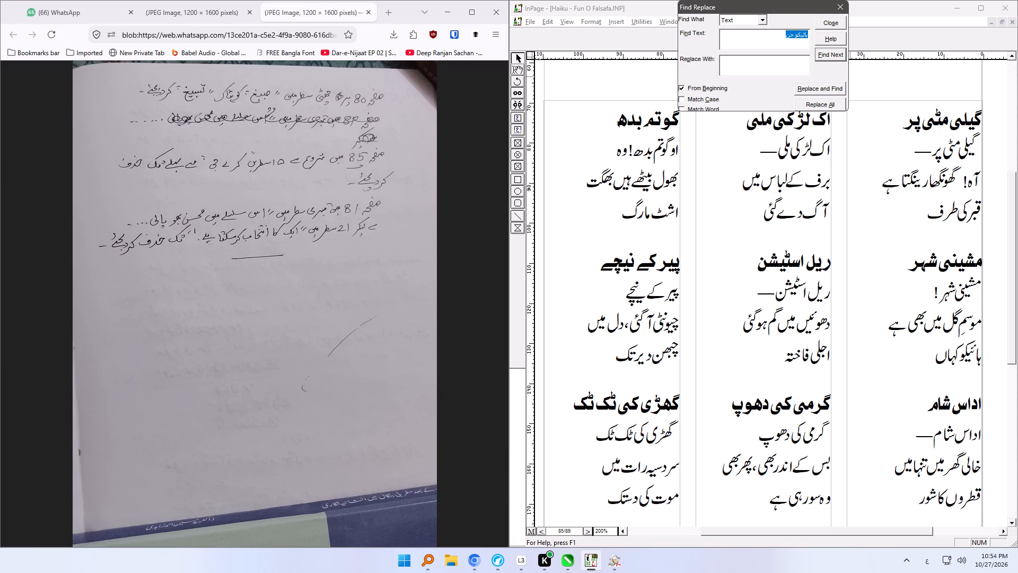
left_click(784, 35)
key("BackSpace")
type("ِن")
left_click(838, 60)
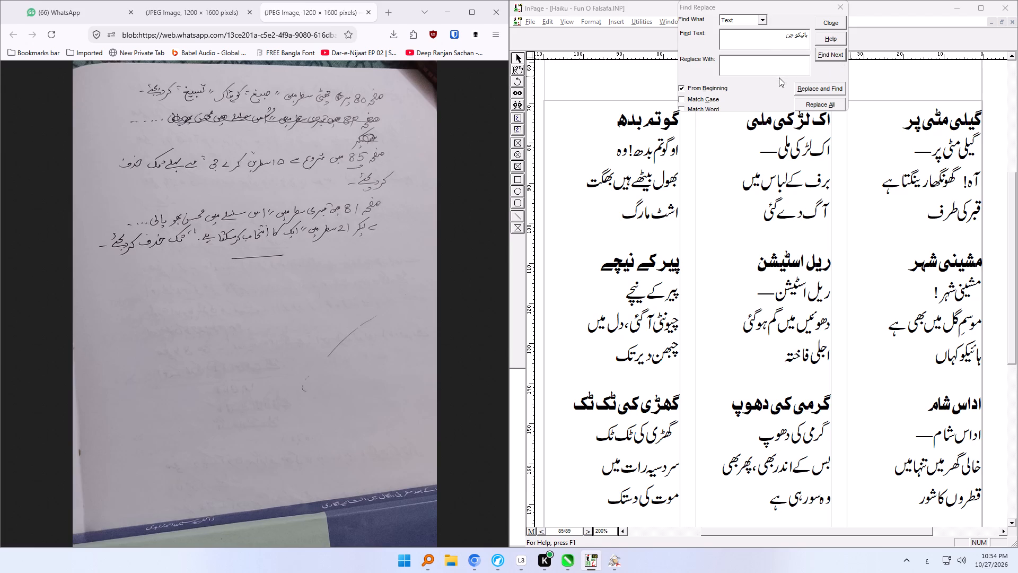
left_click(789, 84)
left_click(762, 40)
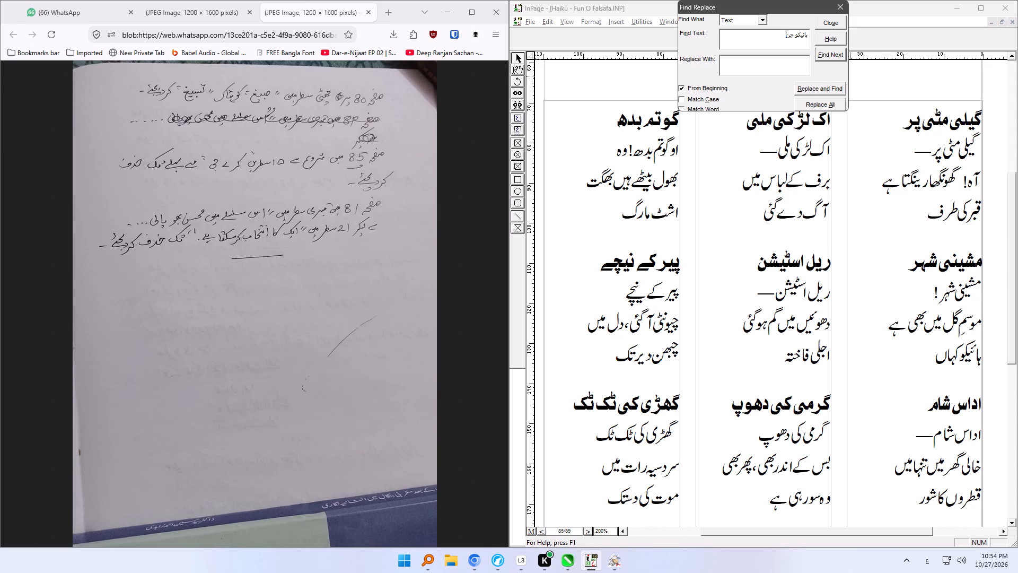
Switch to PDF24 Reader and examine pages 81 to 88 of the book, locating page 85's opening passage before "کِرے جی".
left_click(607, 563)
left_click_drag(738, 442, 732, 371)
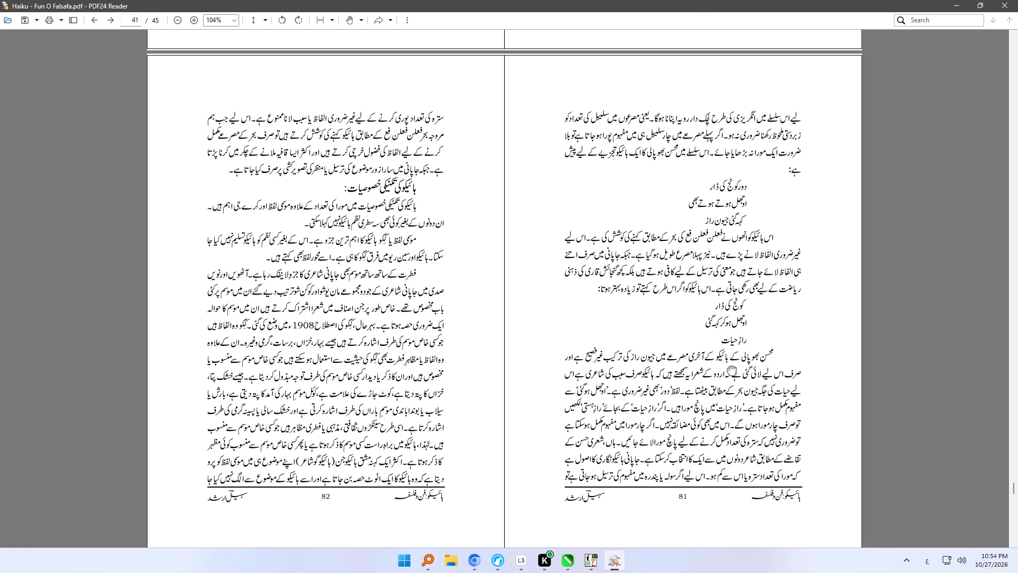
left_click_drag(732, 371, 731, 201)
left_click_drag(692, 424, 692, 171)
left_click_drag(701, 432, 703, 199)
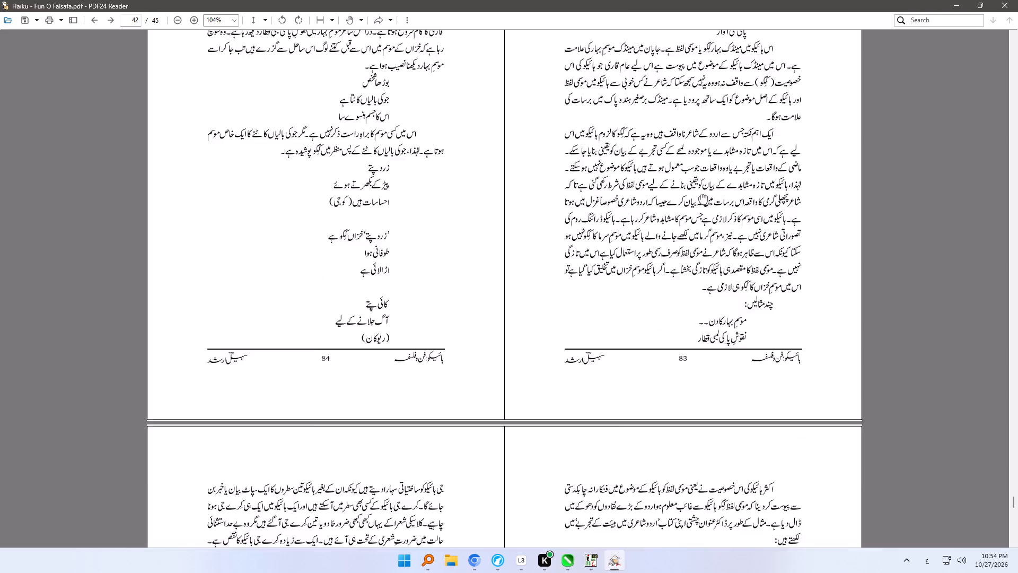
left_click_drag(703, 199, 703, 193)
left_click_drag(704, 426, 705, 150)
scroll(703, 198, "down", 5)
scroll(706, 115, "up", 1)
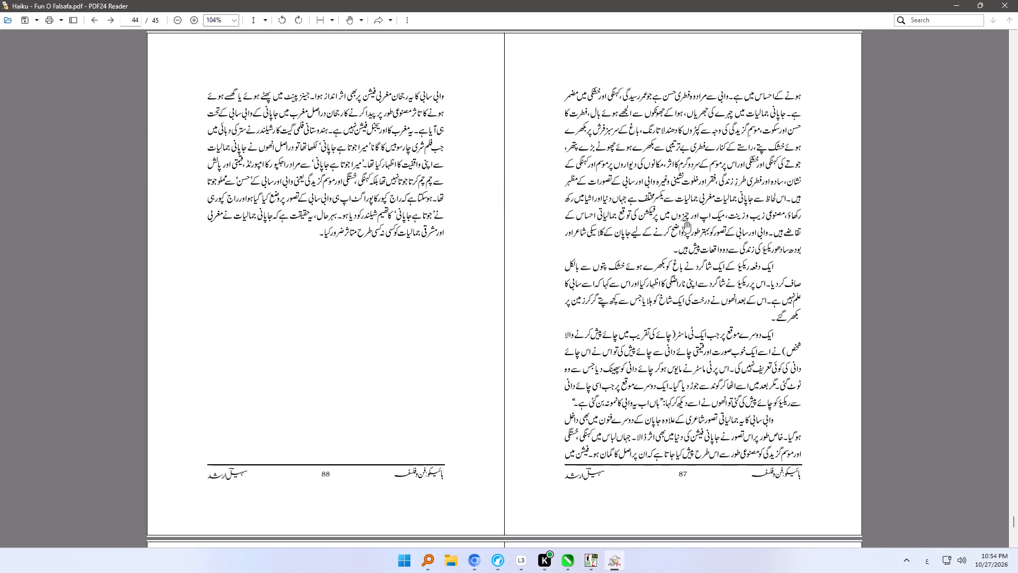
left_click_drag(687, 228, 689, 522)
left_click_drag(664, 196, 664, 242)
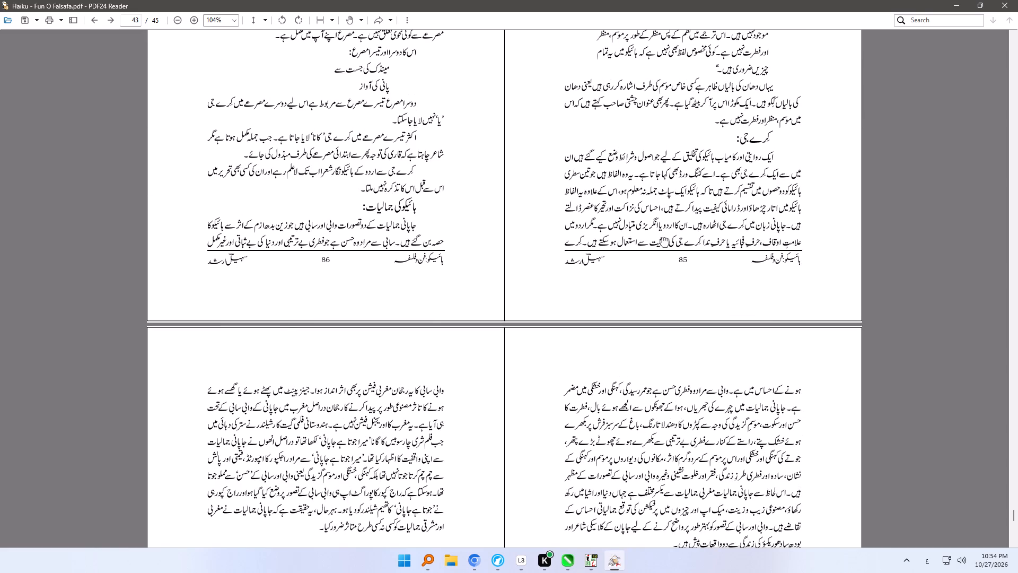
left_click_drag(664, 242, 669, 428)
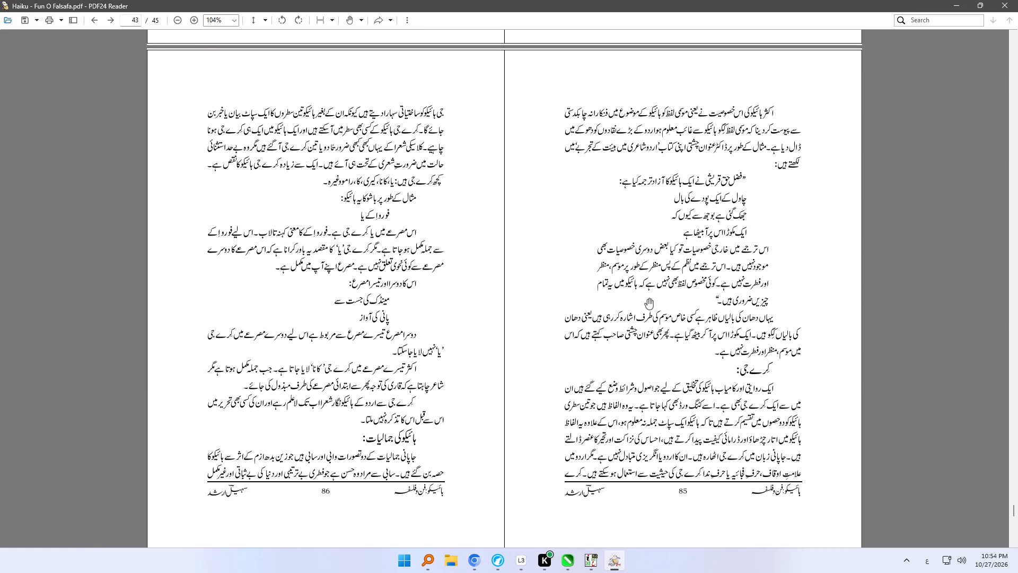
Back in InPage, search from the beginning for "اکثر ہائیکو" and go through the matches to the paragraph after the poem credited "(ریوکان)".
left_click(593, 557)
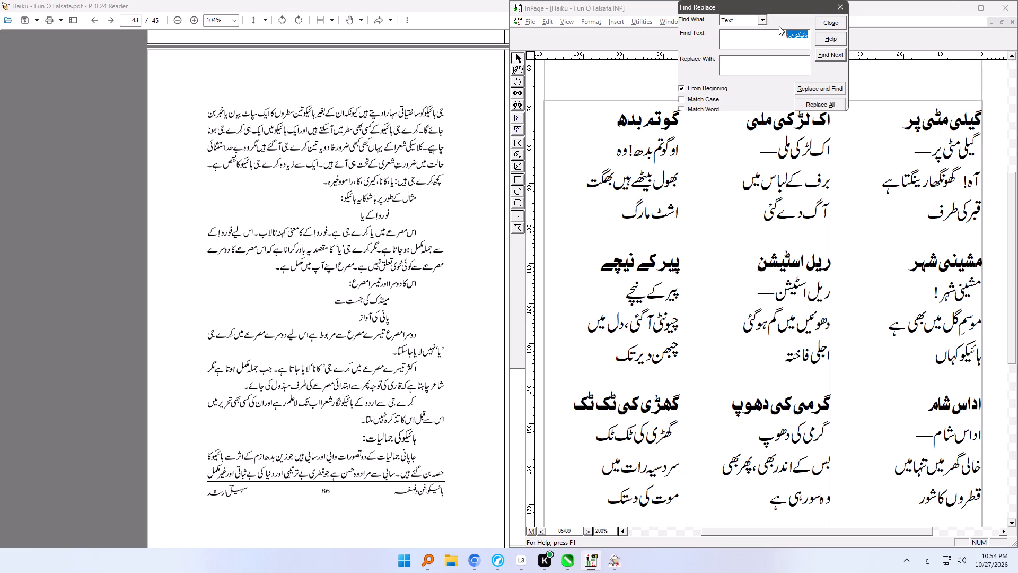
type("اک")
type("ثر")
key("space")
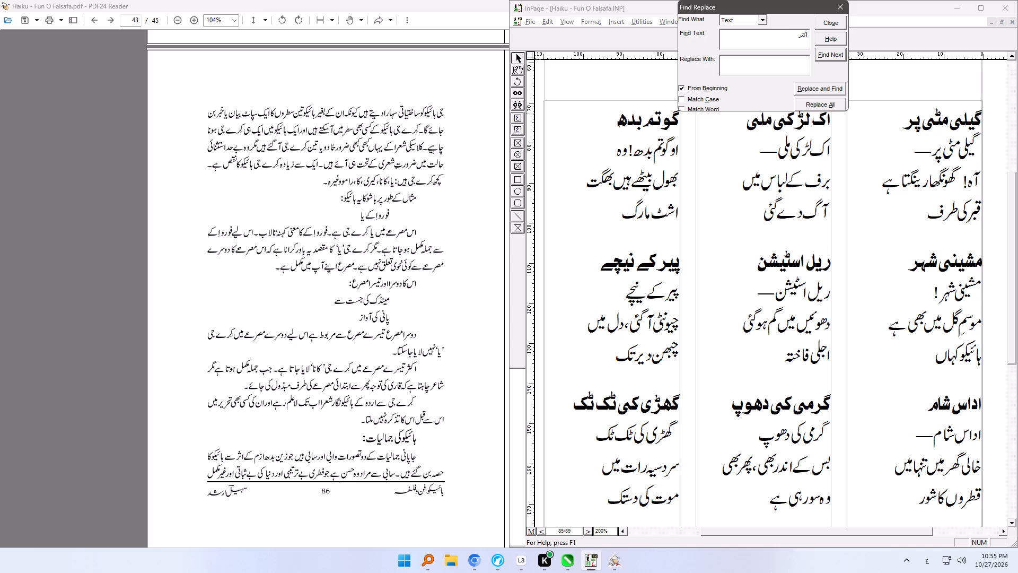
type("ہائیکو")
scroll(775, 34, "down", 3)
scroll(748, 10, "up", 2)
left_click(829, 57)
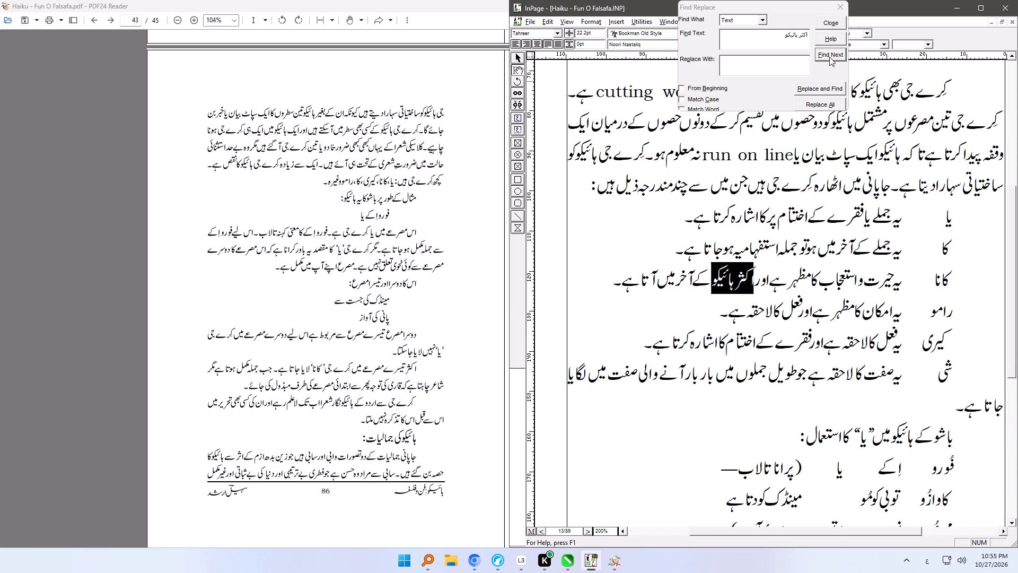
left_click(829, 57)
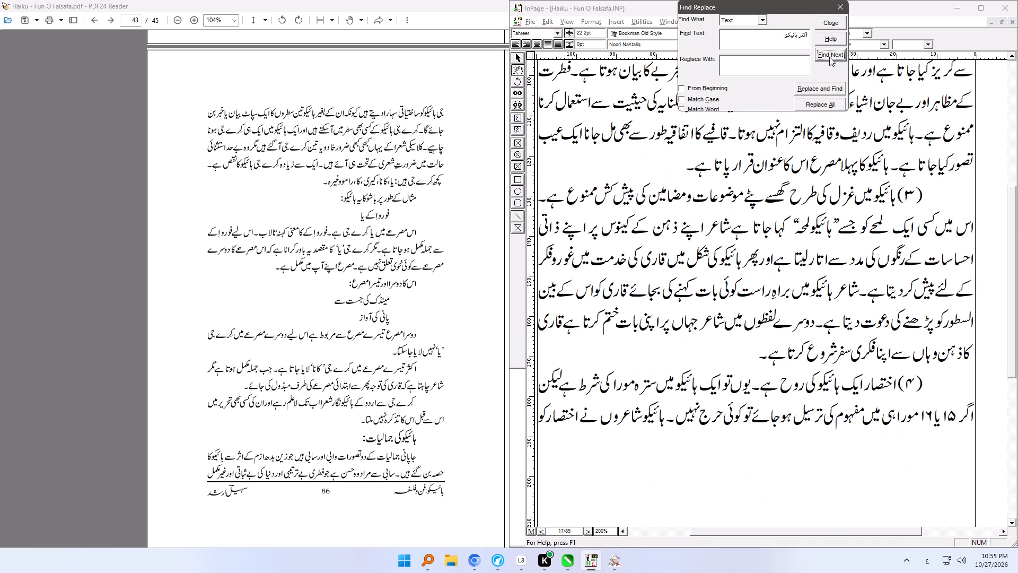
left_click(829, 57)
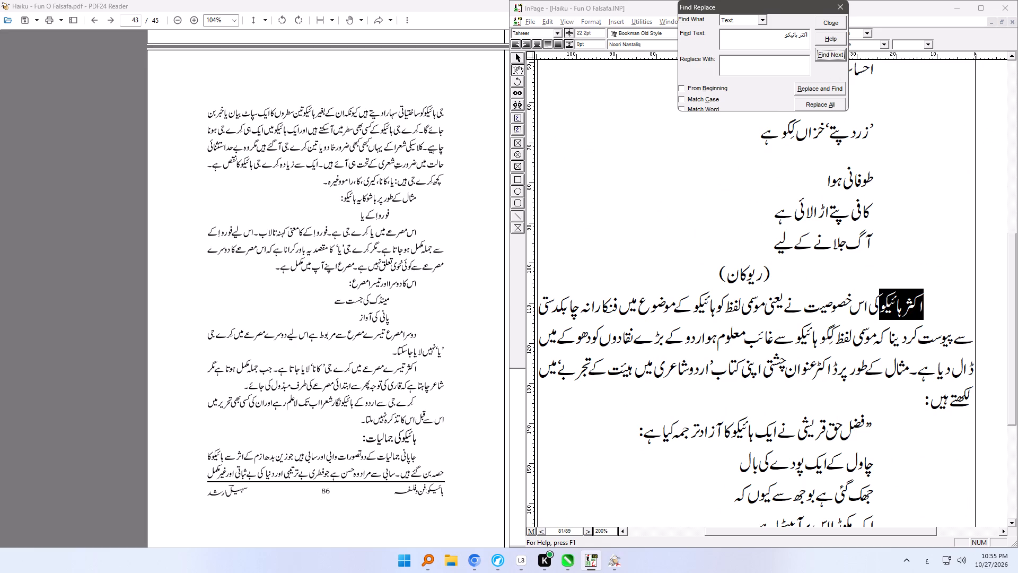
Delete the passage from "اکثر ہائیکو کی اس خصوصیت" through "منظر اور فطرت نہیں ہے۔", bringing the heading "کِرے جی:" directly below "(ریوکان)".
left_click(942, 307)
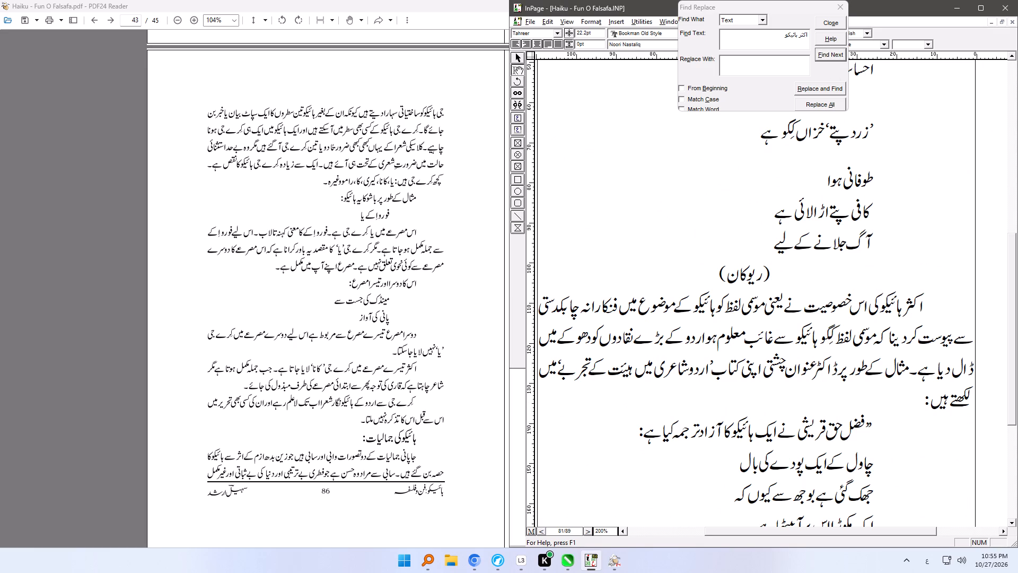
scroll(768, 424, "down", 1, "ctrl")
right_click_drag(768, 422, 774, 224, "ctrl")
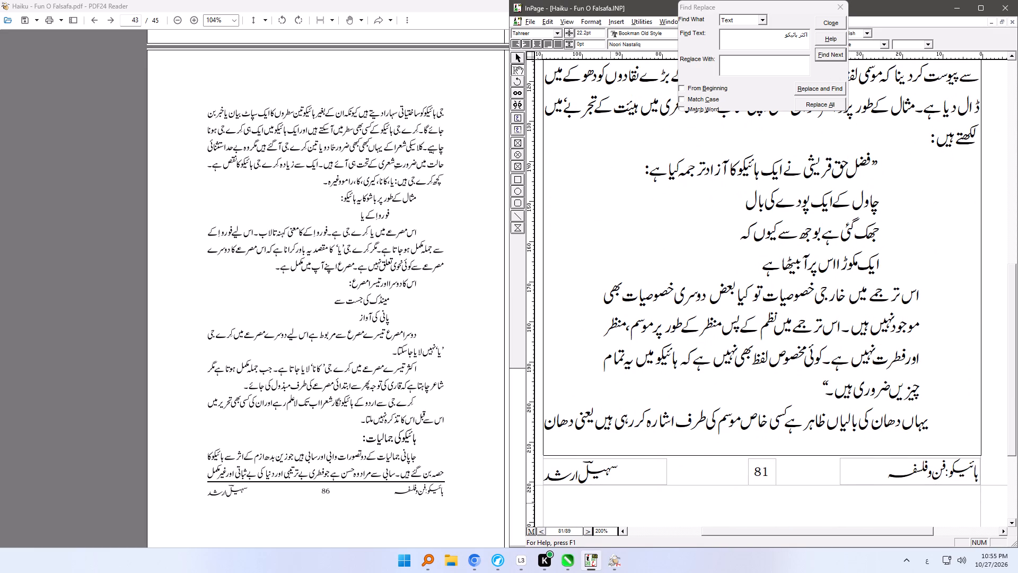
left_click(541, 532)
right_click_drag(768, 257, 768, 307, "ctrl")
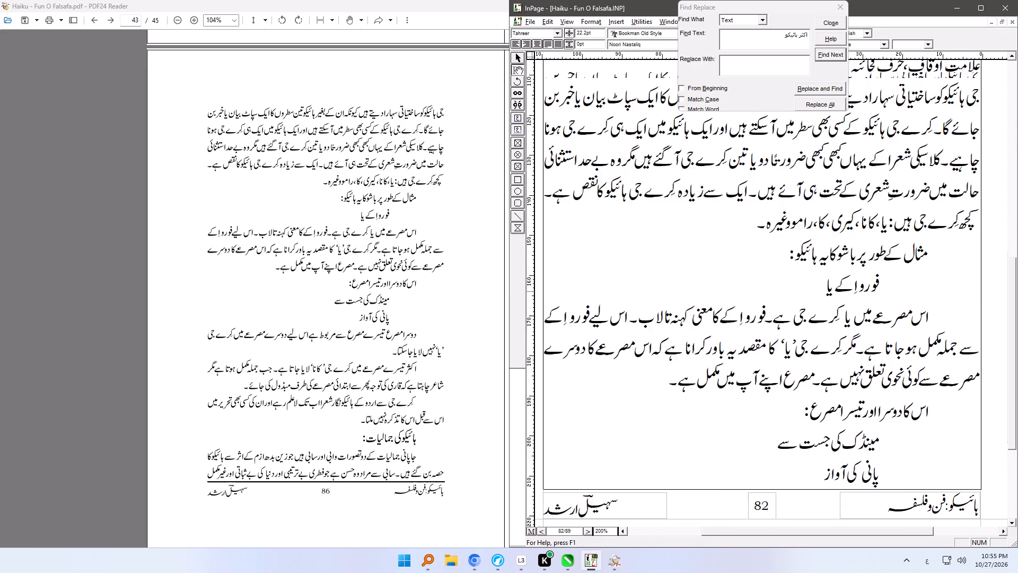
scroll(767, 332, "up", 1, "ctrl")
right_click_drag(768, 307, 758, 506, "ctrl")
right_click_drag(767, 282, 778, 370, "ctrl")
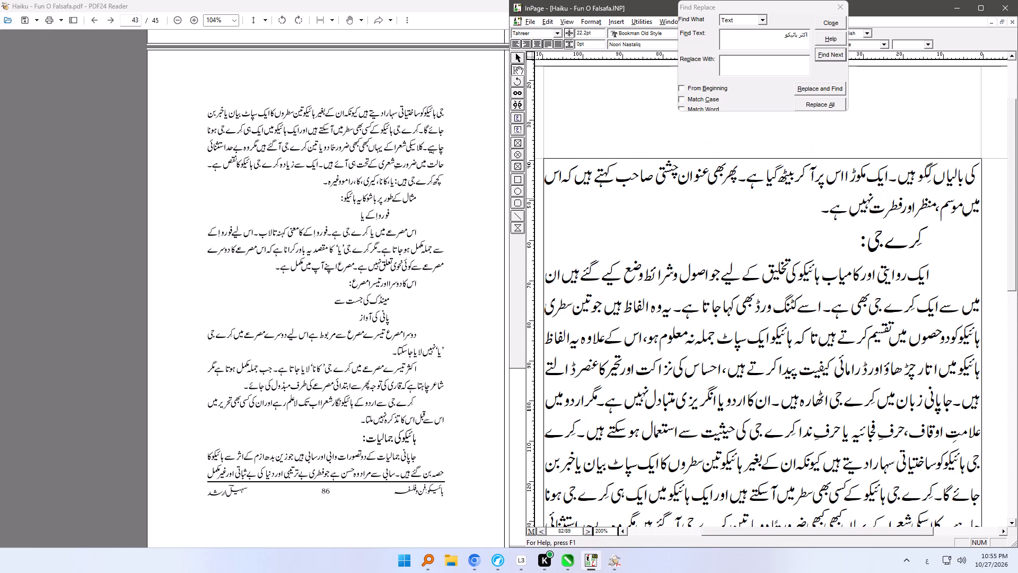
left_click(822, 207, "shift")
key("shift+Right")
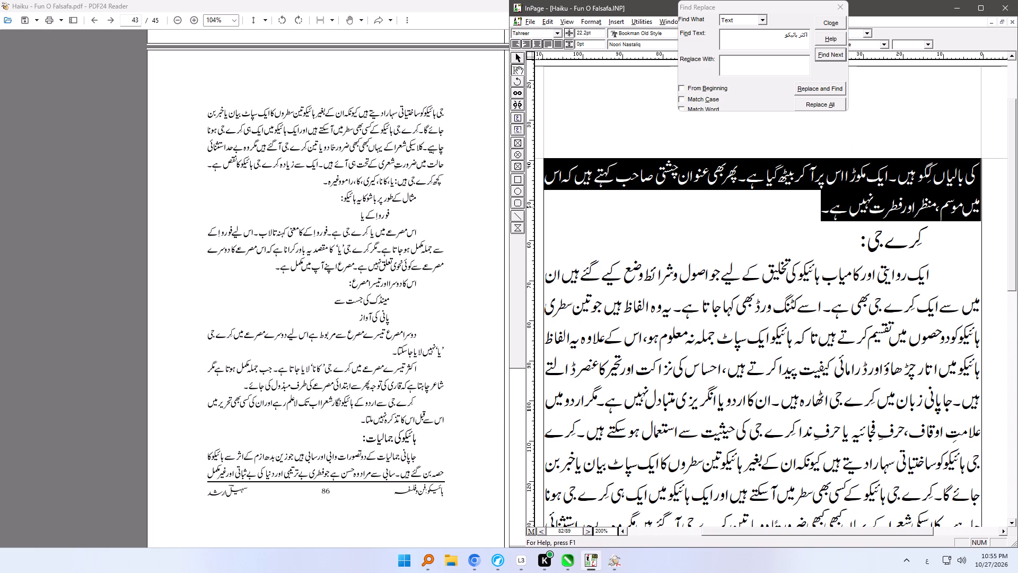
key("Delete")
key("Delete")
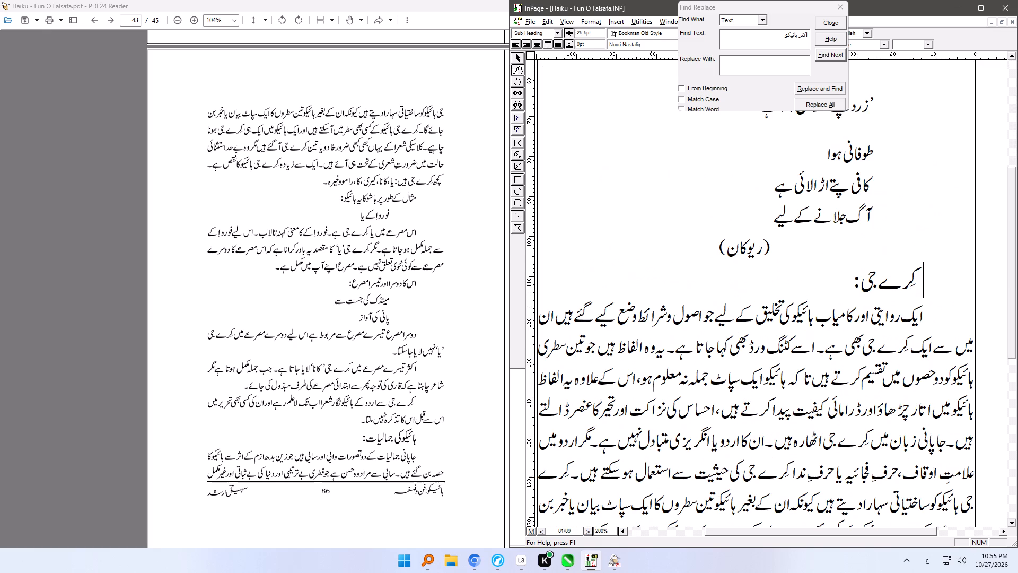
Bring back the handwritten correction notes and search the book from the beginning for "اس سلسلے میں محسن".
left_click(501, 554)
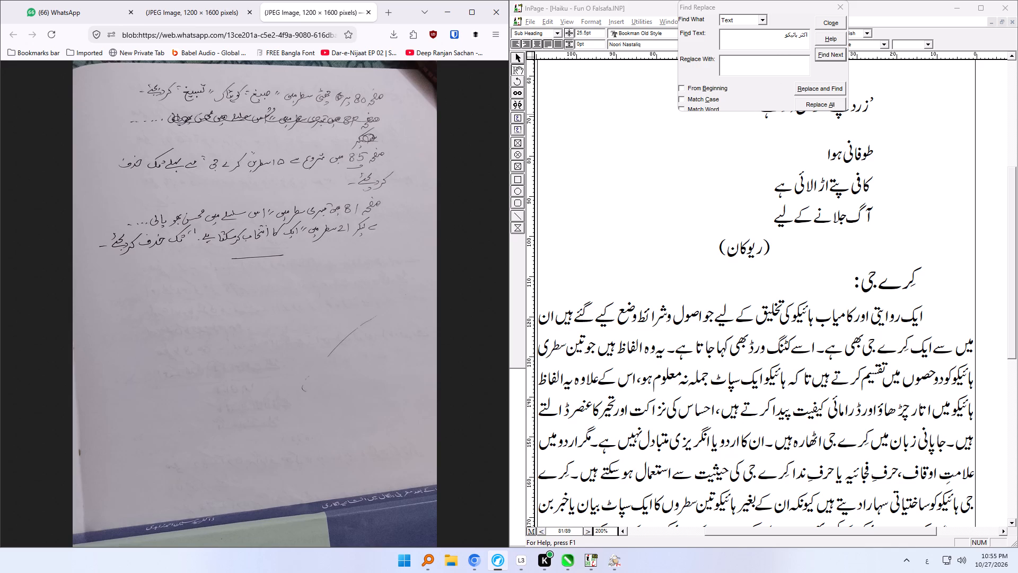
left_click_drag(780, 38, 819, 38)
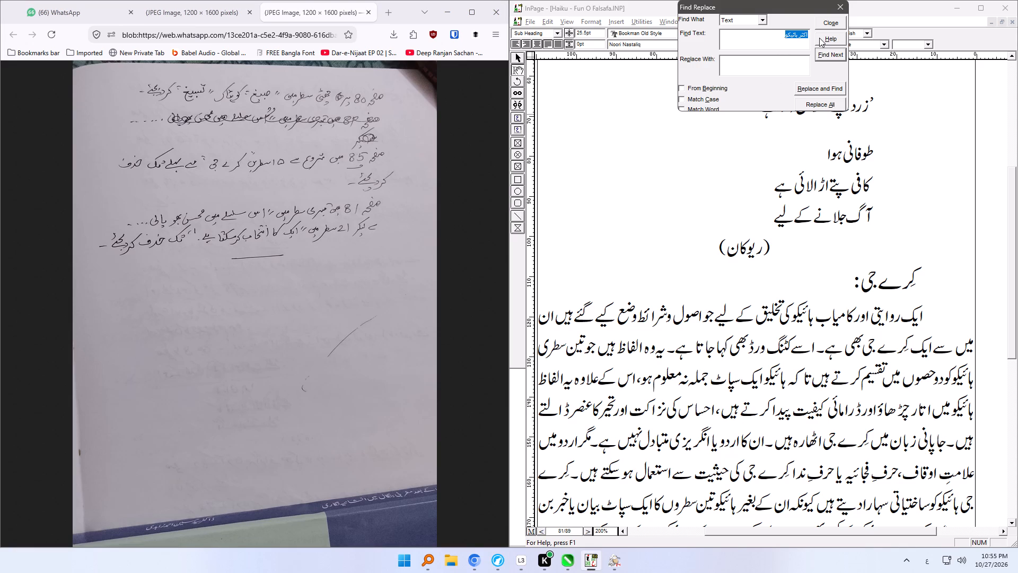
type("اس سلسلے")
key("space")
type("میں مح")
left_click(716, 87)
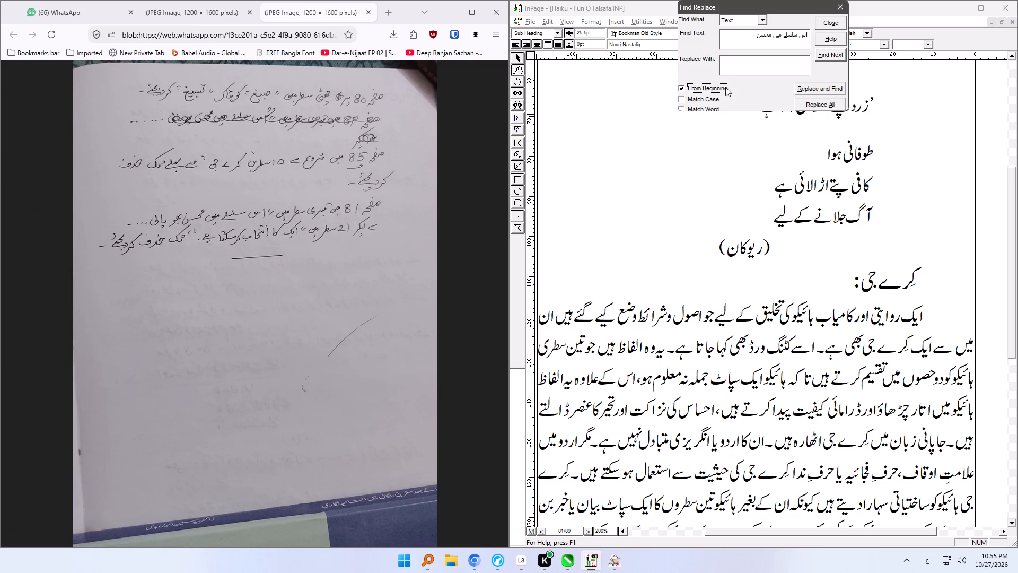
left_click(827, 55)
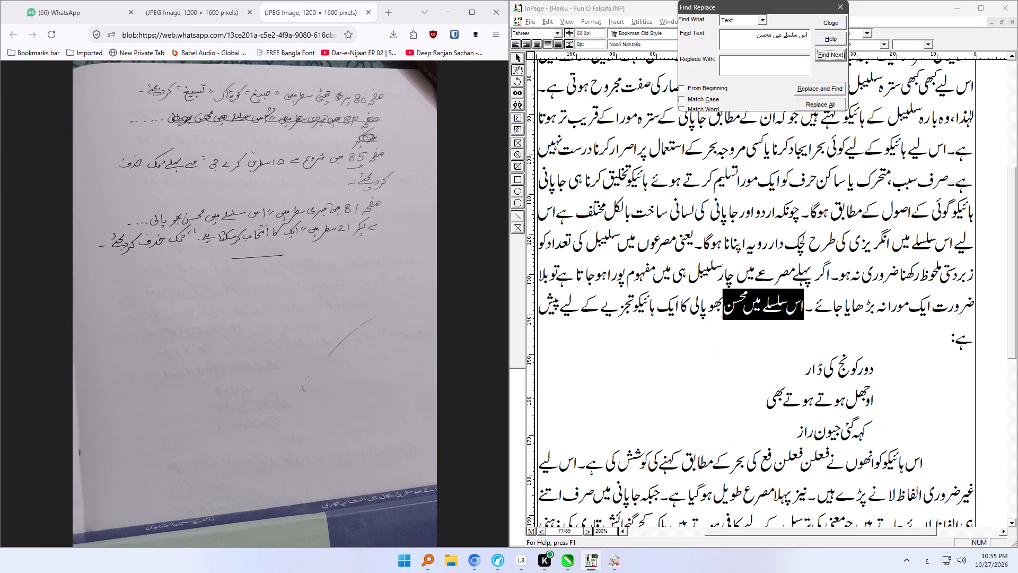
Read through pages 77 to 79 from "اس سلسلے میں محسن" onward to locate where the passage marked for deletion ends.
left_click(808, 308)
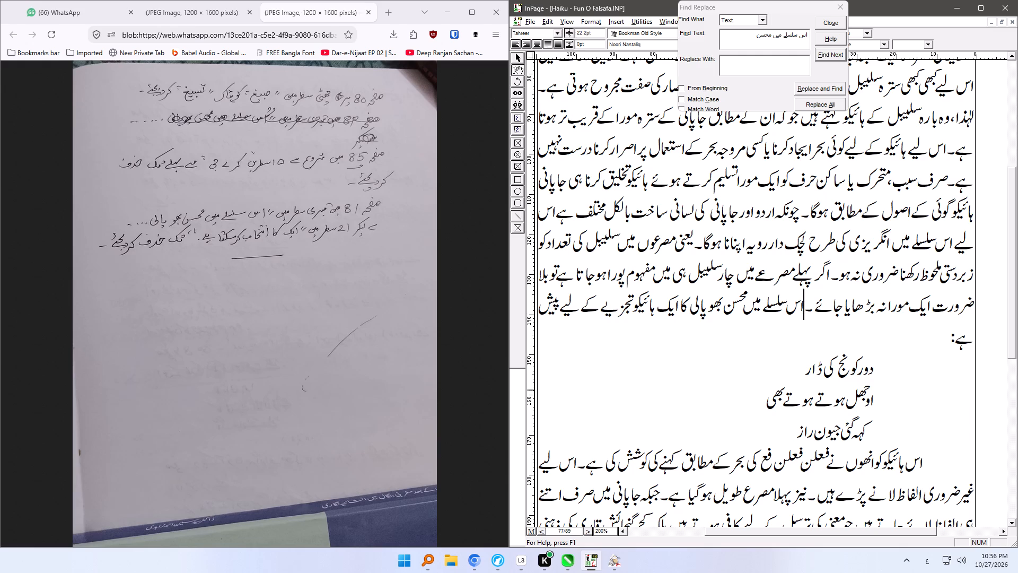
right_click_drag(751, 407, 771, 229, "ctrl")
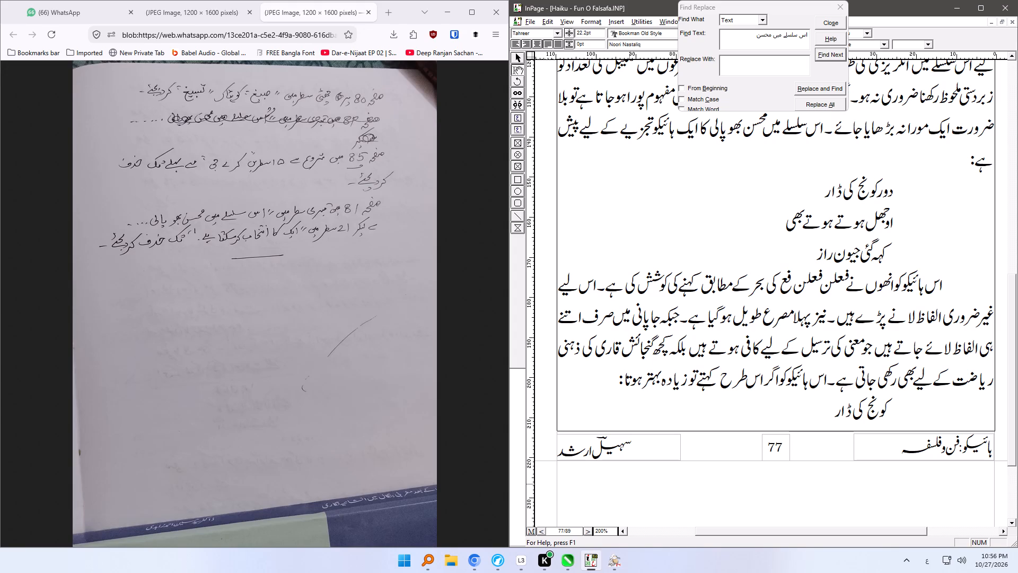
left_click(541, 531)
right_click_drag(814, 223, 813, 298, "ctrl")
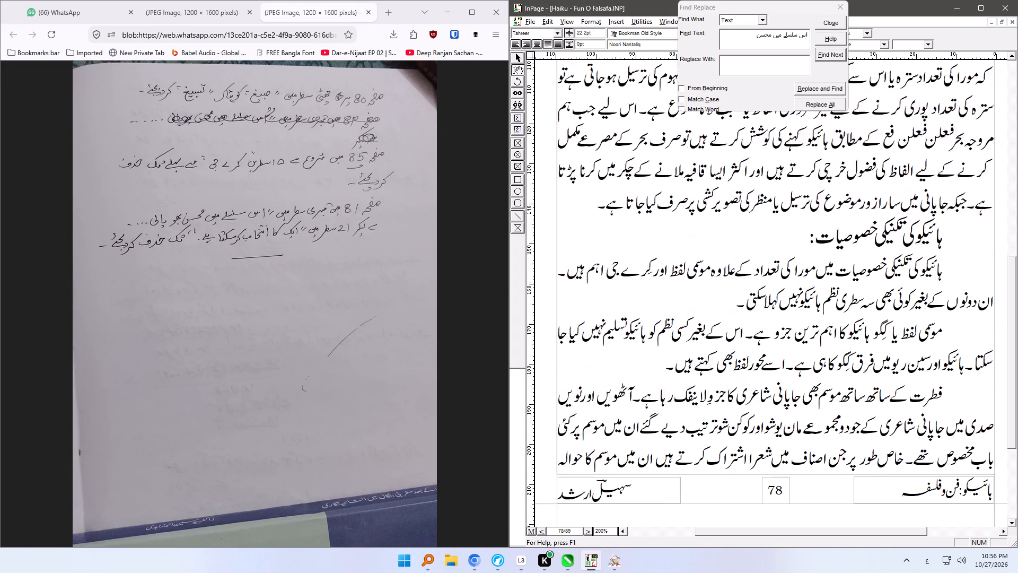
right_click_drag(813, 298, 807, 480, "ctrl")
right_click_drag(820, 264, 829, 460, "ctrl")
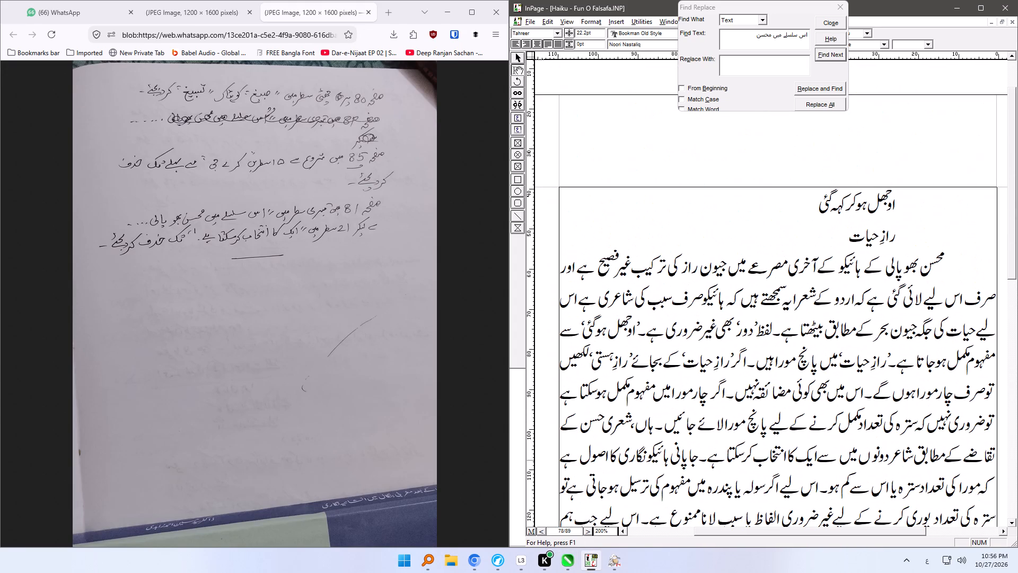
right_click_drag(829, 460, 824, 191, "ctrl")
right_click_drag(818, 419, 810, 244, "ctrl")
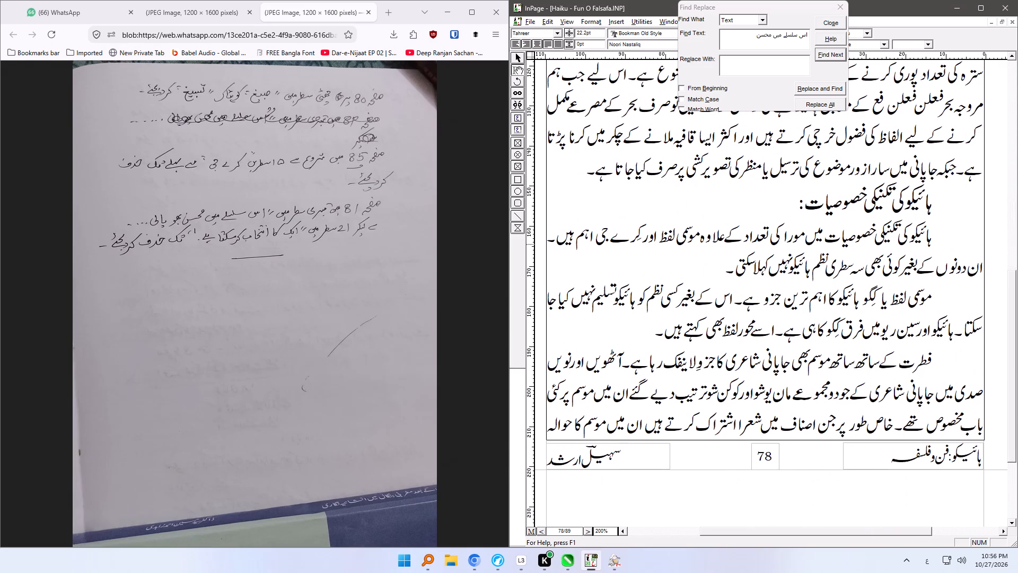
left_click(542, 531)
right_click_drag(793, 215, 798, 439, "ctrl")
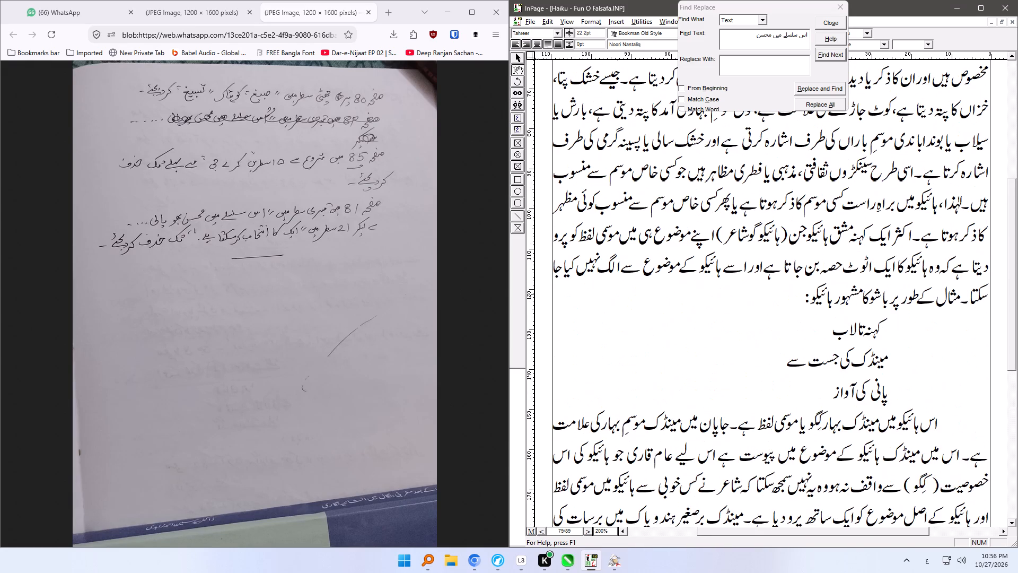
right_click_drag(803, 231, 793, 293, "ctrl")
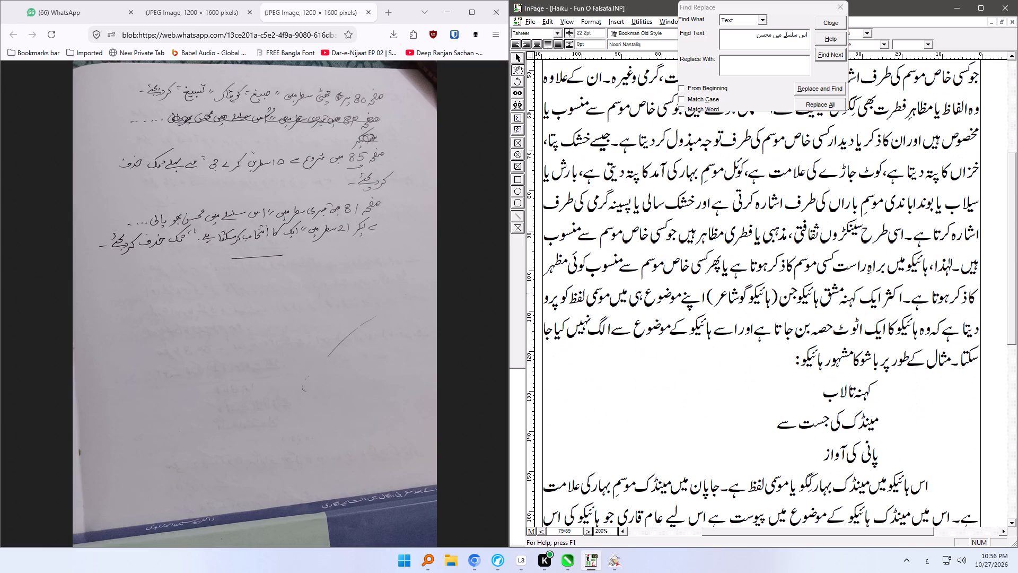
Switch to PDF24 Reader and compare the book's page 81 with the handwritten note about the "محسن بھوپالی" passage.
left_click(610, 563)
left_click_drag(630, 164, 635, 463)
left_click_drag(621, 171, 621, 441)
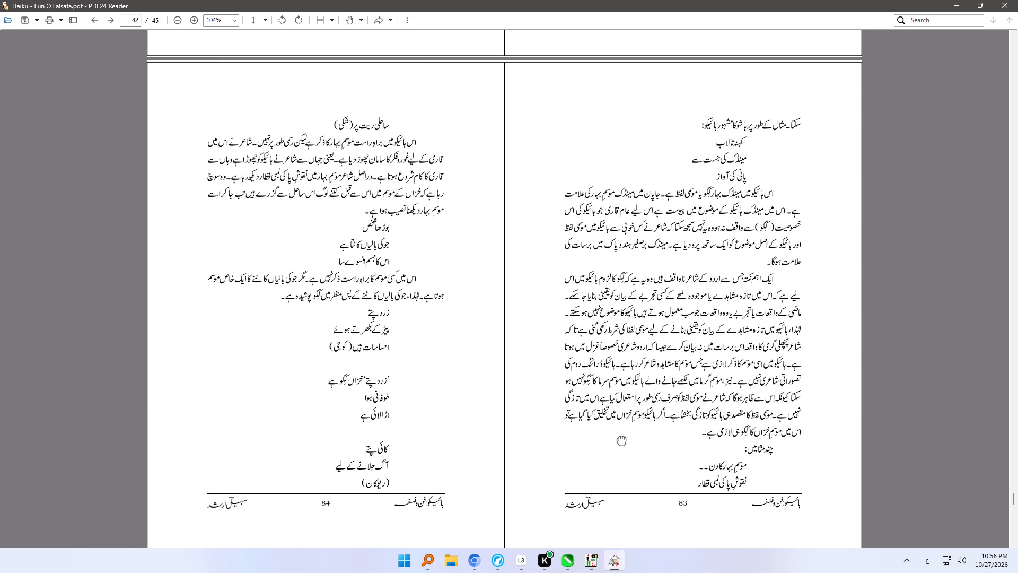
left_click_drag(621, 441, 621, 496)
left_click_drag(621, 163, 624, 480)
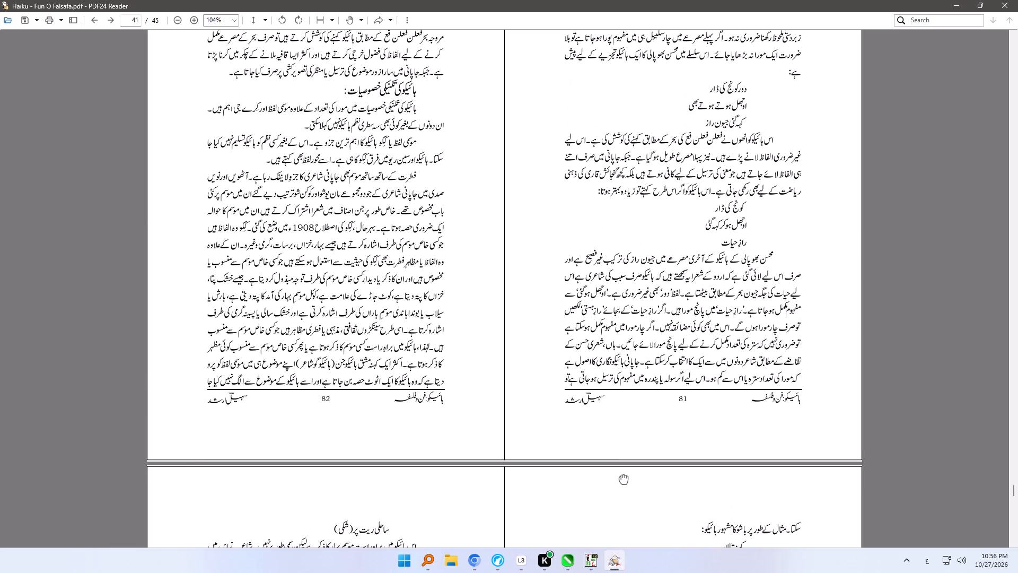
left_click_drag(624, 480, 624, 541)
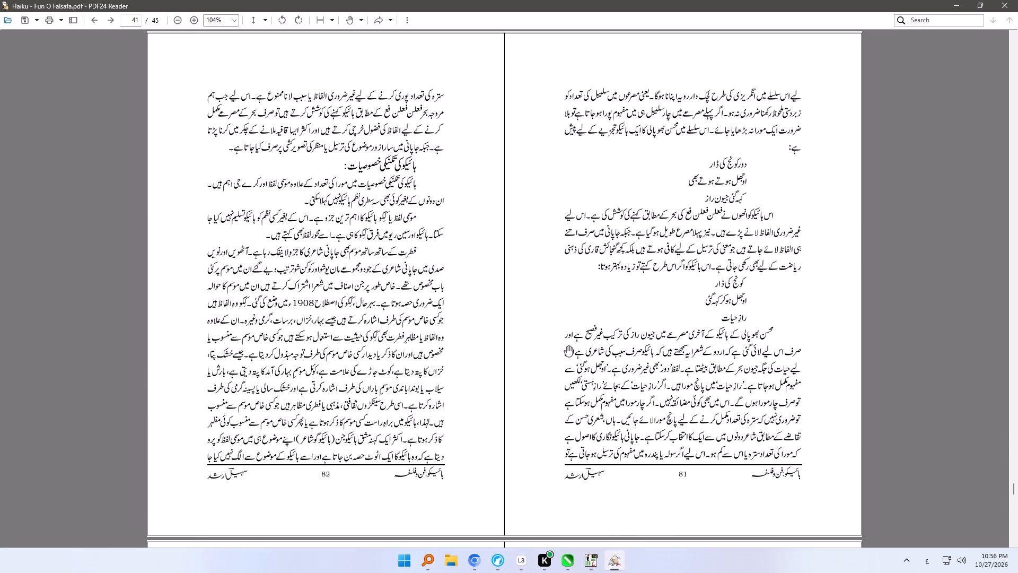
key("alt+Tab")
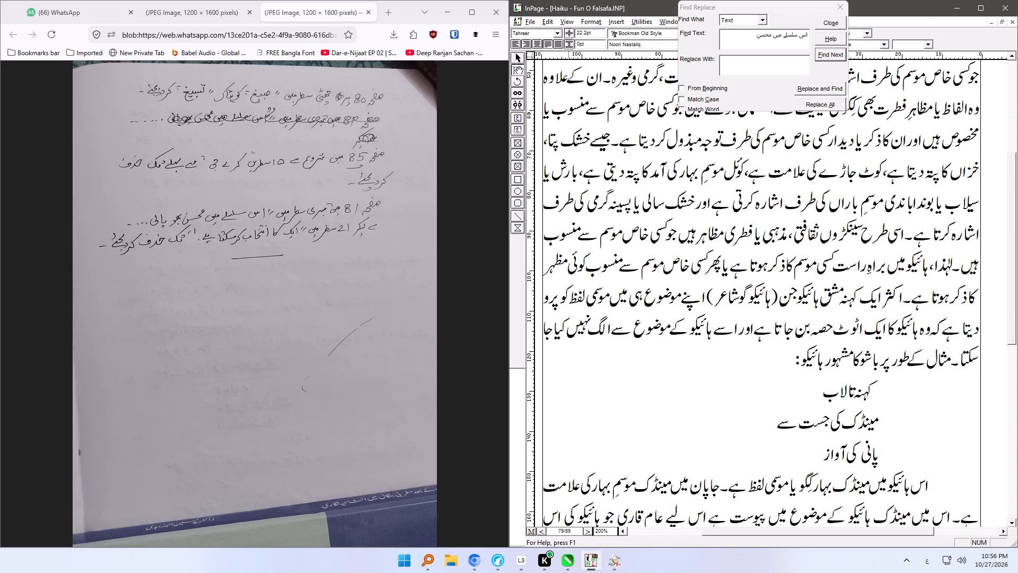
key("alt+Tab")
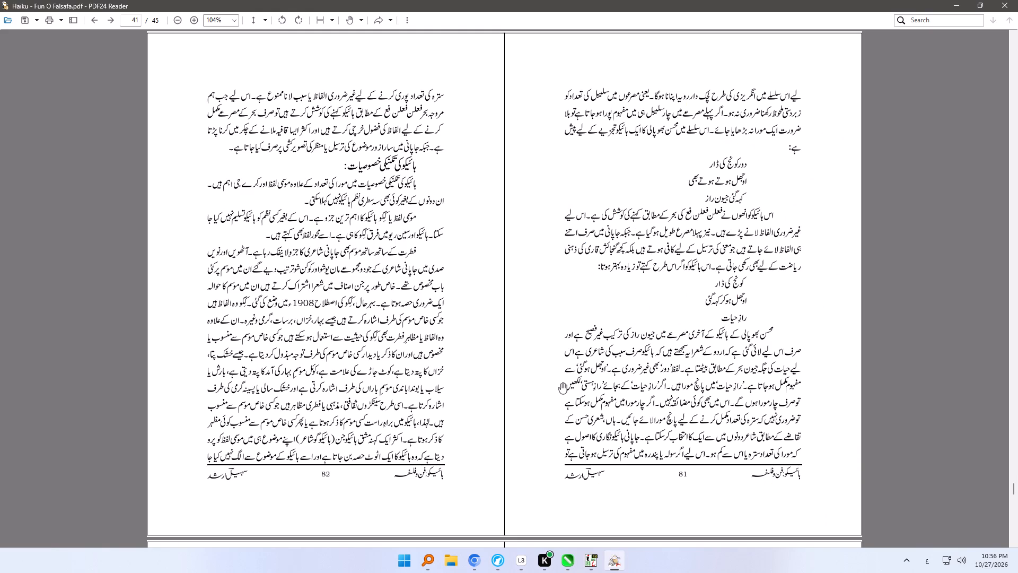
key("alt+Tab")
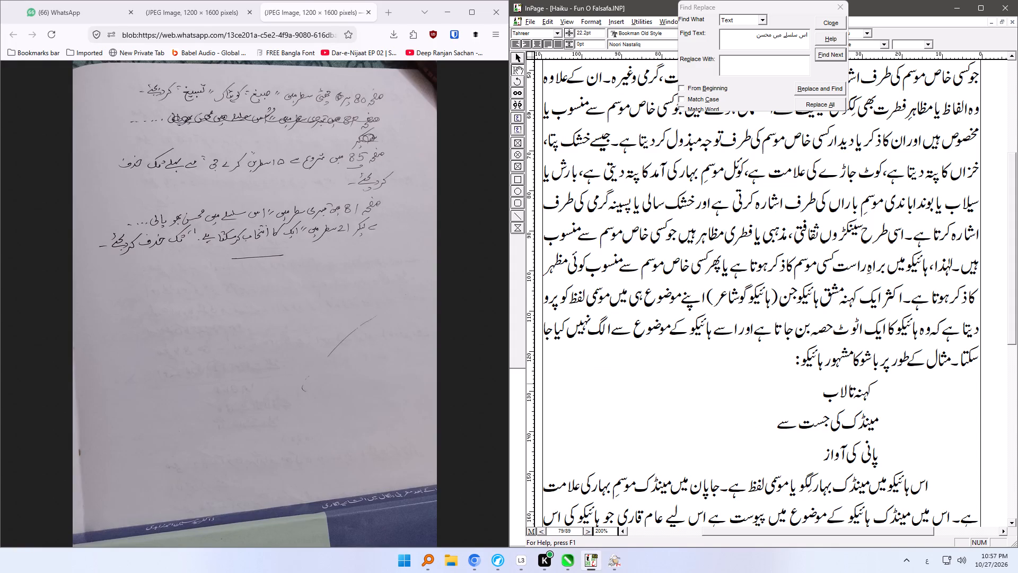
In InPage, delete the page 78 text from "محسن بھوپالی کے ہائیکو کے آخری مصرعے" through "ایک کا انتخاب کرسکتا ہے۔" and close the search.
left_click_drag(1017, 281, 1017, 231)
left_click_drag(1012, 224, 1012, 162)
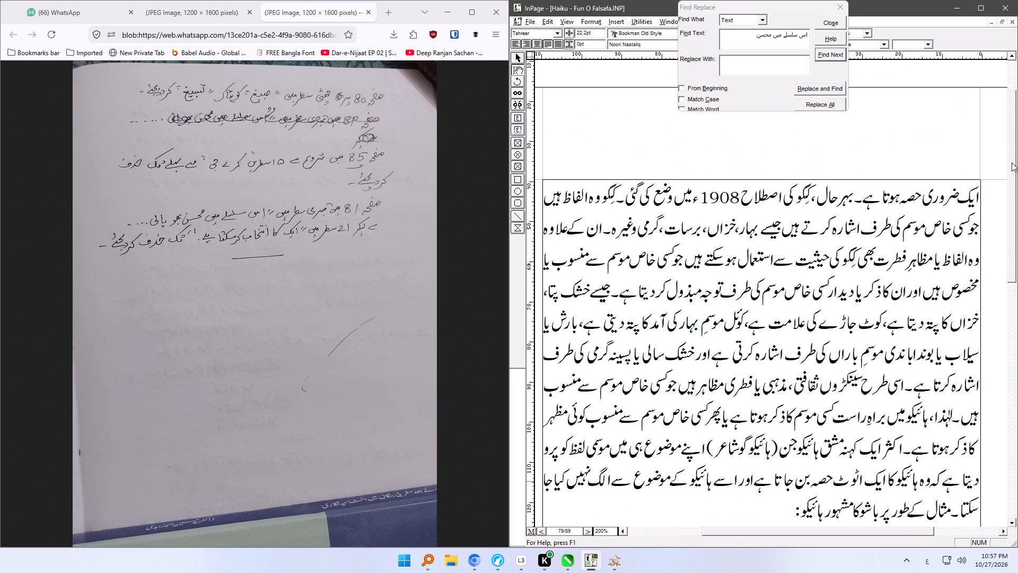
left_click(589, 534)
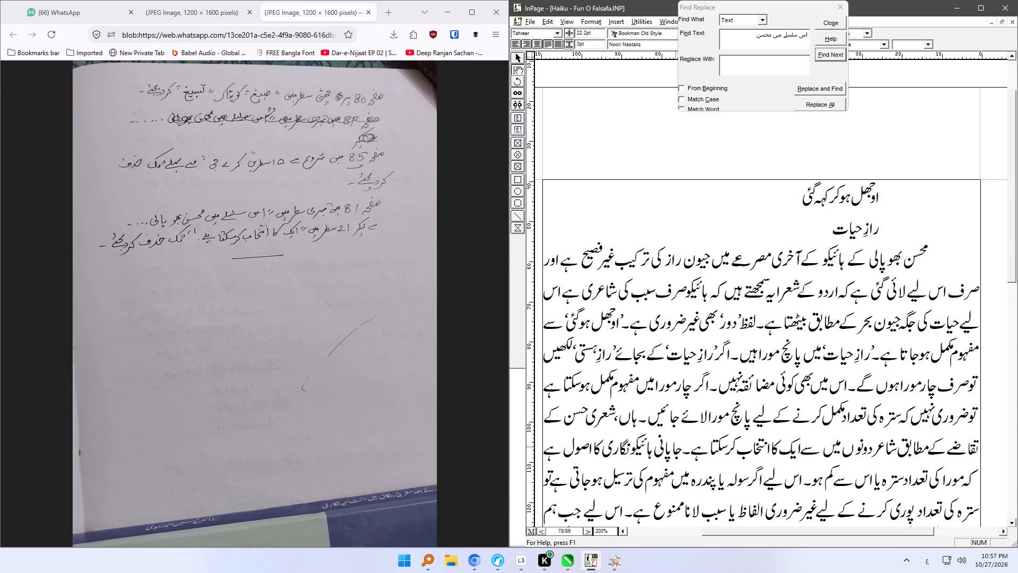
left_click(932, 255)
left_click(685, 453, "shift")
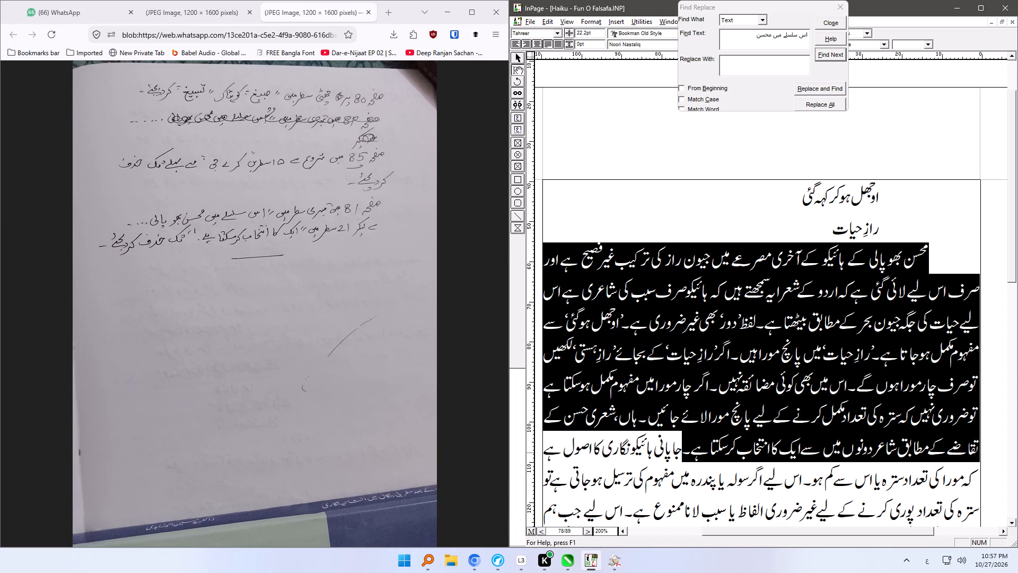
key("Delete")
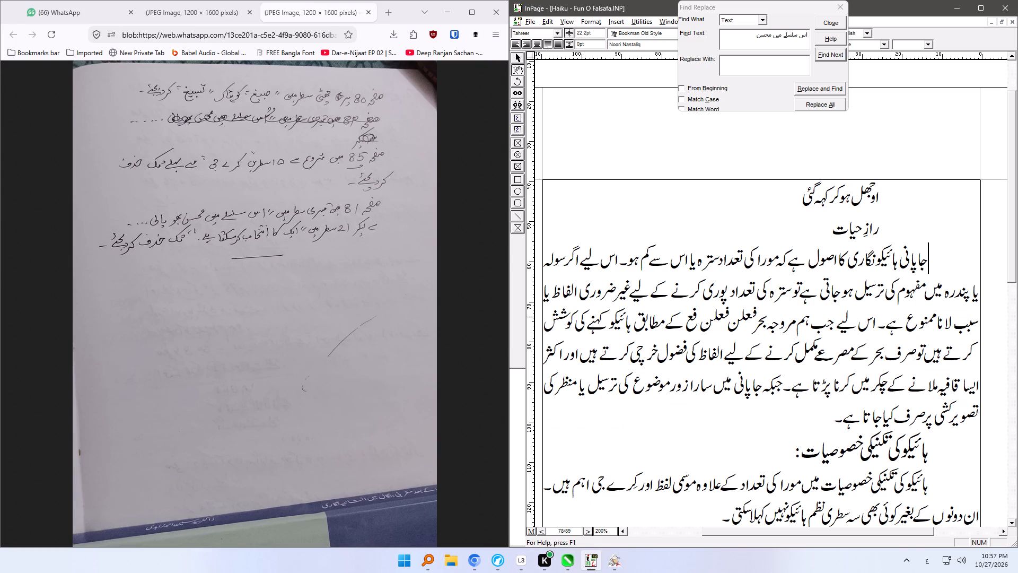
left_click(839, 7)
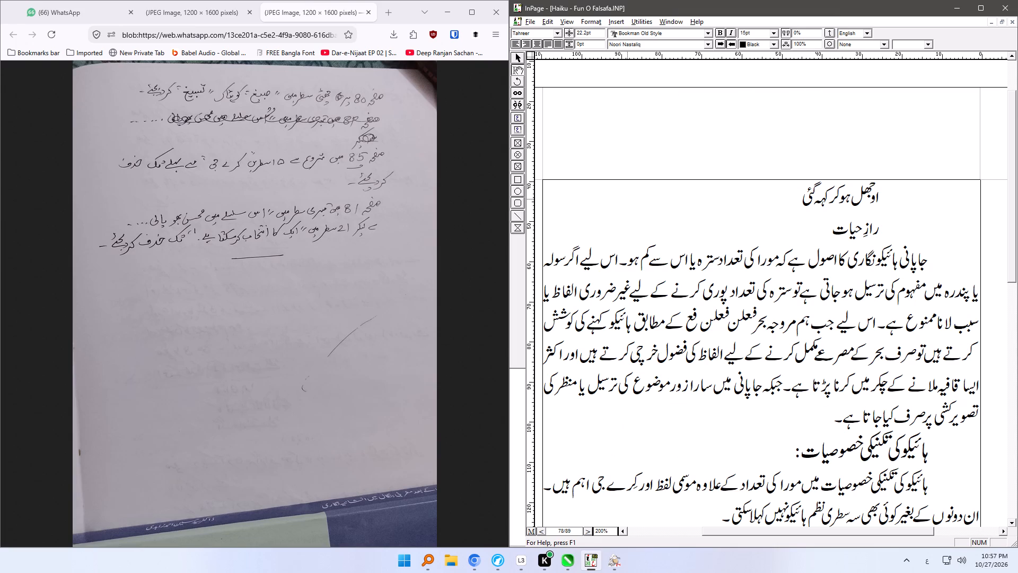
Maximize the InPage window and check page 78 from the shortened paragraph down to the page footer.
left_click(976, 10)
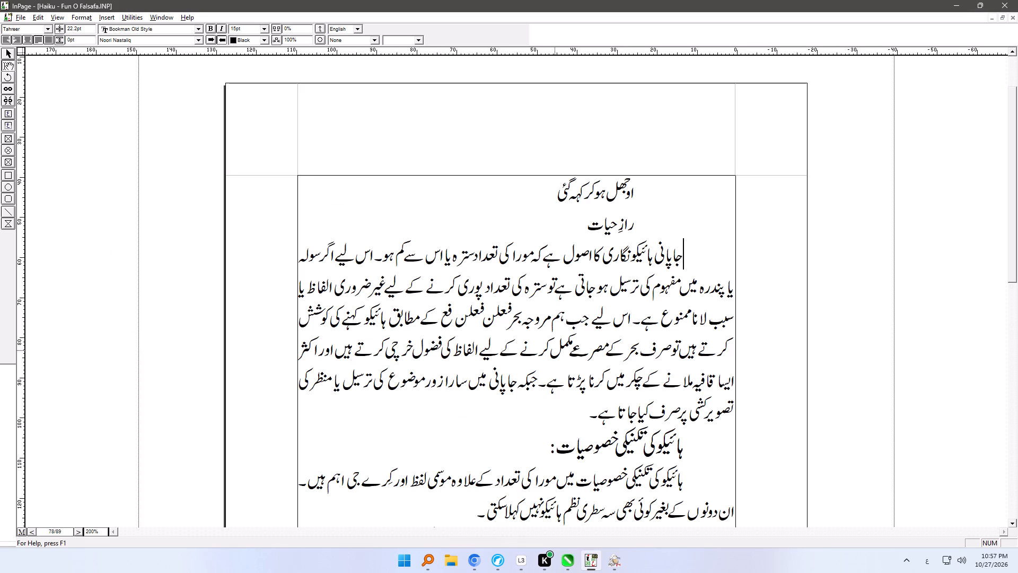
left_click(544, 408)
right_click_drag(486, 449, 480, 364, "ctrl")
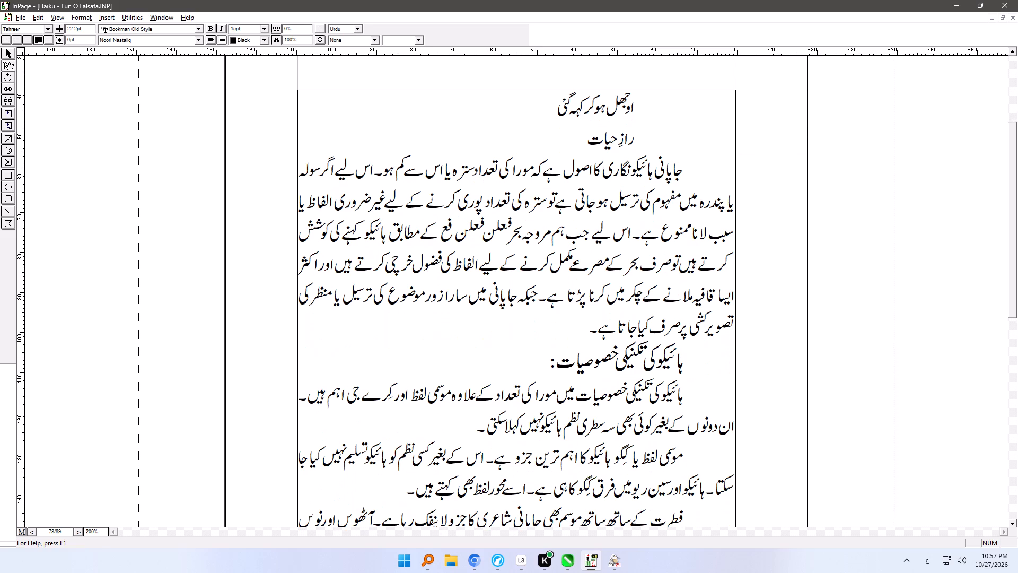
right_click_drag(480, 364, 488, 175, "ctrl")
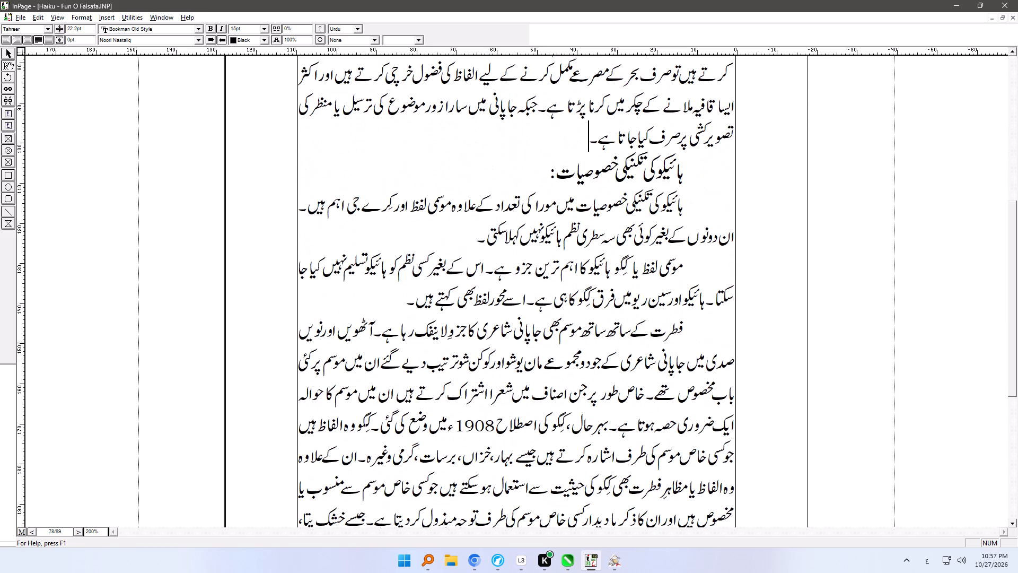
right_click_drag(512, 419, 513, 191, "ctrl")
left_click(534, 340)
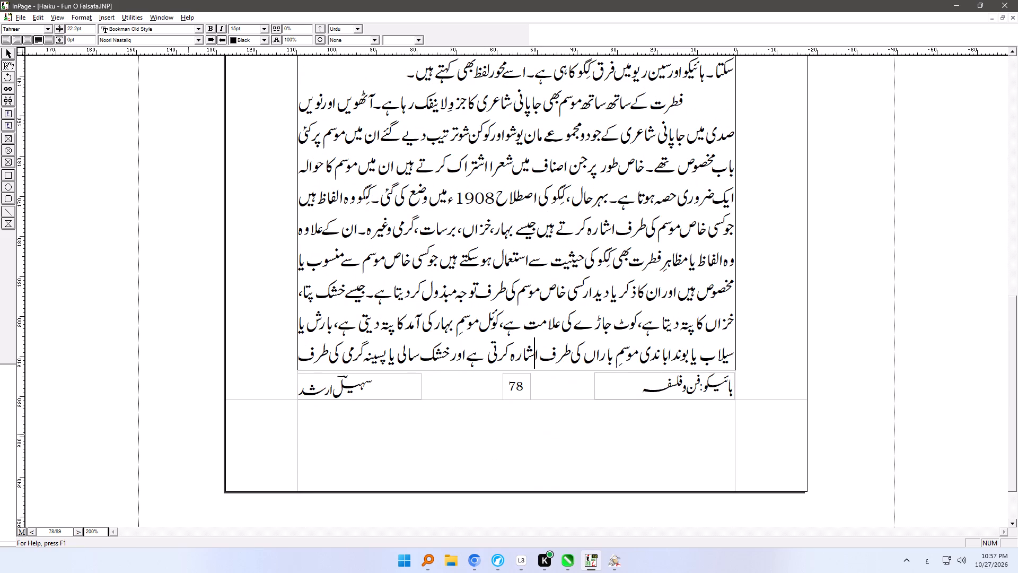
Check how the text flows on pages 79 to 82, including the "کِرے جی:" and "ہائیکو کی جمالیات:" sections.
left_click(32, 534)
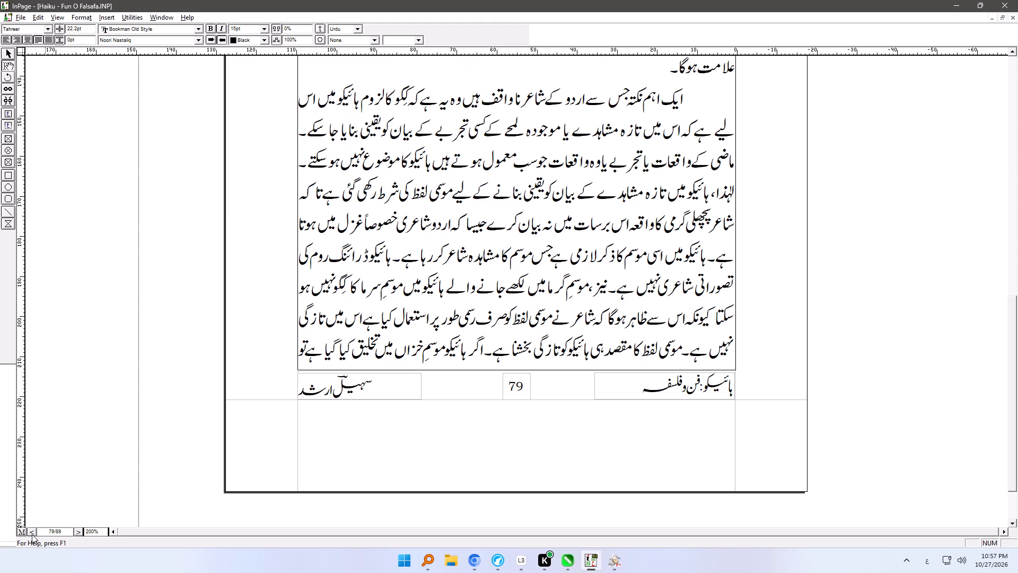
left_click(32, 534)
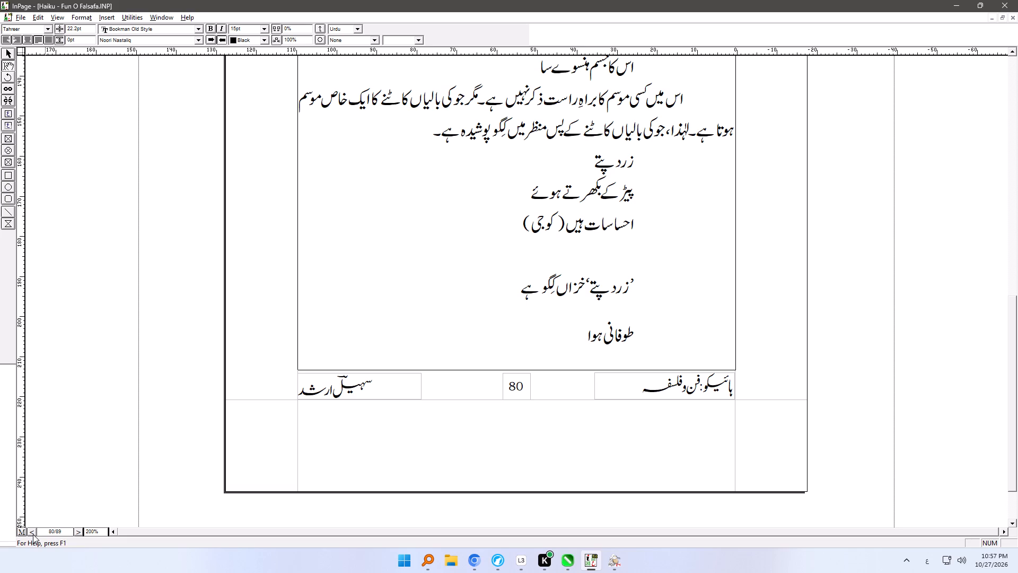
left_click(34, 534)
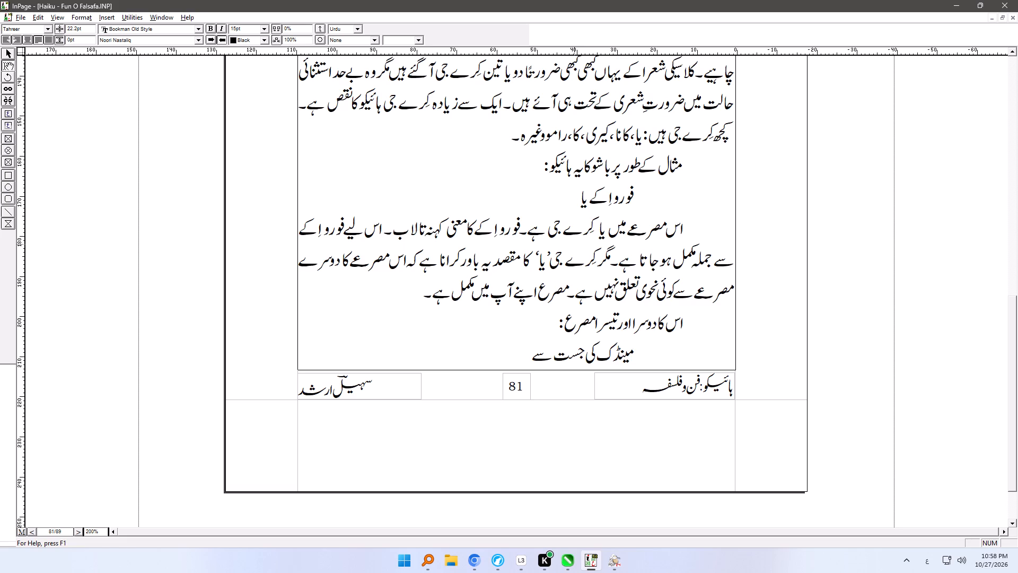
right_click_drag(596, 162, 603, 507, "ctrl")
right_click_drag(611, 270, 615, 449, "ctrl")
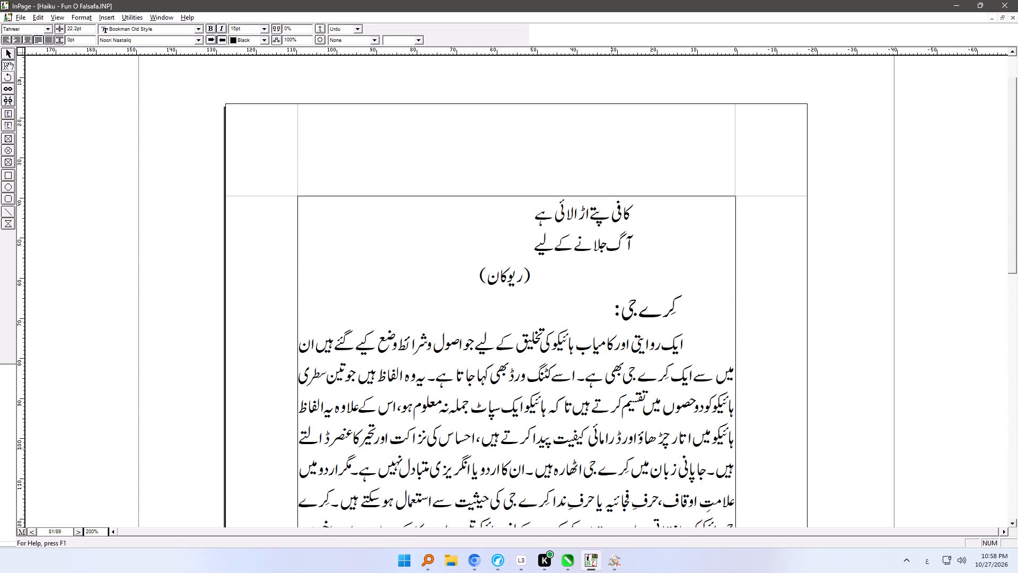
right_click_drag(615, 449, 615, 301, "ctrl")
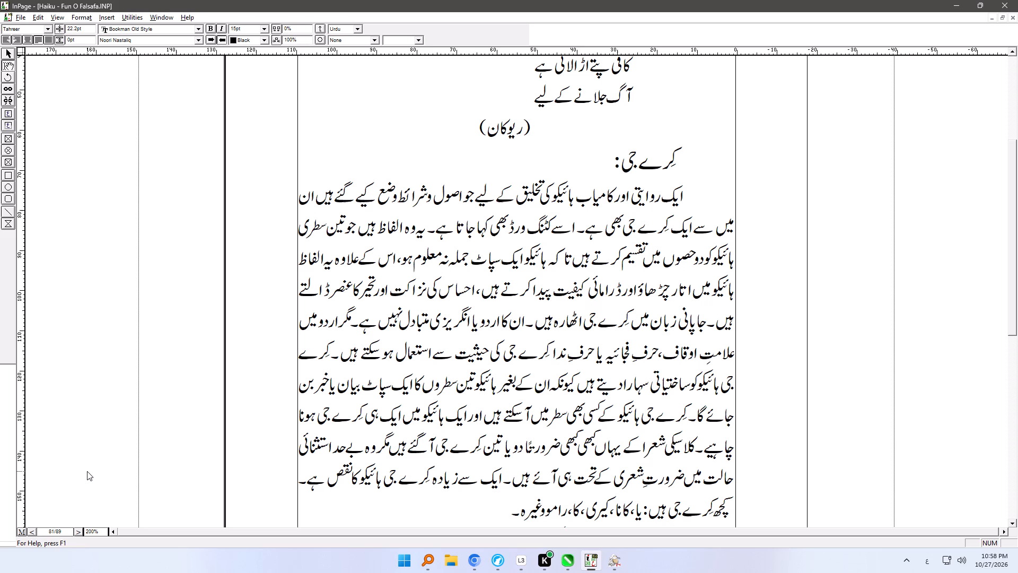
left_click(34, 532)
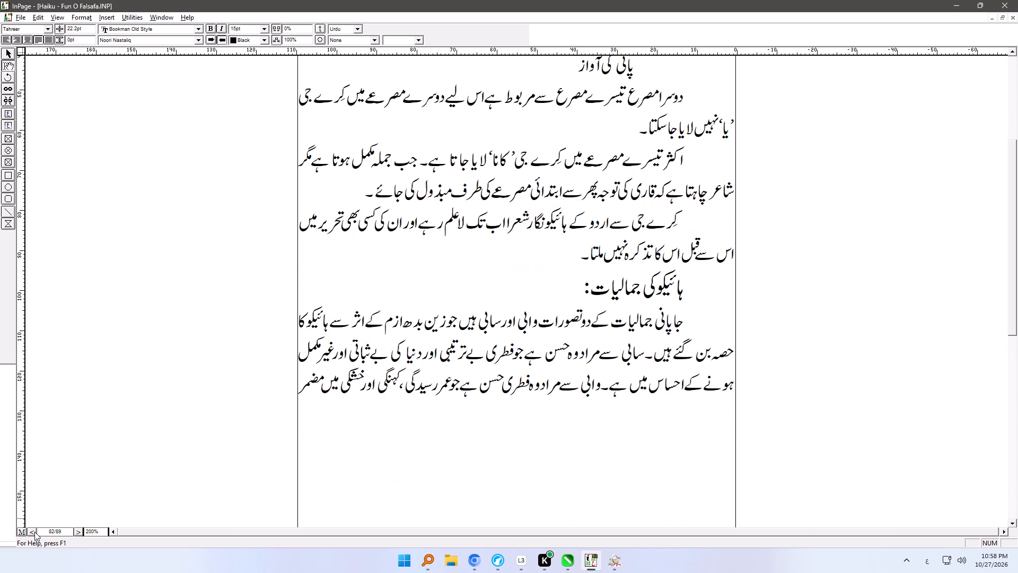
right_click_drag(443, 240, 445, 380, "ctrl")
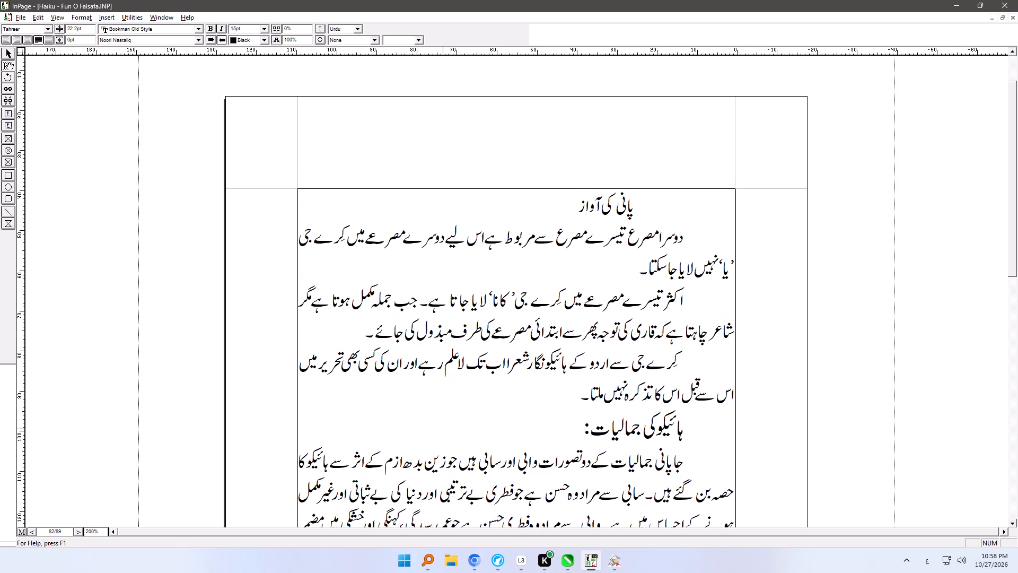
right_click(444, 442, "ctrl")
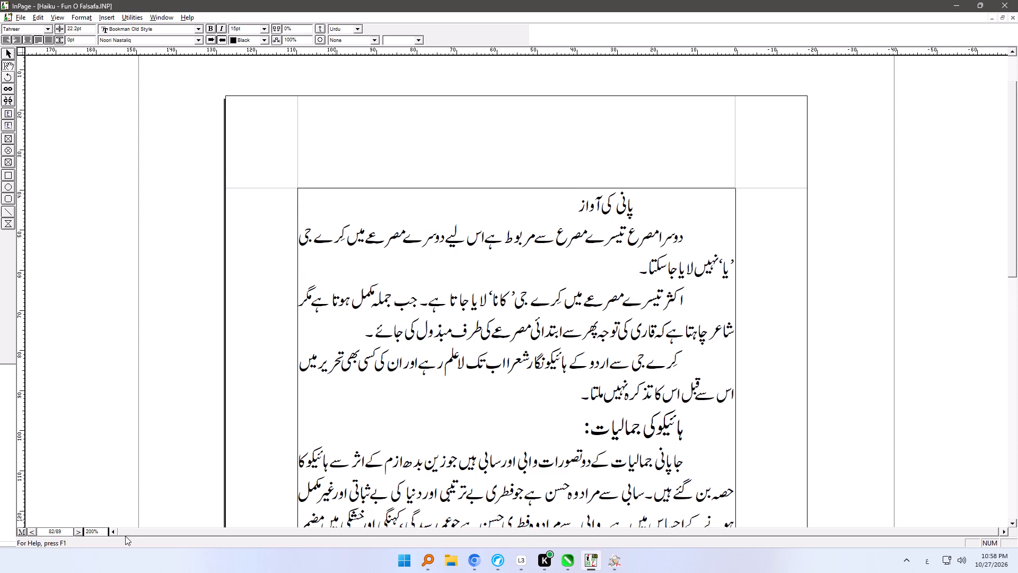
left_click(84, 533)
left_click(78, 532)
right_click_drag(563, 394, 543, 285, "ctrl")
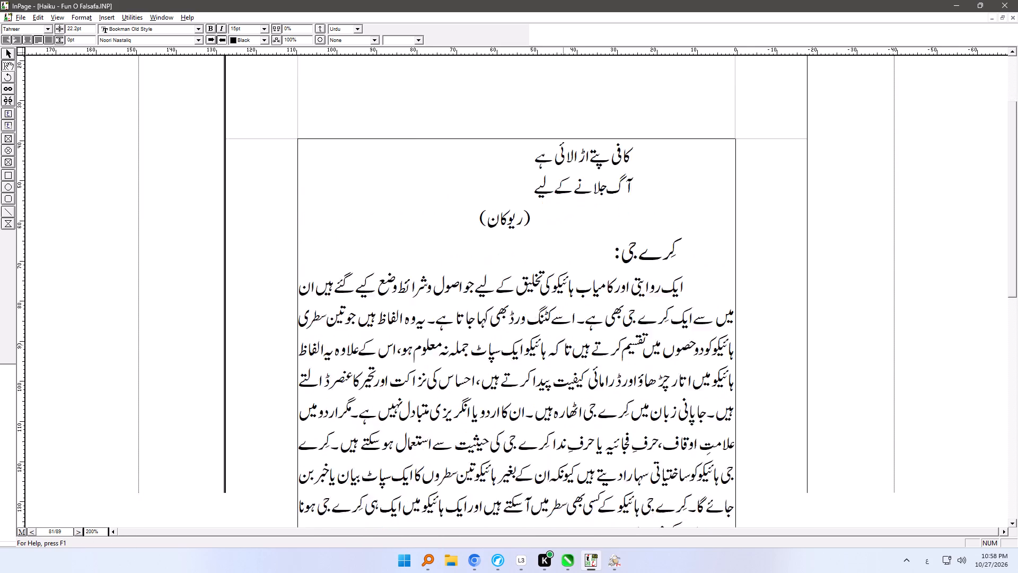
right_click_drag(543, 285, 521, 164, "ctrl")
right_click_drag(521, 401, 517, 203, "ctrl")
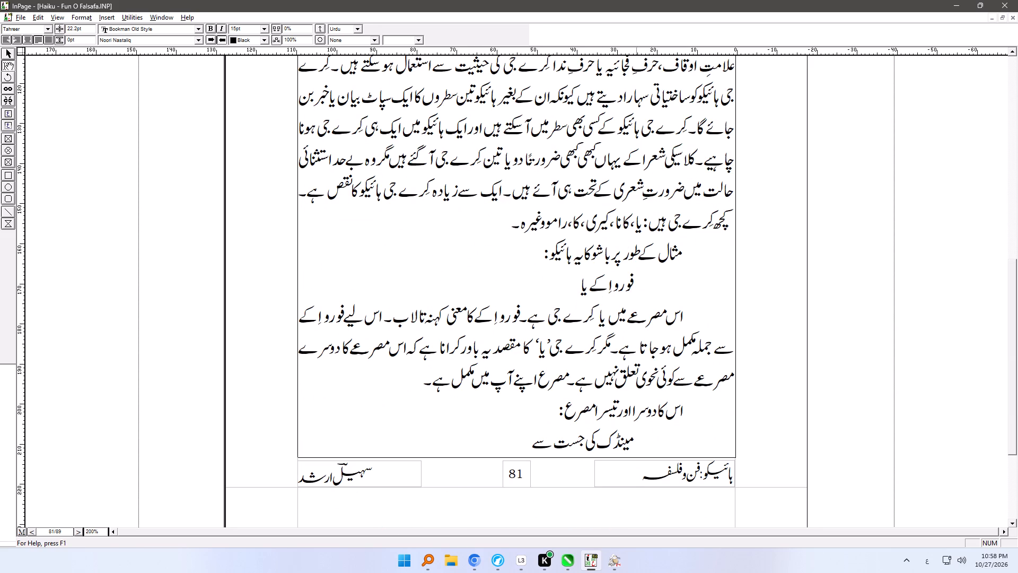
Check the text flow on pages 81 to 83, from the "ہائیکو کی جمالیات:" section down to the page 83 footer.
left_click(649, 441)
key("Down")
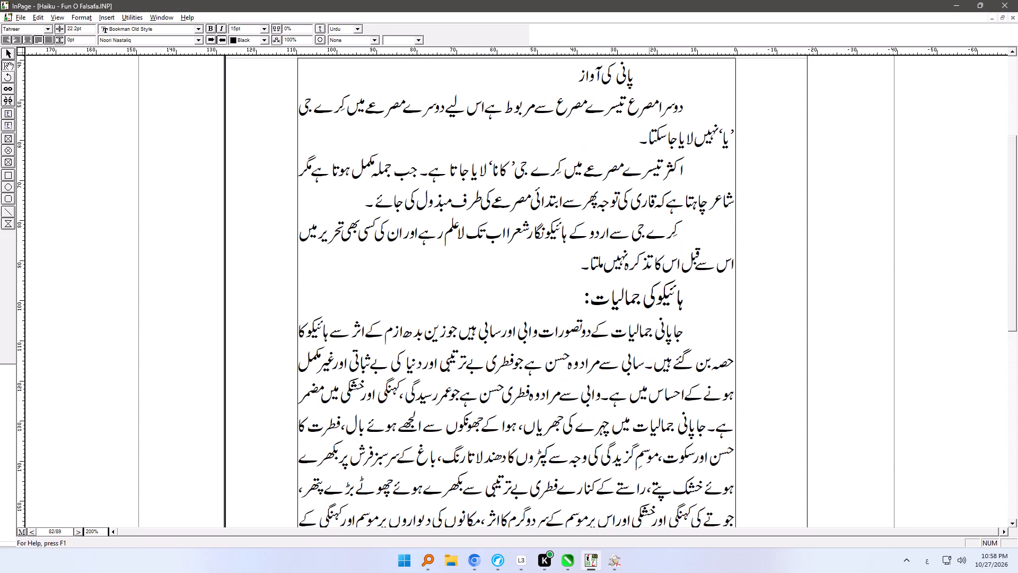
left_click(540, 434)
left_click(443, 333)
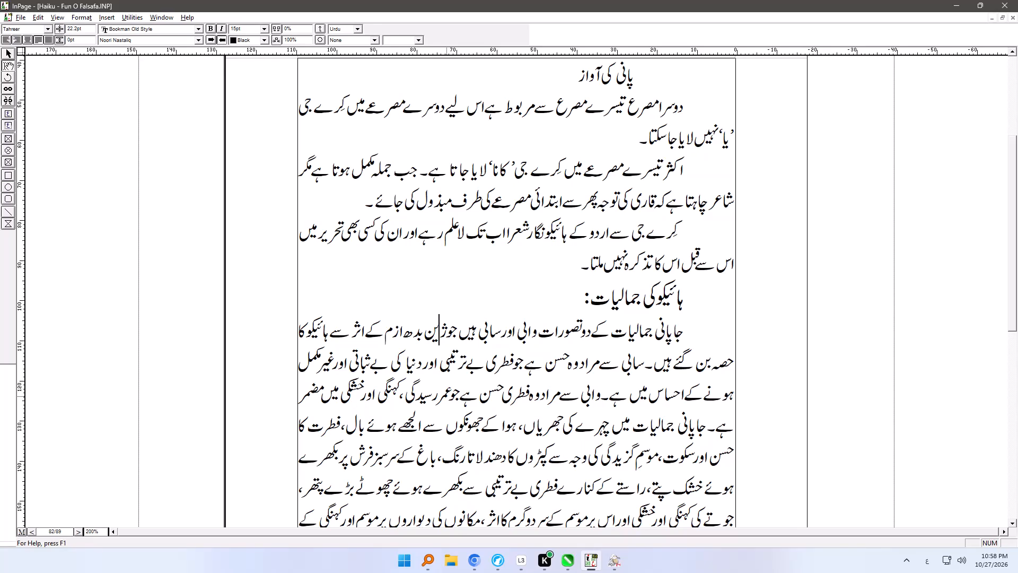
key("BackSpace")
left_click(469, 478)
right_click_drag(467, 477, 457, 227, "ctrl")
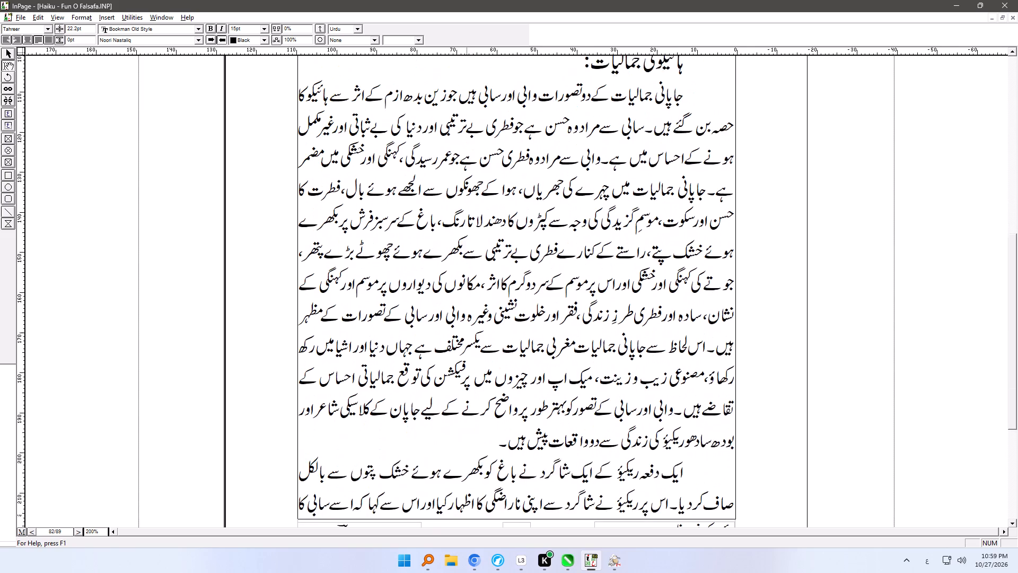
right_click_drag(457, 227, 457, 220, "ctrl")
left_click(511, 468)
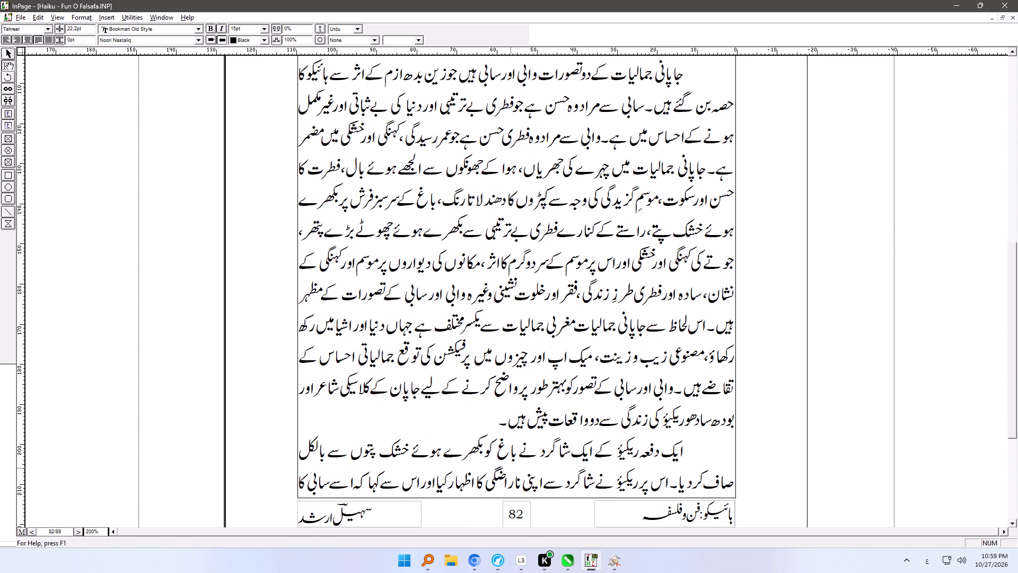
key("Down")
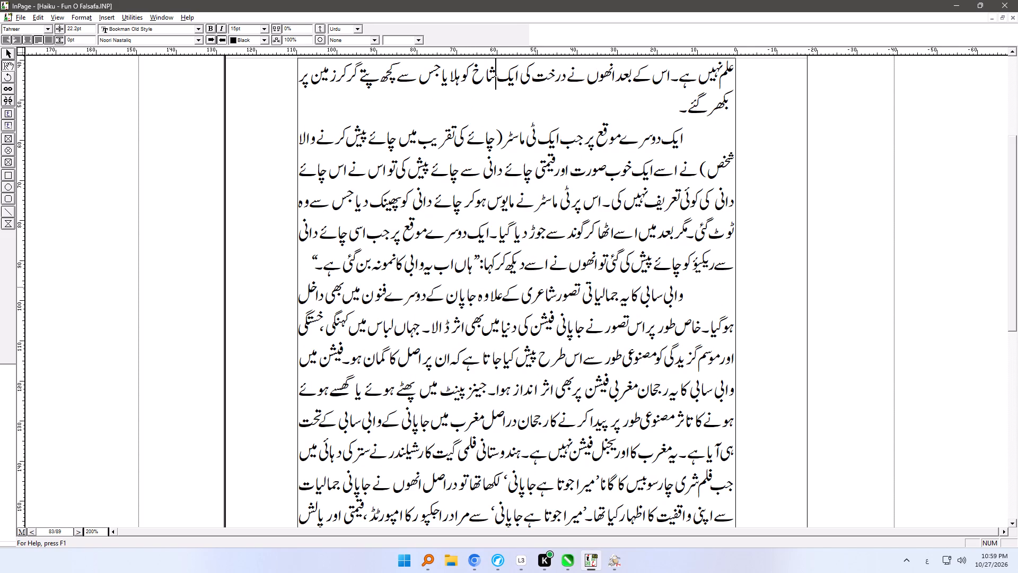
right_click_drag(537, 423, 516, 274, "ctrl")
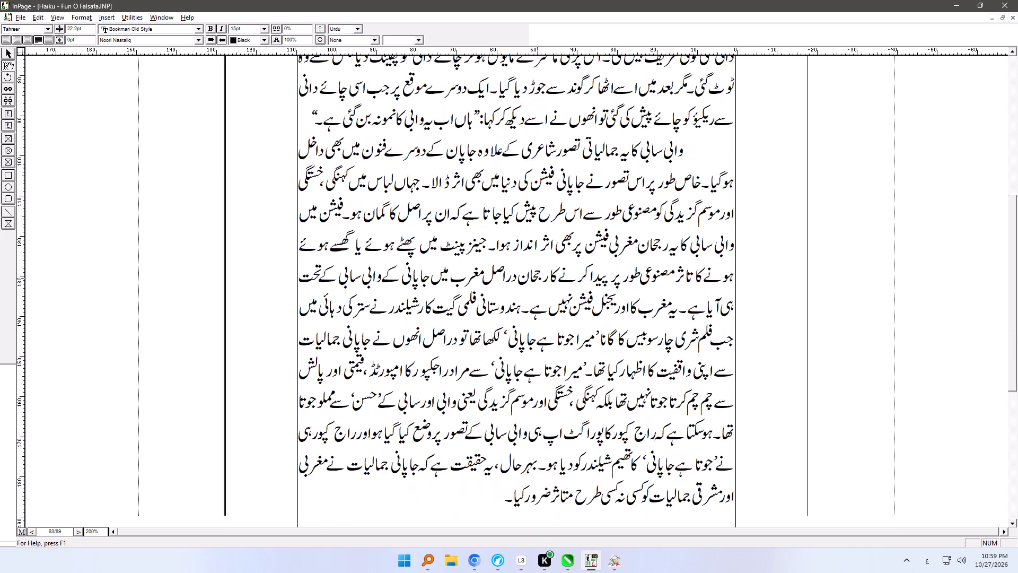
right_click_drag(516, 274, 493, 133, "ctrl")
Delete the blank line above the "میرے ہائیکو" heading on page 84.
left_click(573, 419)
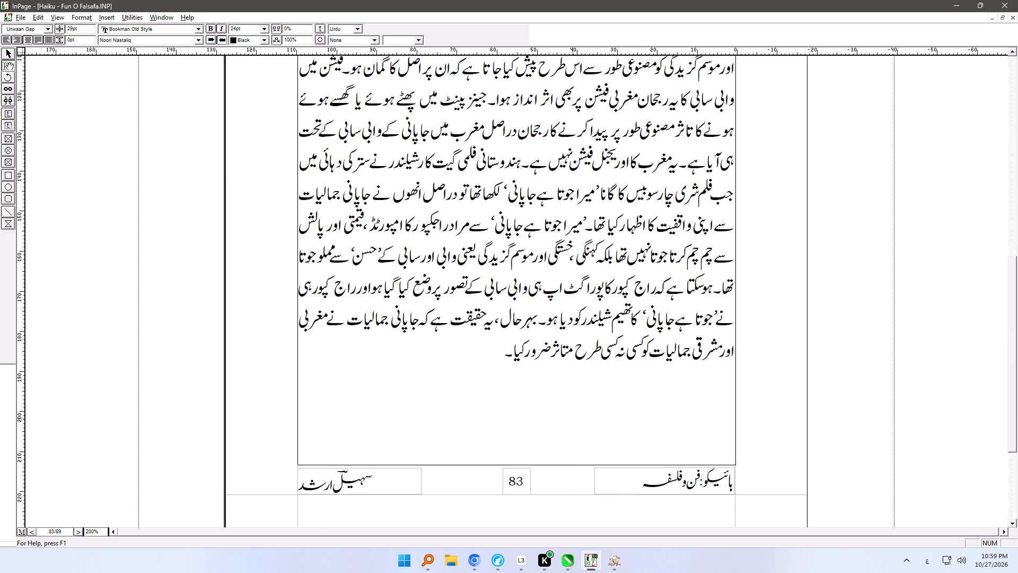
key("Down")
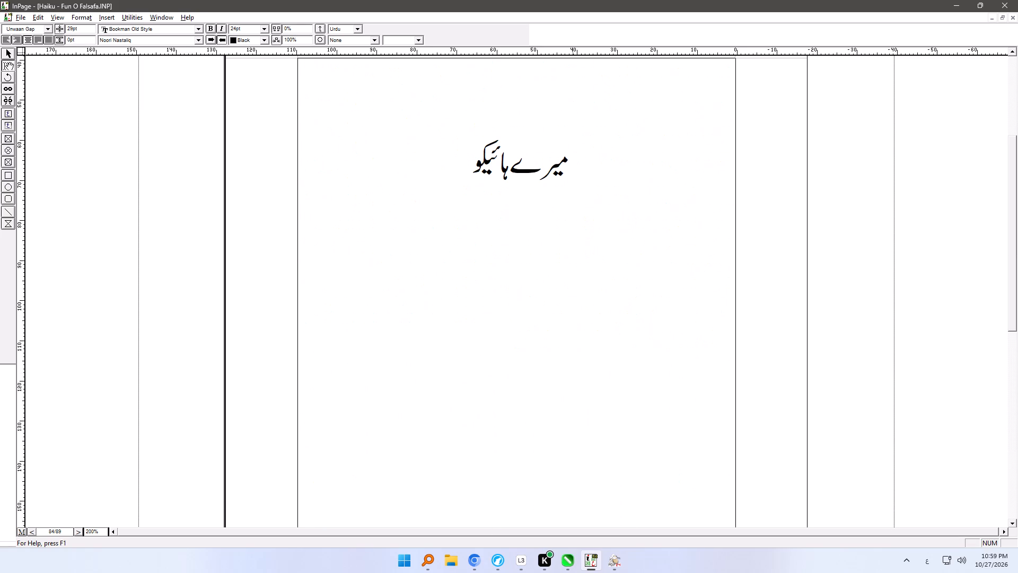
key("Delete")
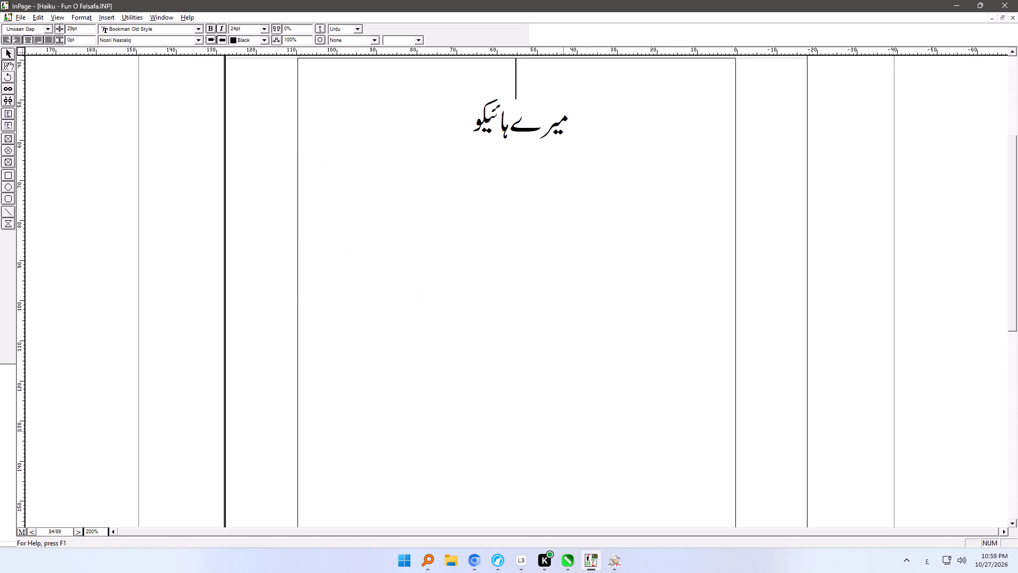
Move the three-column haiku text box from page 85 to page 84, below the "میرے ہائیکو" heading.
left_click(33, 532)
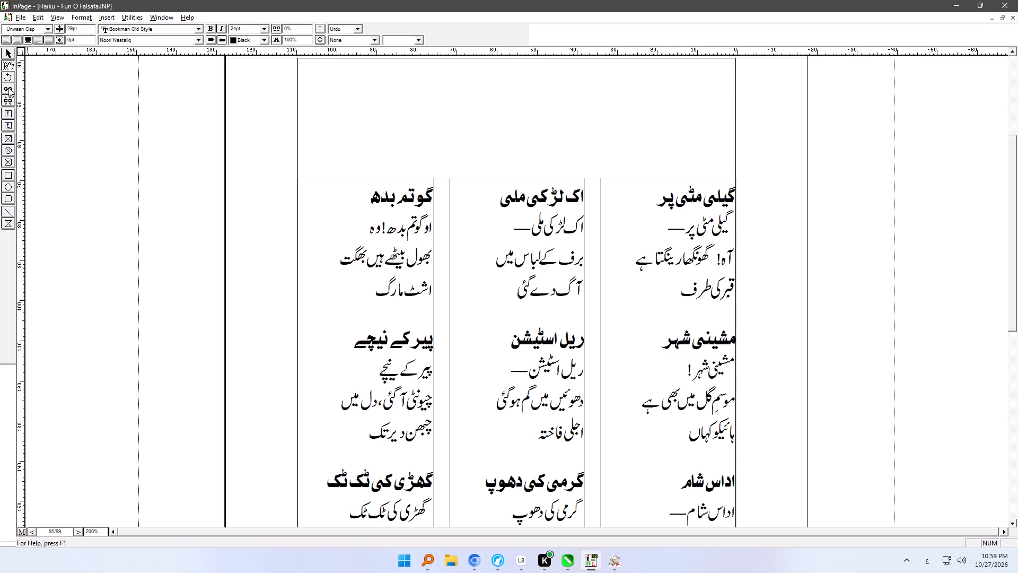
left_click(11, 50)
left_click(441, 201)
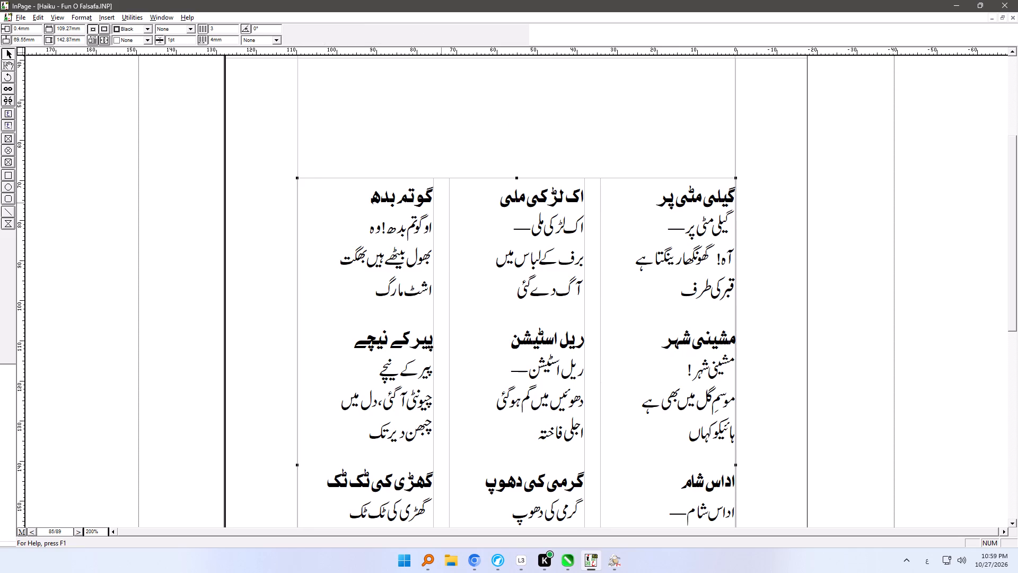
key("ctrl+x")
left_click(79, 533)
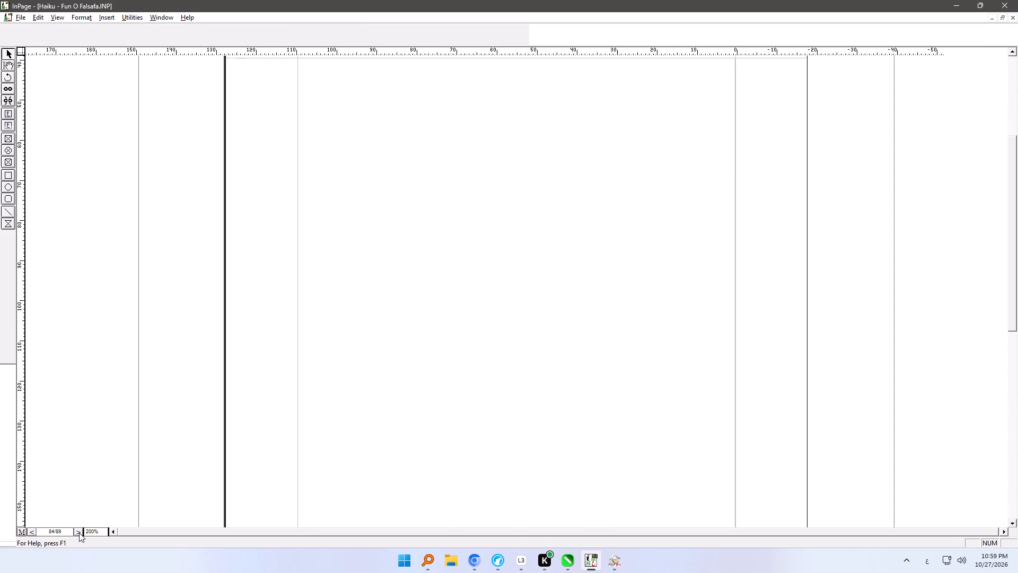
key("ctrl+v")
key("Return")
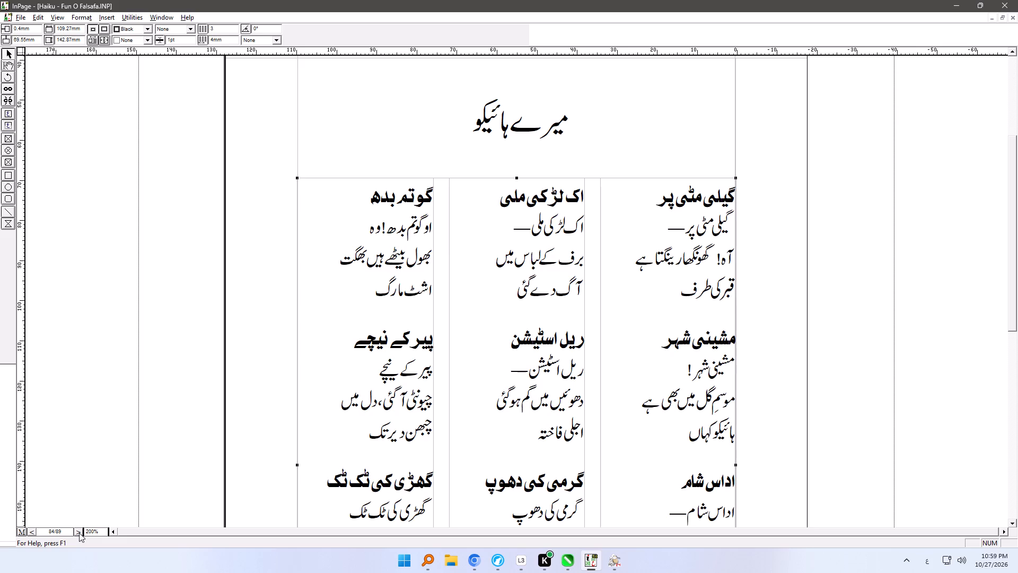
Check pages 85 to 88 after the haiku page for remaining content.
left_click(33, 530)
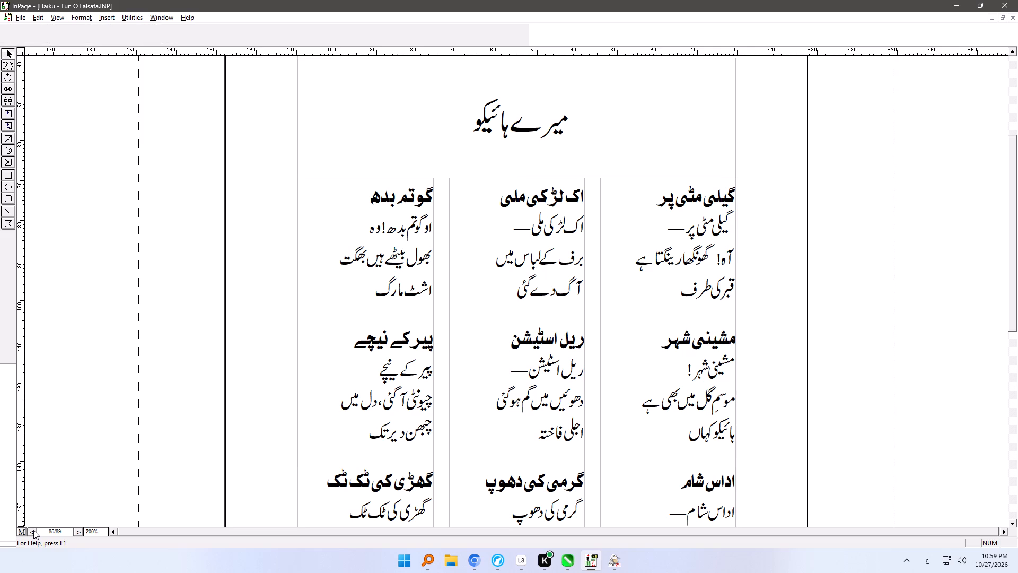
left_click(33, 530)
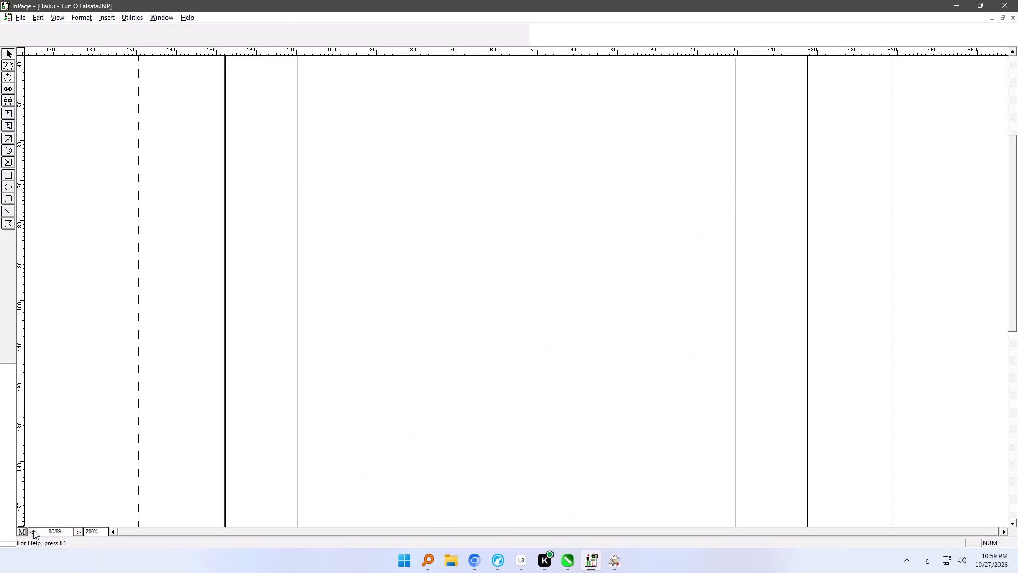
left_click(33, 530)
left_click(33, 530)
left_click(80, 532)
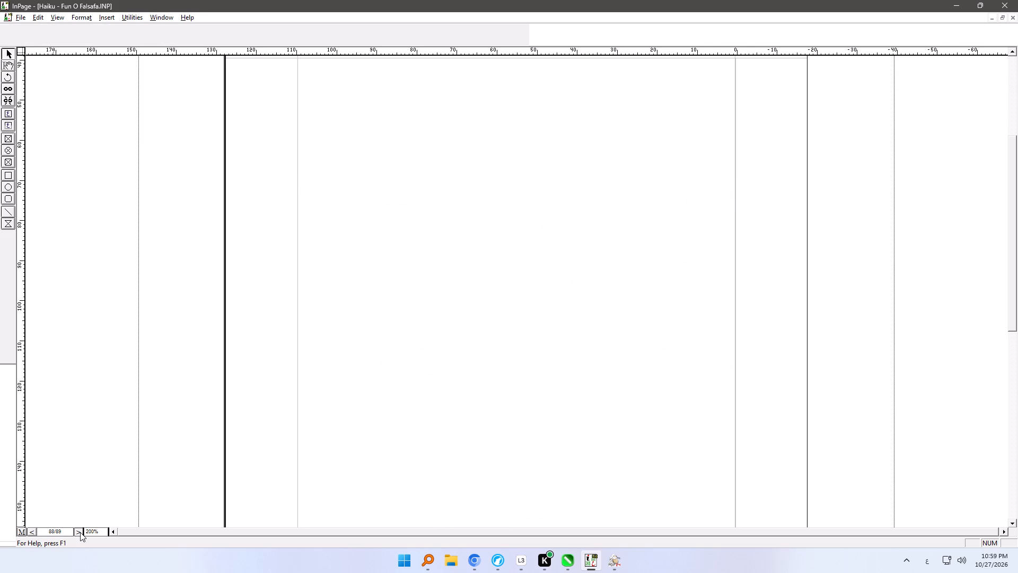
left_click(80, 532)
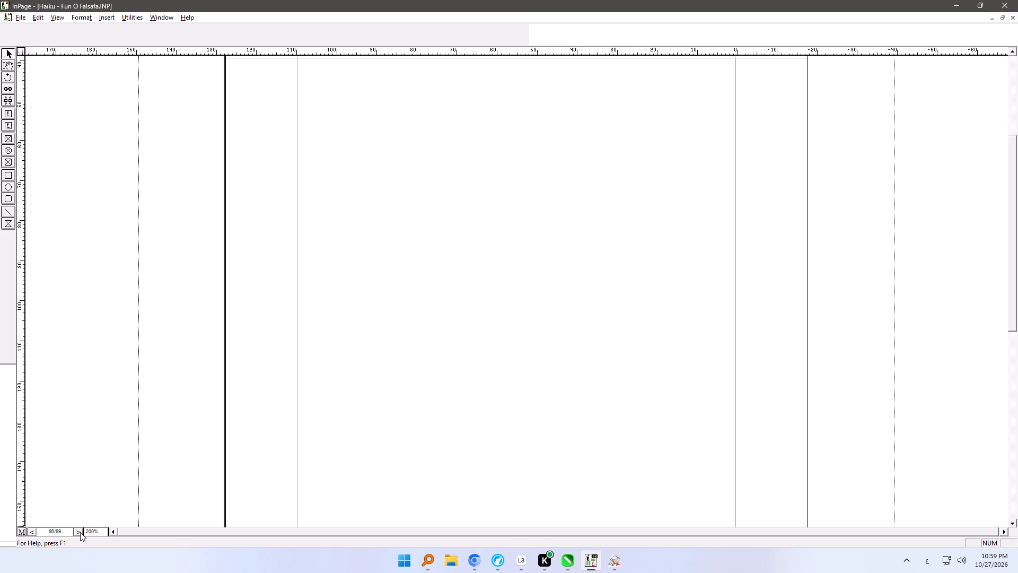
left_click(80, 532)
Return to the start of the book and set the PDF24 print range to pages 1 to 88.
left_click(8, 66)
left_click(489, 253)
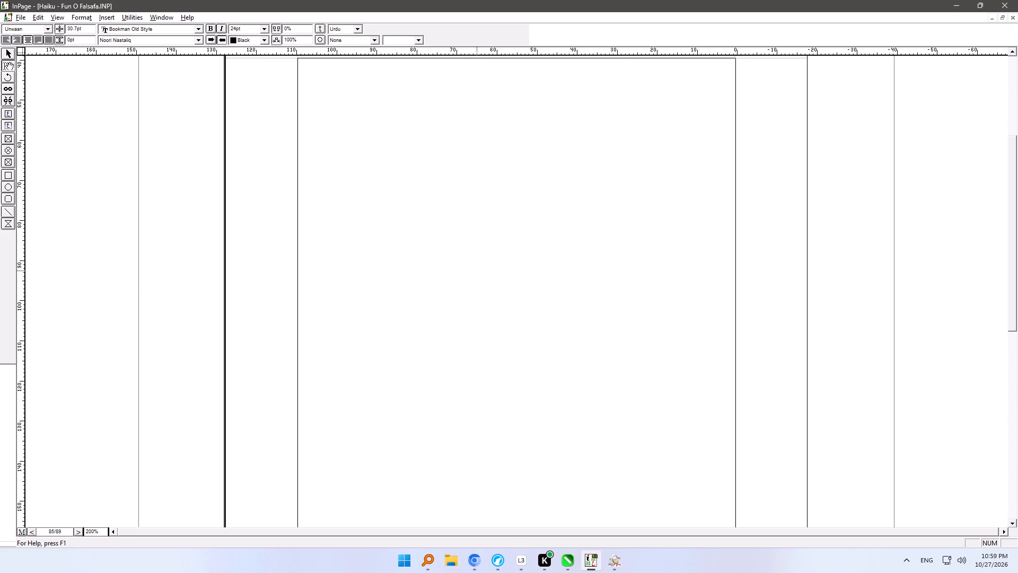
key("ctrl+7")
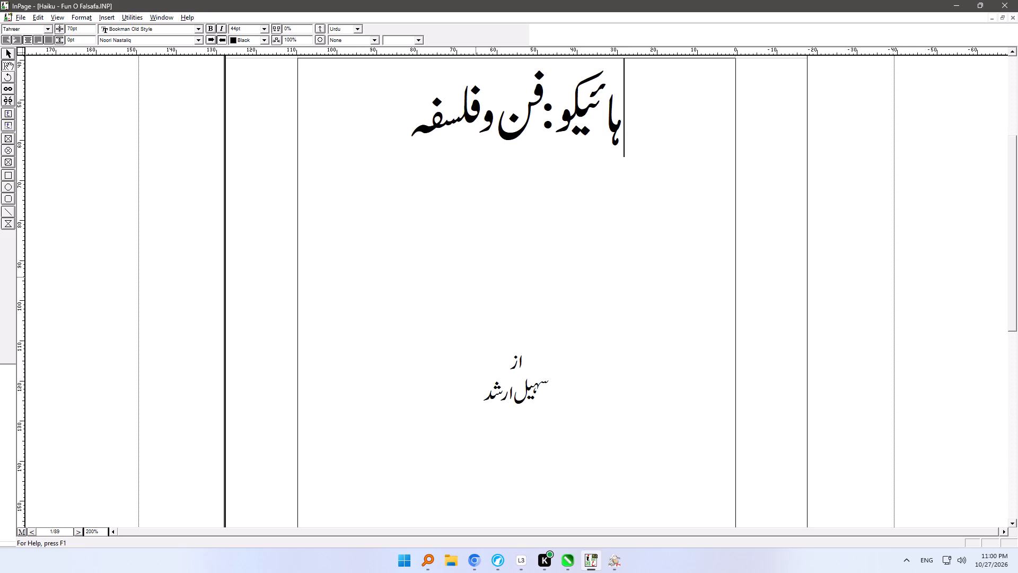
key("ctrl+p")
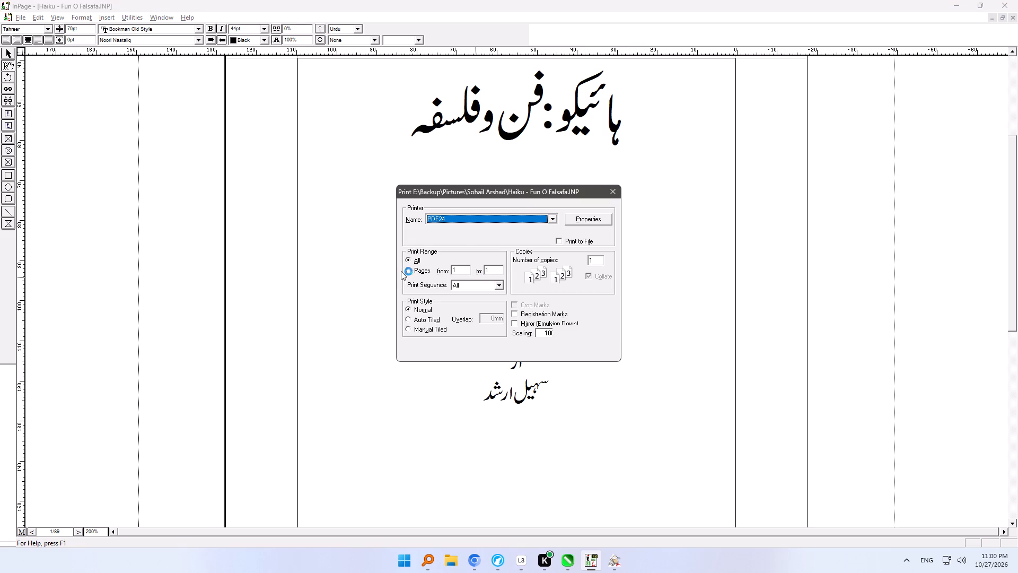
left_click(411, 271)
left_click_drag(488, 268, 486, 284)
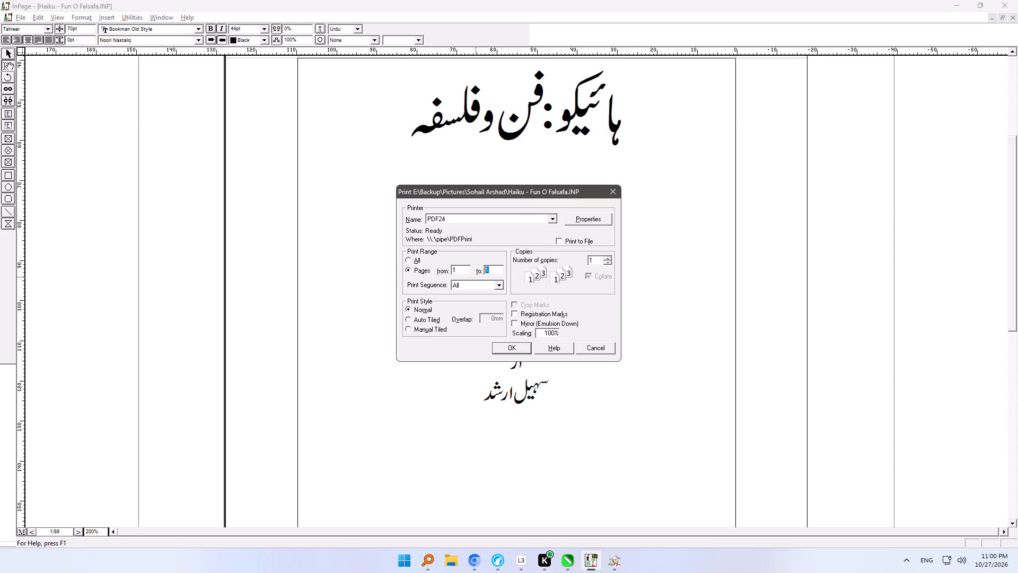
left_click_drag(486, 284, 472, 284)
key("Up")
key("Up")
left_click_drag(494, 266, 476, 272)
type("88")
Set the PDF24 printer properties to Black & White and the paper size to 145 mm x 227mm.
left_click(595, 223)
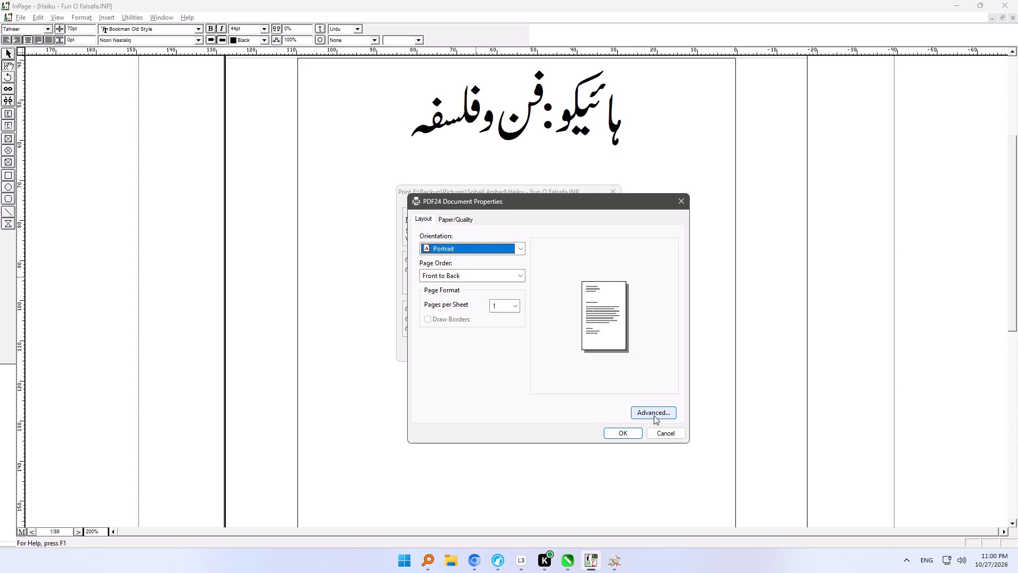
left_click(451, 220)
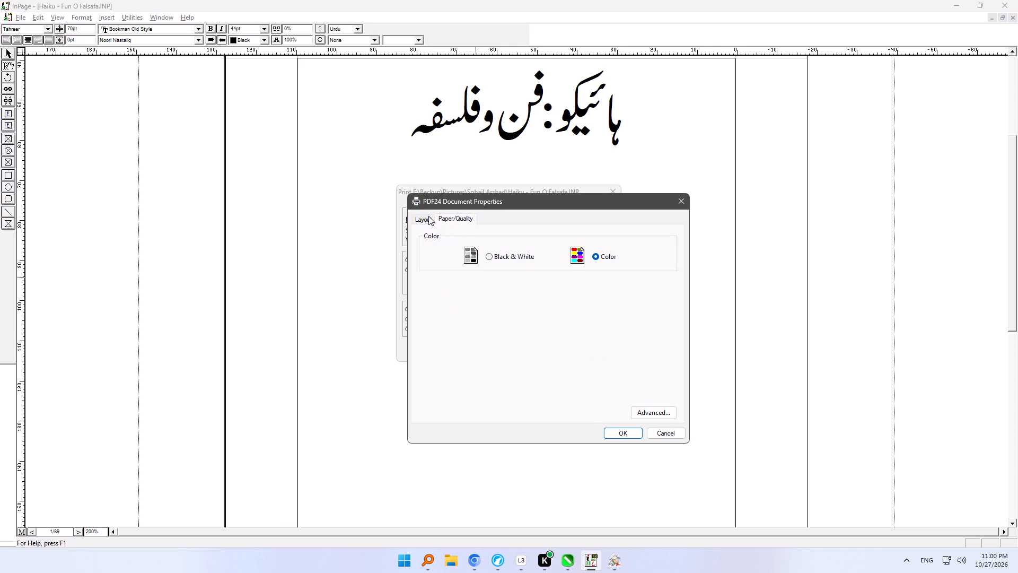
left_click(500, 255)
left_click(675, 407)
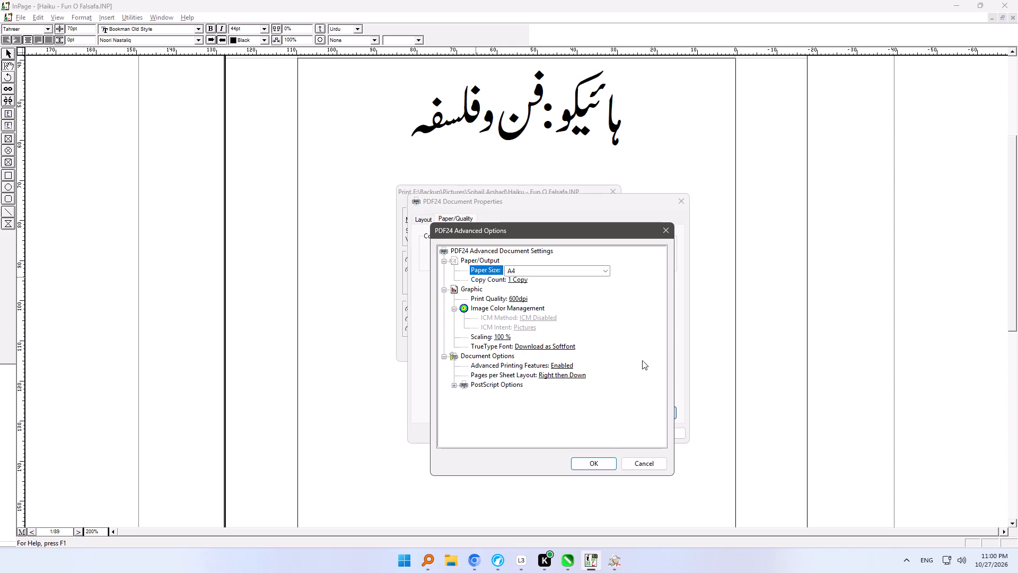
left_click(603, 273)
left_click(608, 290)
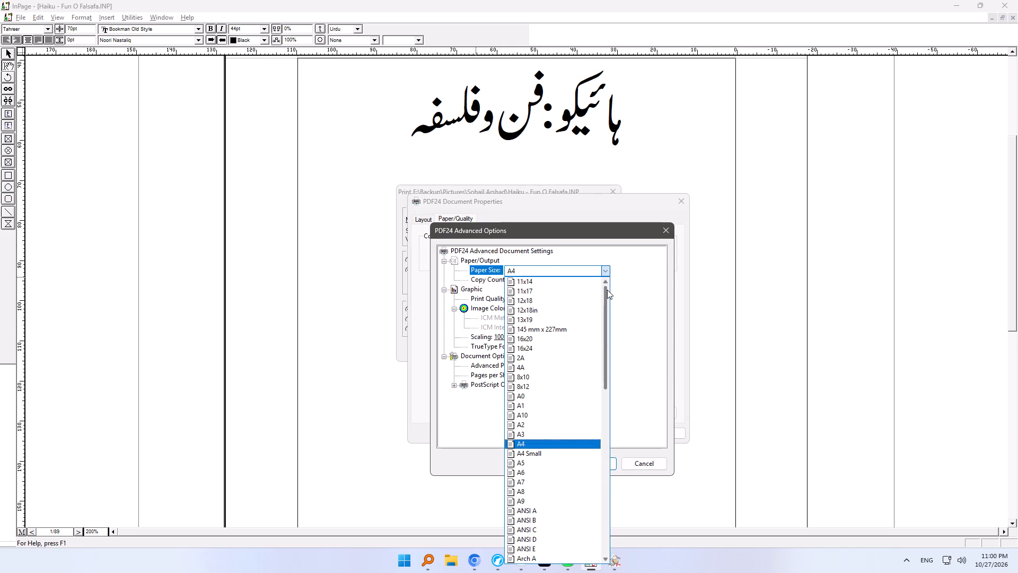
left_click(563, 332)
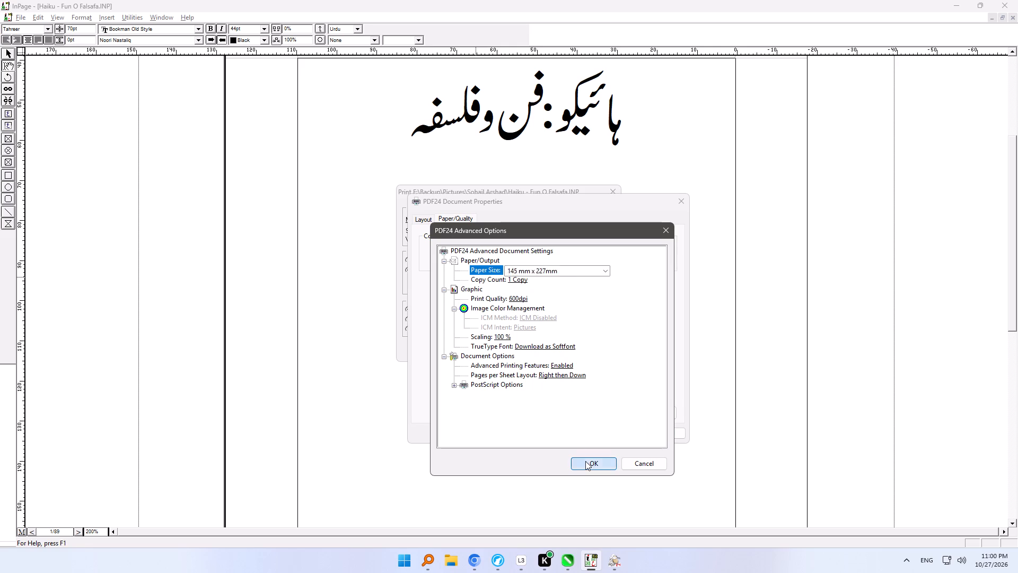
left_click(585, 461)
left_click(429, 222)
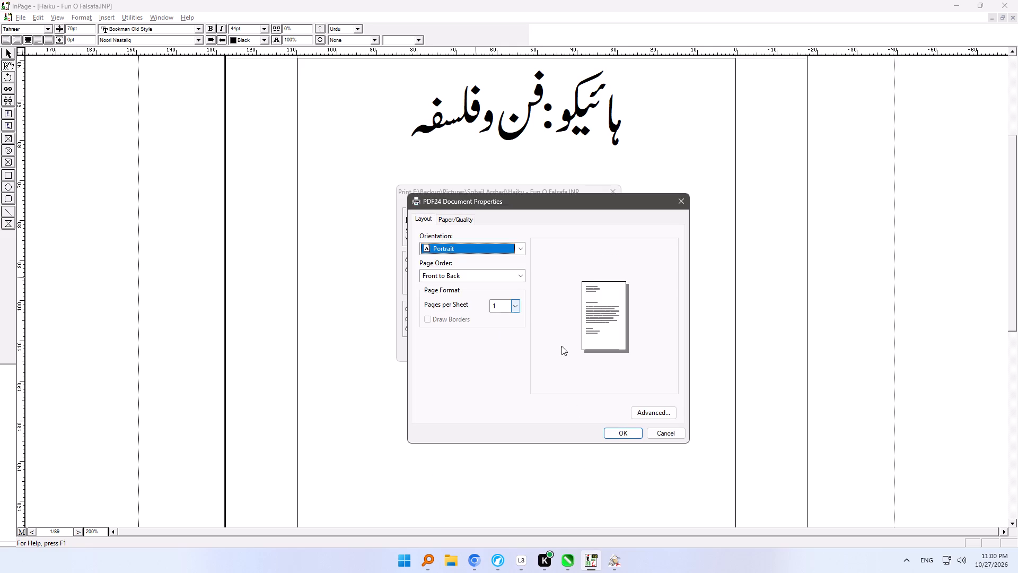
left_click(623, 431)
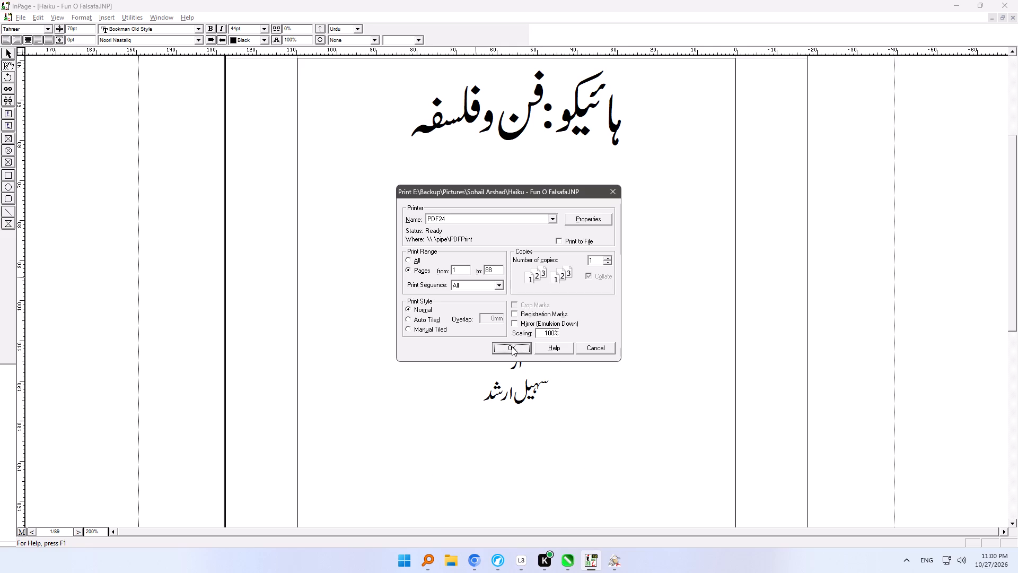
Print pages 1 to 88 of the book at 100% scaling to the PDF24 printer.
left_click(514, 346)
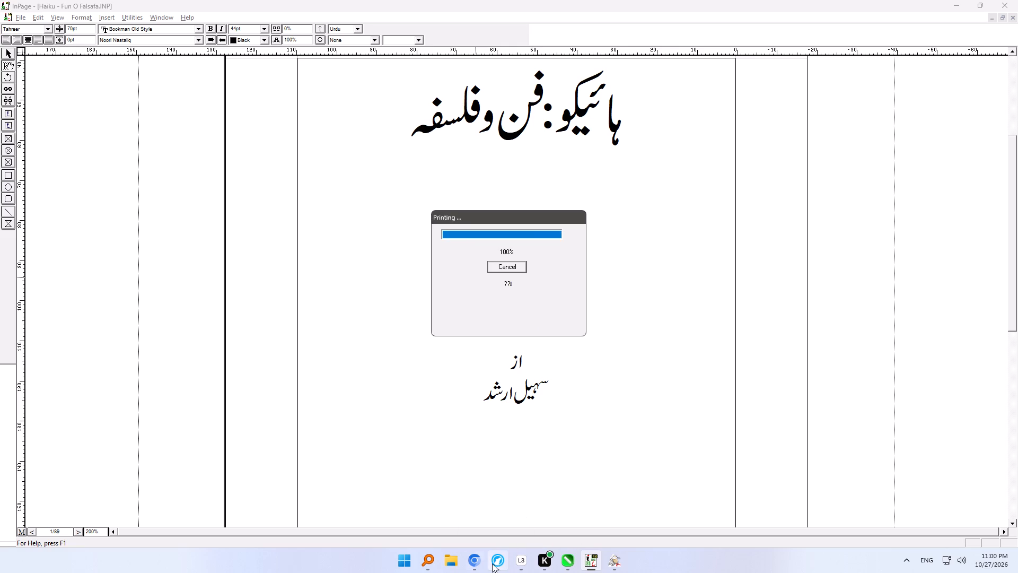
Switch to LibreWolf and close the handwritten correction image covering pages 80, 81 and 85.
left_click(478, 565)
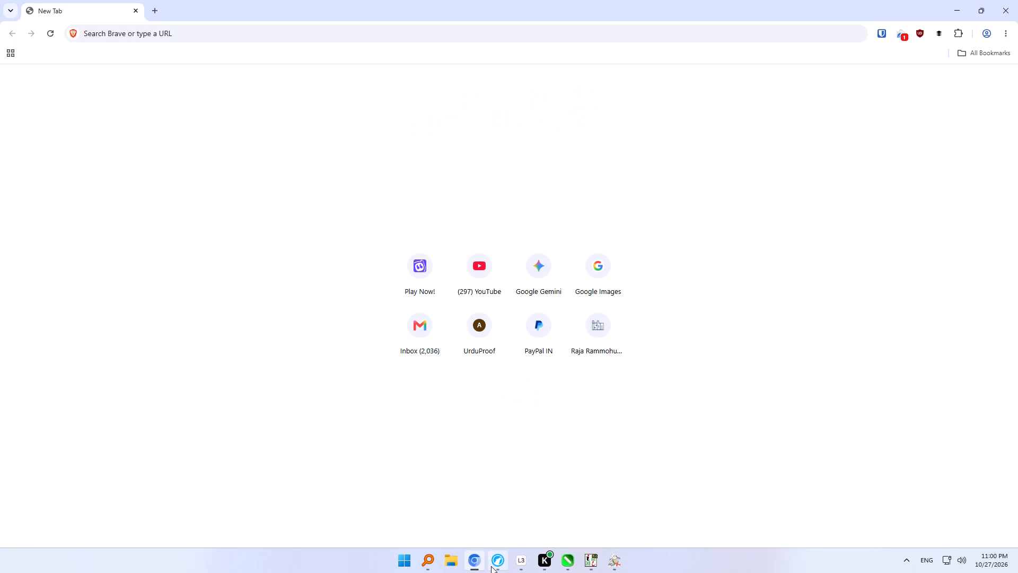
left_click(493, 566)
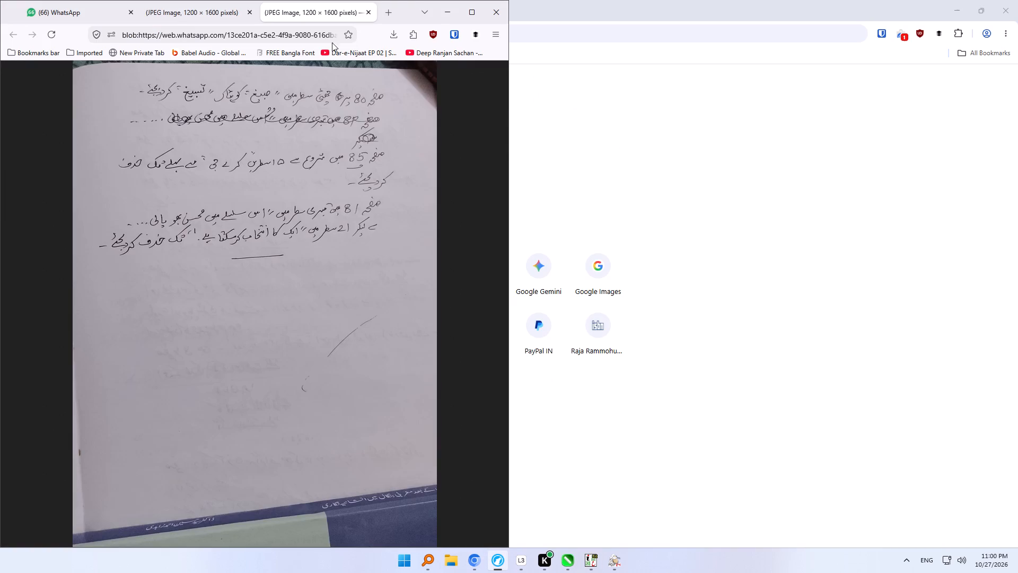
left_click(366, 12)
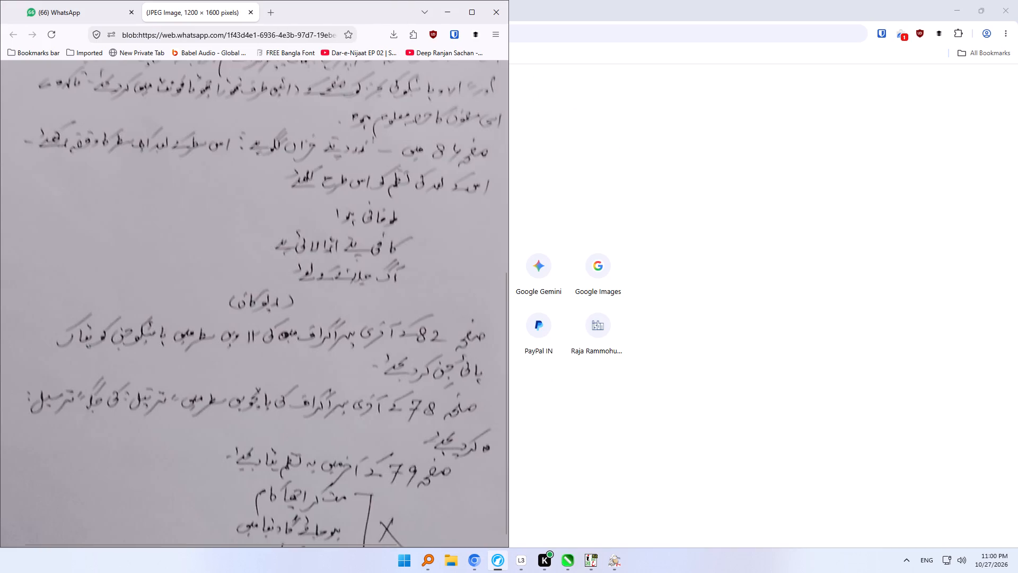
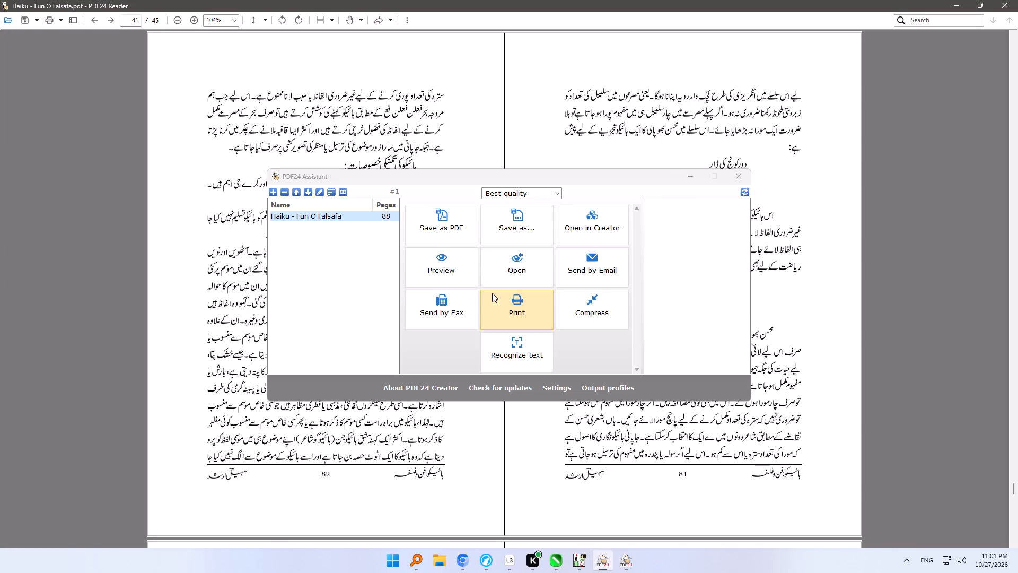
Save the "Haiku - Fun O Falsafa" print job from the PDF24 Assistant as a PDF file.
left_click(451, 224)
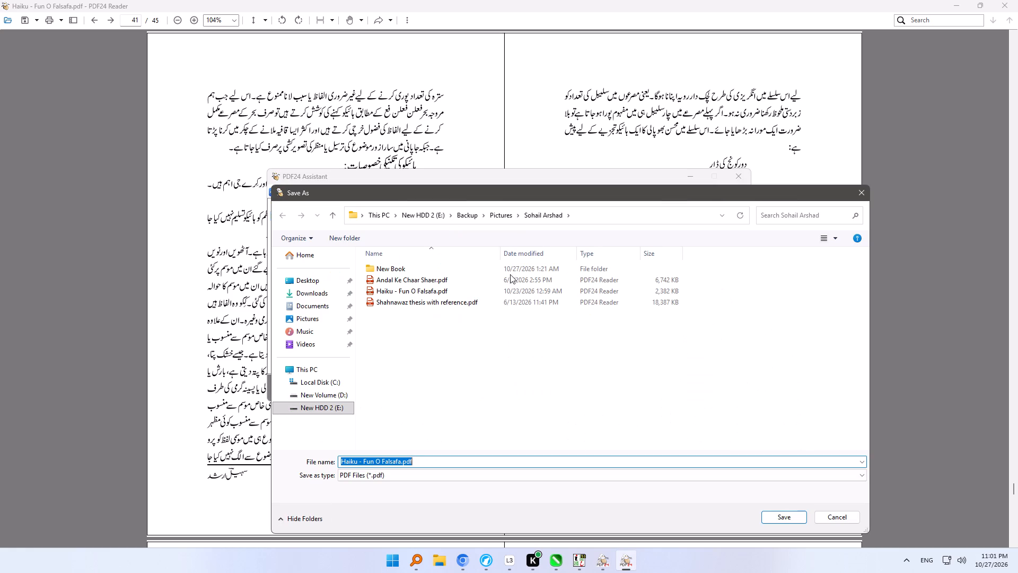
left_click(787, 518)
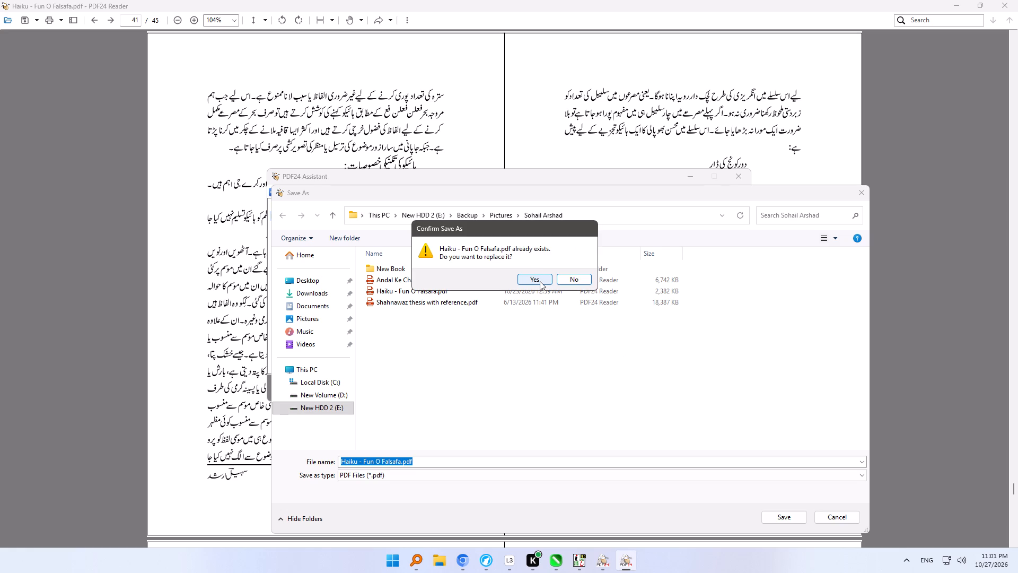
left_click(540, 281)
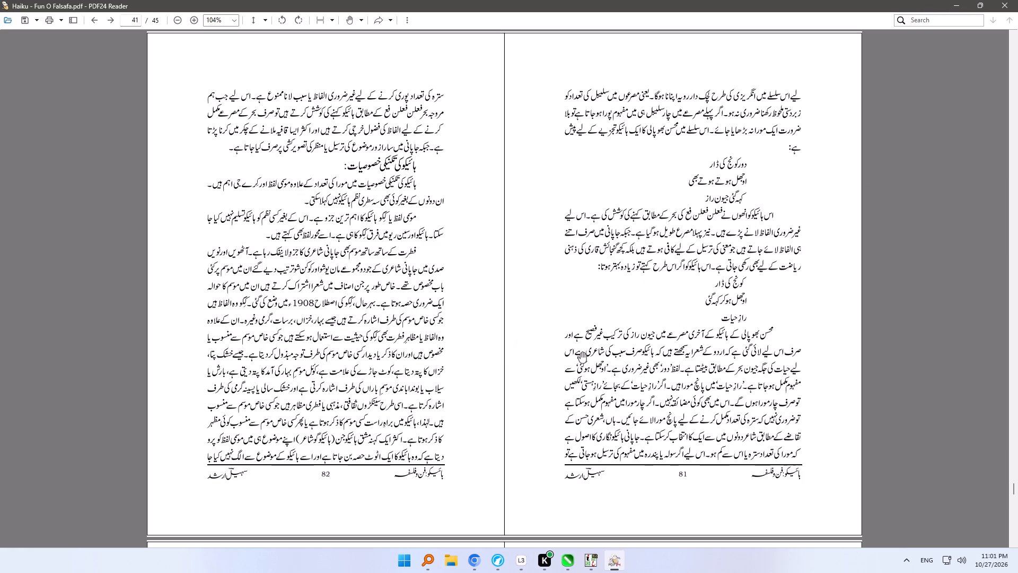
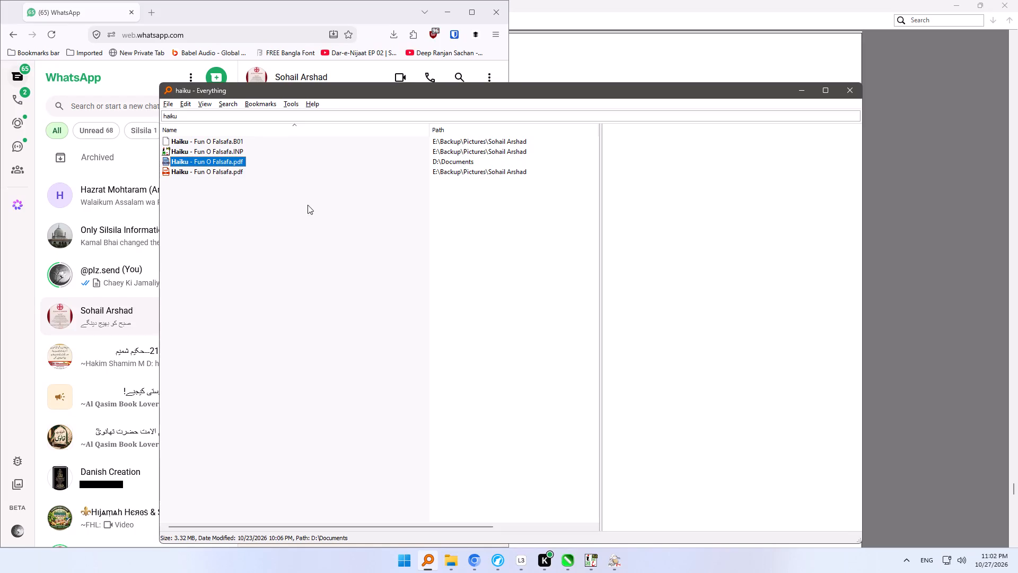
Search the computer's files again for "haiku" to locate the saved book PDF.
double_click(209, 114)
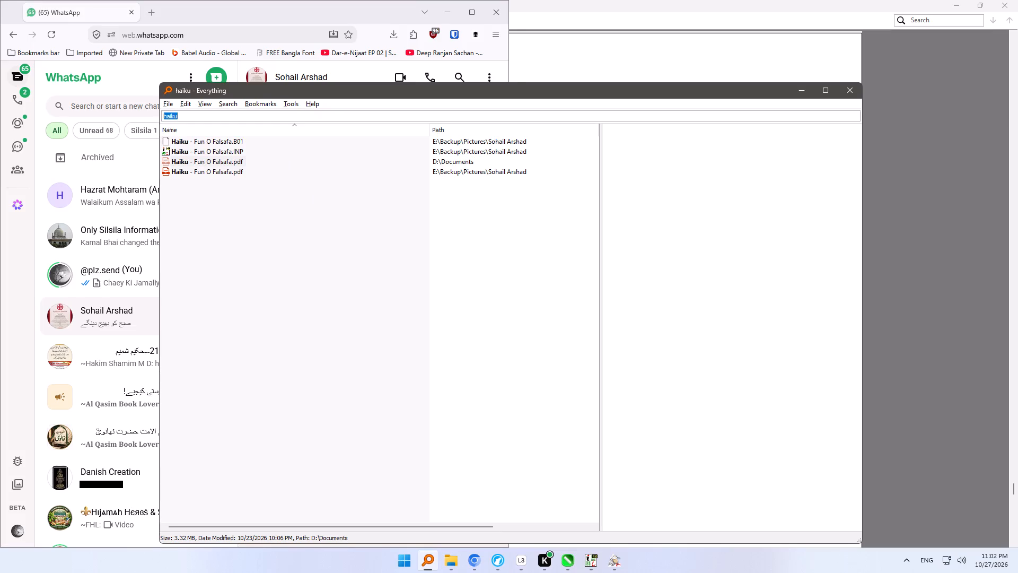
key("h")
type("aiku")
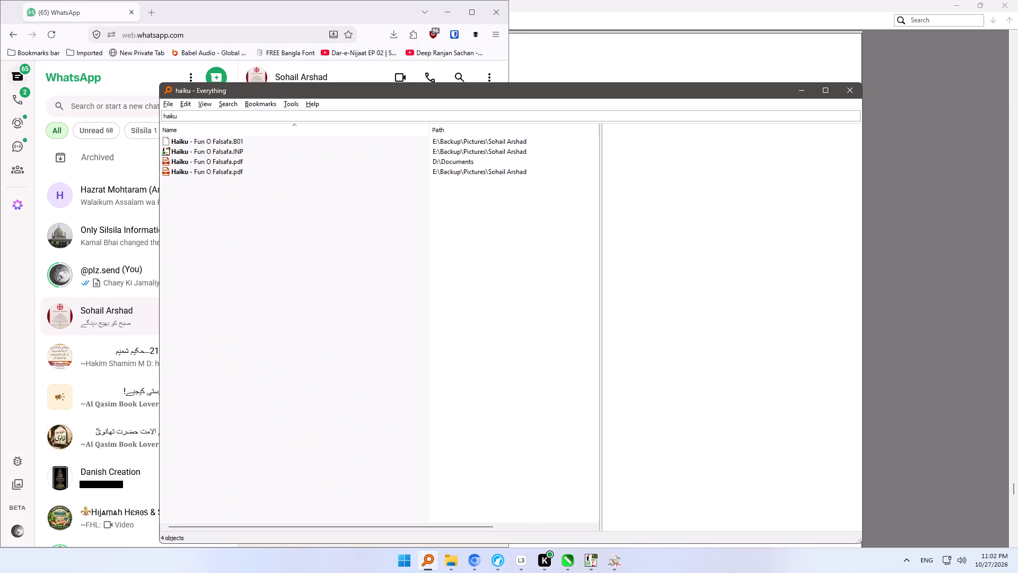
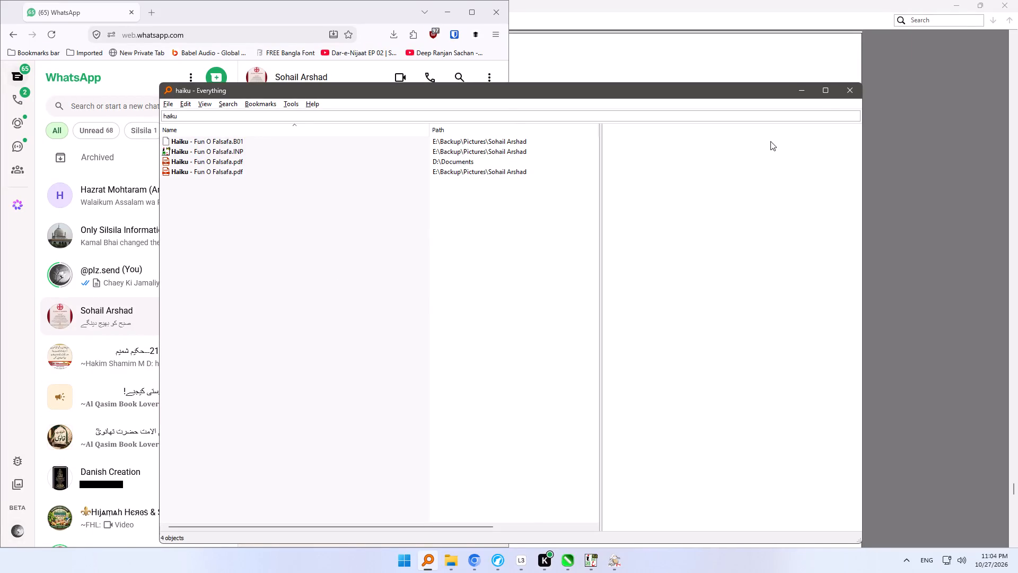
Examine the paths, sizes and modification dates of the "Haiku - Fun O Falsafa" files in the maximized Everything search results.
left_click(824, 93)
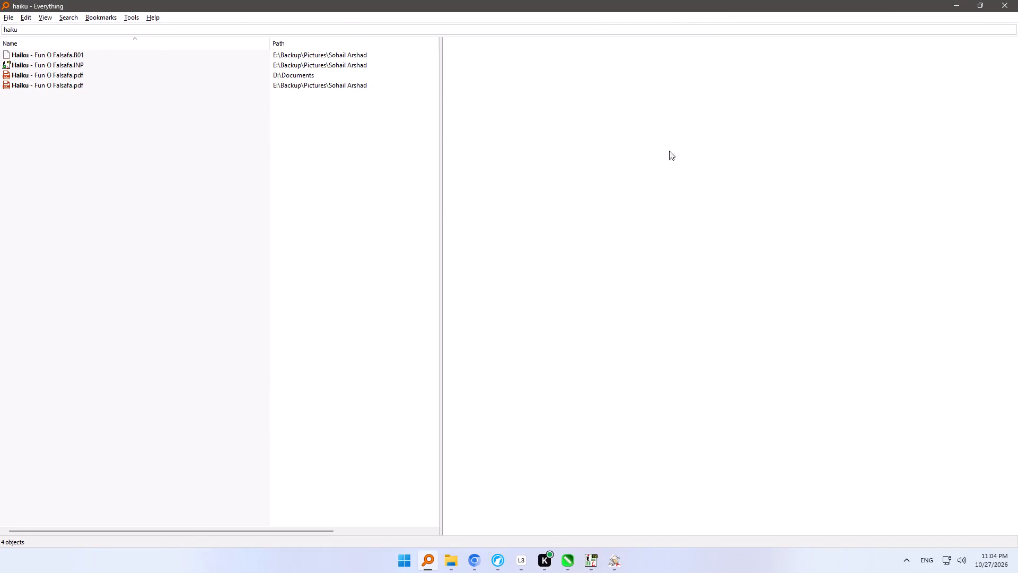
left_click(350, 530)
left_click_drag(350, 531, 226, 529)
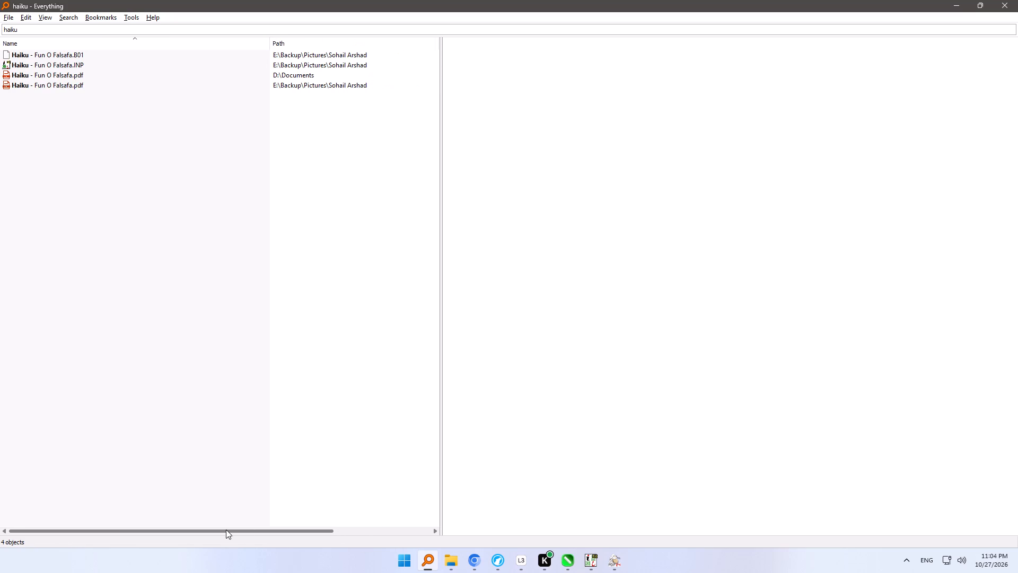
left_click_drag(226, 529, 314, 531)
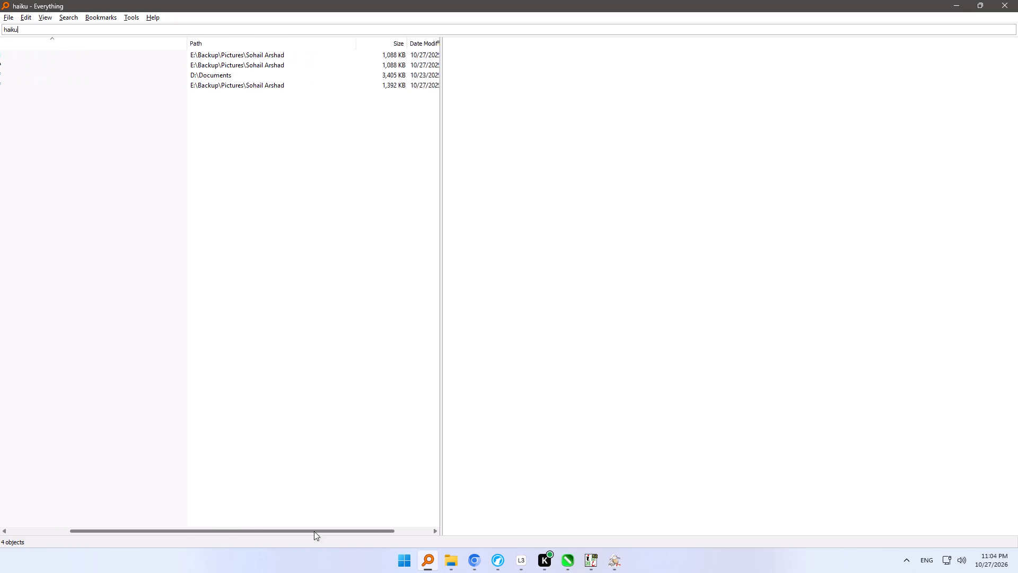
left_click_drag(314, 531, 300, 531)
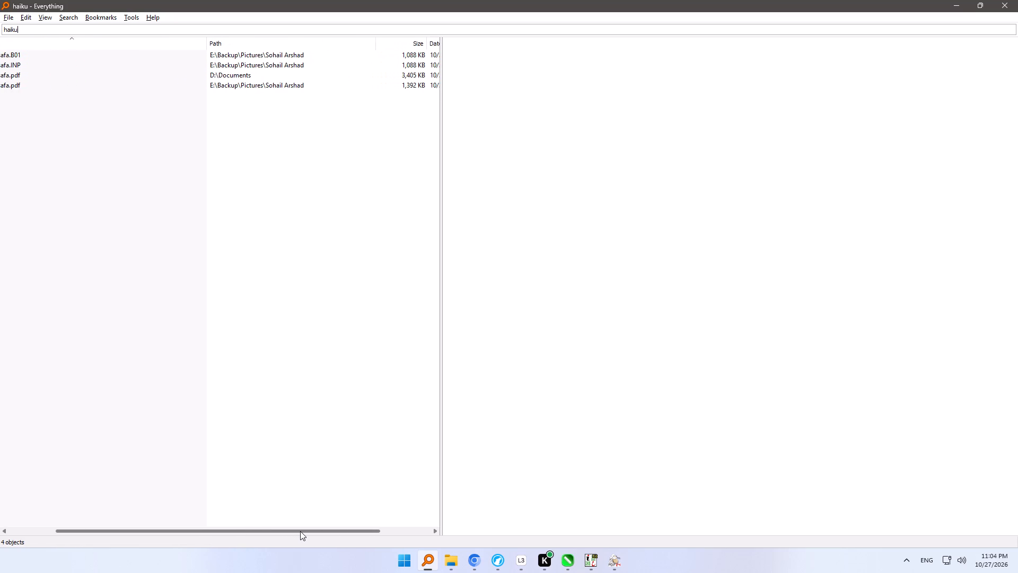
left_click_drag(300, 531, 303, 531)
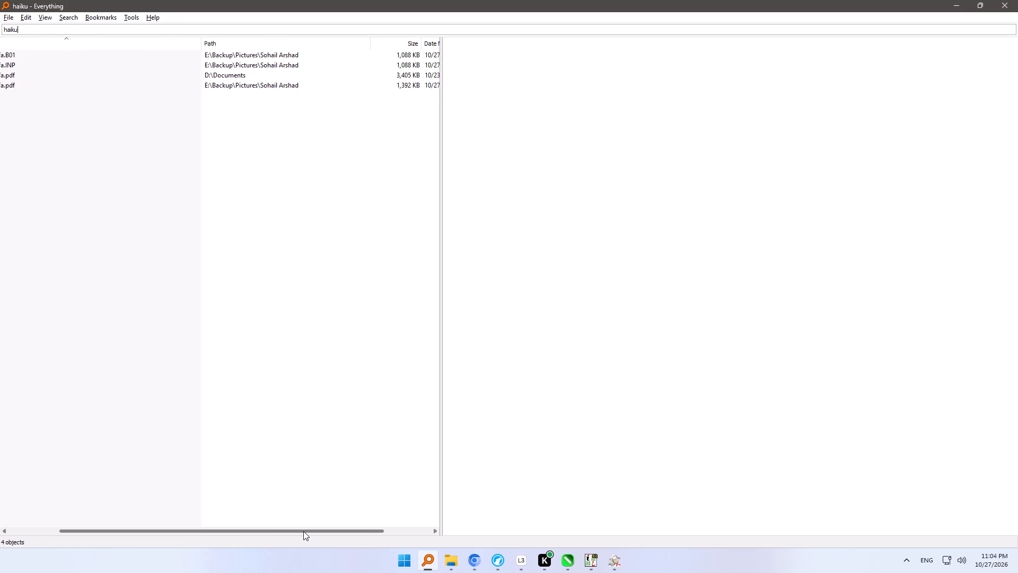
left_click(303, 531)
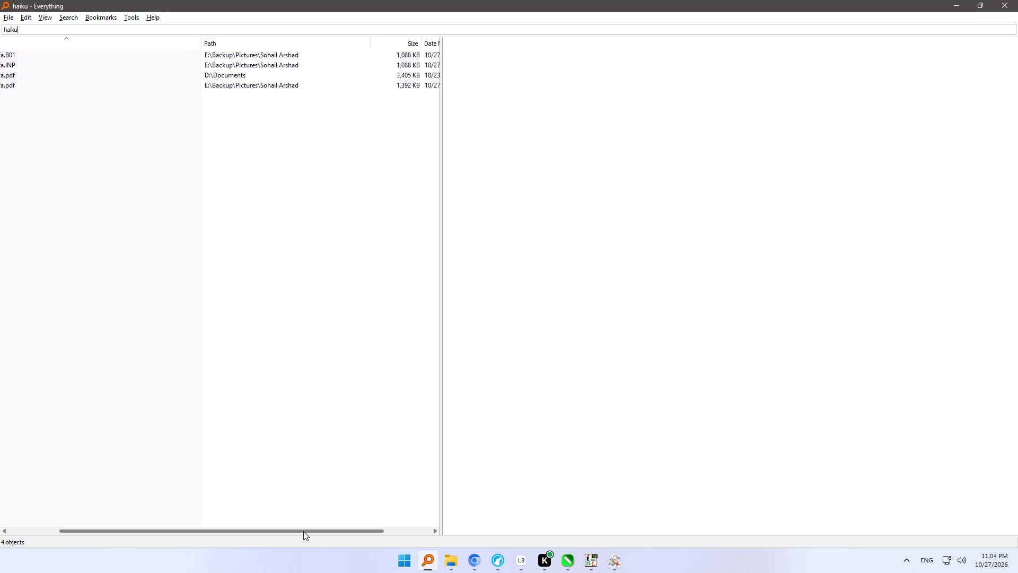
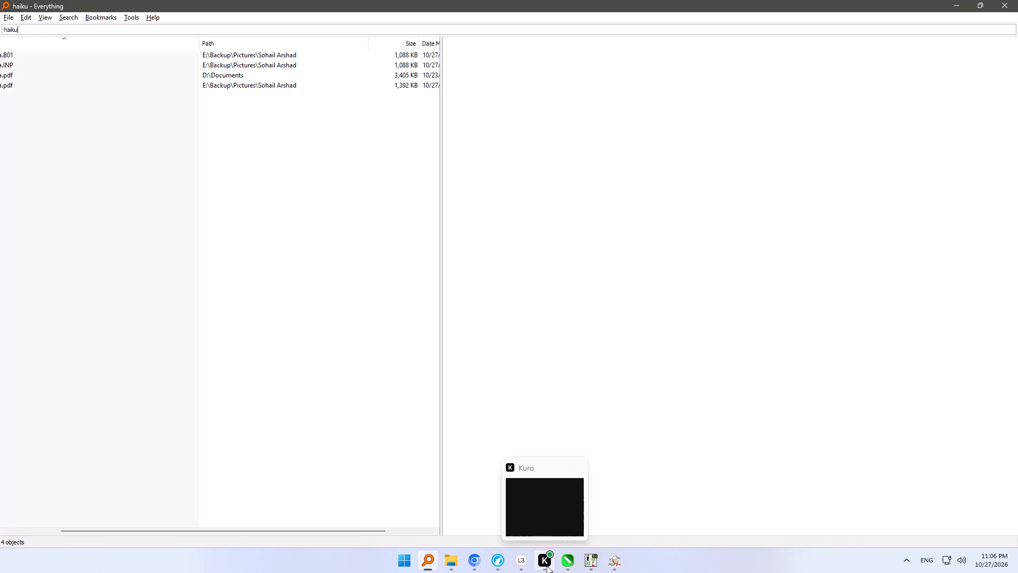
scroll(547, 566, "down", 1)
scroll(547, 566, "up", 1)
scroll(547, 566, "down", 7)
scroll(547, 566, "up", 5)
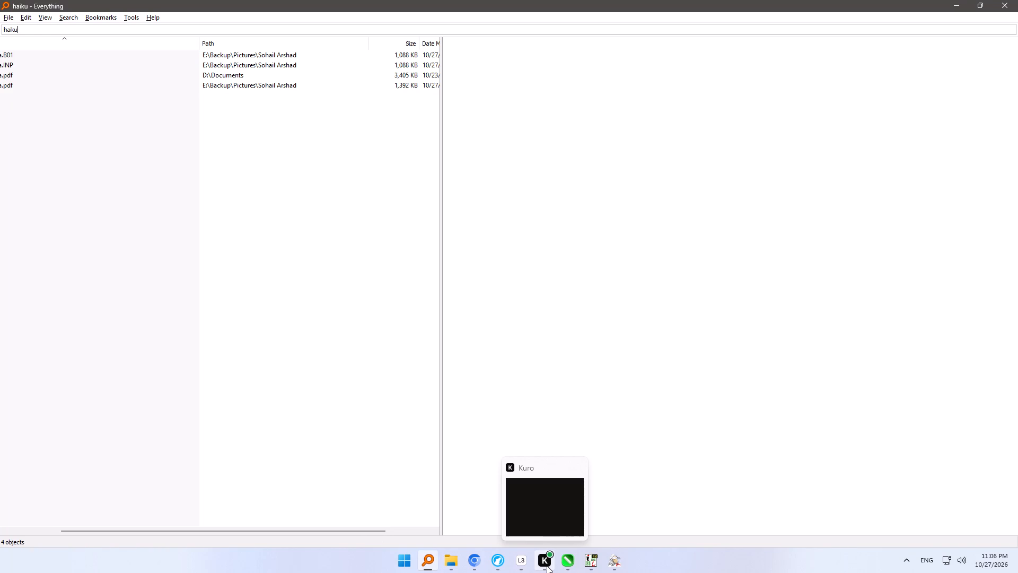
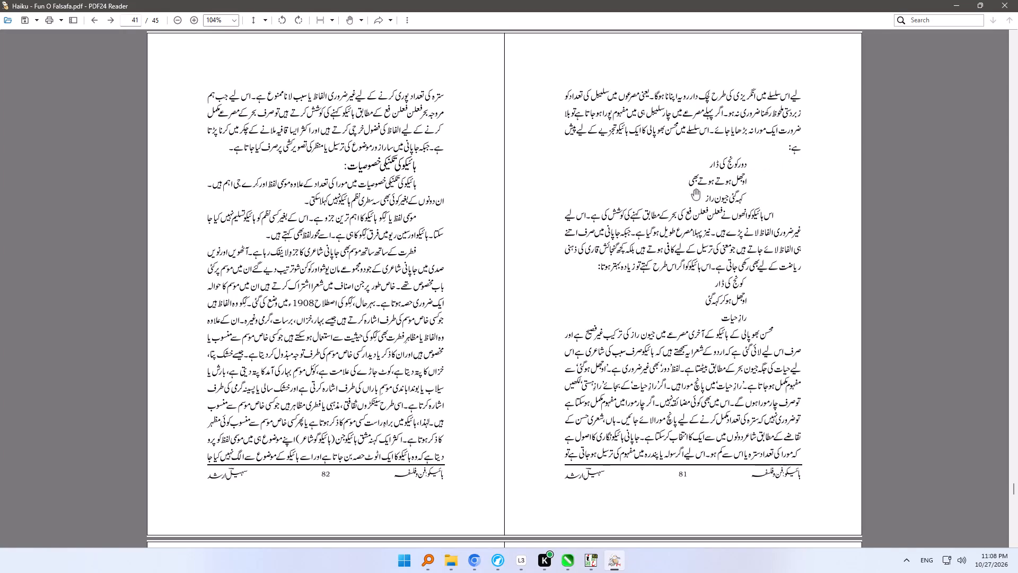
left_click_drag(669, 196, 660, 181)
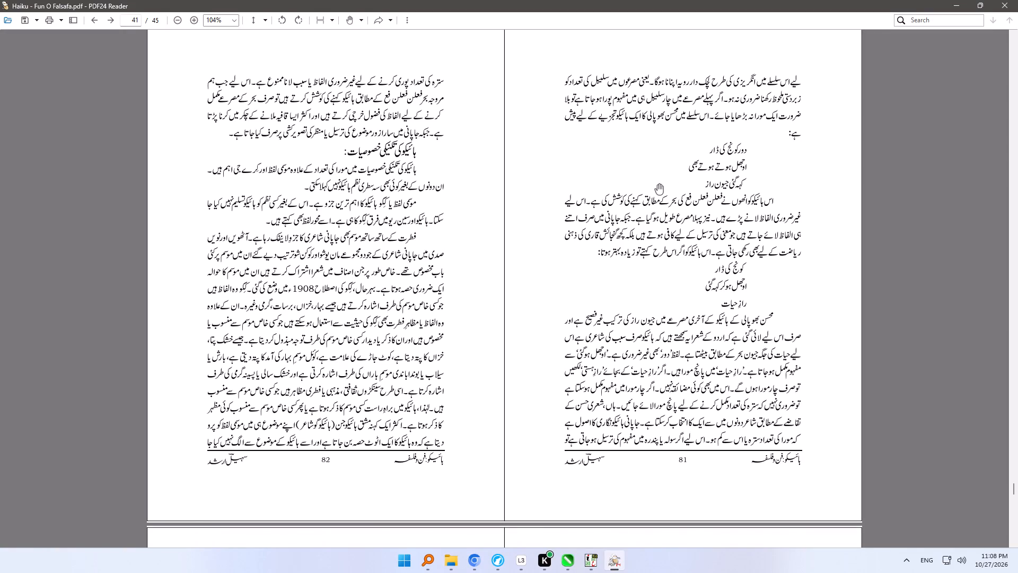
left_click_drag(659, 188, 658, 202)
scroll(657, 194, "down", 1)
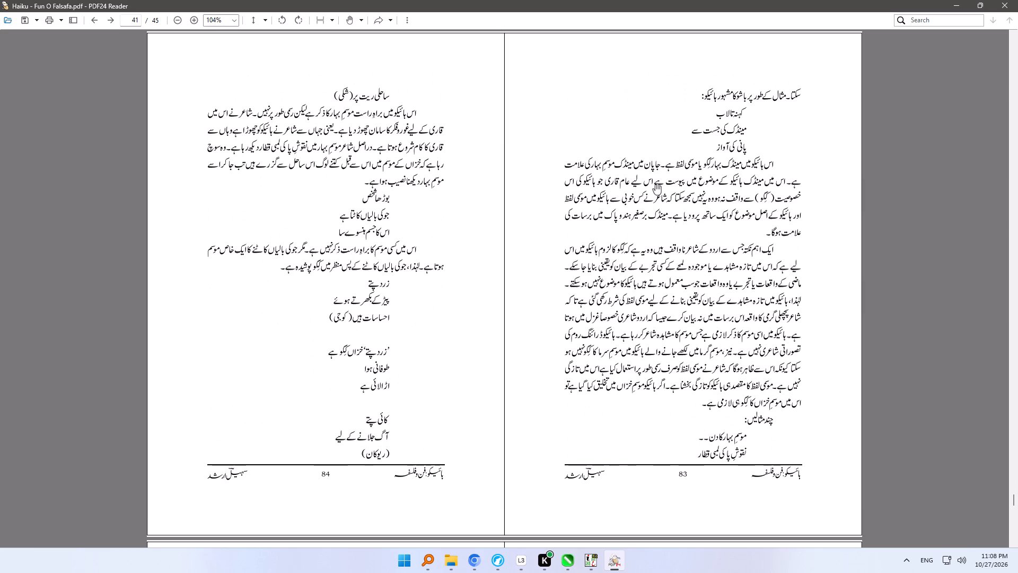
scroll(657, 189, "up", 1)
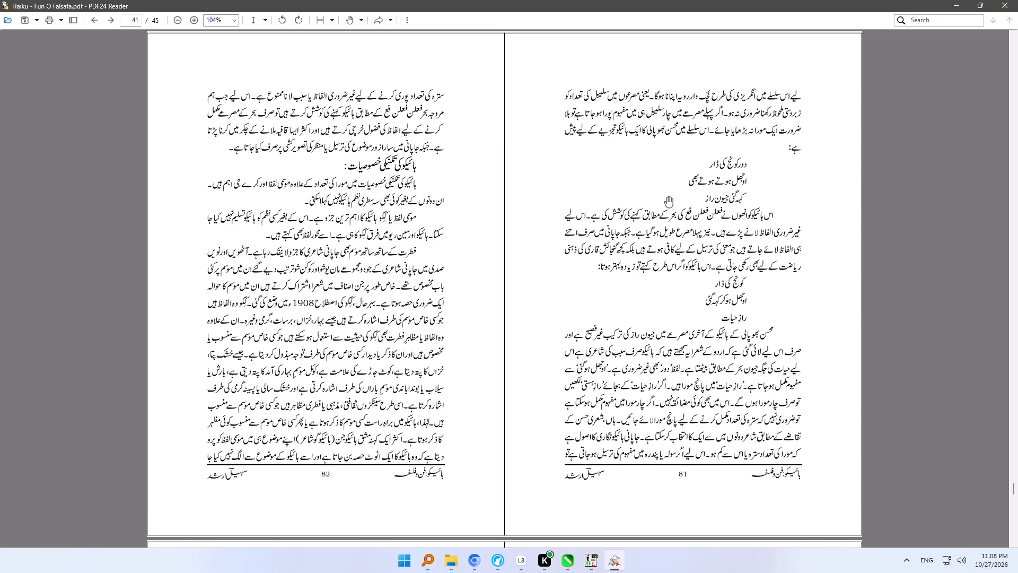
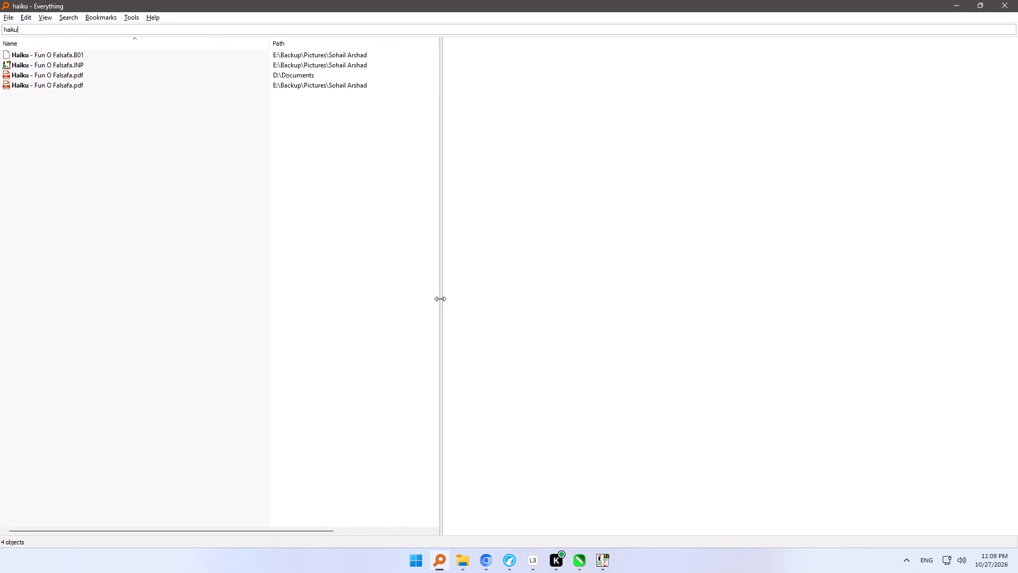
Narrow the haiku search results pane and its Name and Path columns so the Size and Date Modified columns fit in view.
left_click_drag(440, 299, 409, 295)
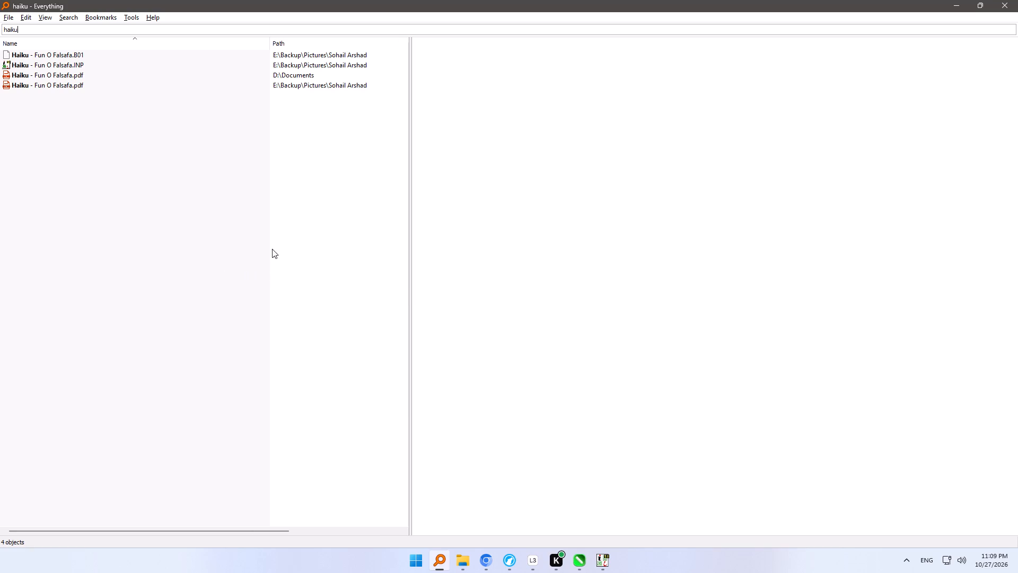
left_click_drag(269, 47, 207, 46)
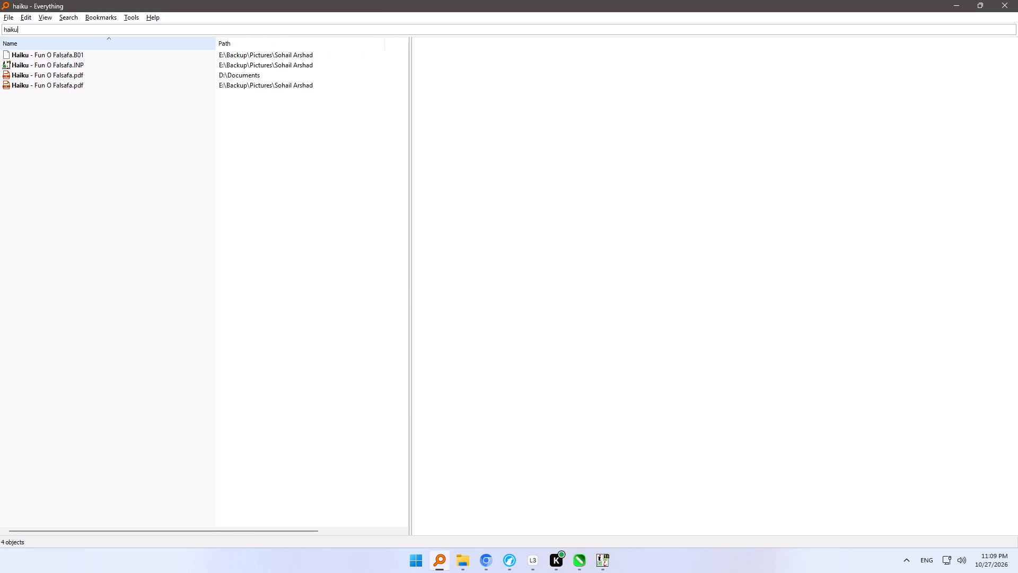
left_click_drag(207, 46, 122, 46)
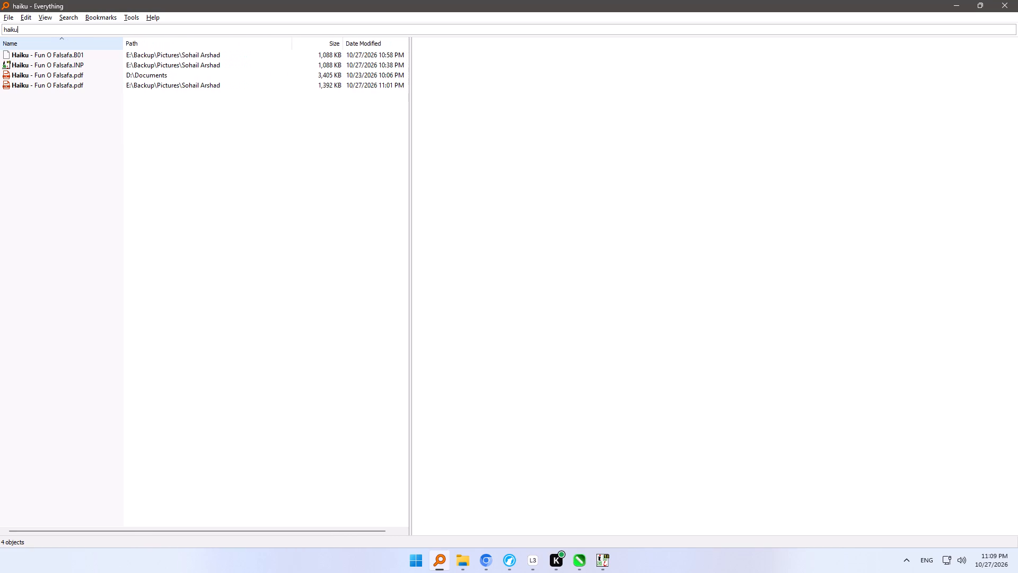
left_click_drag(122, 46, 104, 43)
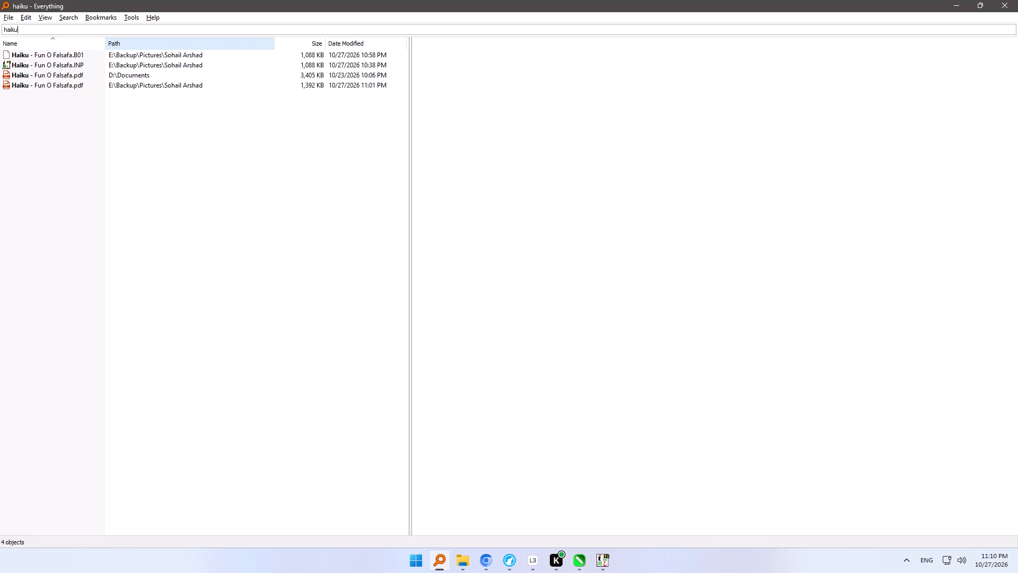
left_click_drag(275, 43, 234, 44)
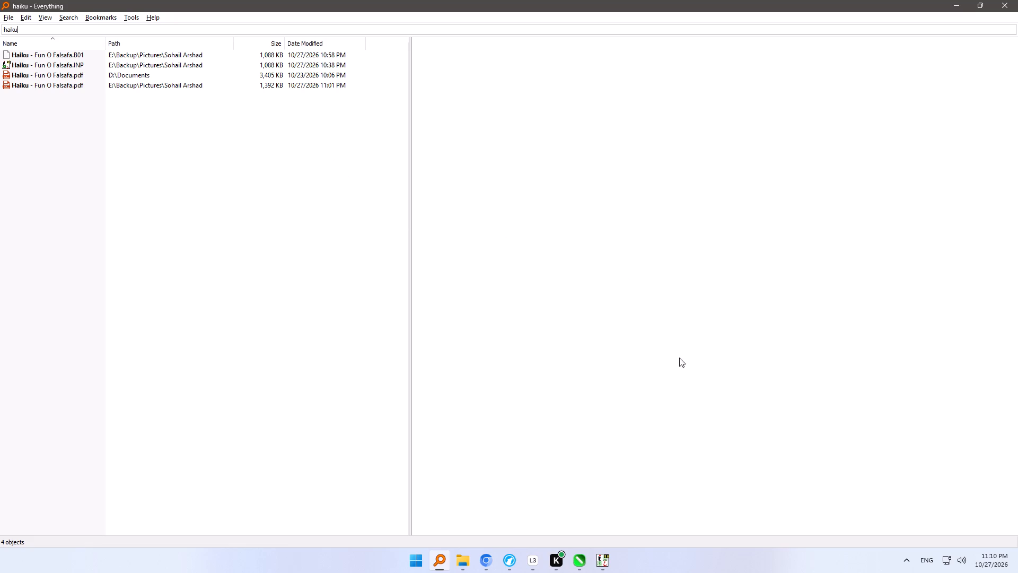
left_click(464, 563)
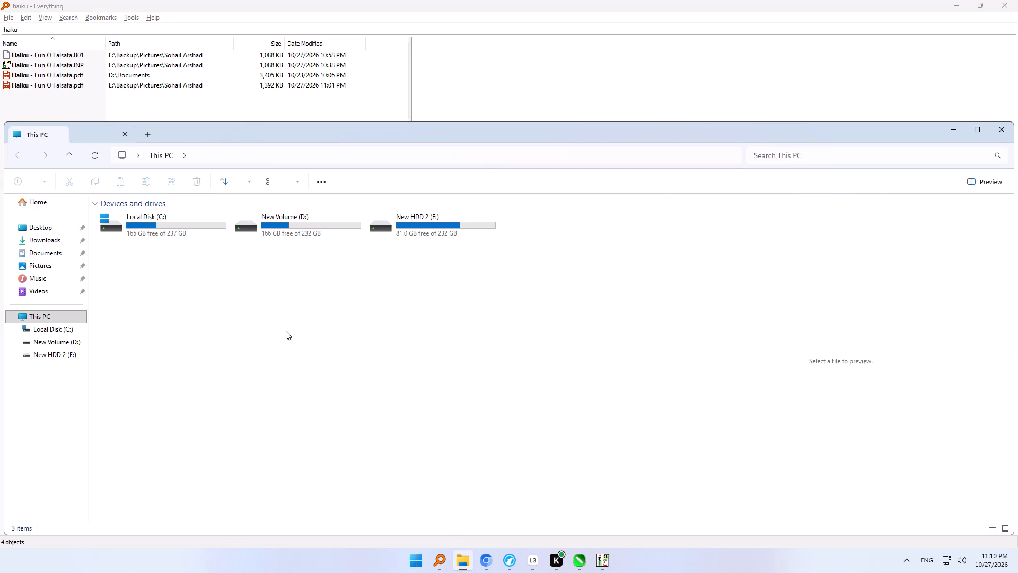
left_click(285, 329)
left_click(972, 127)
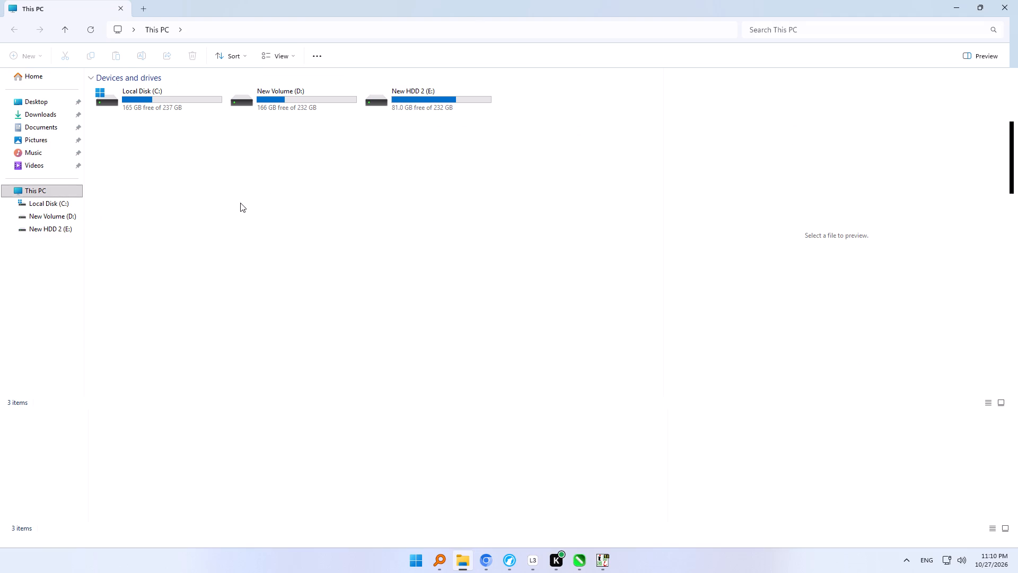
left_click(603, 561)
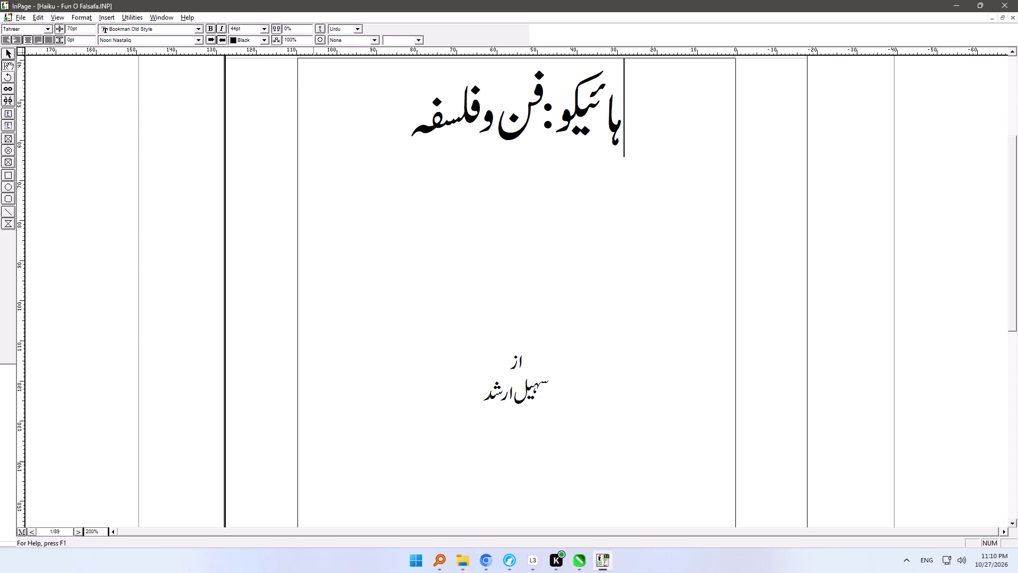
Switch back to Everything and tighten the Path, Size and Date Modified columns around their contents.
left_click(445, 562)
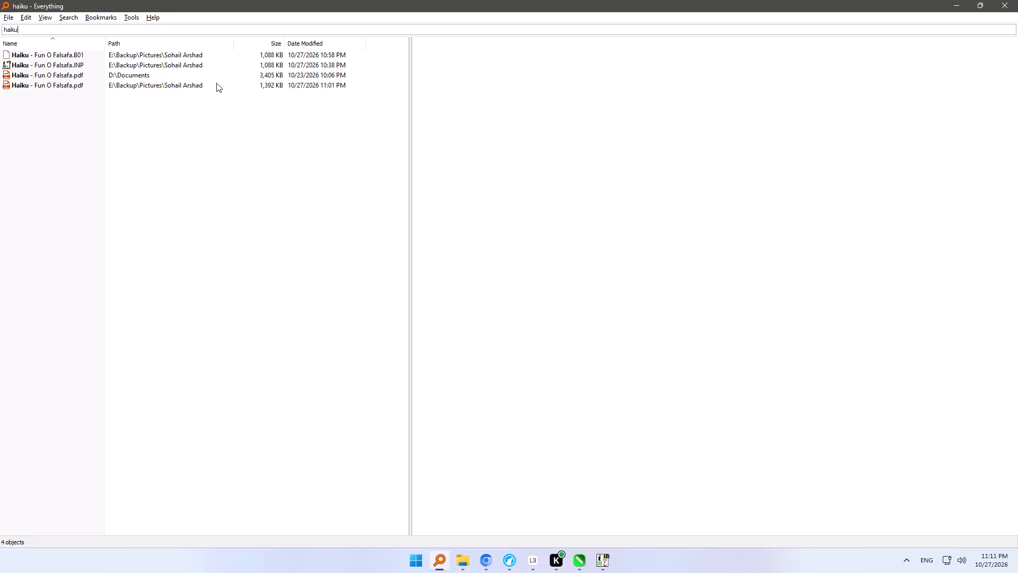
left_click_drag(234, 43, 212, 43)
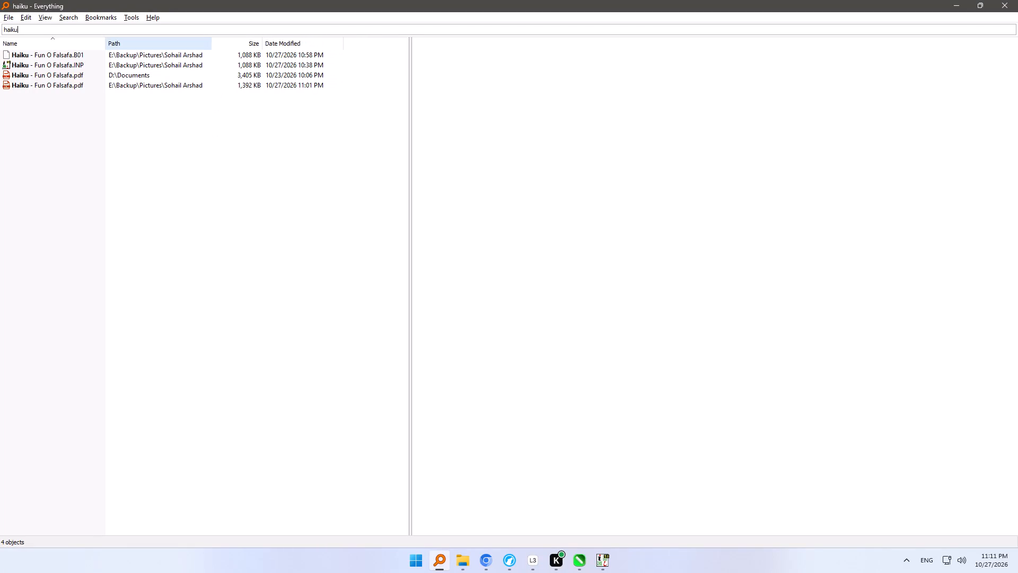
left_click_drag(212, 43, 213, 43)
left_click_drag(261, 42, 245, 41)
left_click_drag(326, 46, 309, 43)
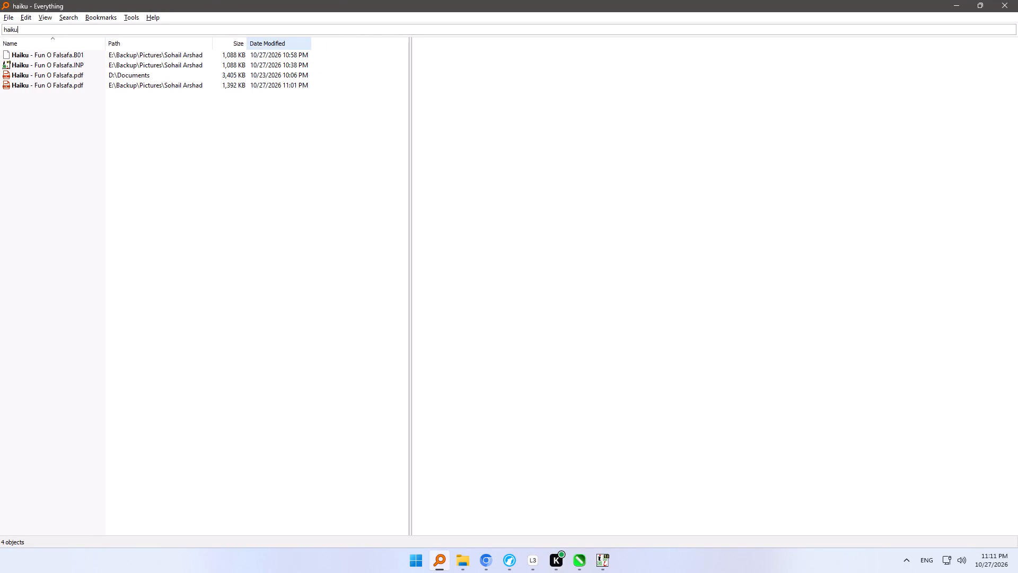
left_click_drag(309, 43, 315, 43)
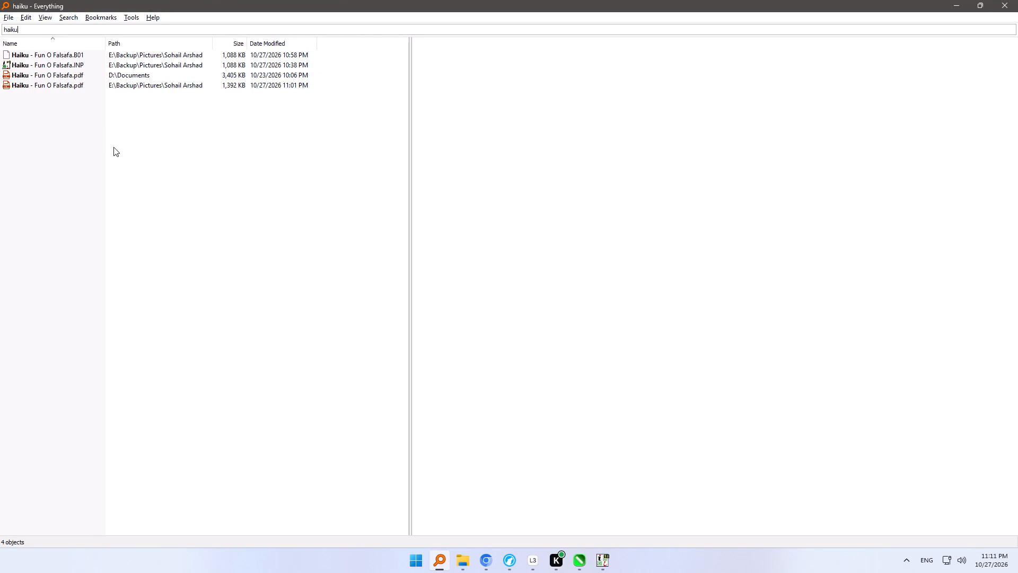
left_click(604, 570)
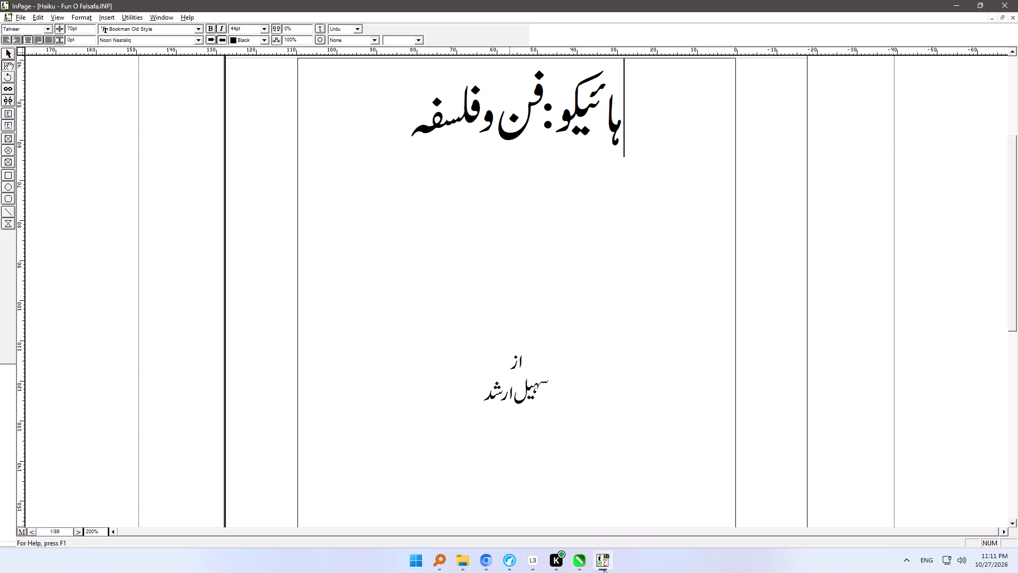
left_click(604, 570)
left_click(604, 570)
Switch to Loggy3, shrink its window from full screen, and review the recording sessions listed for October 27 and October 26.
left_click(540, 565)
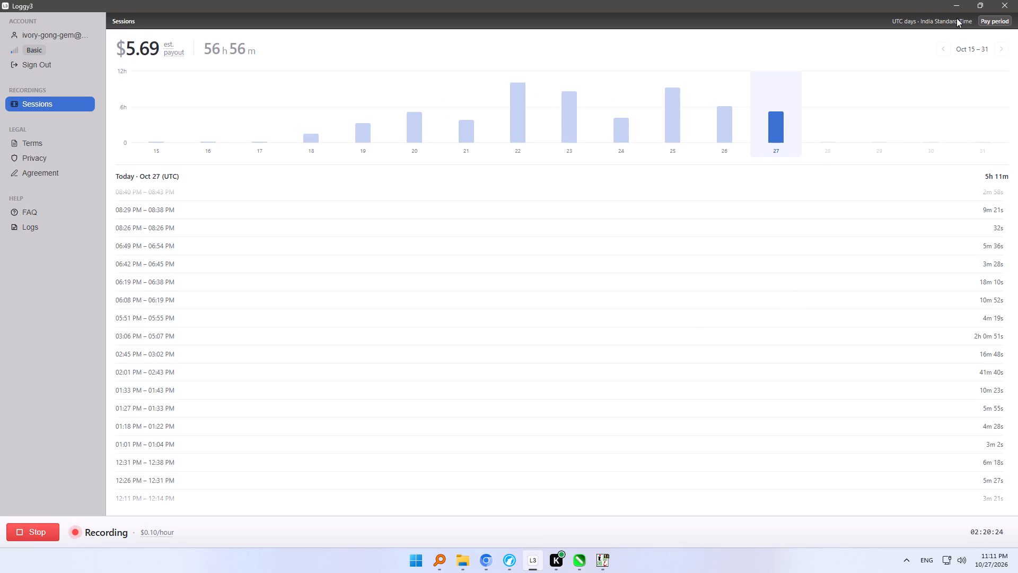
left_click(979, 0)
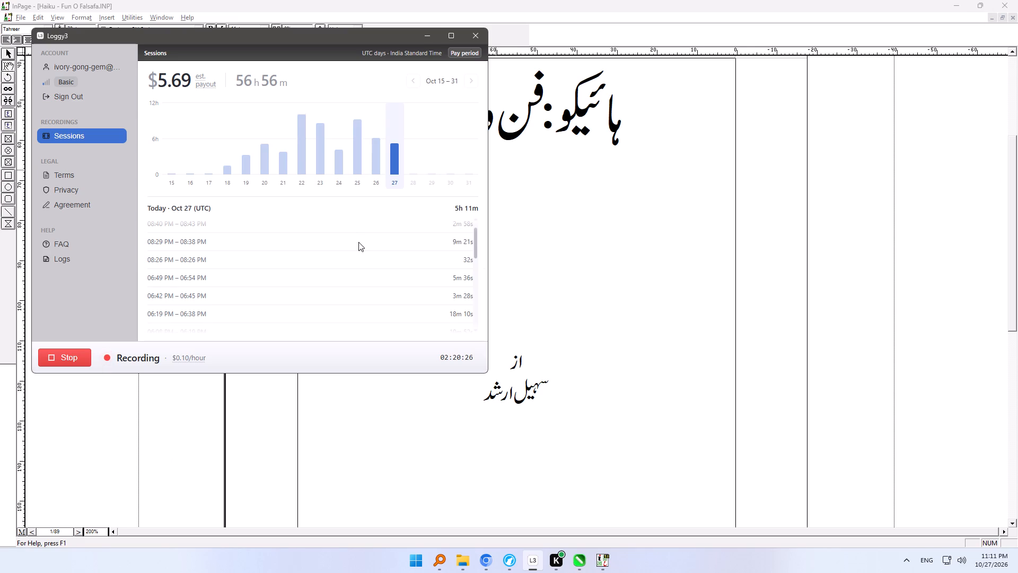
left_click_drag(474, 240, 475, 244)
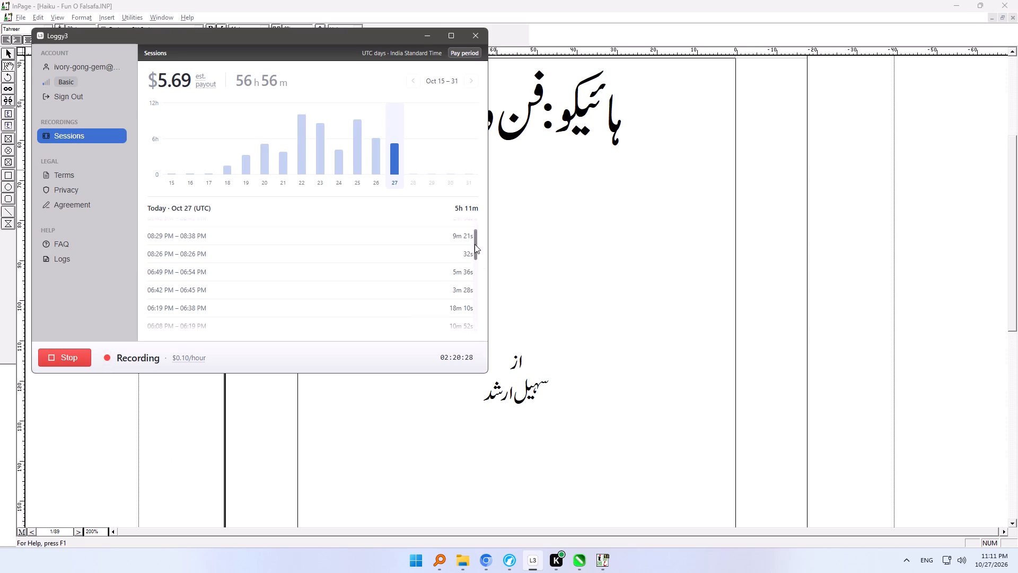
left_click_drag(475, 244, 476, 319)
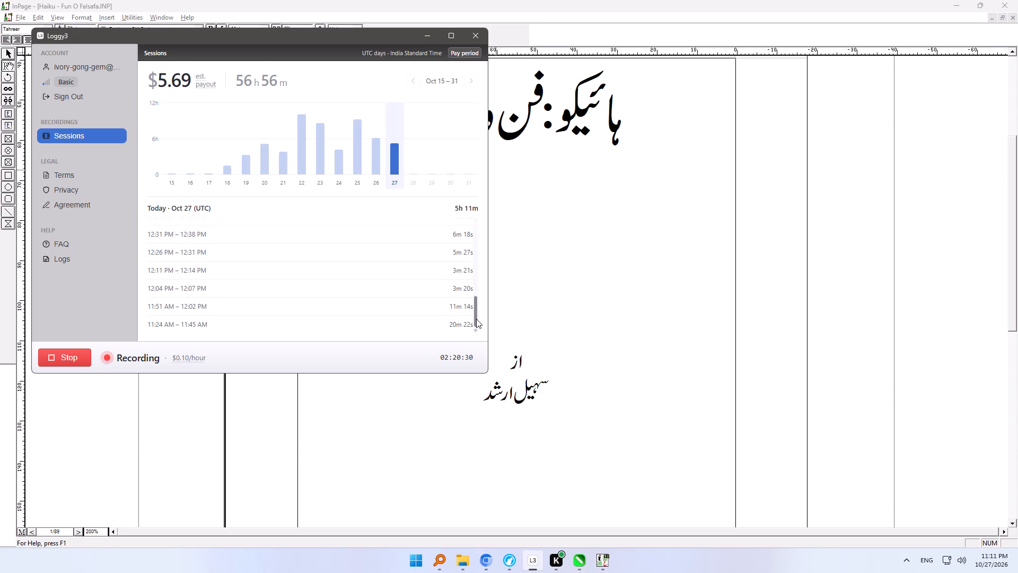
left_click_drag(476, 319, 479, 220)
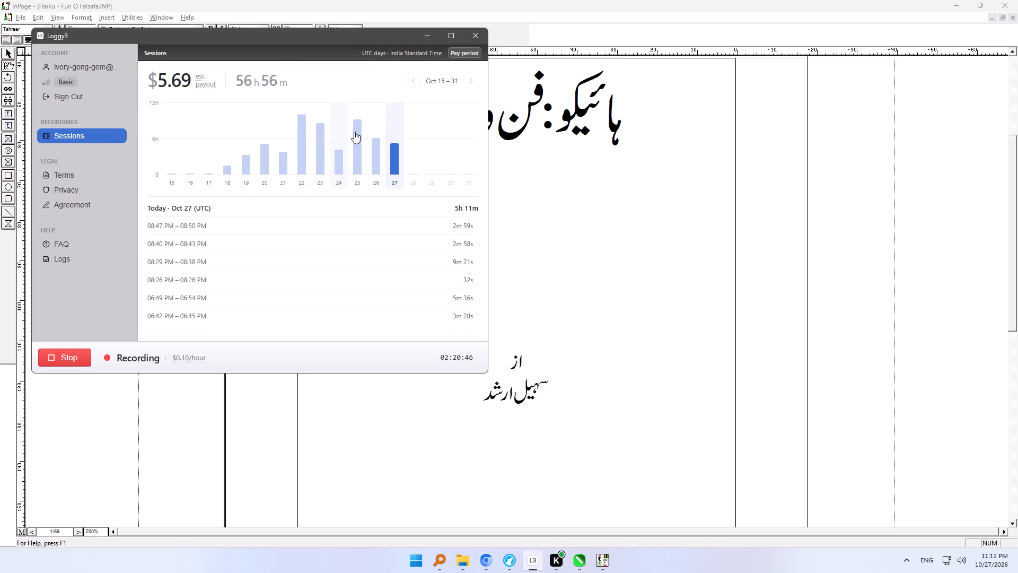
left_click(397, 150)
left_click(381, 153)
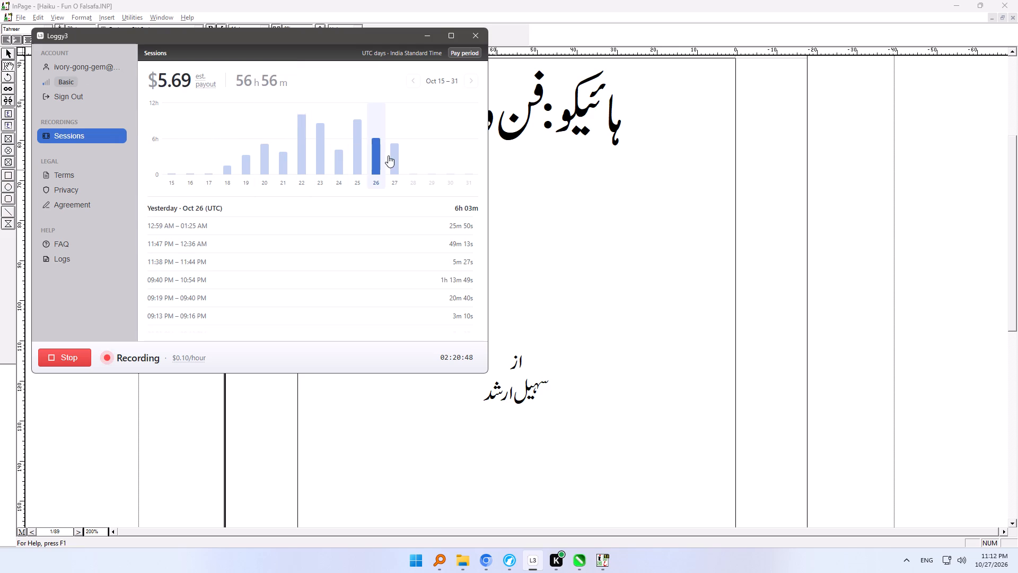
left_click(395, 157)
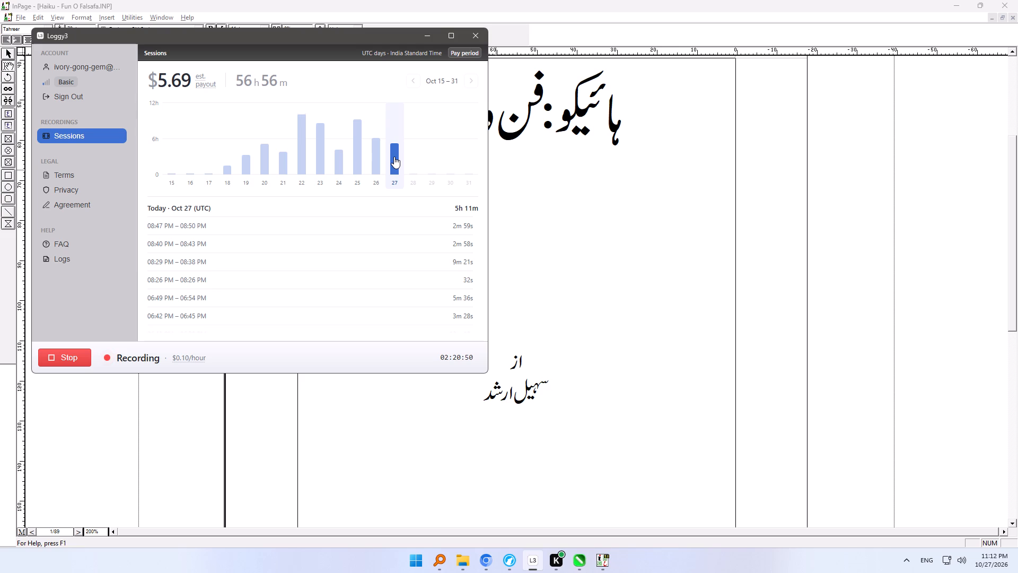
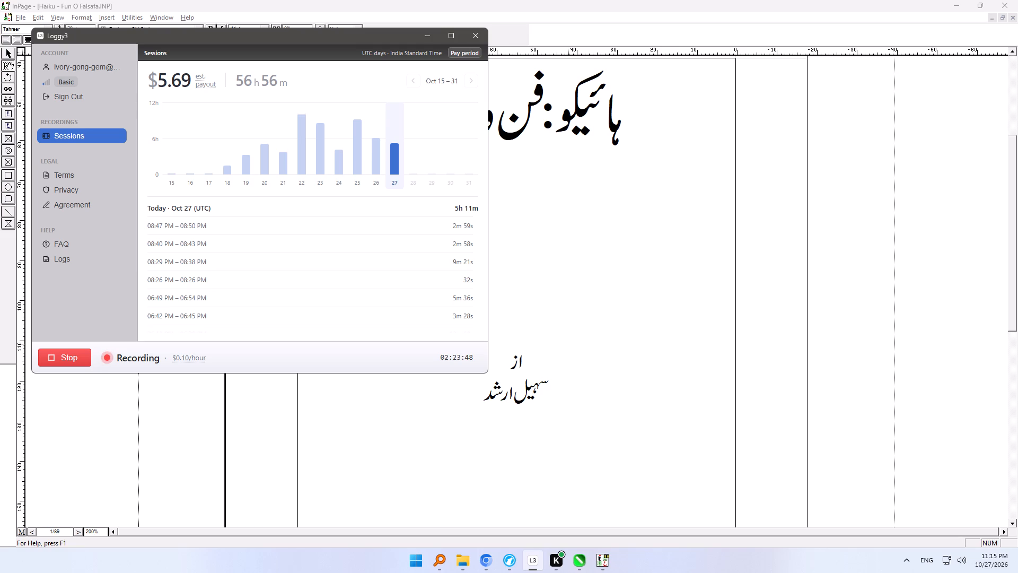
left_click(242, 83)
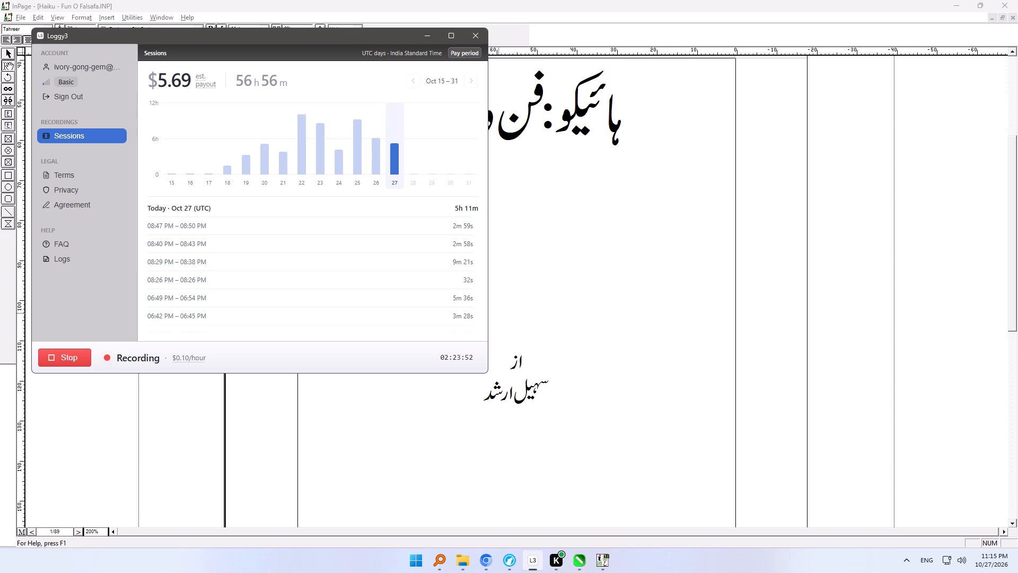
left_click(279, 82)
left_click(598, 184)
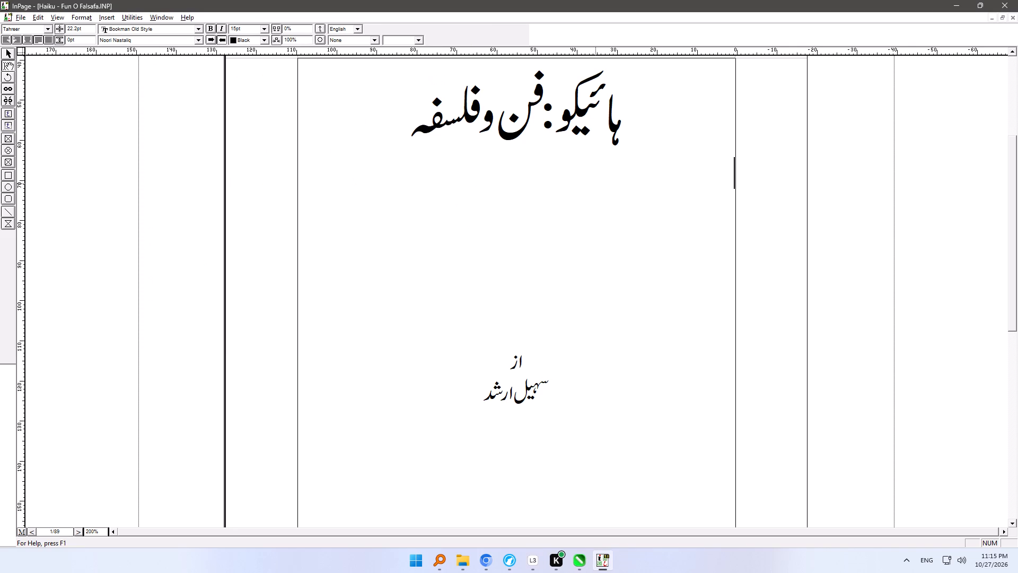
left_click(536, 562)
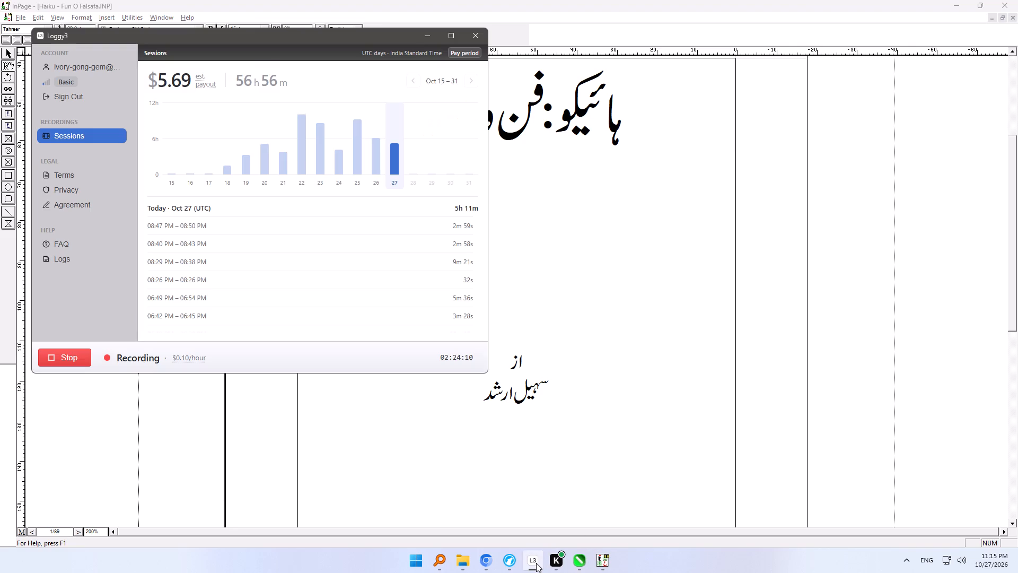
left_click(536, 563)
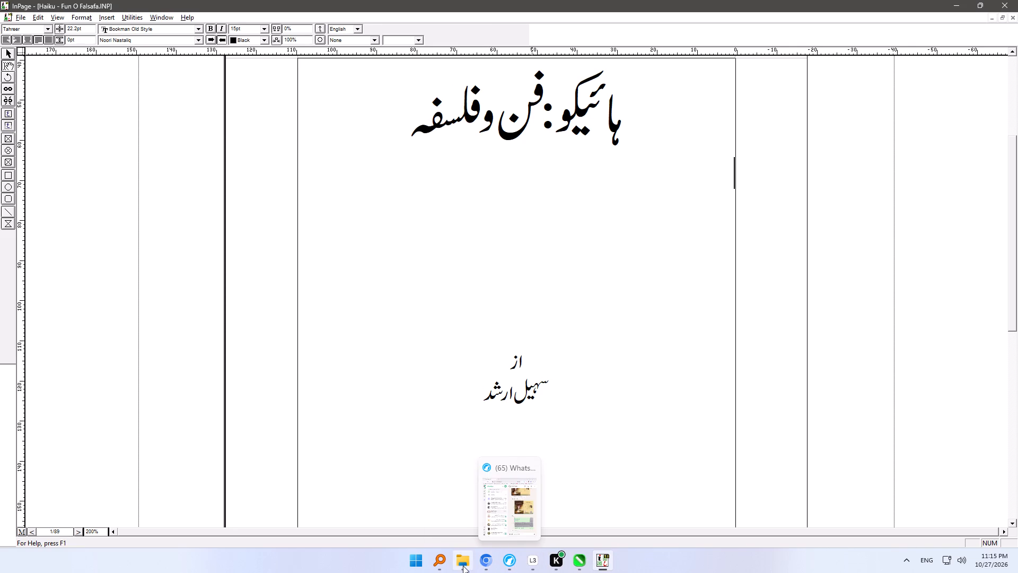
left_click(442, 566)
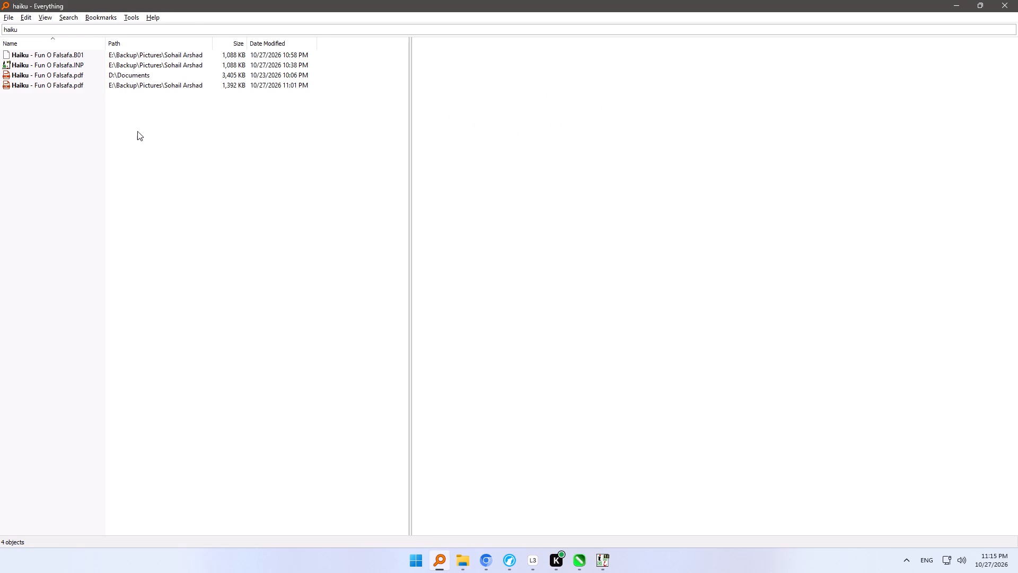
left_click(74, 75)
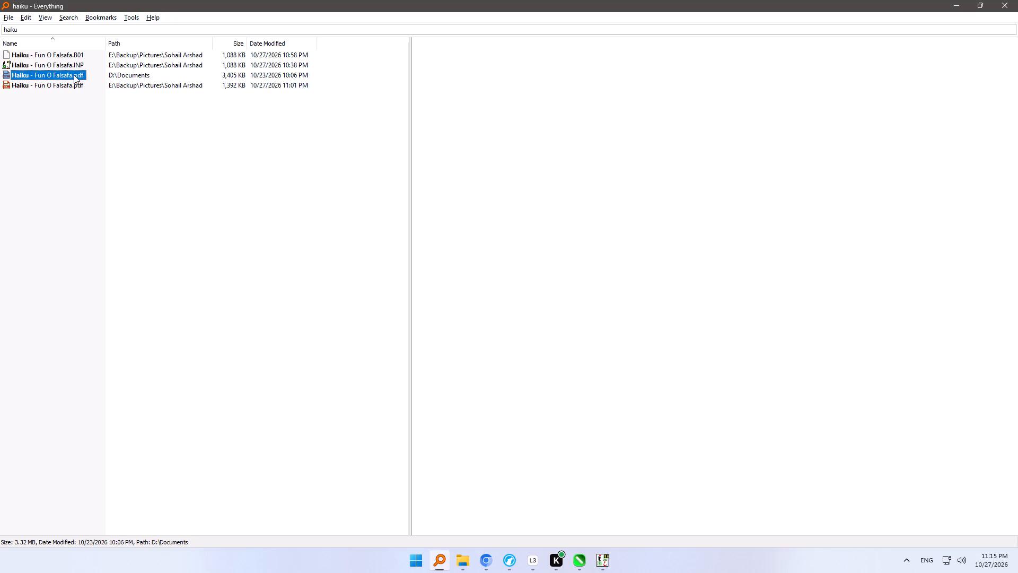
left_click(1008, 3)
Search Everything for haiku and open the Haiku - Fun O Falsafa PDF stored under E:\Backup\Pictures.
left_click(442, 559)
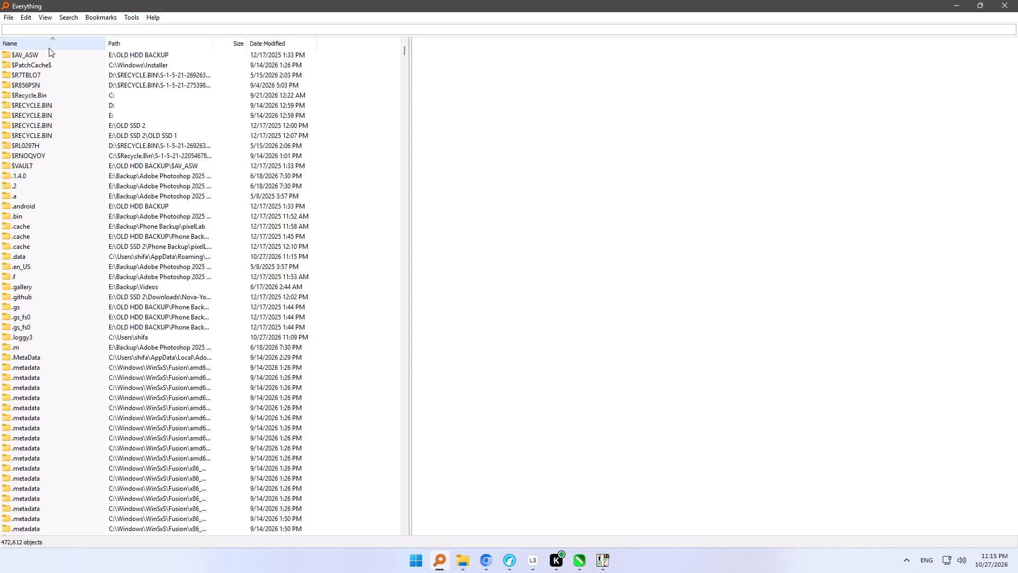
type("haiku")
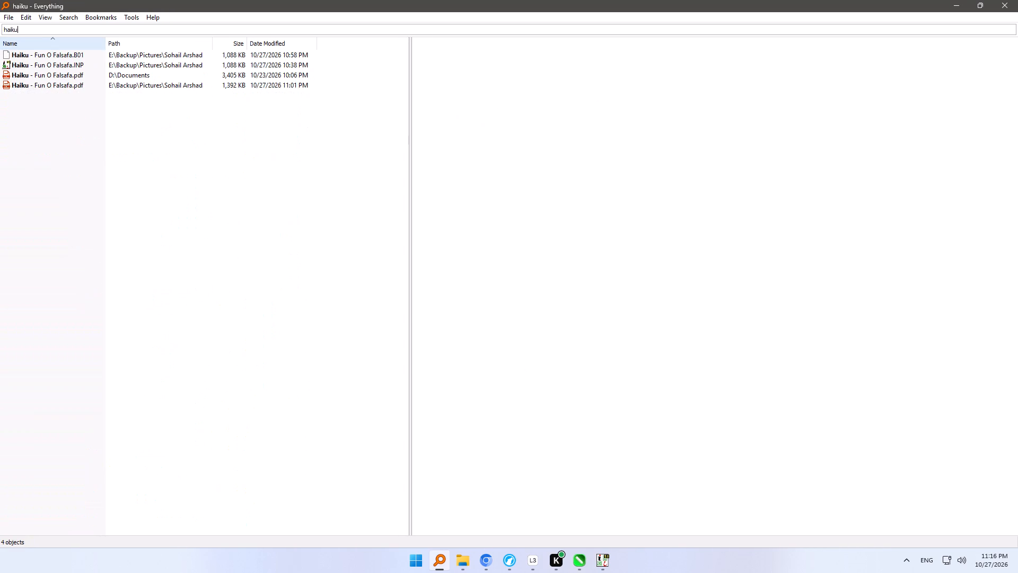
left_click(49, 87)
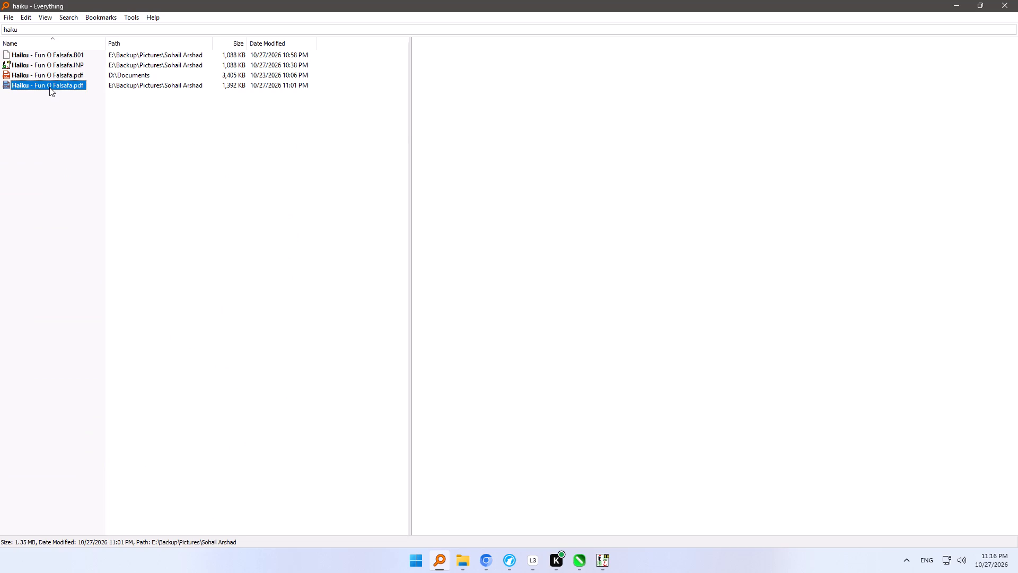
double_click(49, 87)
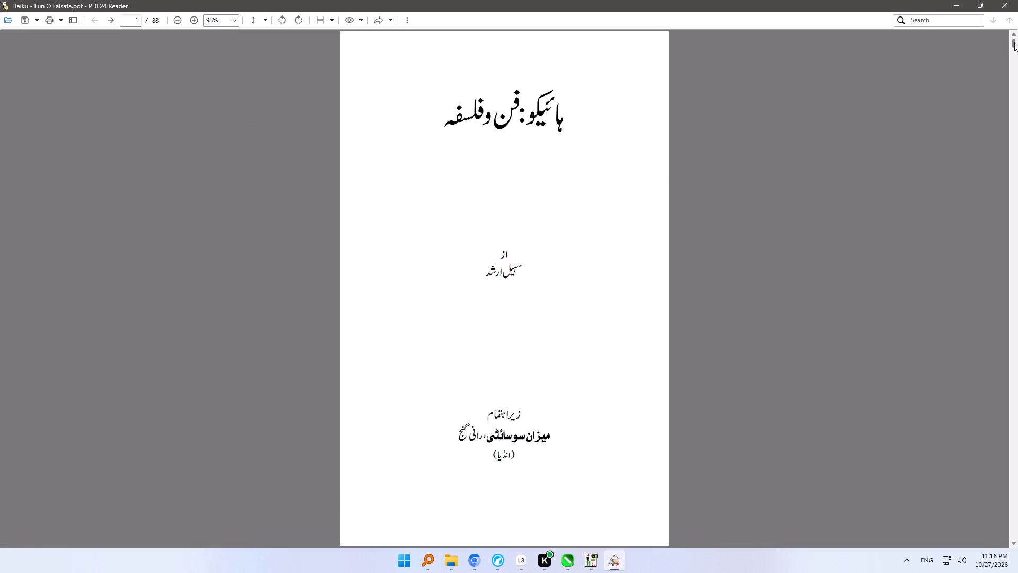
Look through the PDF from the title and contents pages to the closing pages, checking the text, footers and page numbers.
left_click_drag(1014, 42, 1017, 50)
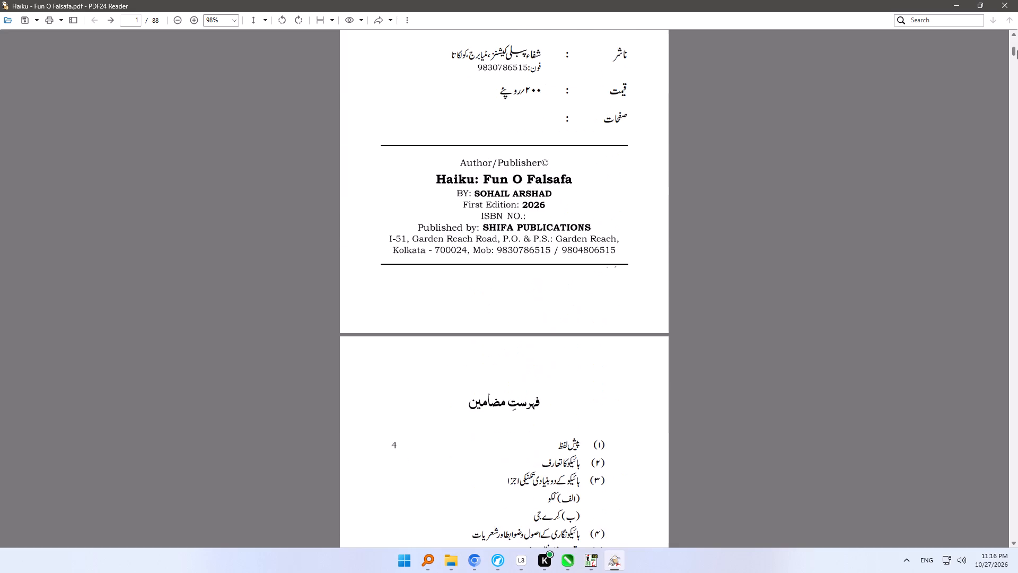
left_click_drag(1017, 50, 1017, 50)
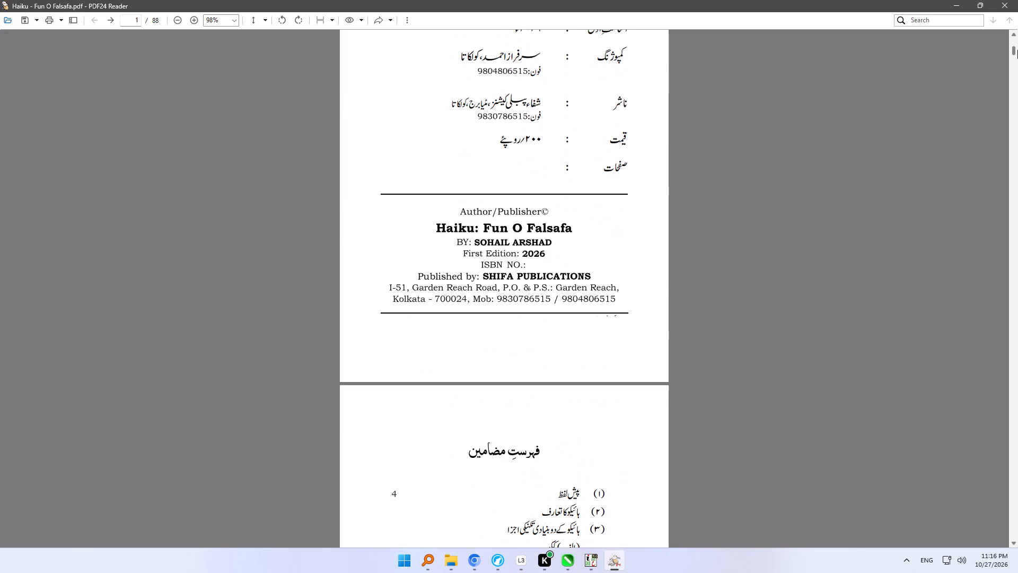
left_click_drag(1017, 50, 1017, 56)
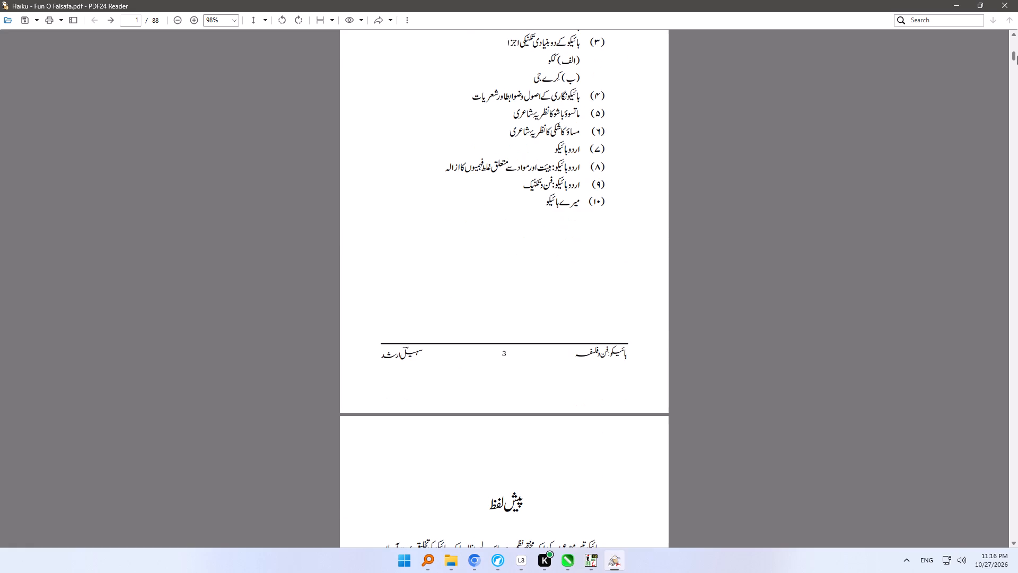
left_click_drag(1017, 56, 1017, 64)
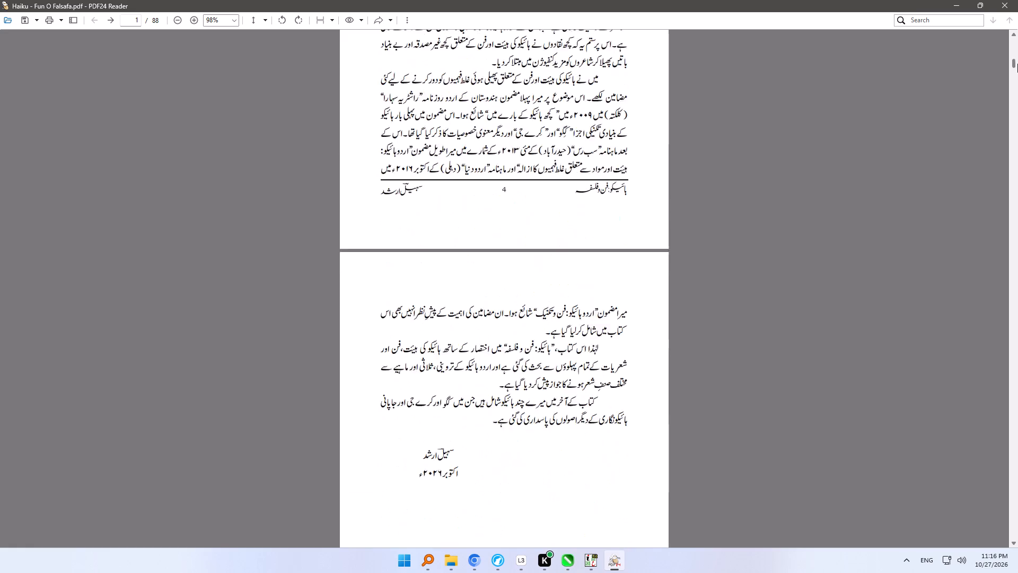
left_click_drag(1017, 64, 1017, 182)
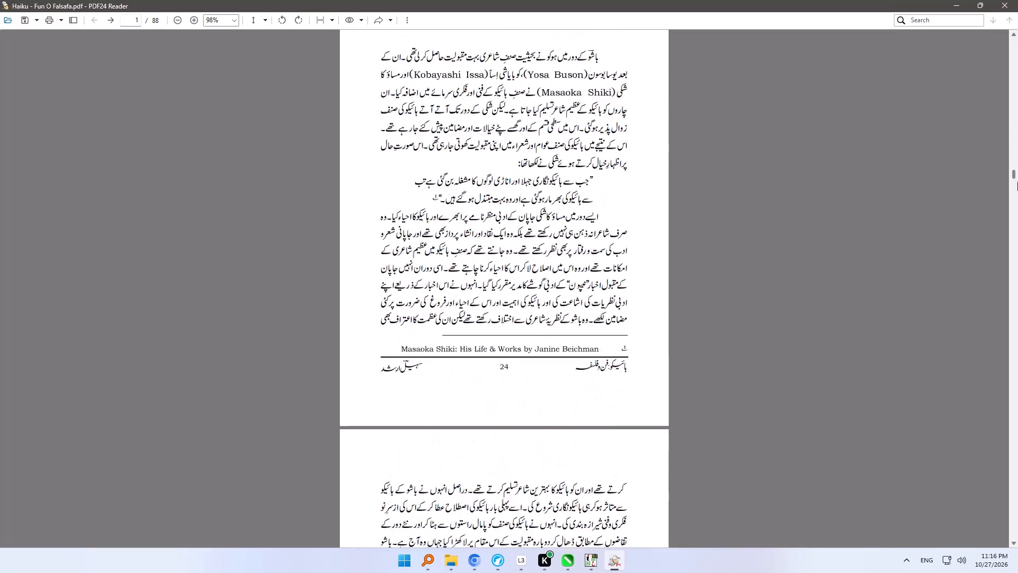
left_click_drag(1017, 182, 1017, 505)
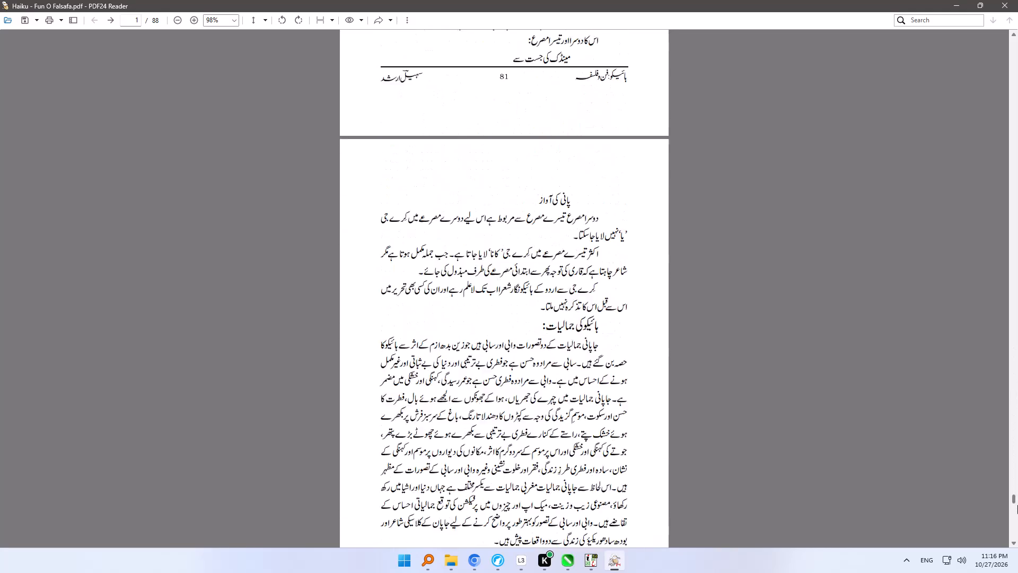
left_click_drag(1017, 505, 1015, 523)
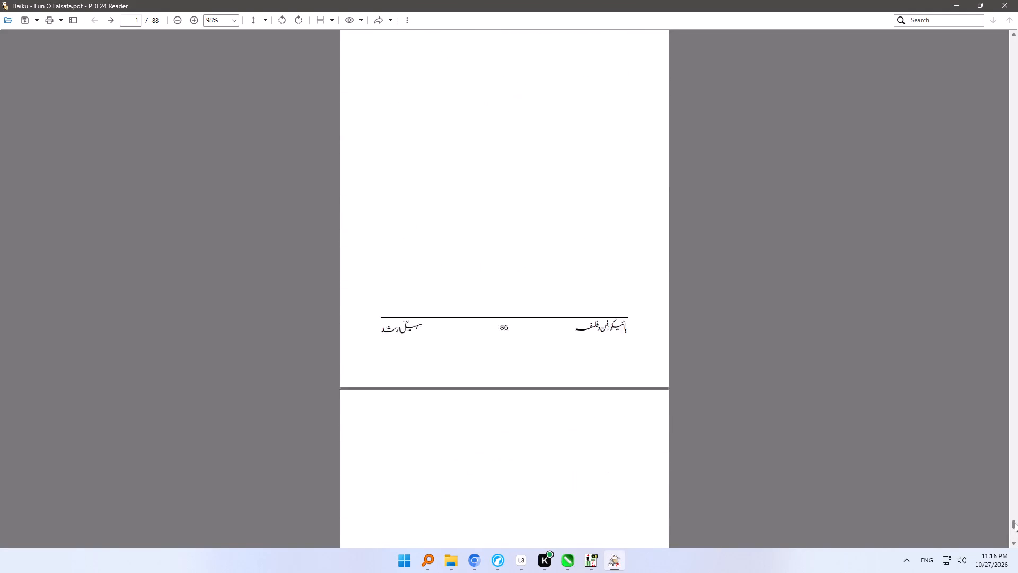
left_click_drag(1015, 523, 1017, 523)
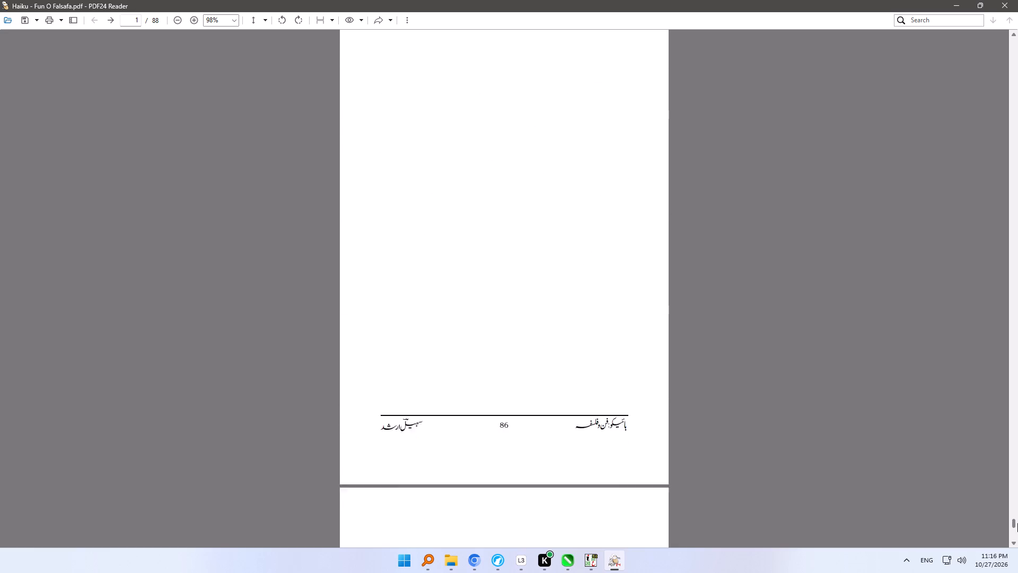
left_click_drag(1017, 523, 1013, 511)
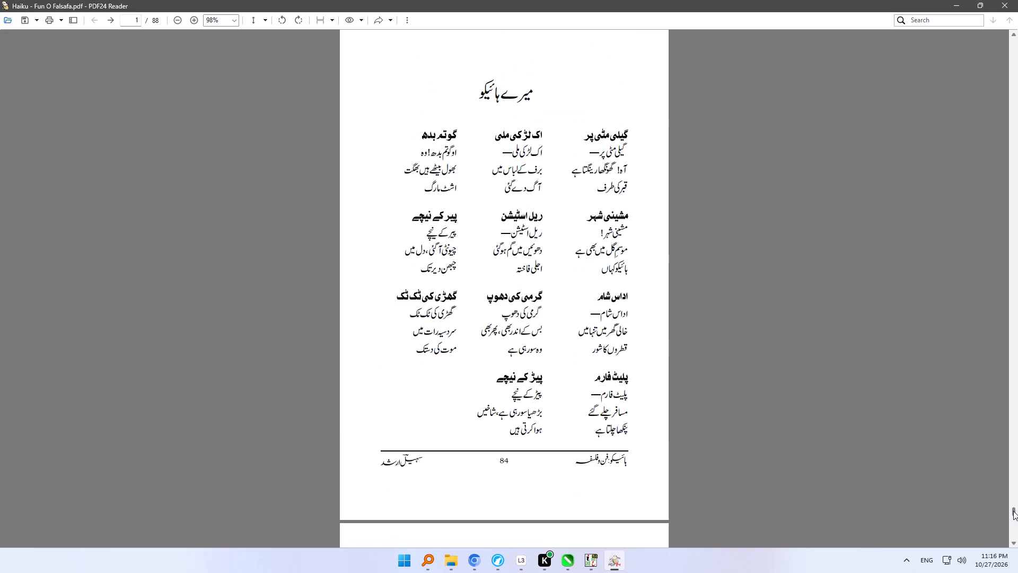
left_click_drag(1013, 511, 1013, 503)
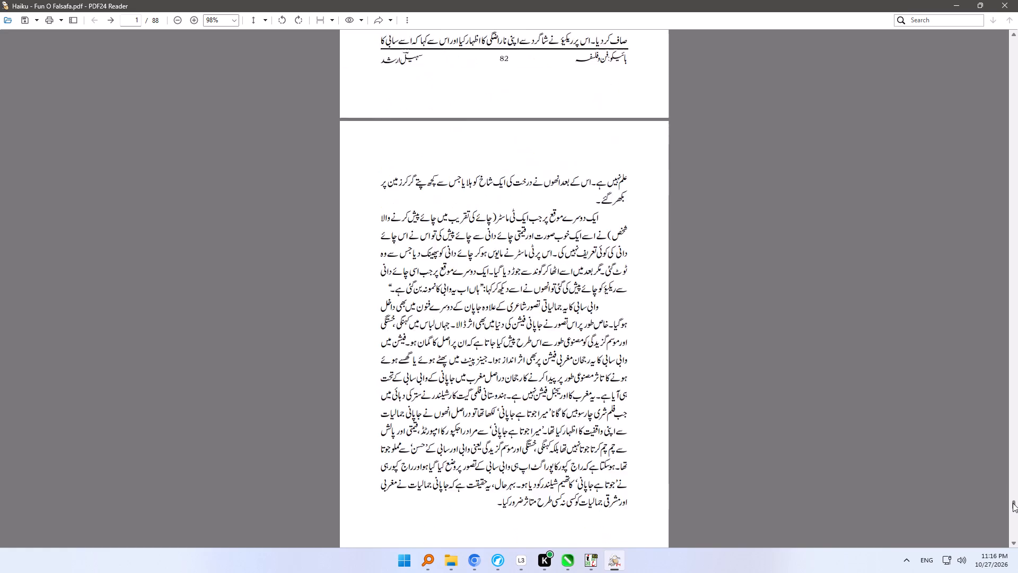
left_click_drag(1013, 503, 1013, 498)
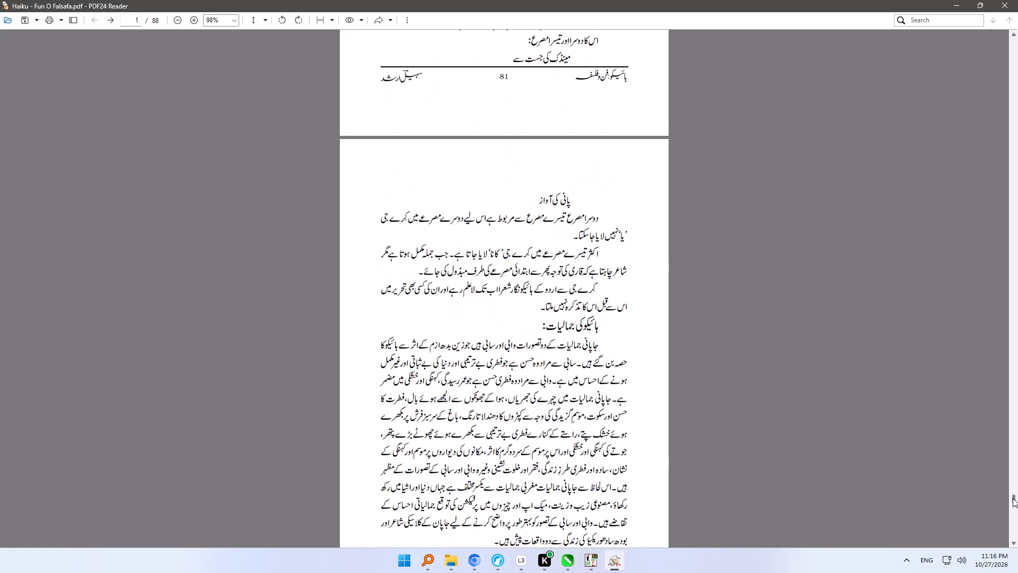
left_click_drag(1013, 498, 1013, 497)
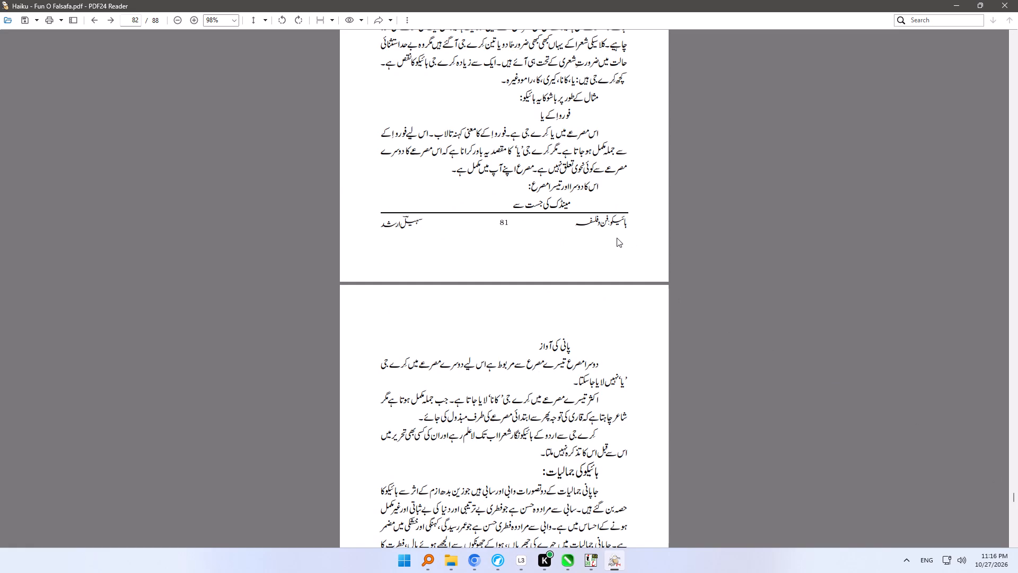
Start printing the PDF with the PDF24 printer, setting 2 pages per sheet and the Left then Down sheet layout.
key("ctrl+p")
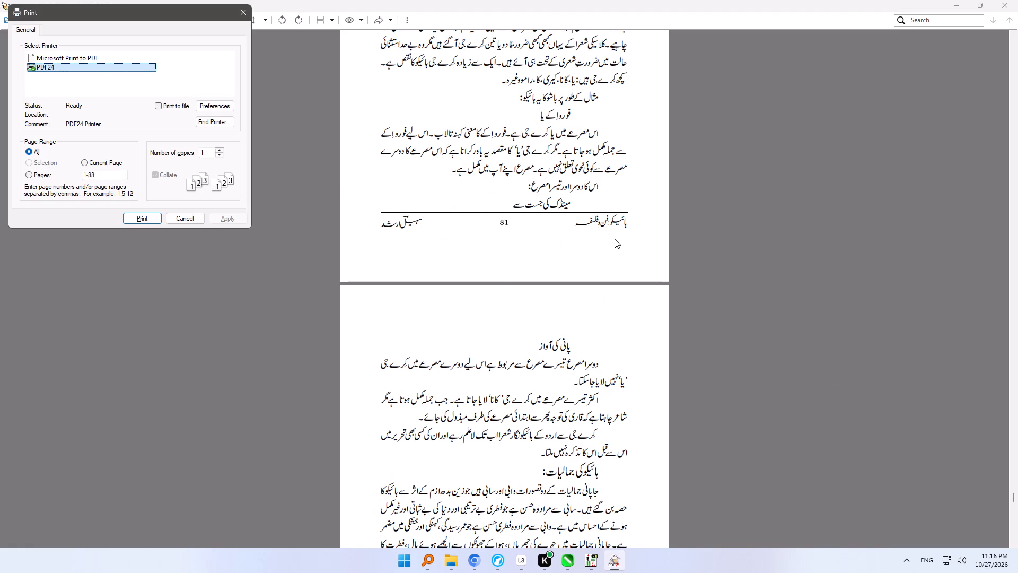
left_click(212, 109)
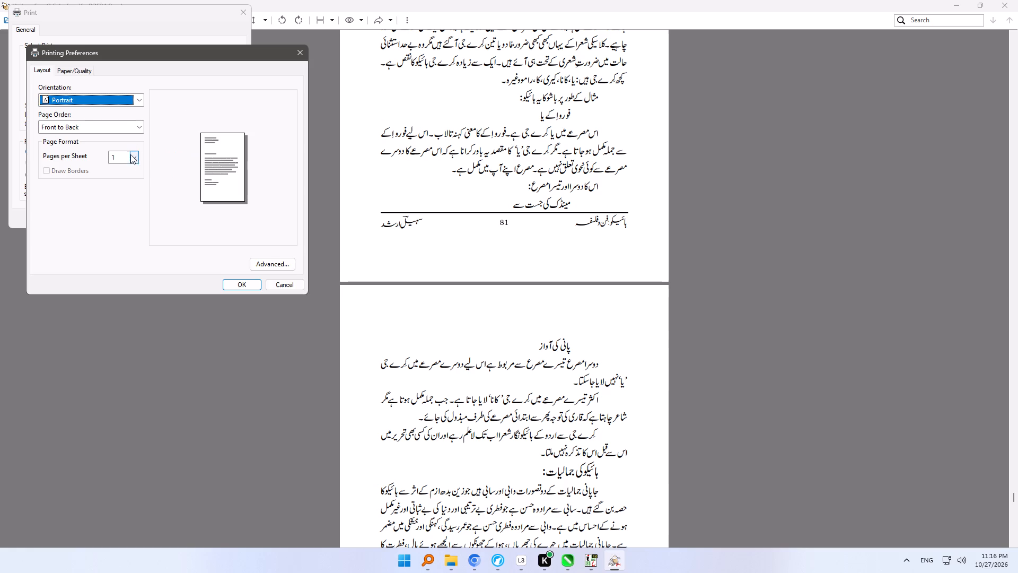
left_click(138, 157)
left_click(129, 177)
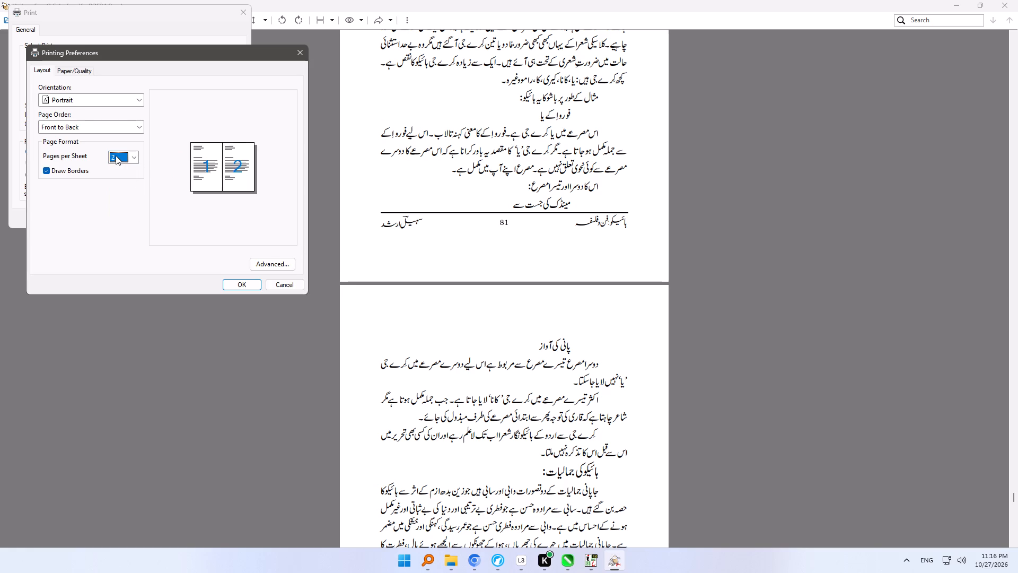
left_click(268, 265)
left_click(194, 218)
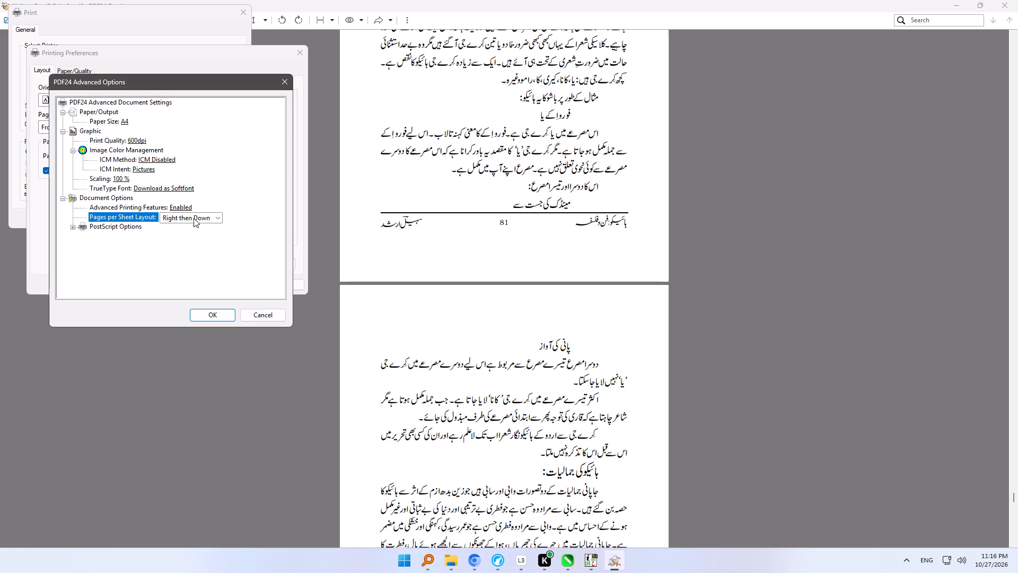
left_click(194, 218)
left_click(192, 247)
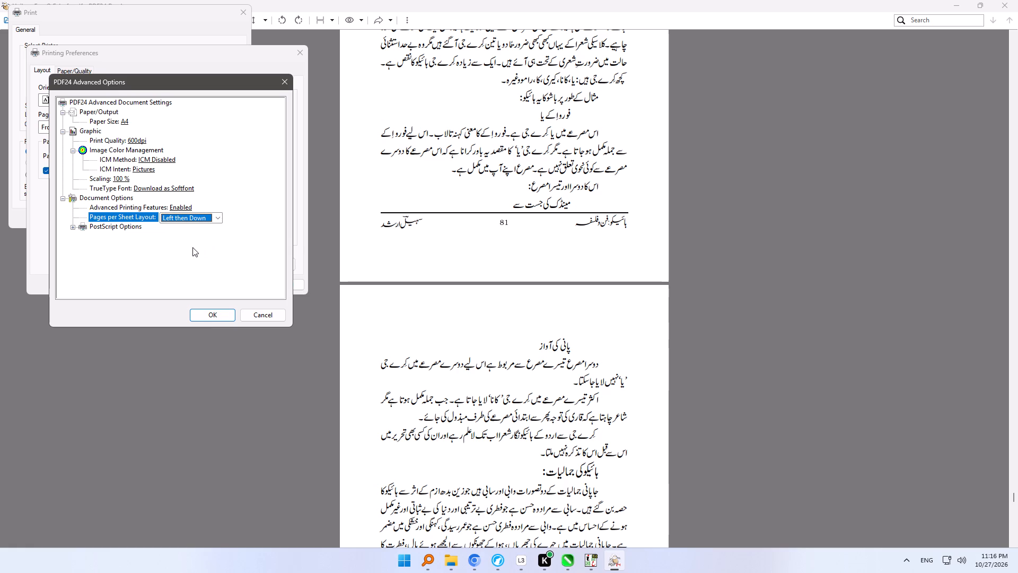
left_click(207, 315)
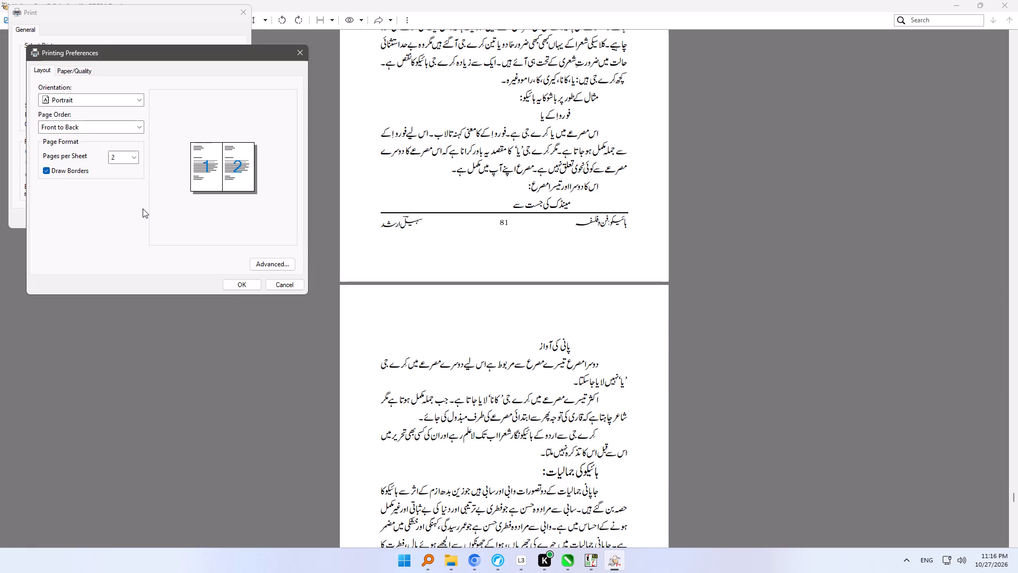
Set the print color to Black & White, apply the preferences and print all pages to PDF24.
left_click(78, 68)
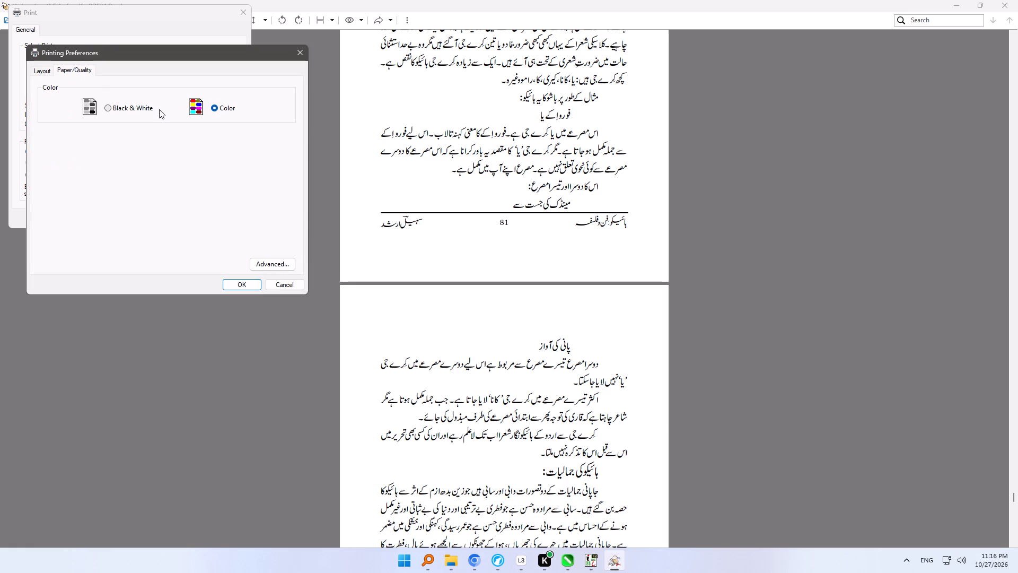
left_click(145, 106)
left_click(266, 264)
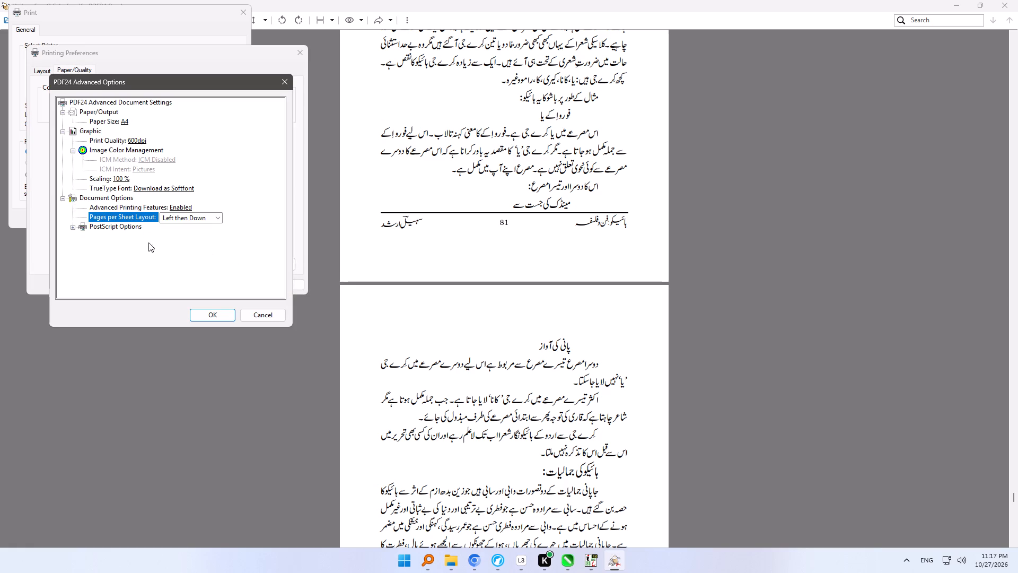
left_click(213, 319)
left_click(239, 284)
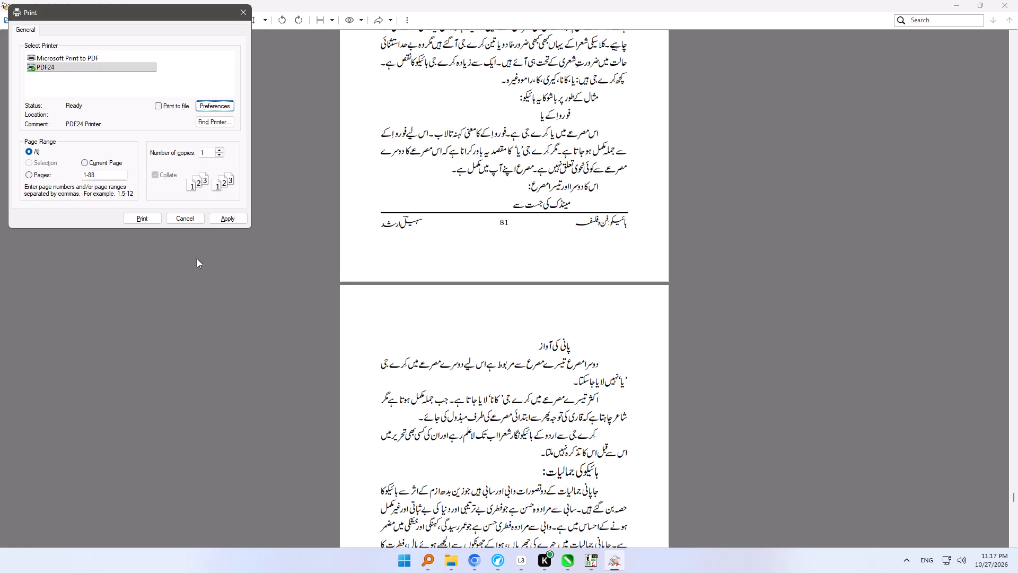
left_click(228, 215)
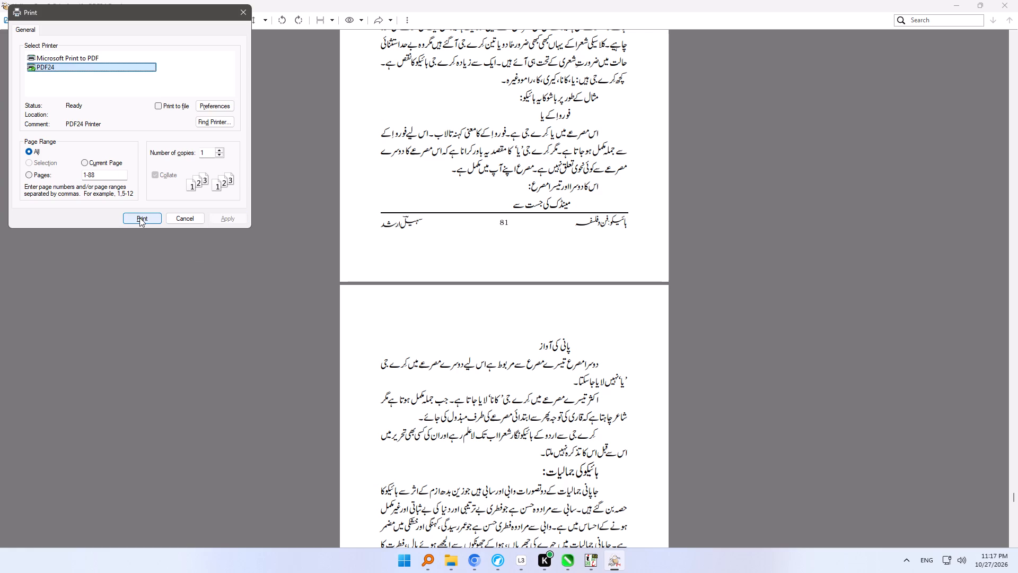
left_click(139, 218)
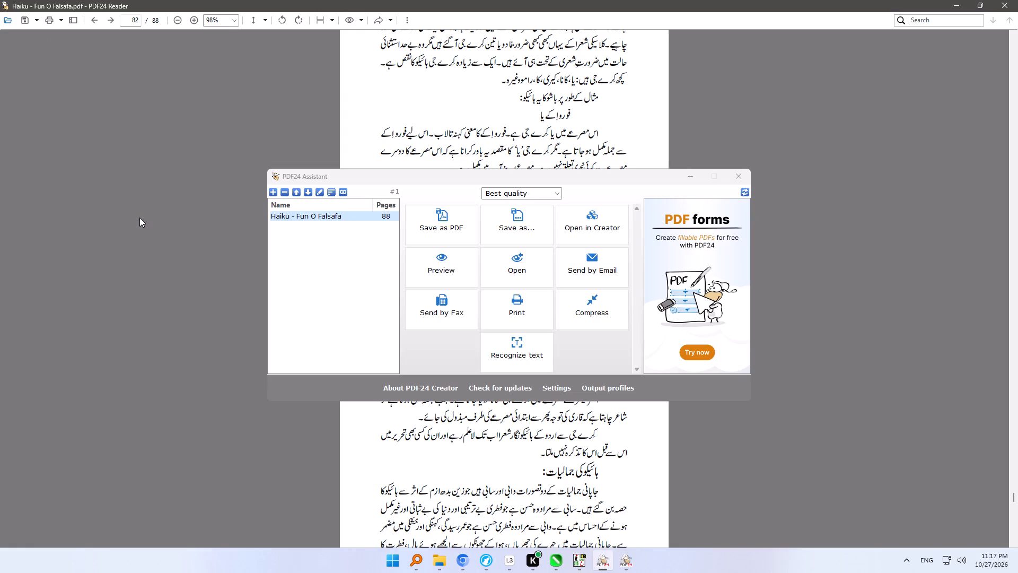
Save the print job as Haiku - Fun O Falsafa.pdf in the Documents folder on drive D.
left_click(444, 225)
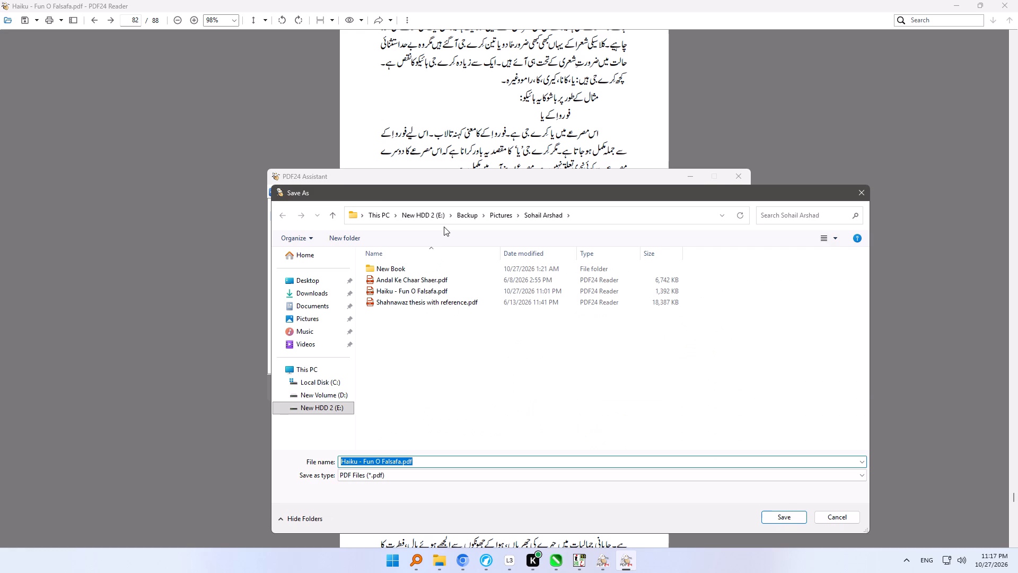
left_click(303, 309)
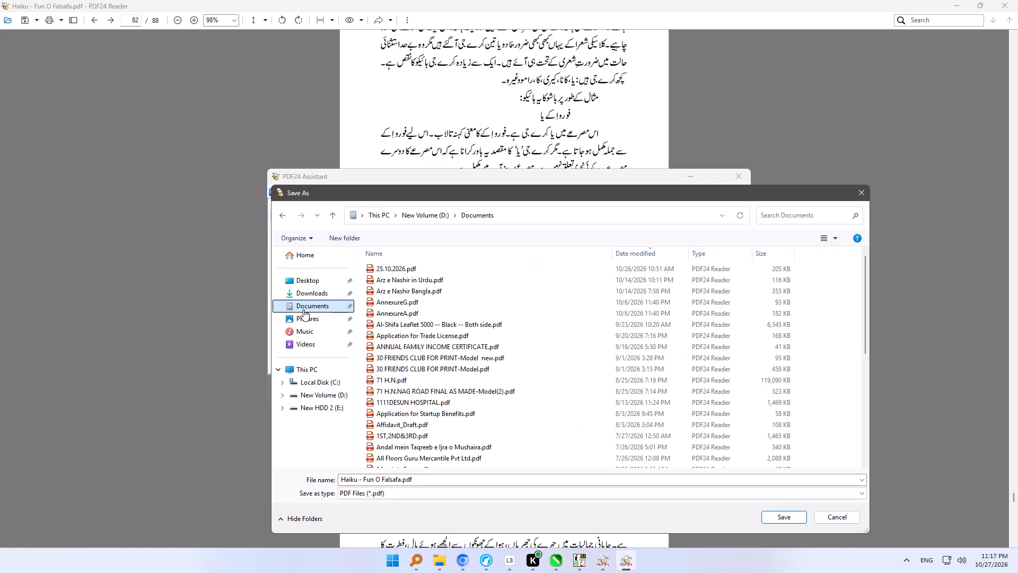
Save the print job as Haiku - Fun O Falsafa.pdf in the Documents folder on drive D.
left_click(776, 519)
left_click(539, 281)
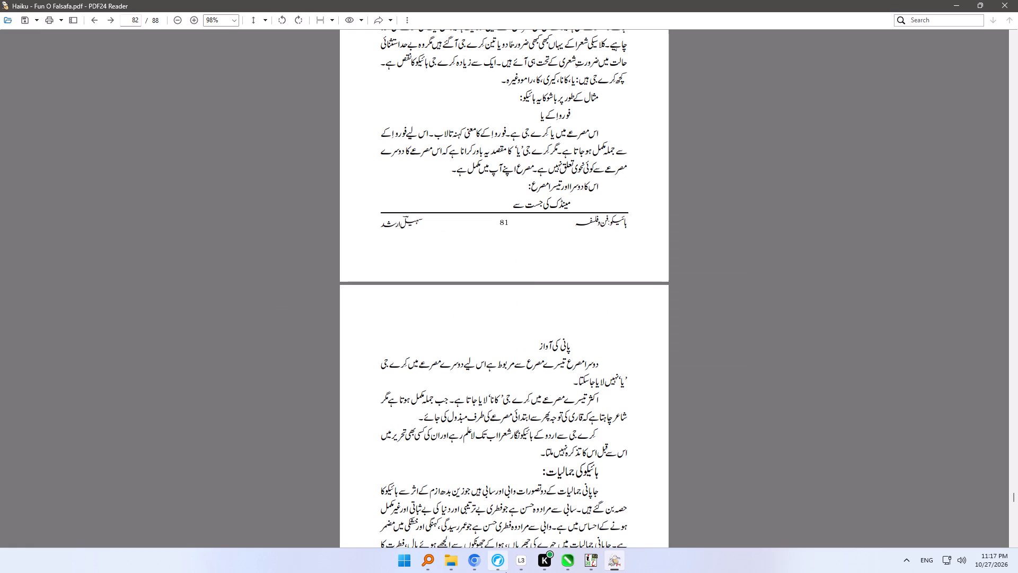
Switch to the web browser window showing a new tab.
left_click(477, 556)
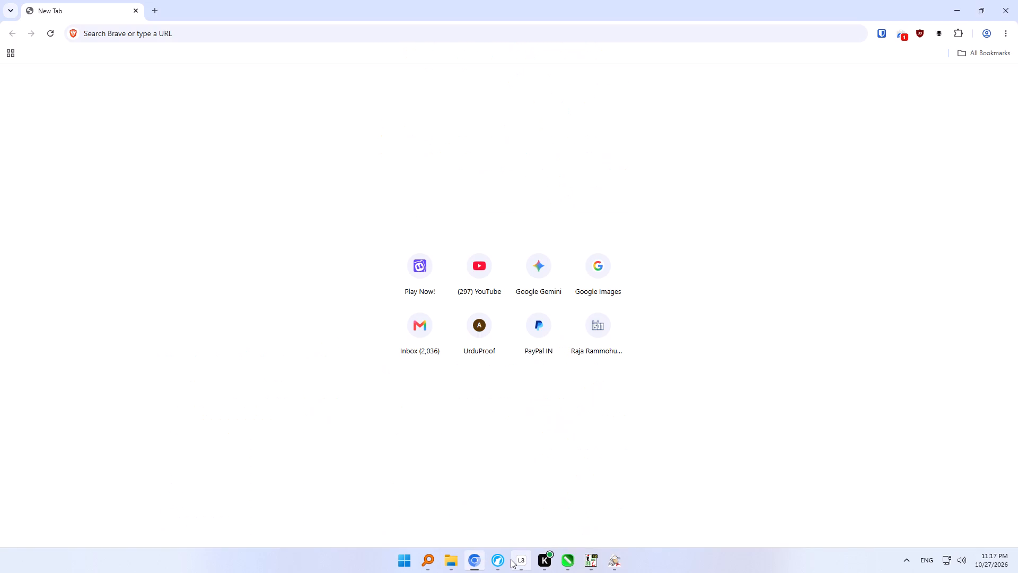
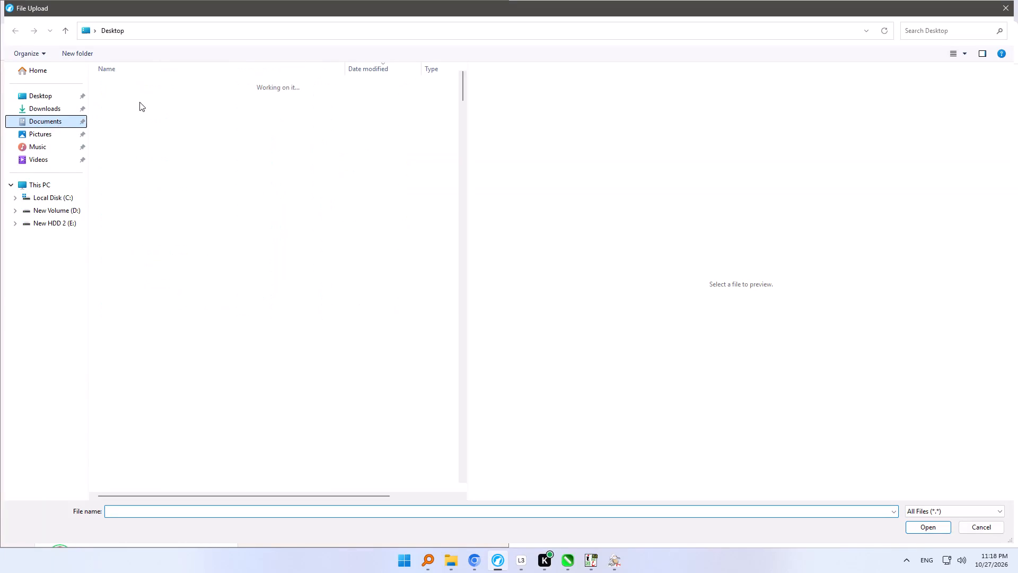
Select Haiku - Fun O Falsafa.pdf in the Documents folder on drive D as the file to upload.
left_click(141, 85)
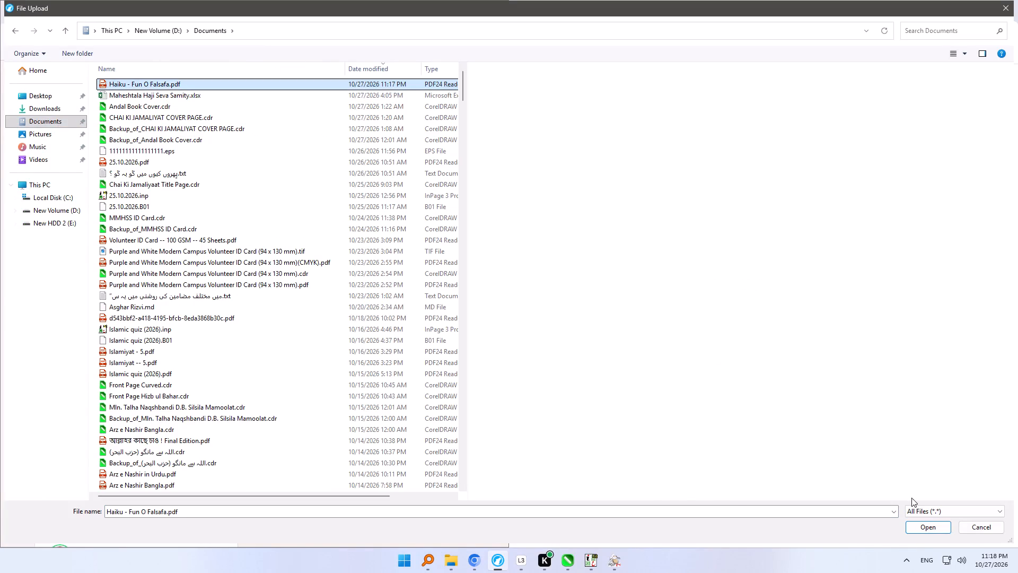